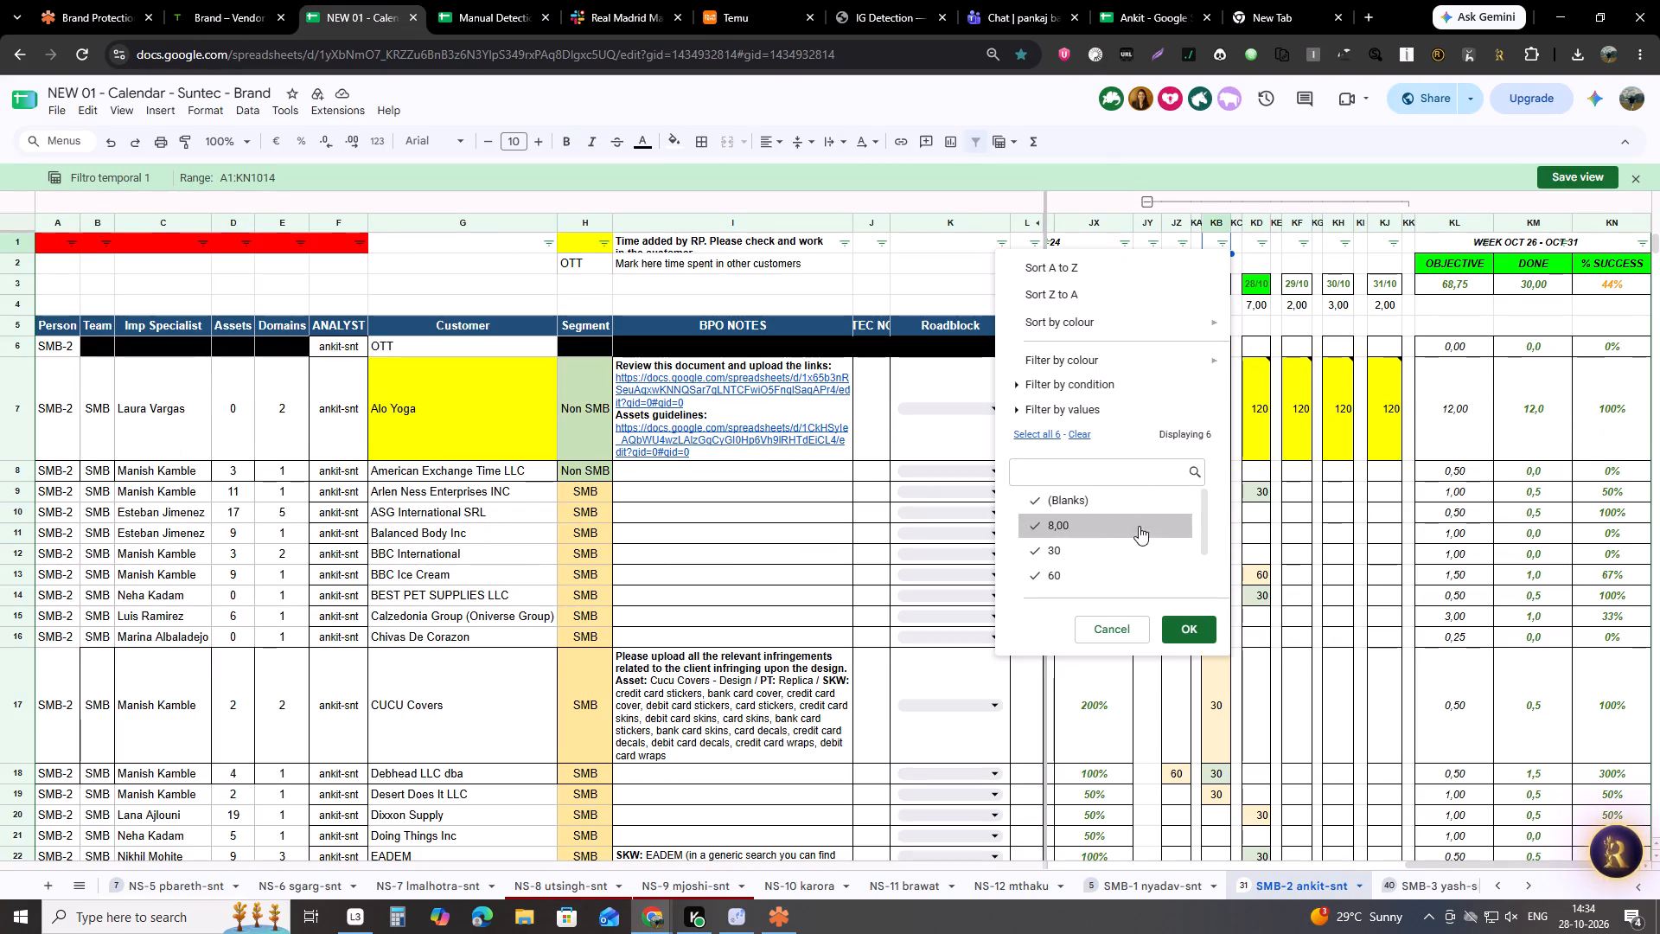
Filter the 27/10 column of the calendar sheet to exclude blank entries.
{"action": "left_click", "coordinate": [1121, 496]}
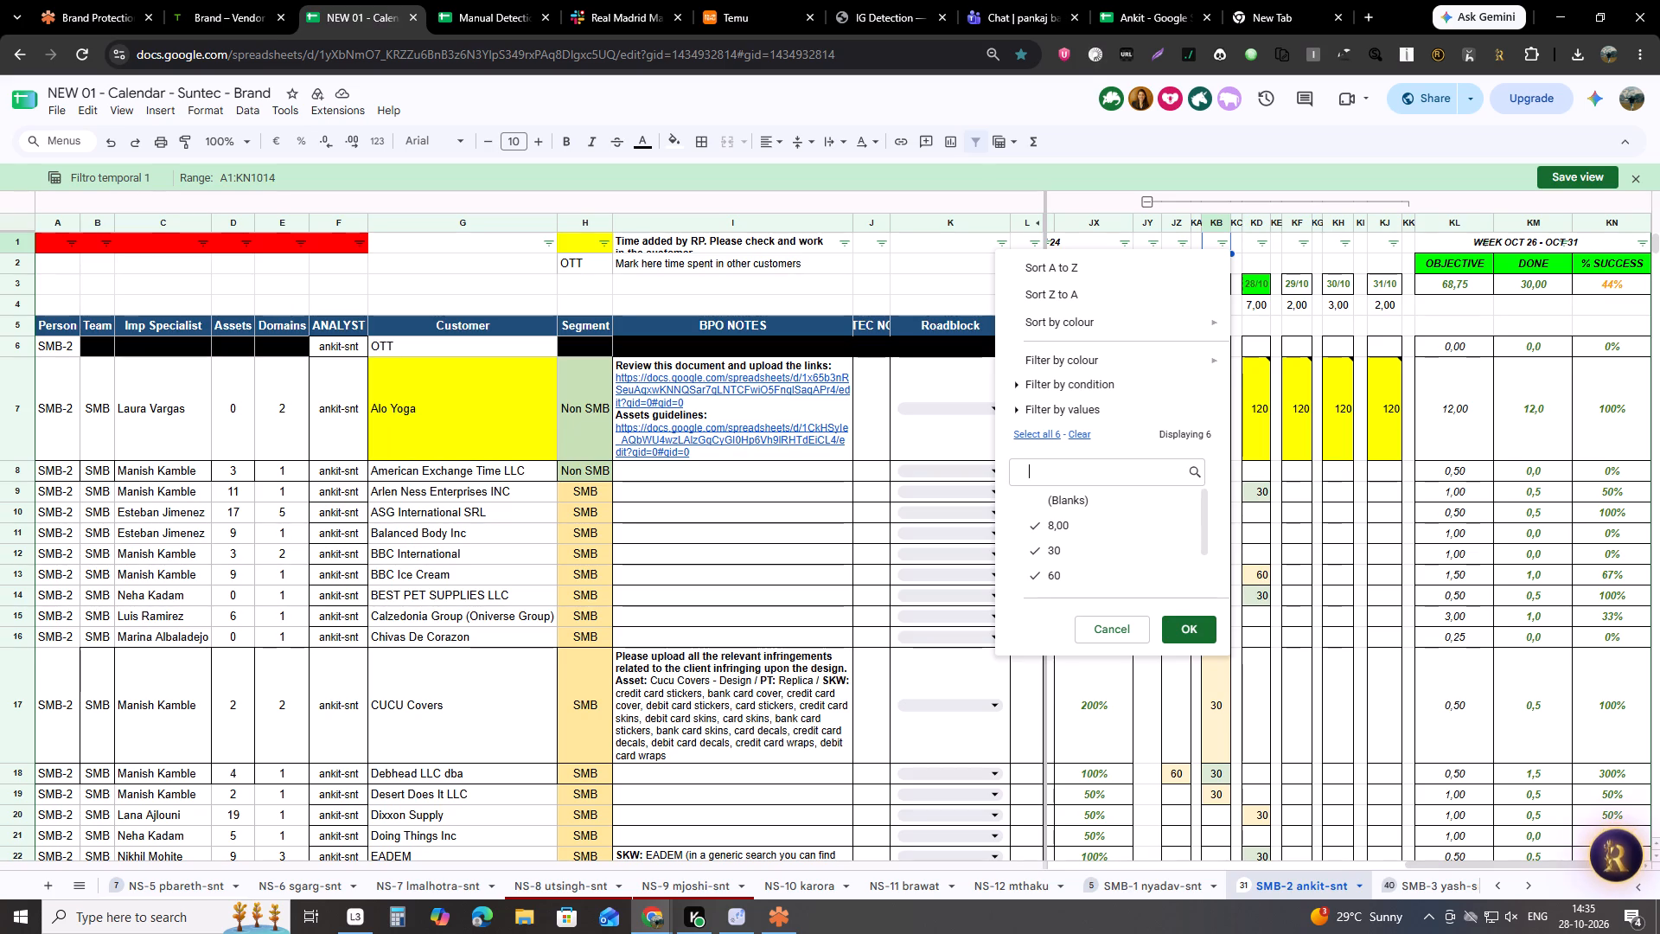
{"action": "left_click", "coordinate": [1184, 619]}
Copy the customer name ASG International SRL from the filtered customer list.
{"action": "left_click", "coordinate": [458, 336]}
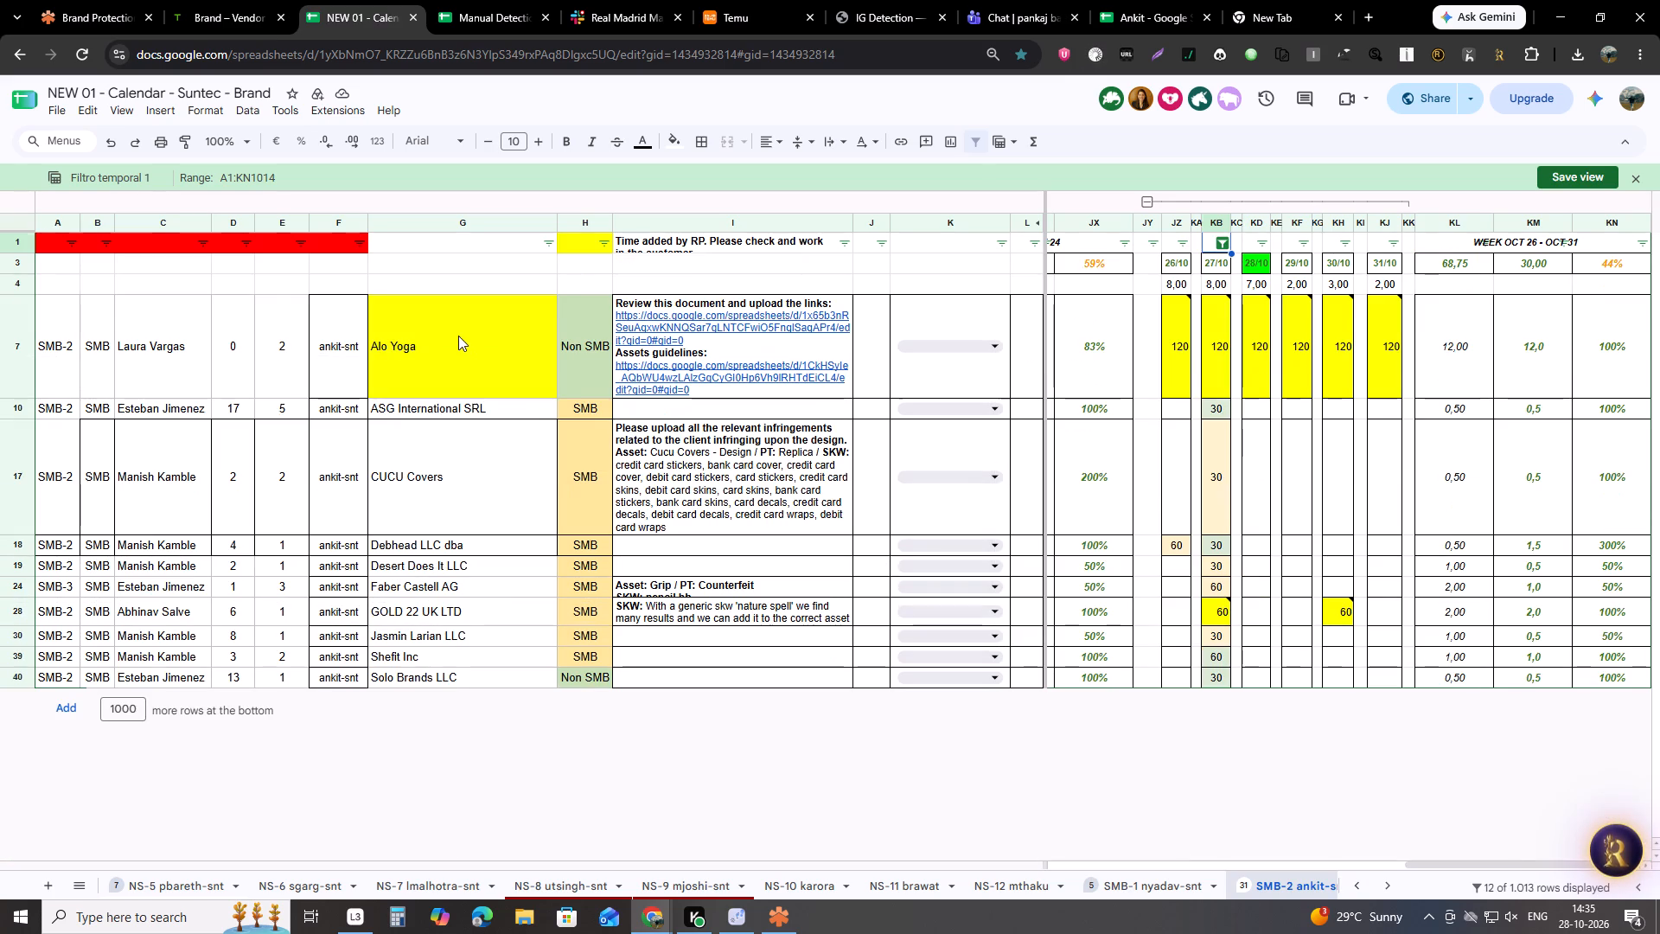
{"action": "left_click", "coordinate": [464, 413]}
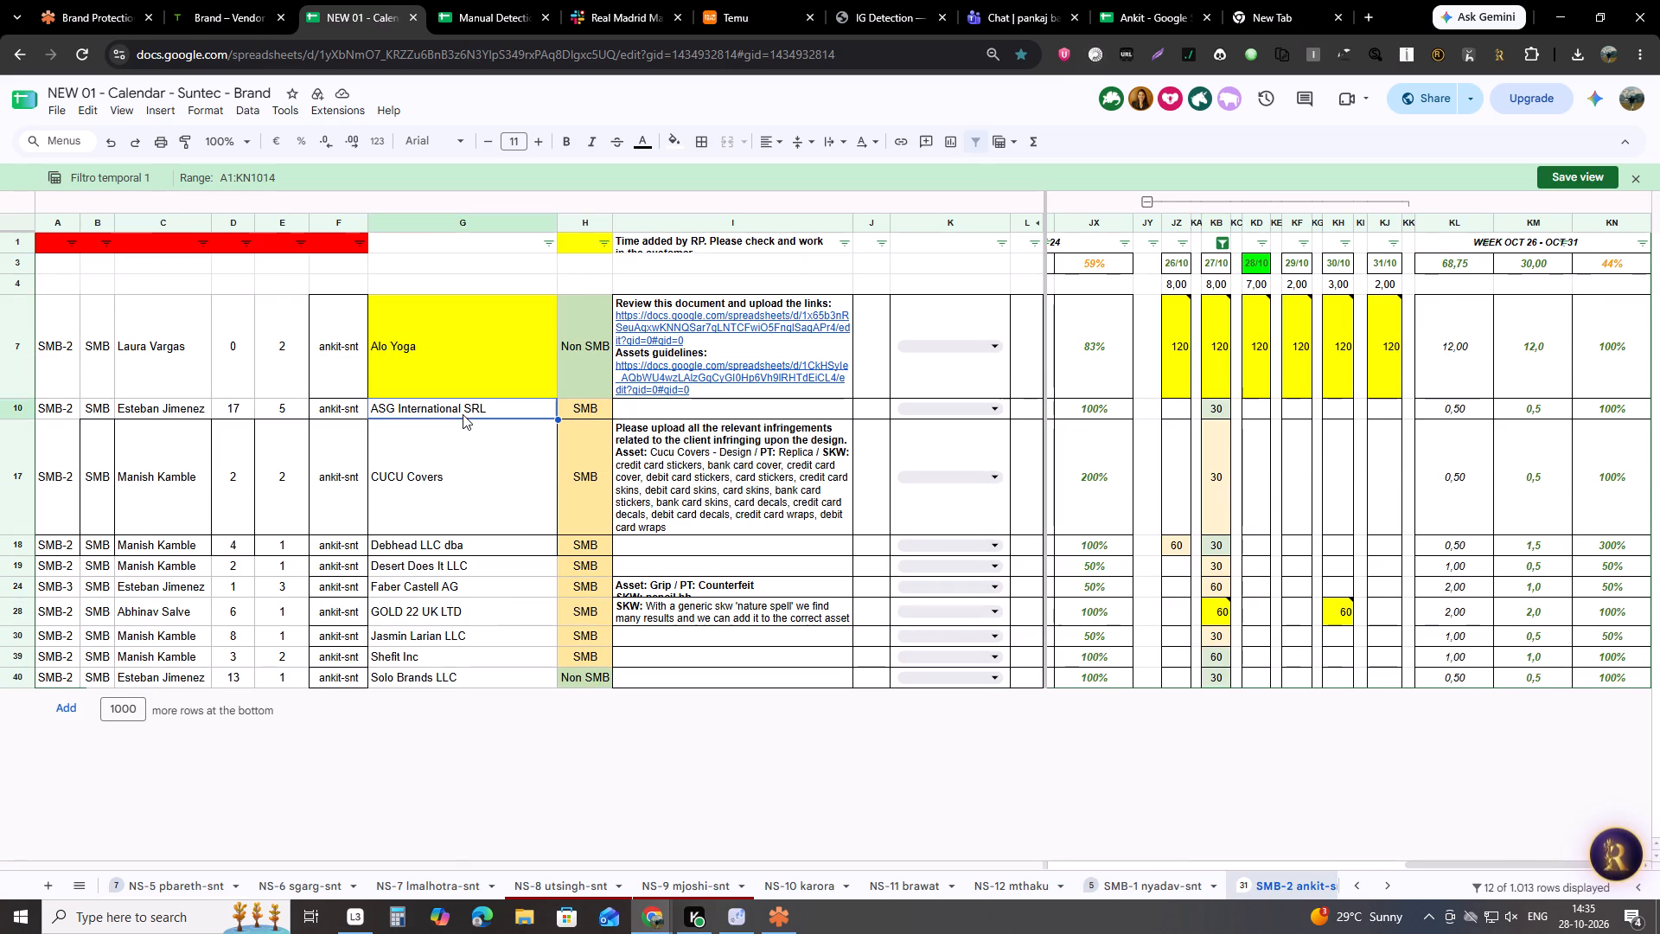
{"action": "key", "text": "ctrl+c"}
Switch to the Red Points New Incident page and check which customer is selected in its Customer field.
{"action": "left_click", "coordinate": [100, 0]}
{"action": "left_click", "coordinate": [496, 114]}
{"action": "key", "text": "ctrl+c"}
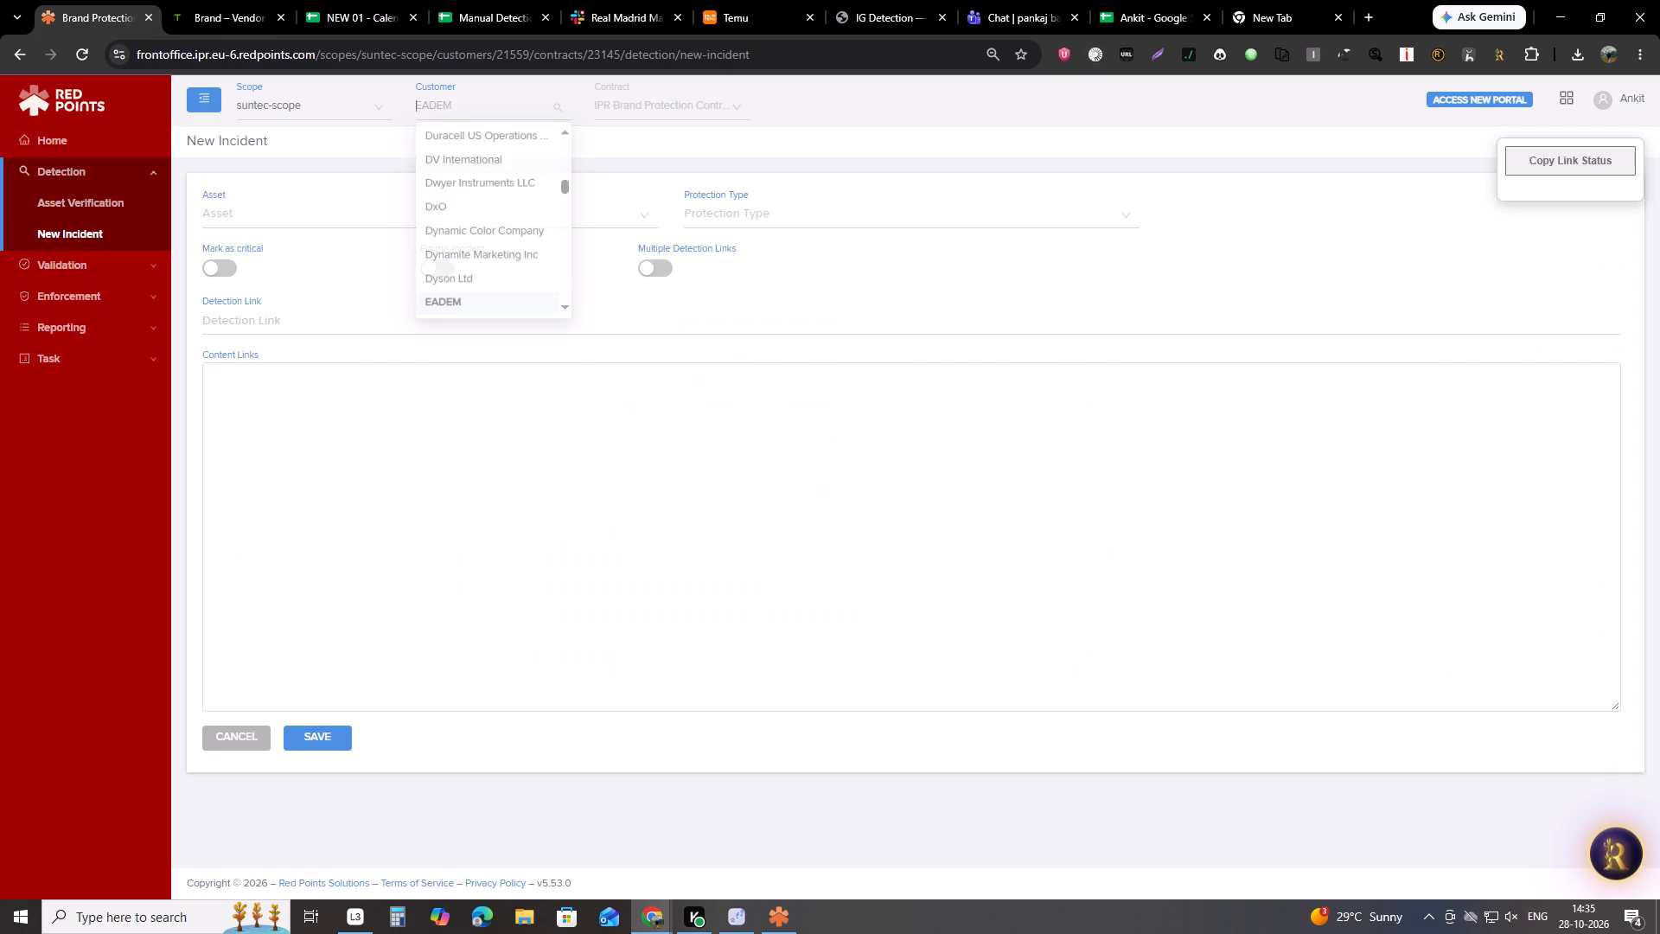
{"action": "left_click", "coordinate": [709, 178]}
Switch to the incognito browser window and close both BBC jeans Taobao product listing pages.
{"action": "key", "text": "alt+Tab"}
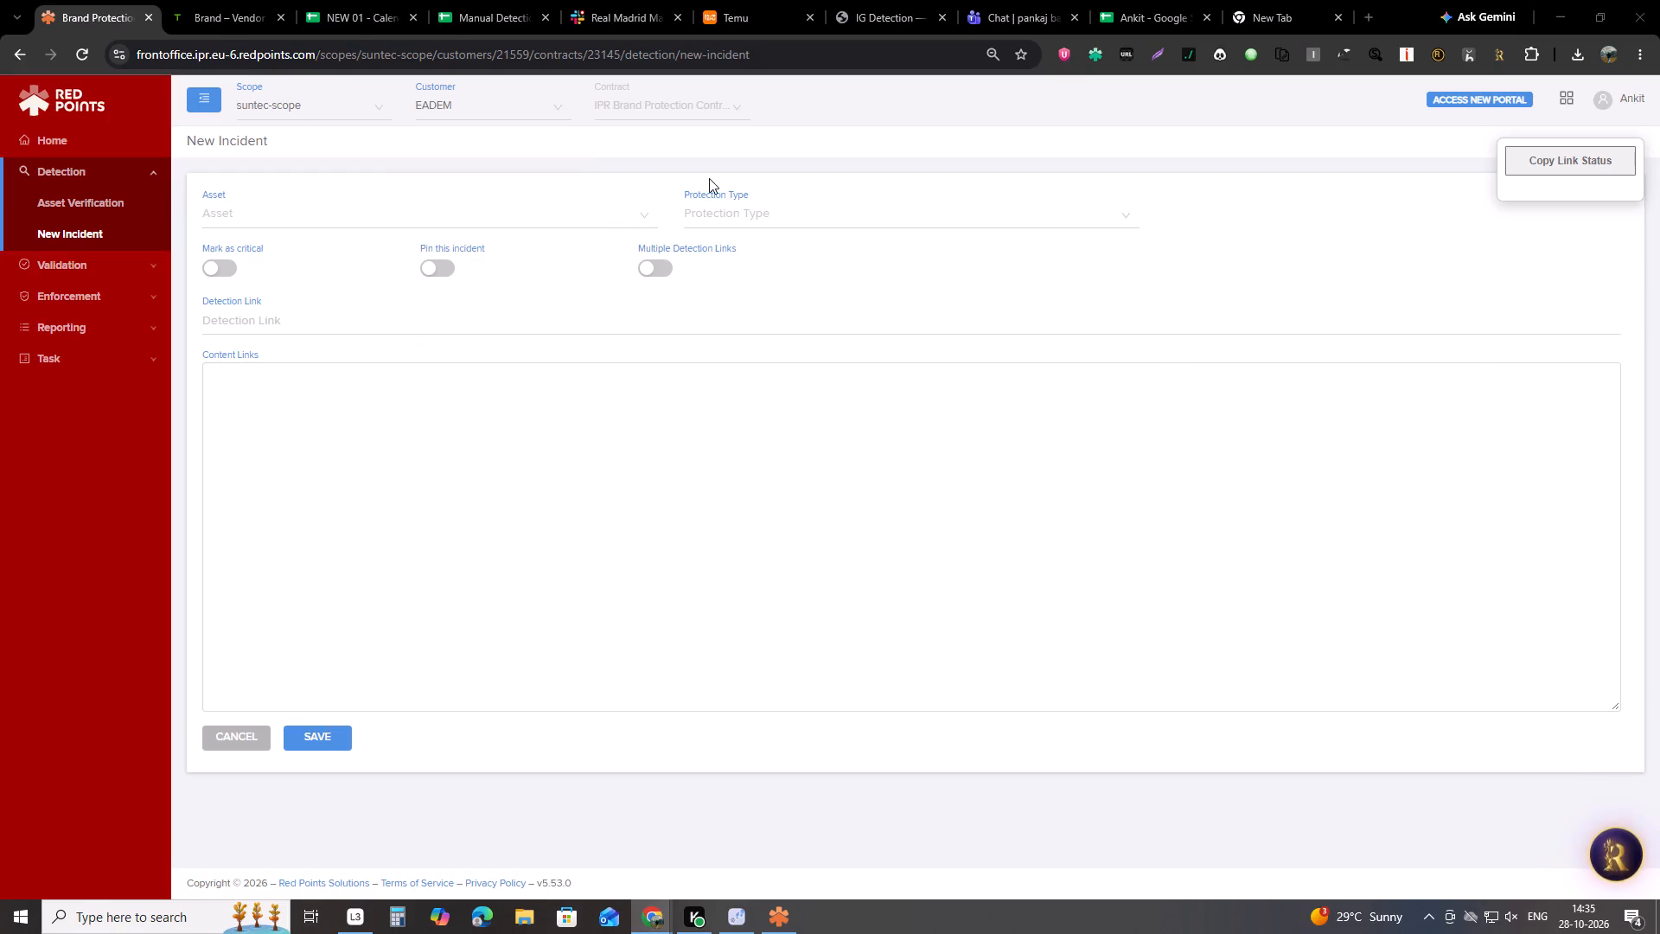
{"action": "key", "text": "alt+Tab"}
{"action": "middle_click", "coordinate": [520, 0]}
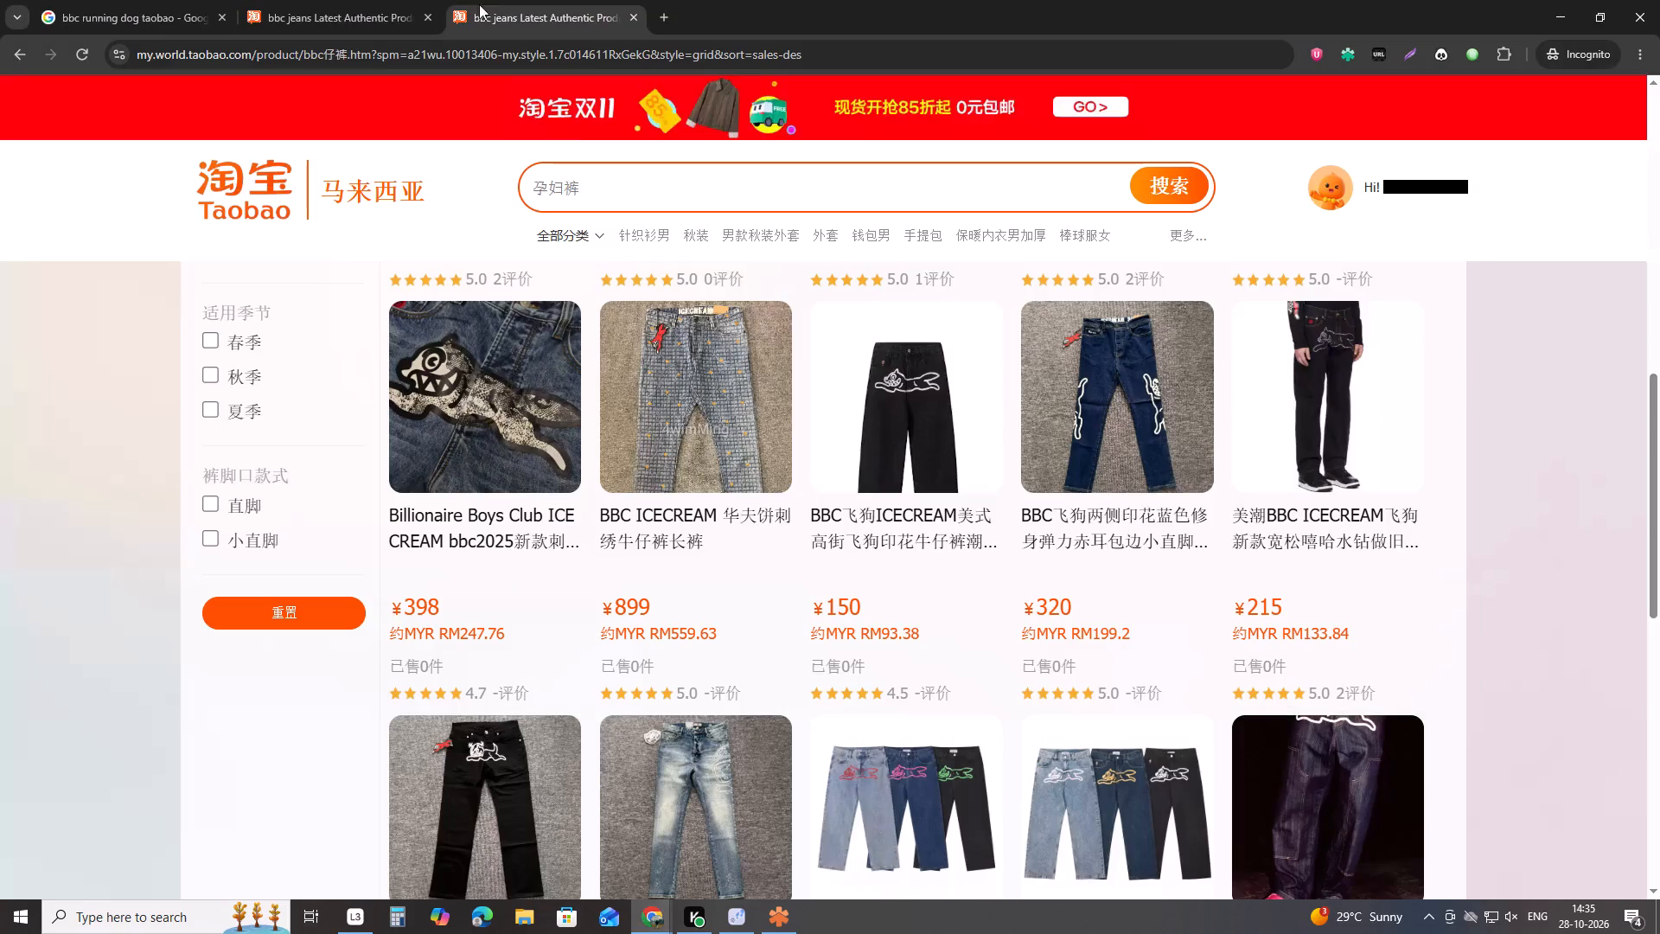
{"action": "middle_click", "coordinate": [368, 0]}
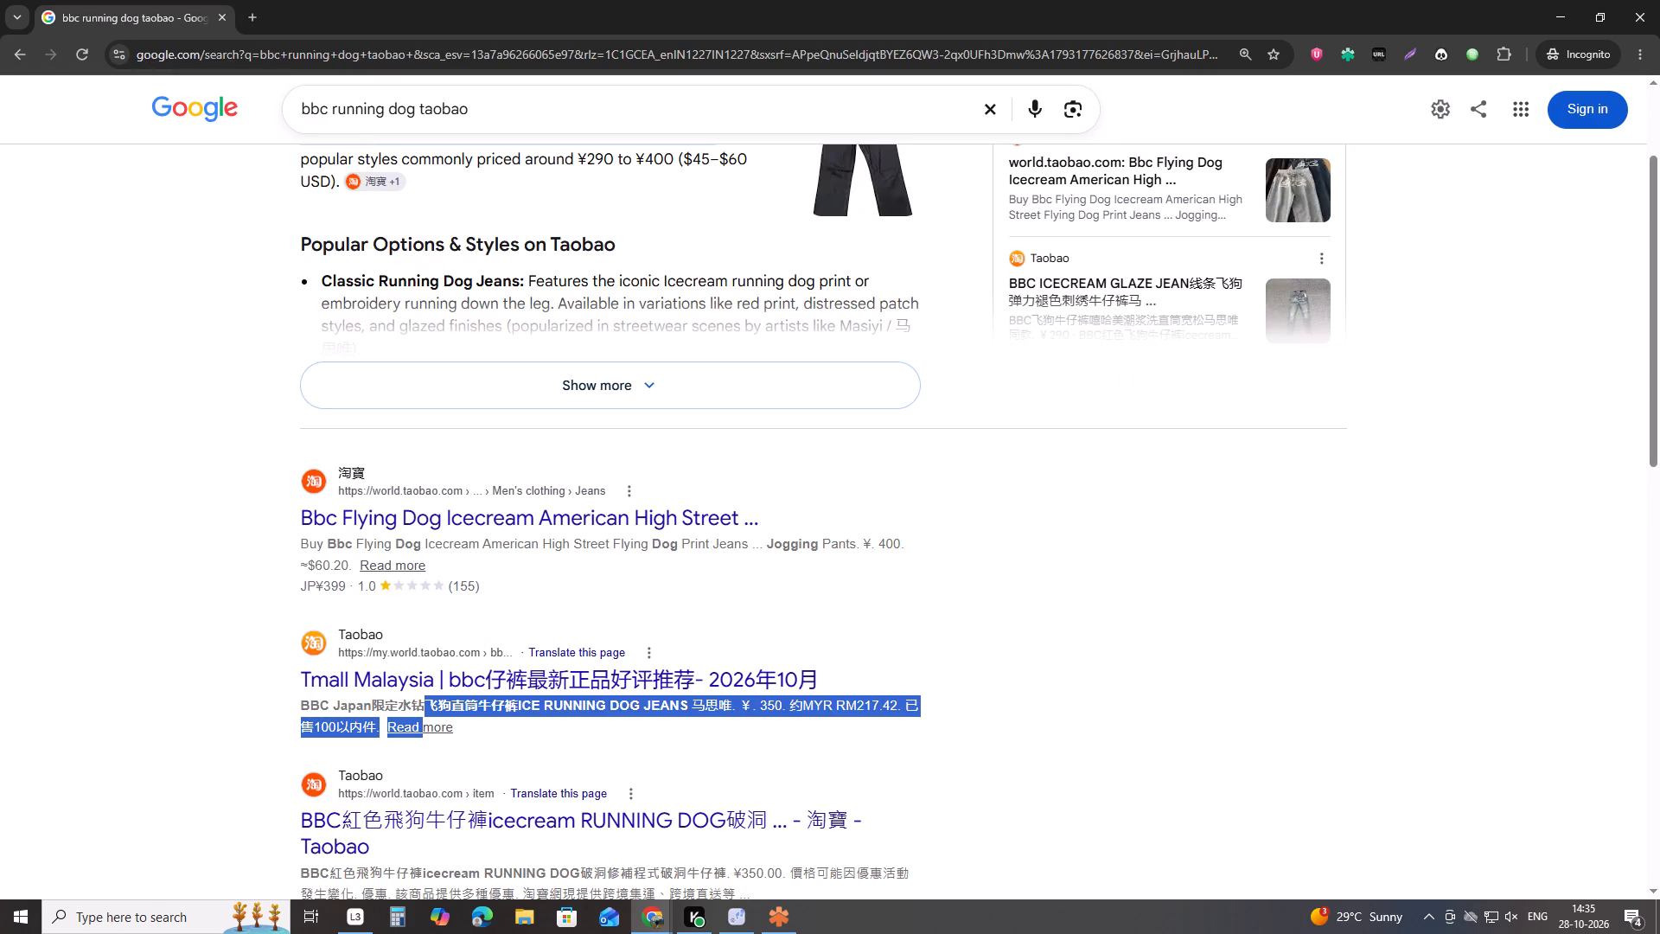
Replace the previous Google query and search for "eadem taobao 1000".
{"action": "left_click_drag", "start_coordinate": [381, 110], "coordinate": [279, 112]}
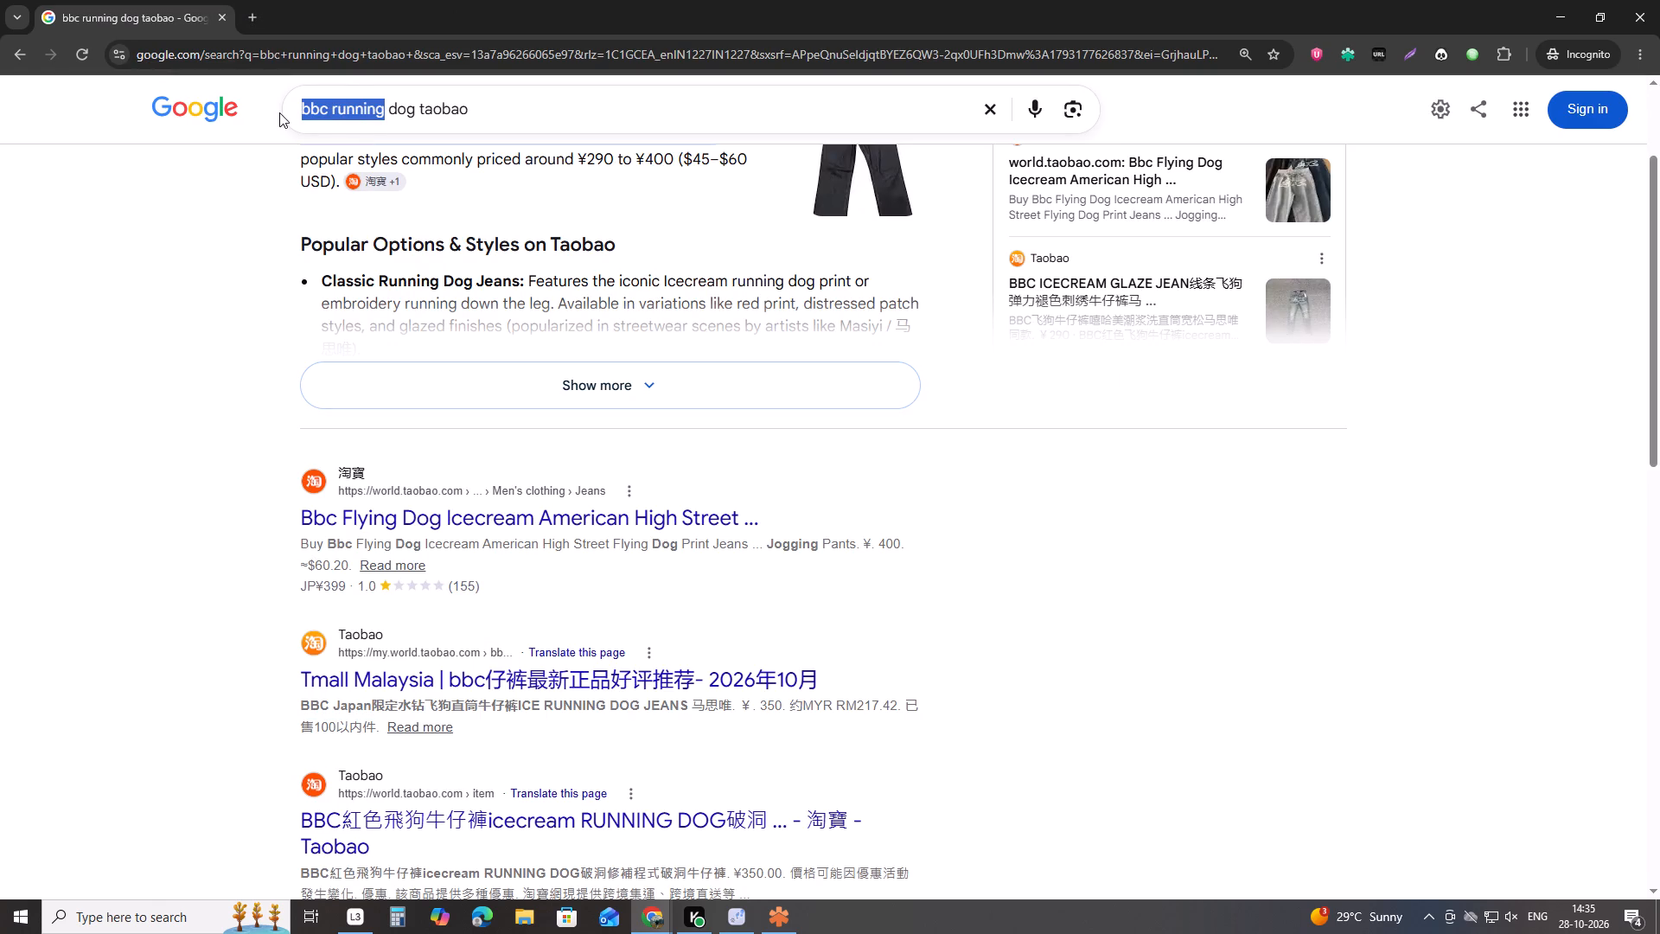
{"action": "key", "text": "BackSpace"}
{"action": "key", "text": "ctrl+Right"}
{"action": "key", "text": "ctrl+Right"}
{"action": "key", "text": "ctrl+Right"}
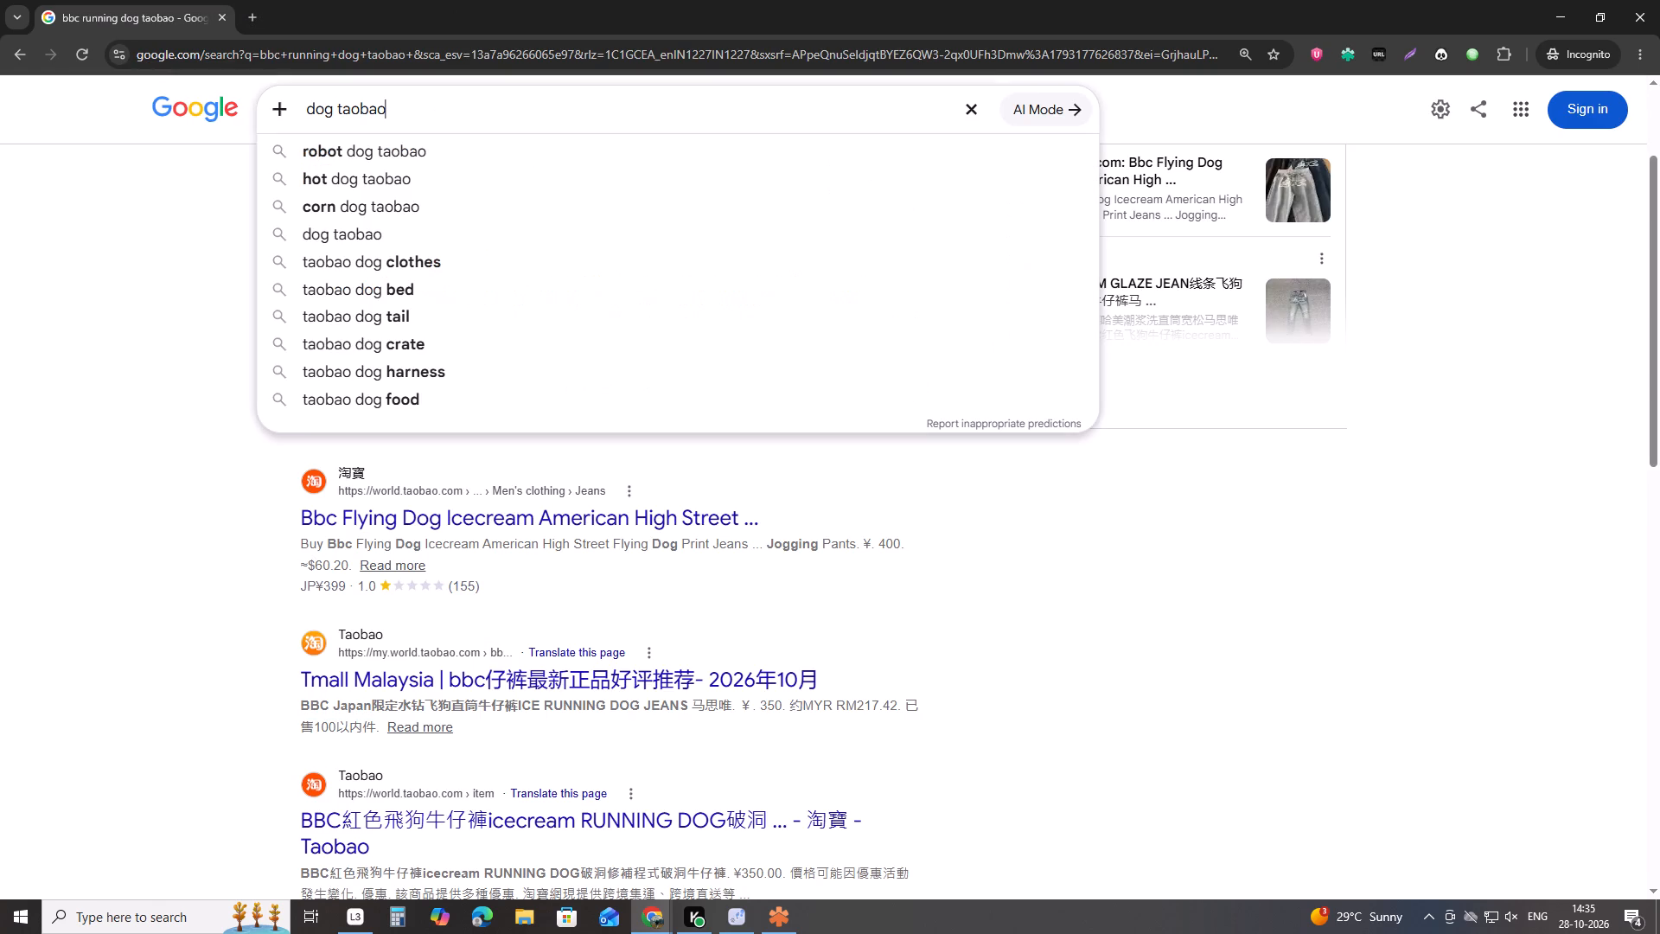
{"action": "key", "text": "ctrl+Left"}
{"action": "key", "text": "Left"}
{"action": "key", "text": "BackSpace"}
{"action": "key", "text": "BackSpace"}
{"action": "key", "text": "BackSpace"}
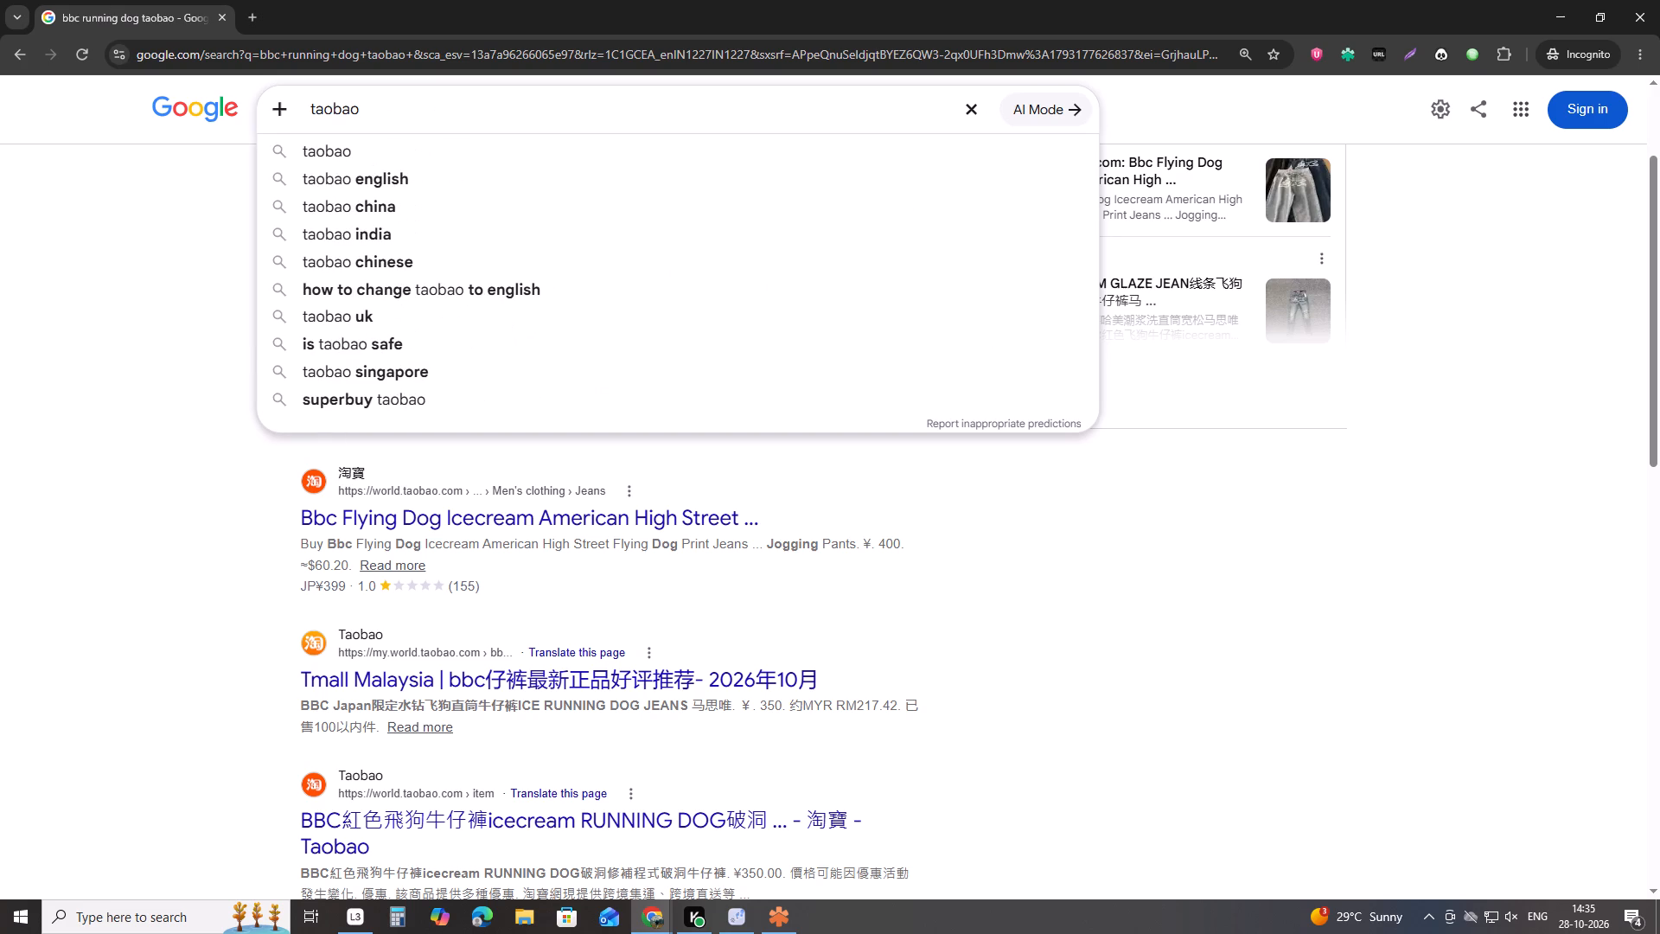
{"action": "key", "text": "BackSpace"}
{"action": "type", "text": "eade"}
{"action": "key", "text": "m"}
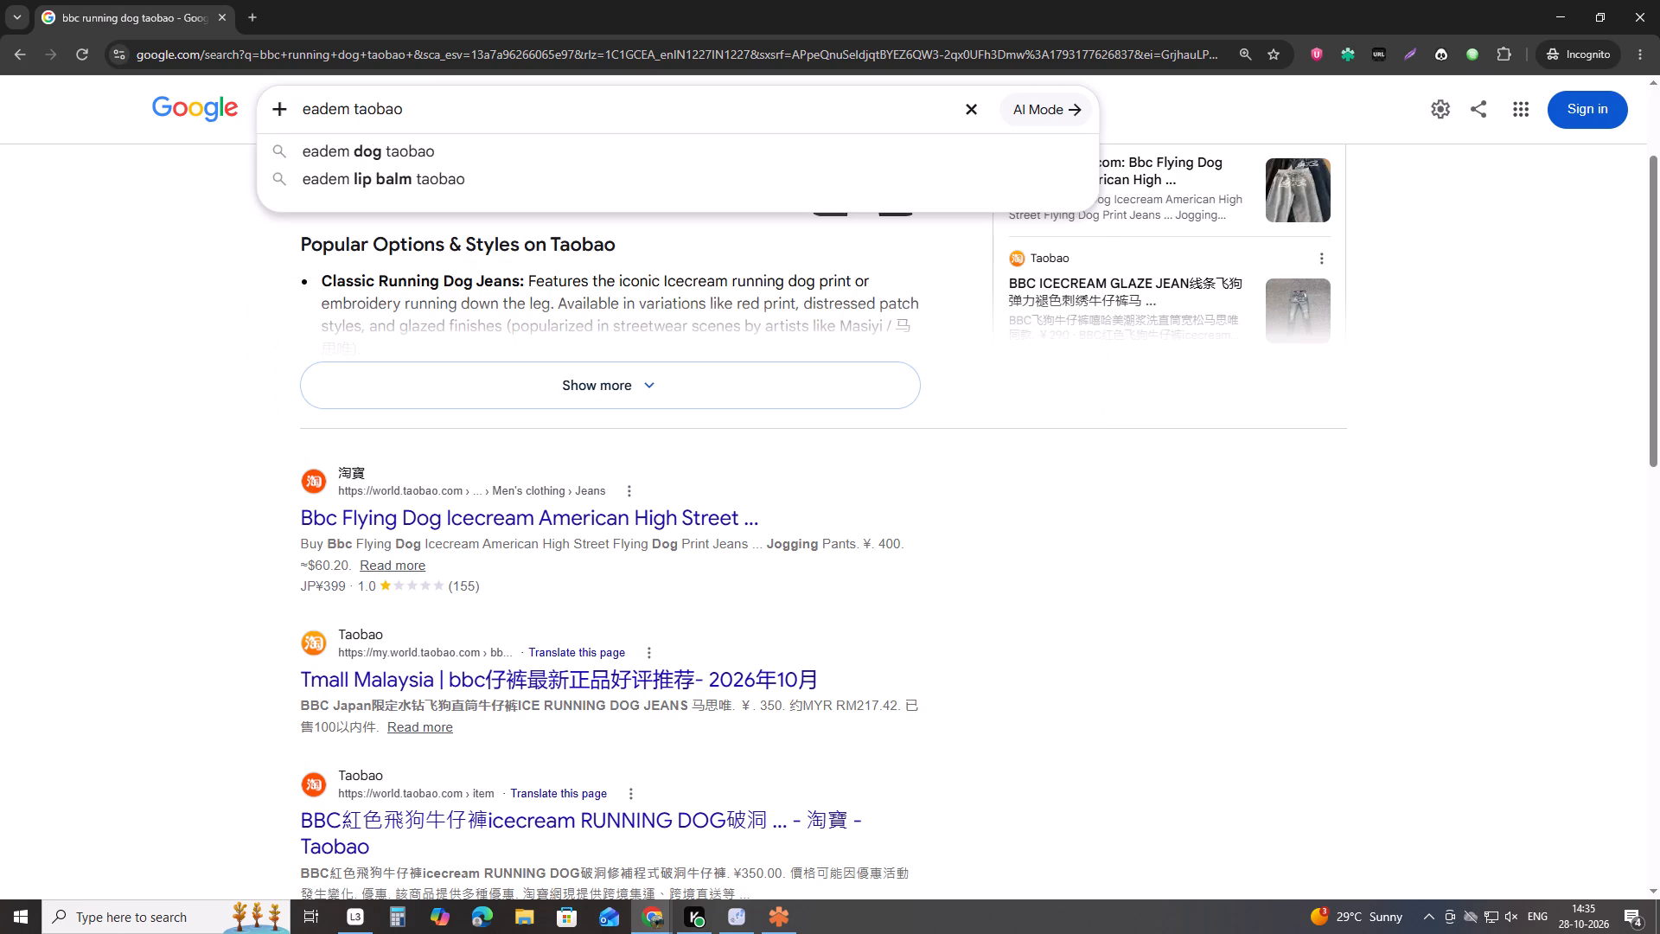
{"action": "key", "text": "ctrl+Right"}
{"action": "key", "text": "ctrl+Right"}
{"action": "key", "text": "ctrl+Right"}
{"action": "key", "text": "space"}
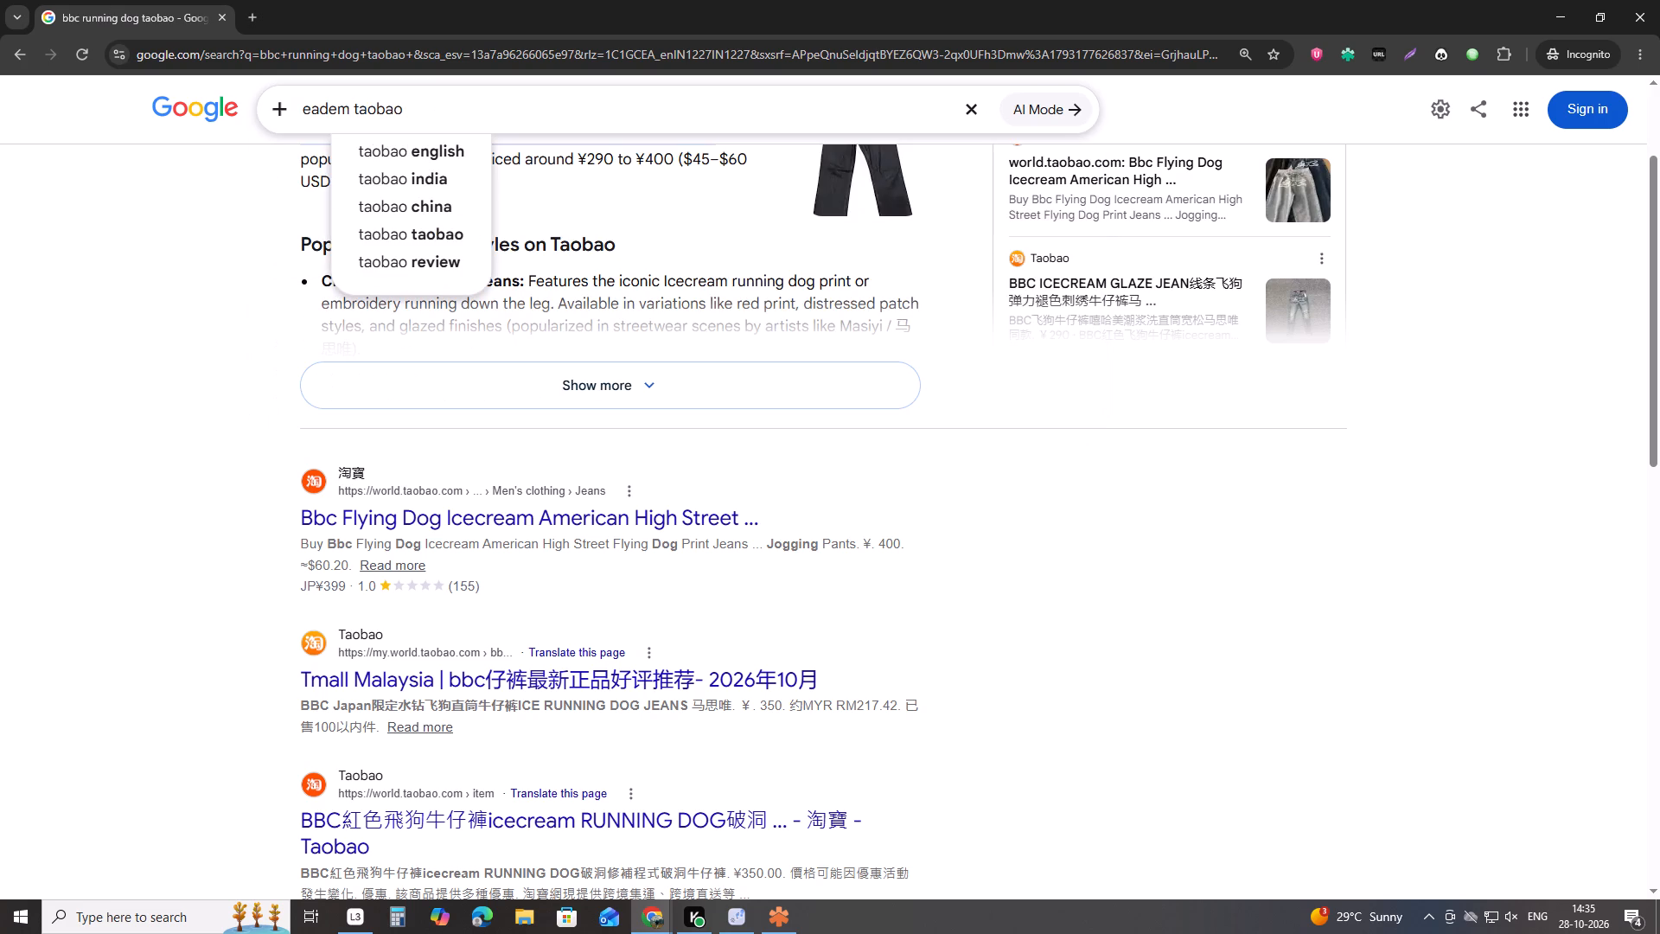
{"action": "type", "text": "1000"}
{"action": "key", "text": "Return"}
Open the first Taobao result, Top 5万件eadem包包, in a separate tab and switch to it.
{"action": "scroll", "coordinate": [485, 367], "scroll_direction": "down", "scroll_amount": 1}
{"action": "middle_click", "coordinate": [474, 618]}
{"action": "middle_click", "coordinate": [474, 618]}
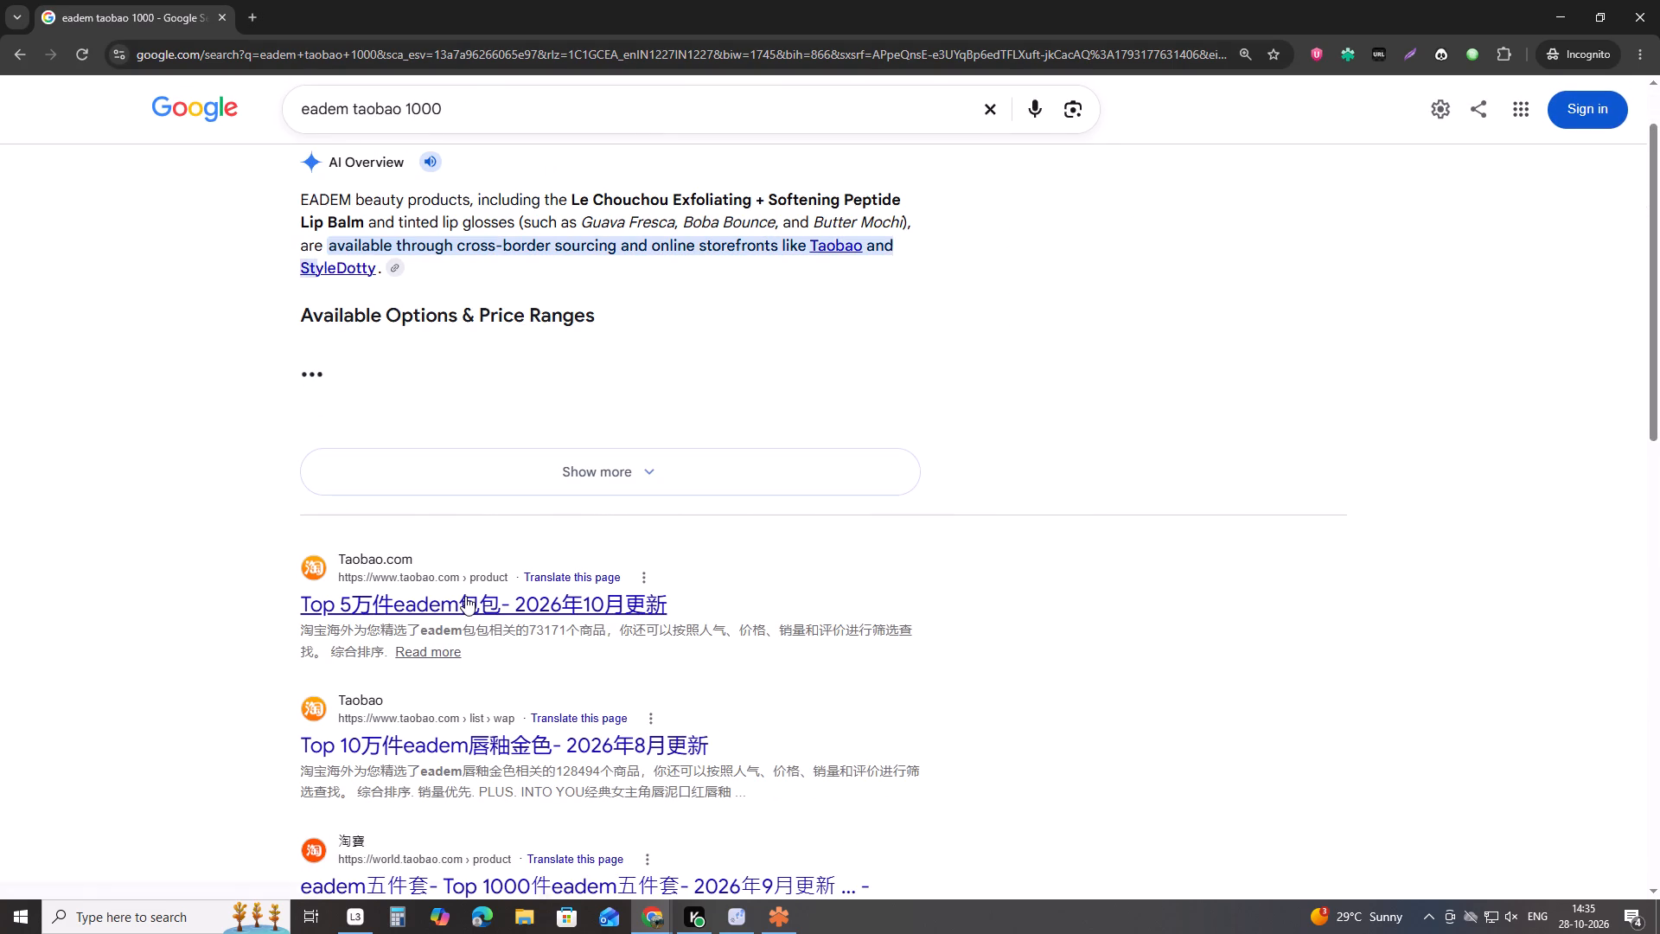
{"action": "middle_click", "coordinate": [465, 596]}
{"action": "left_click", "coordinate": [356, 0]}
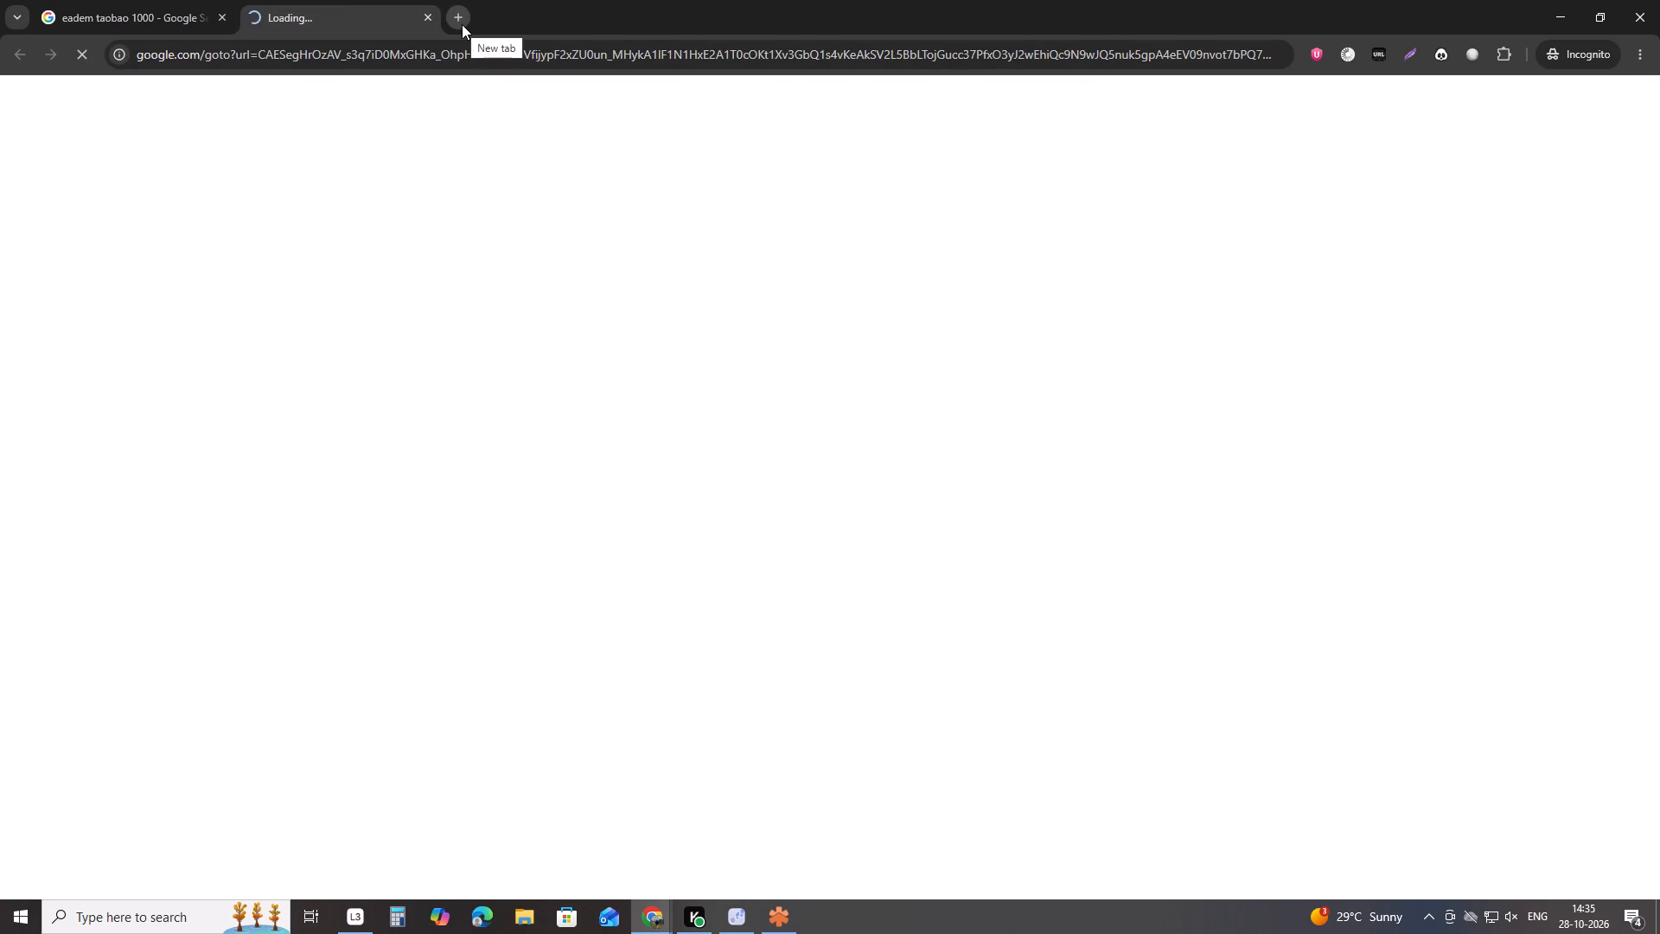
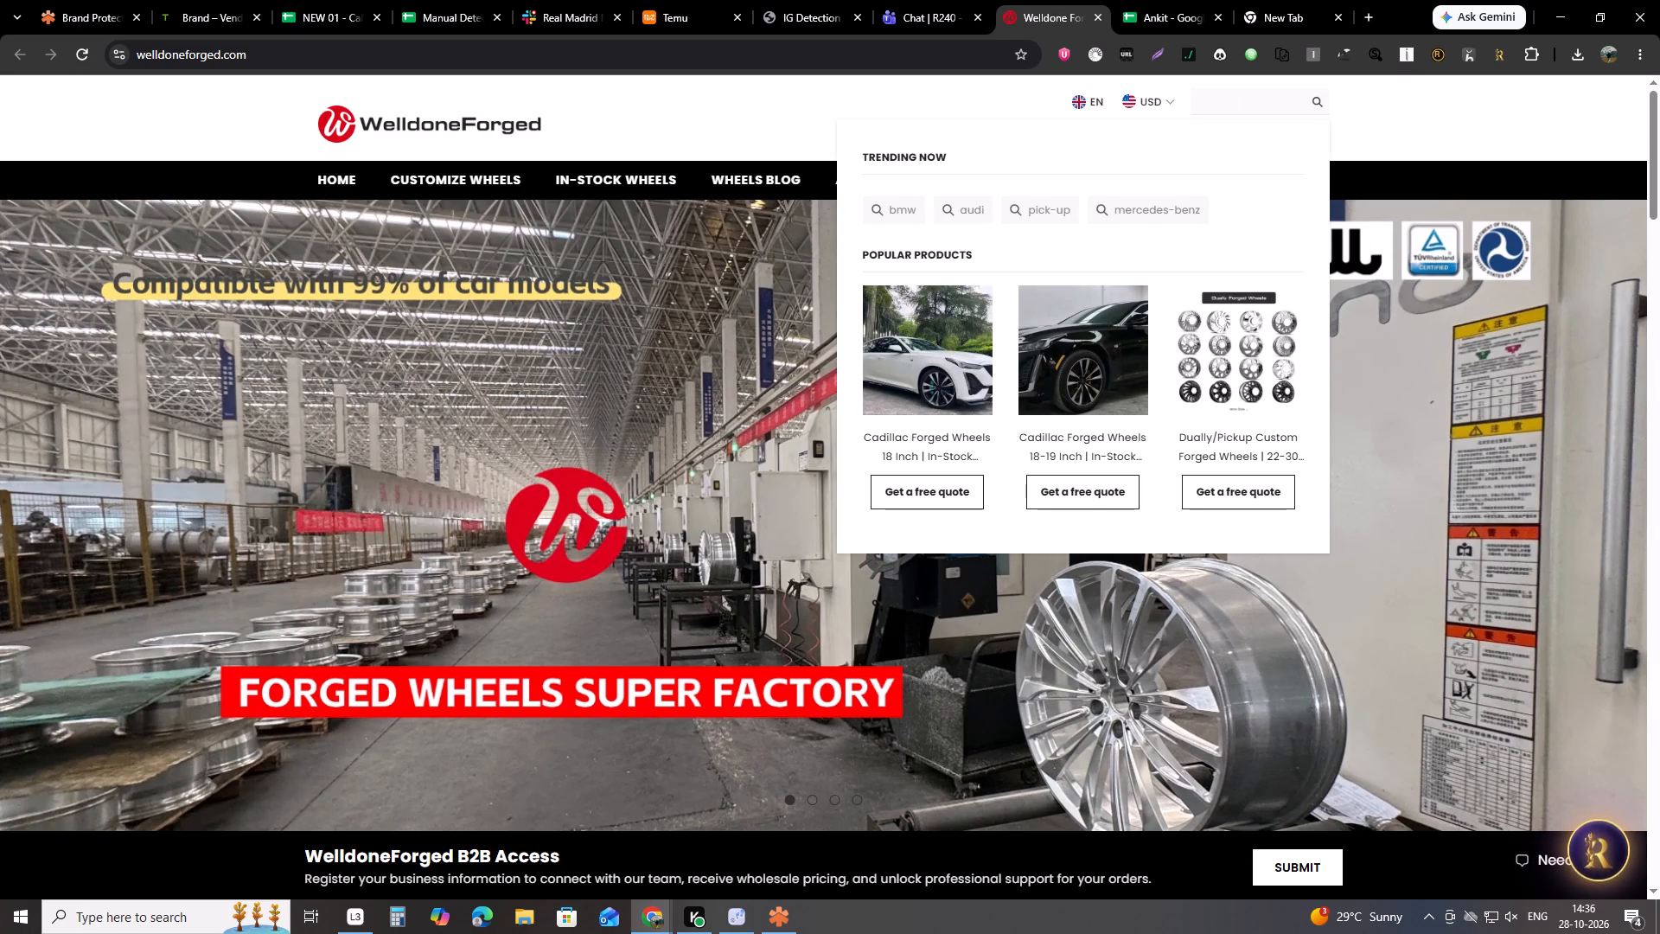
Search the WelldoneForged website for "hre wheels".
{"action": "type", "text": "hre wheels"}
{"action": "key", "text": "Return"}
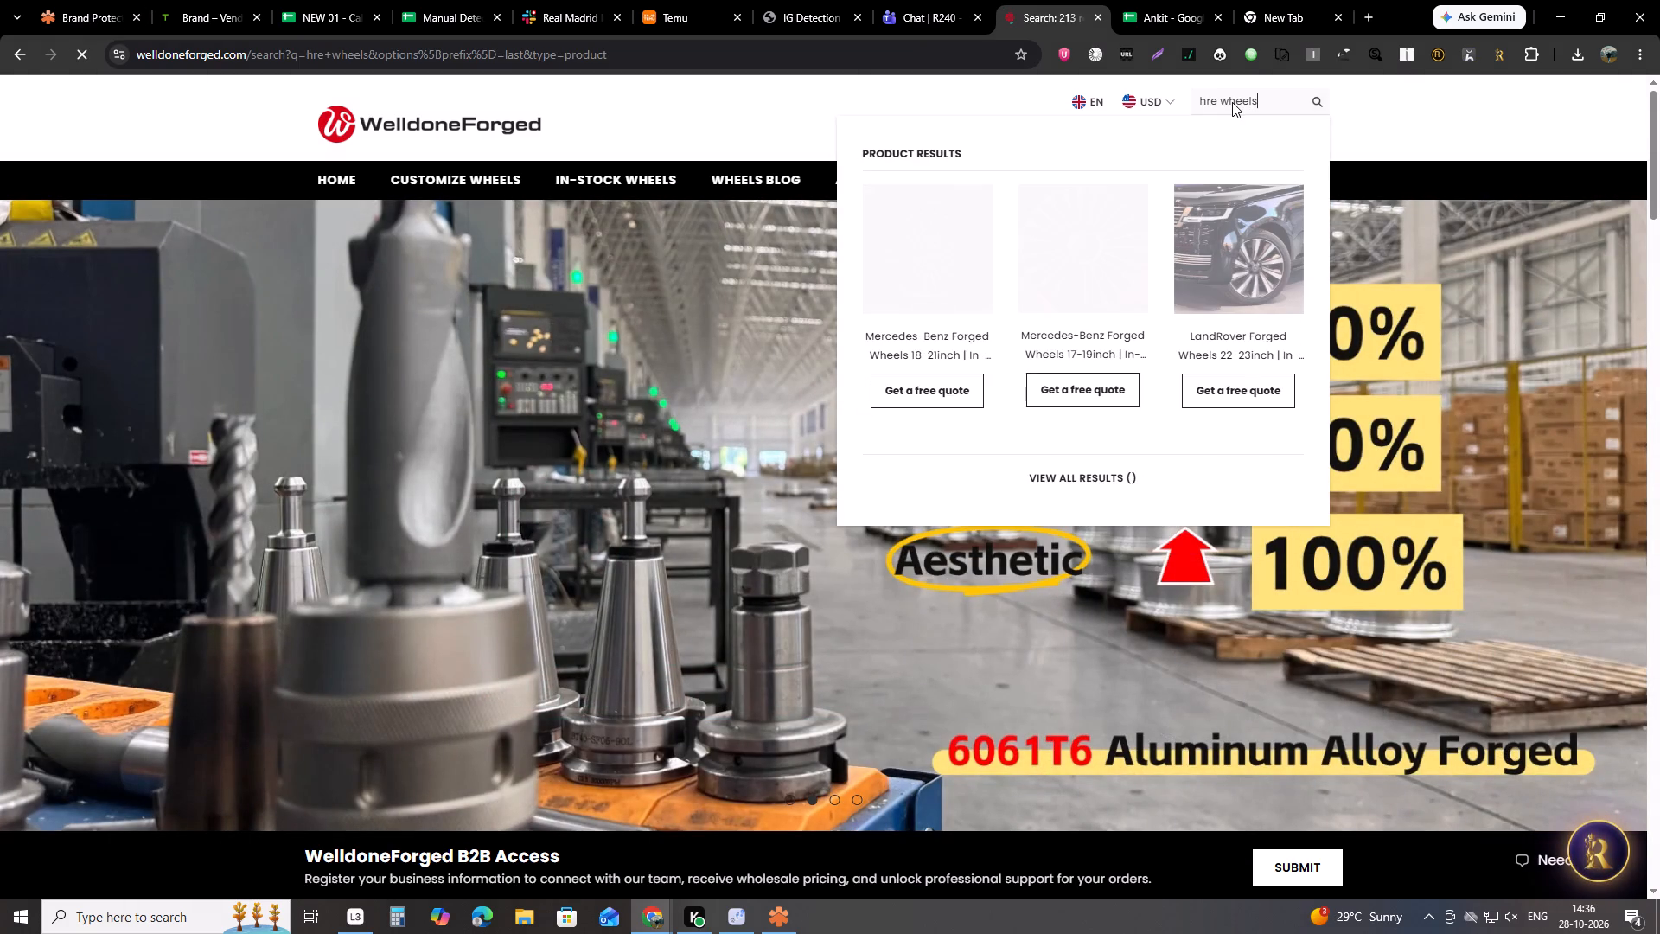
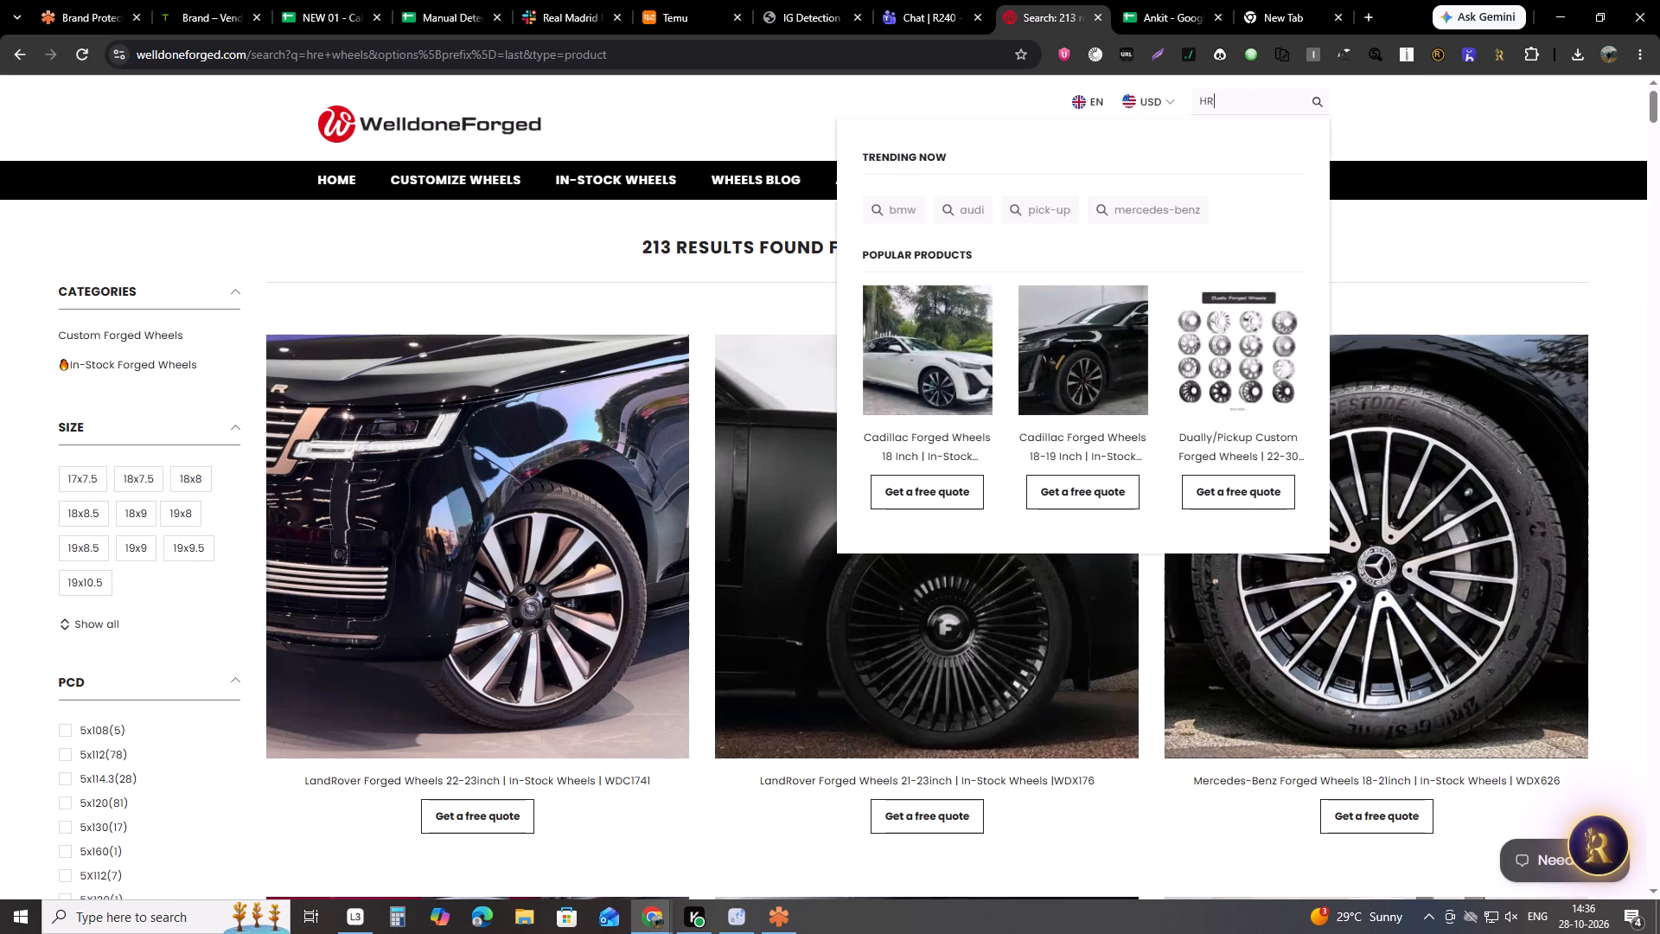
Search the WelldoneForged website for "HRE".
{"action": "type", "text": "E"}
{"action": "key", "text": "space"}
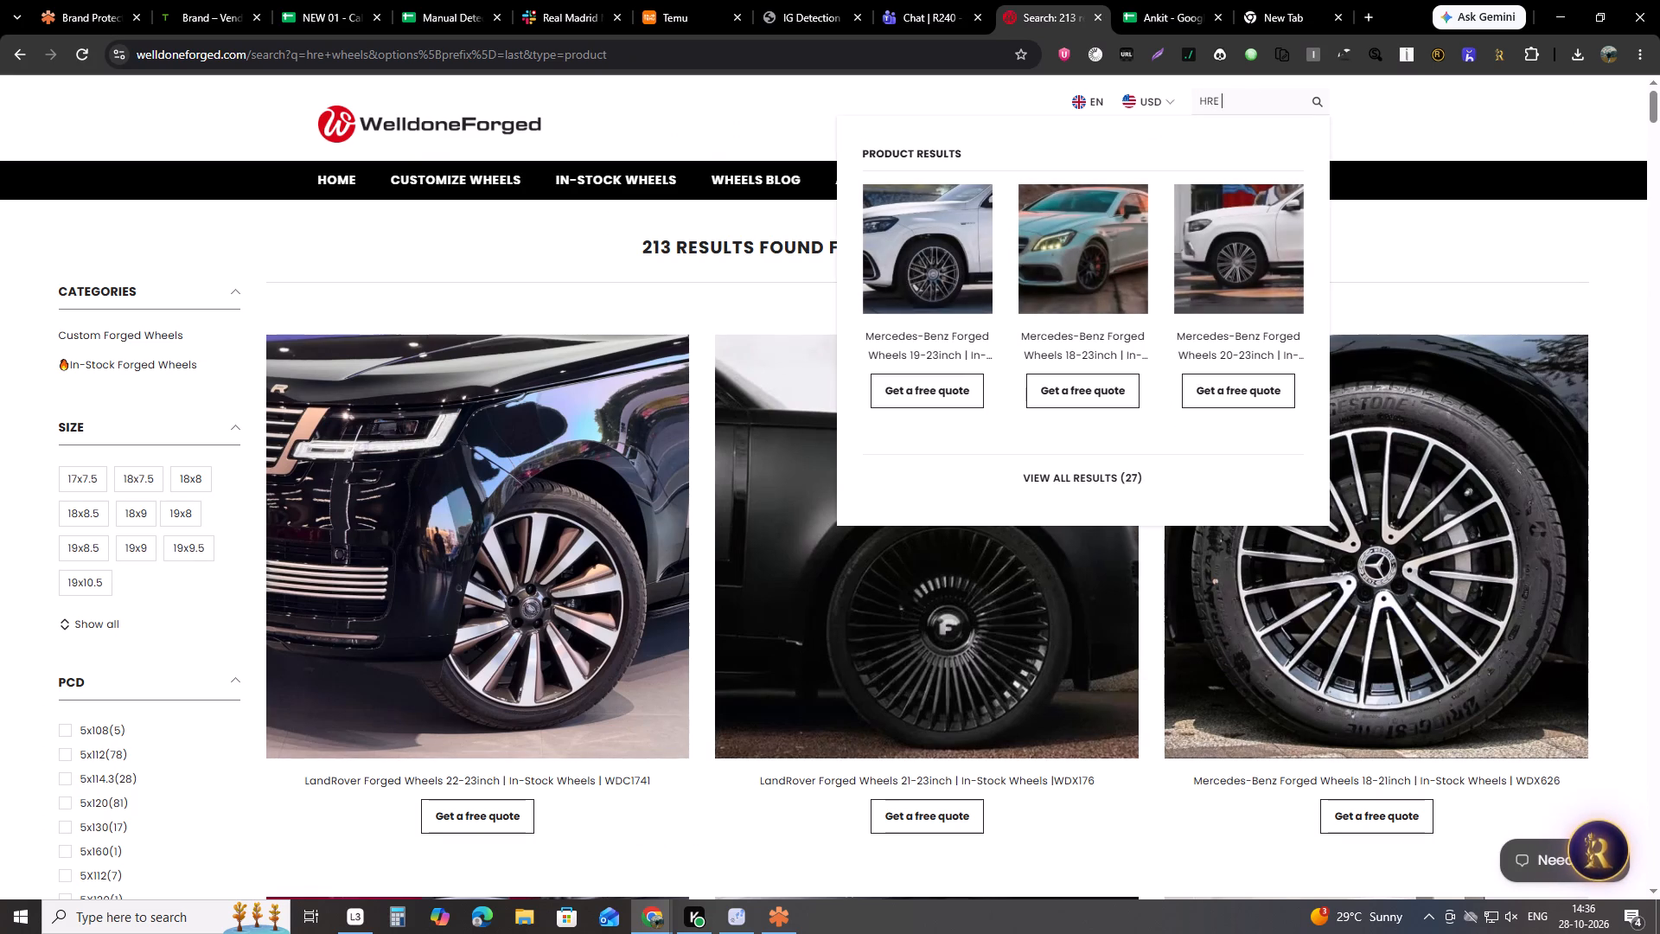
{"action": "key", "text": "Return"}
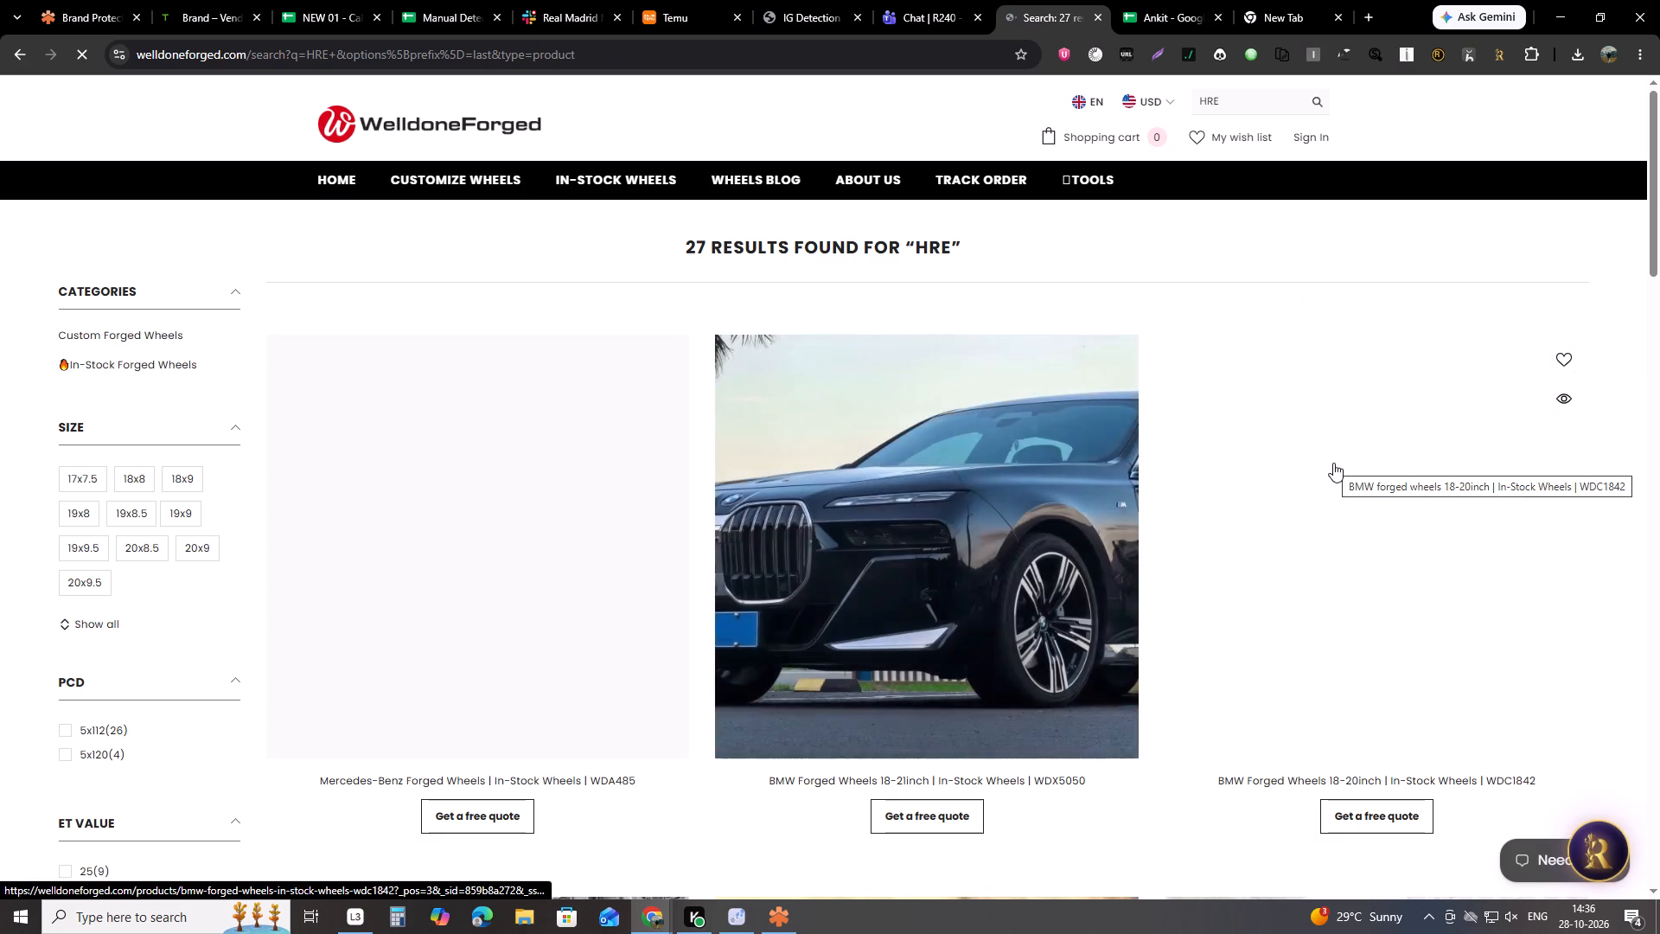
Find the text "hre" within the WelldoneForged search results page.
{"action": "key", "text": "ctrl+f"}
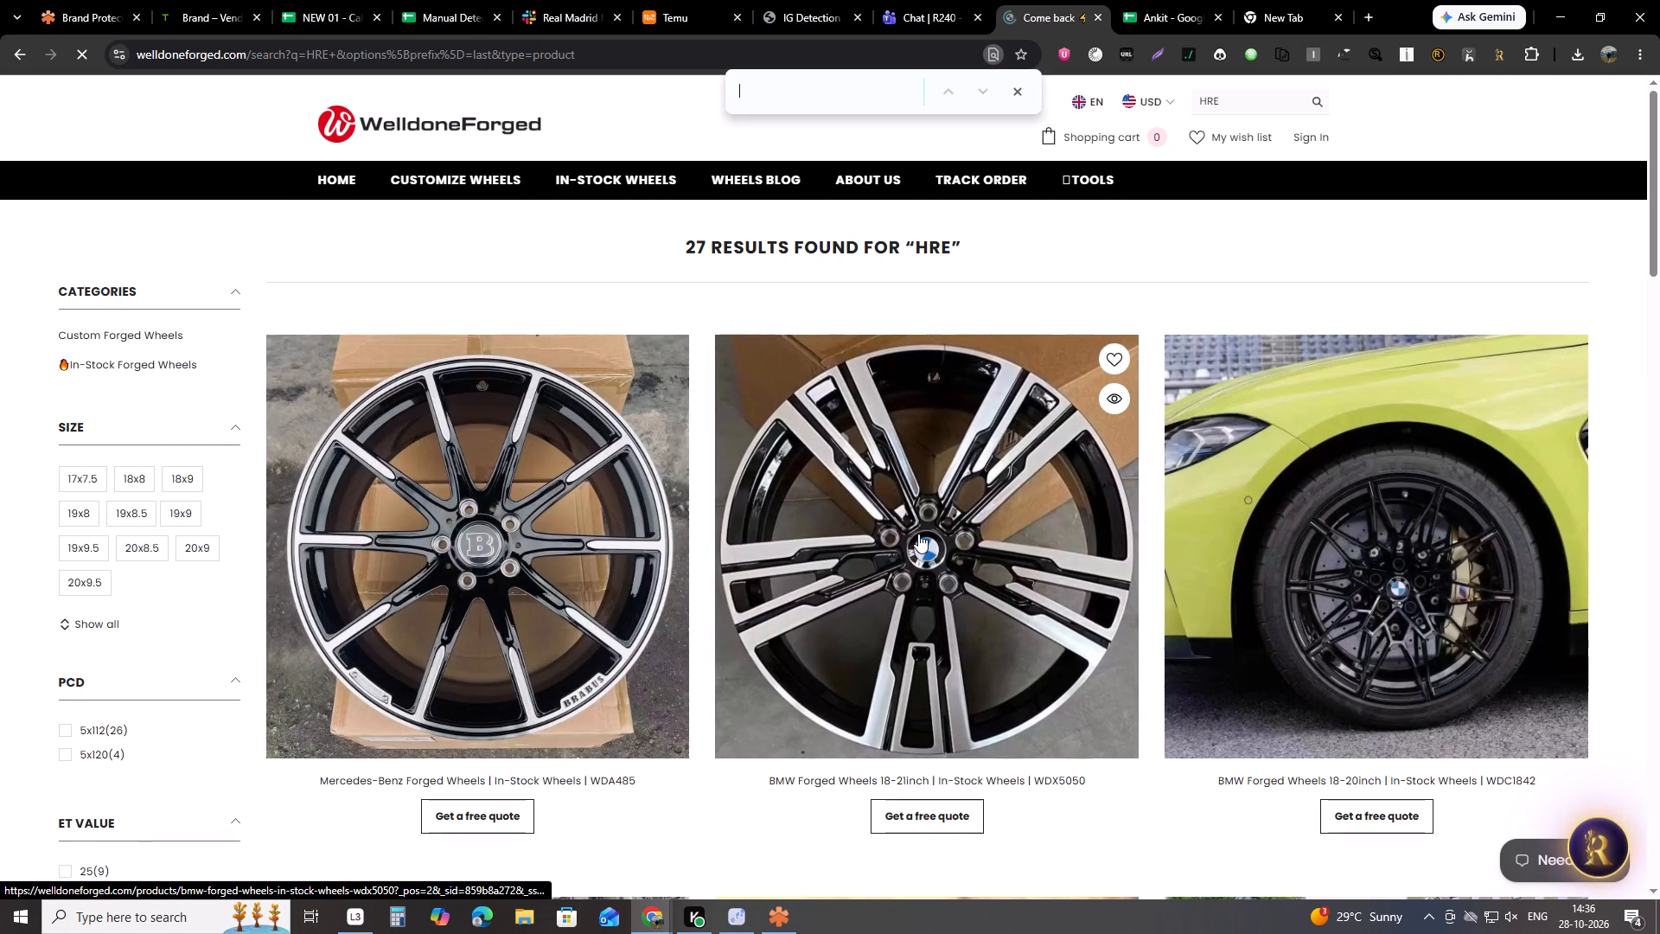
{"action": "type", "text": "hre"}
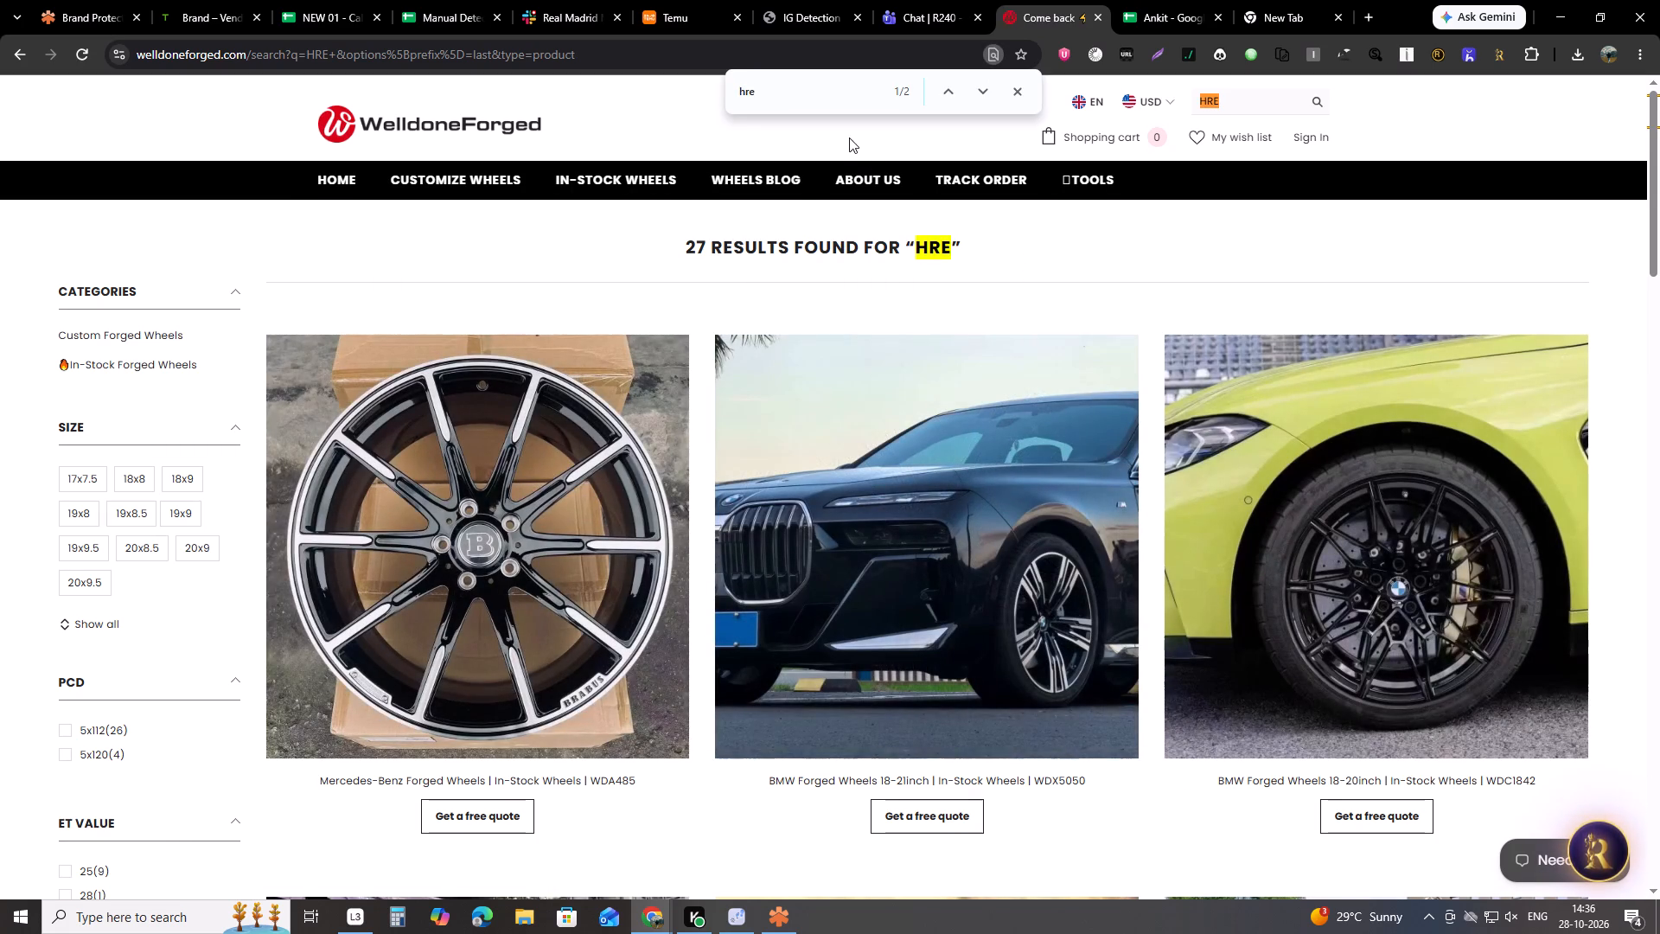
{"action": "left_click", "coordinate": [1231, 105]}
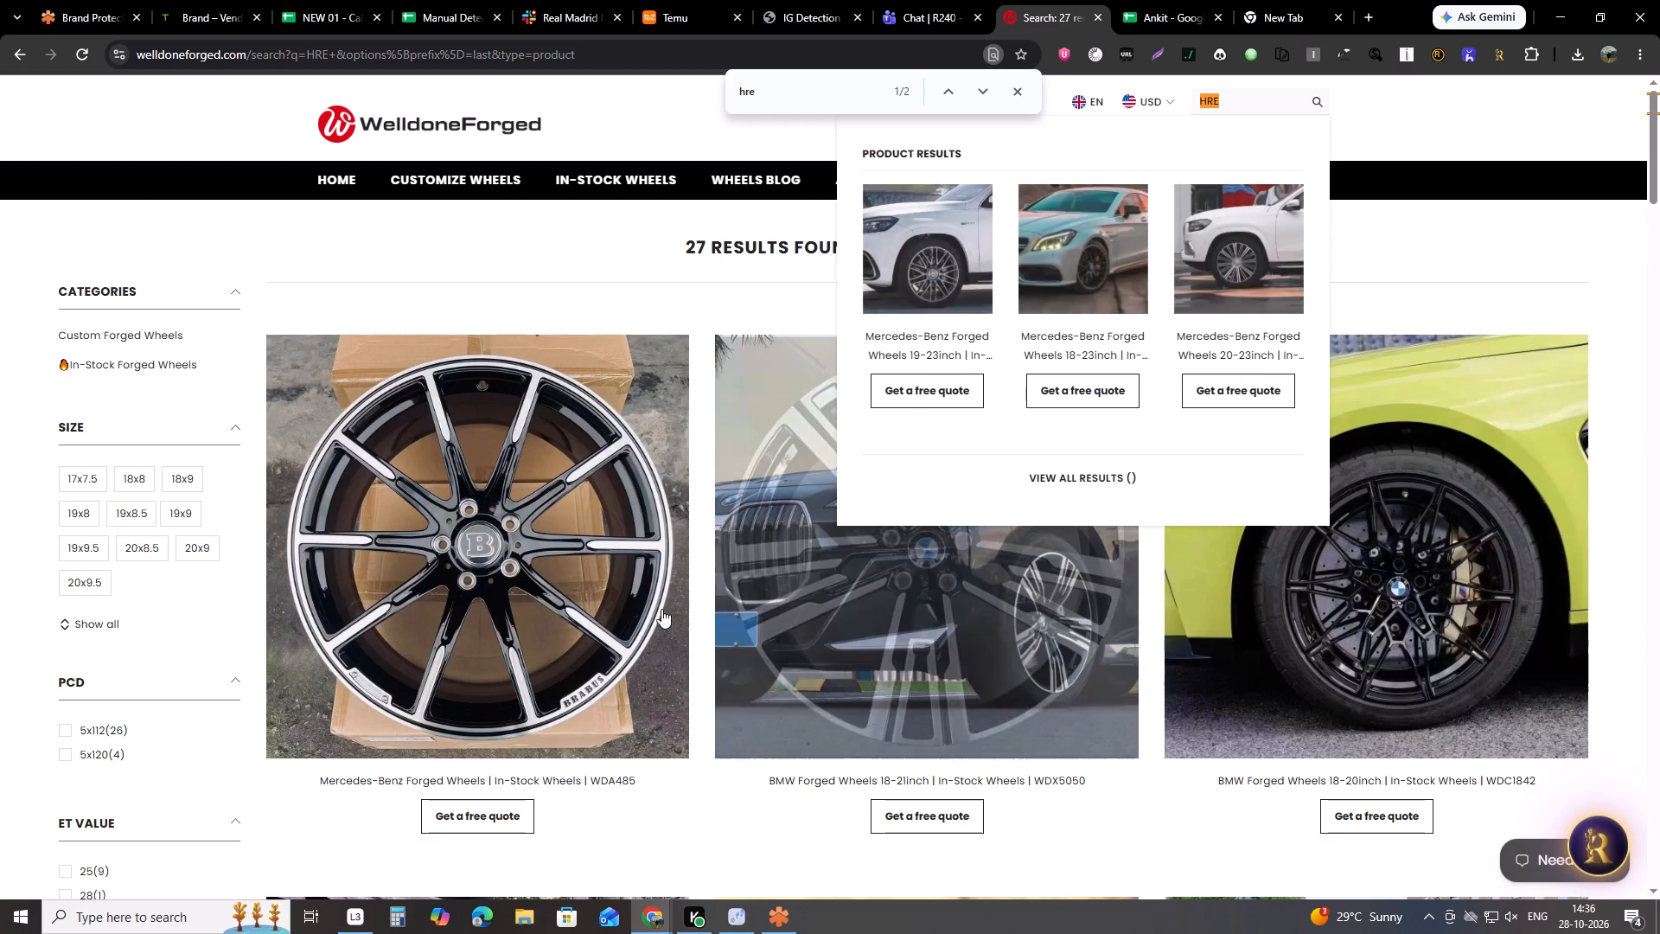
{"action": "left_click", "coordinate": [610, 230]}
Open the Mercedes-Benz Forged Wheels WDA485 listing in a separate tab and look for "hre" on its page.
{"action": "left_click", "coordinate": [501, 613], "text": "ctrl"}
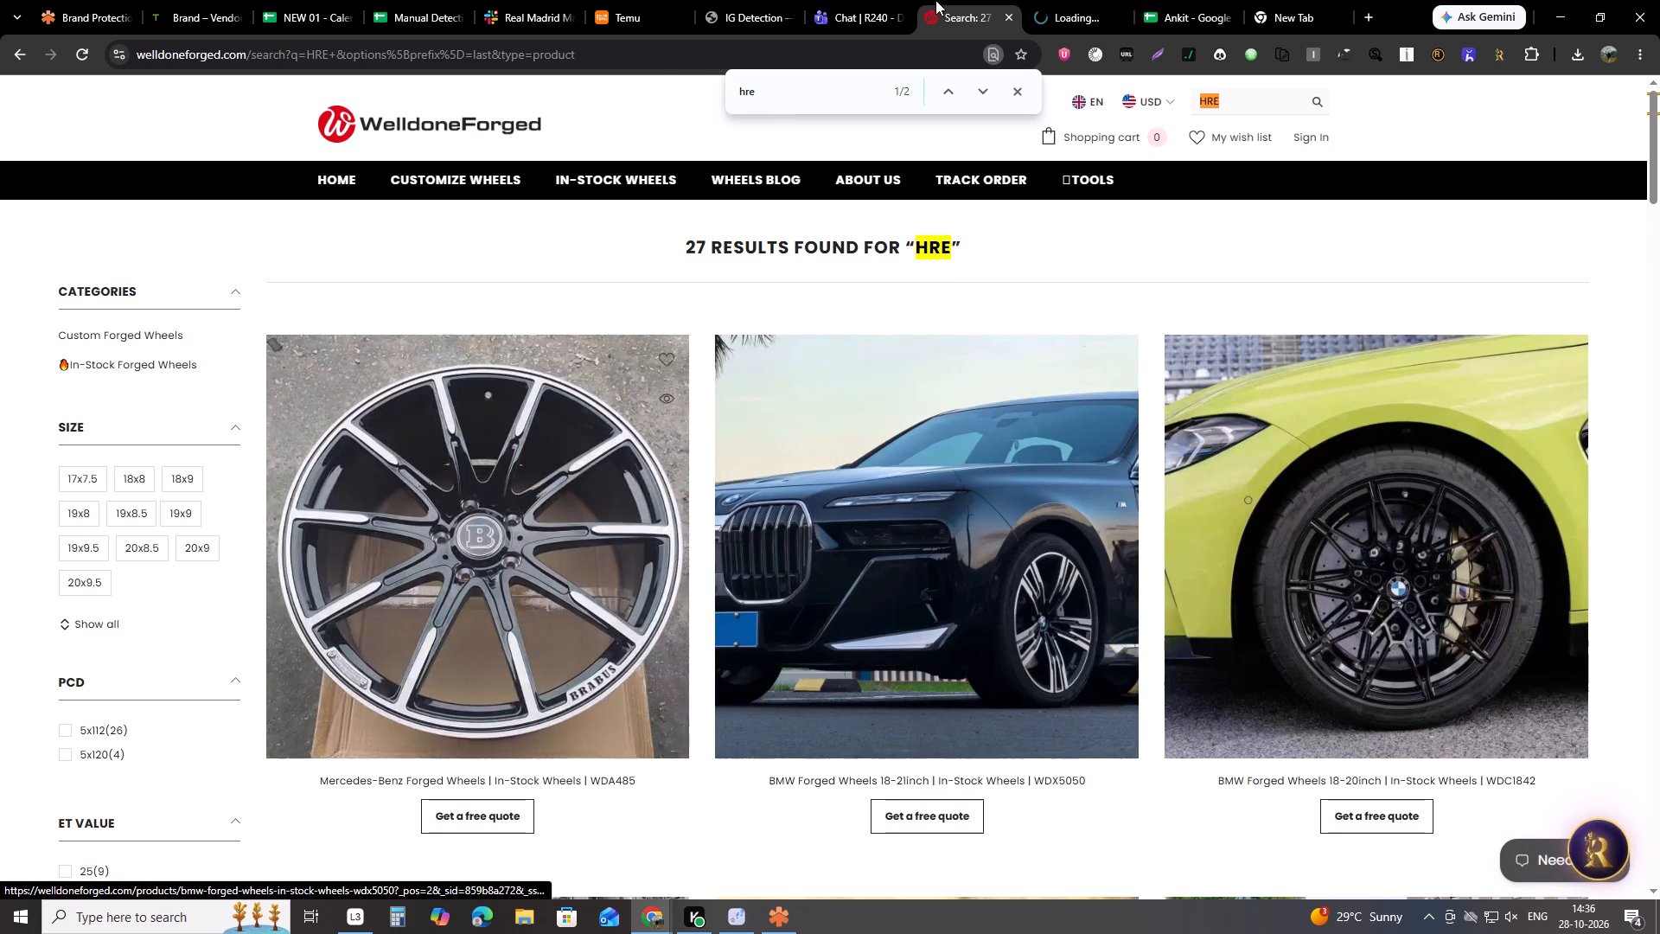
{"action": "left_click", "coordinate": [1075, 0]}
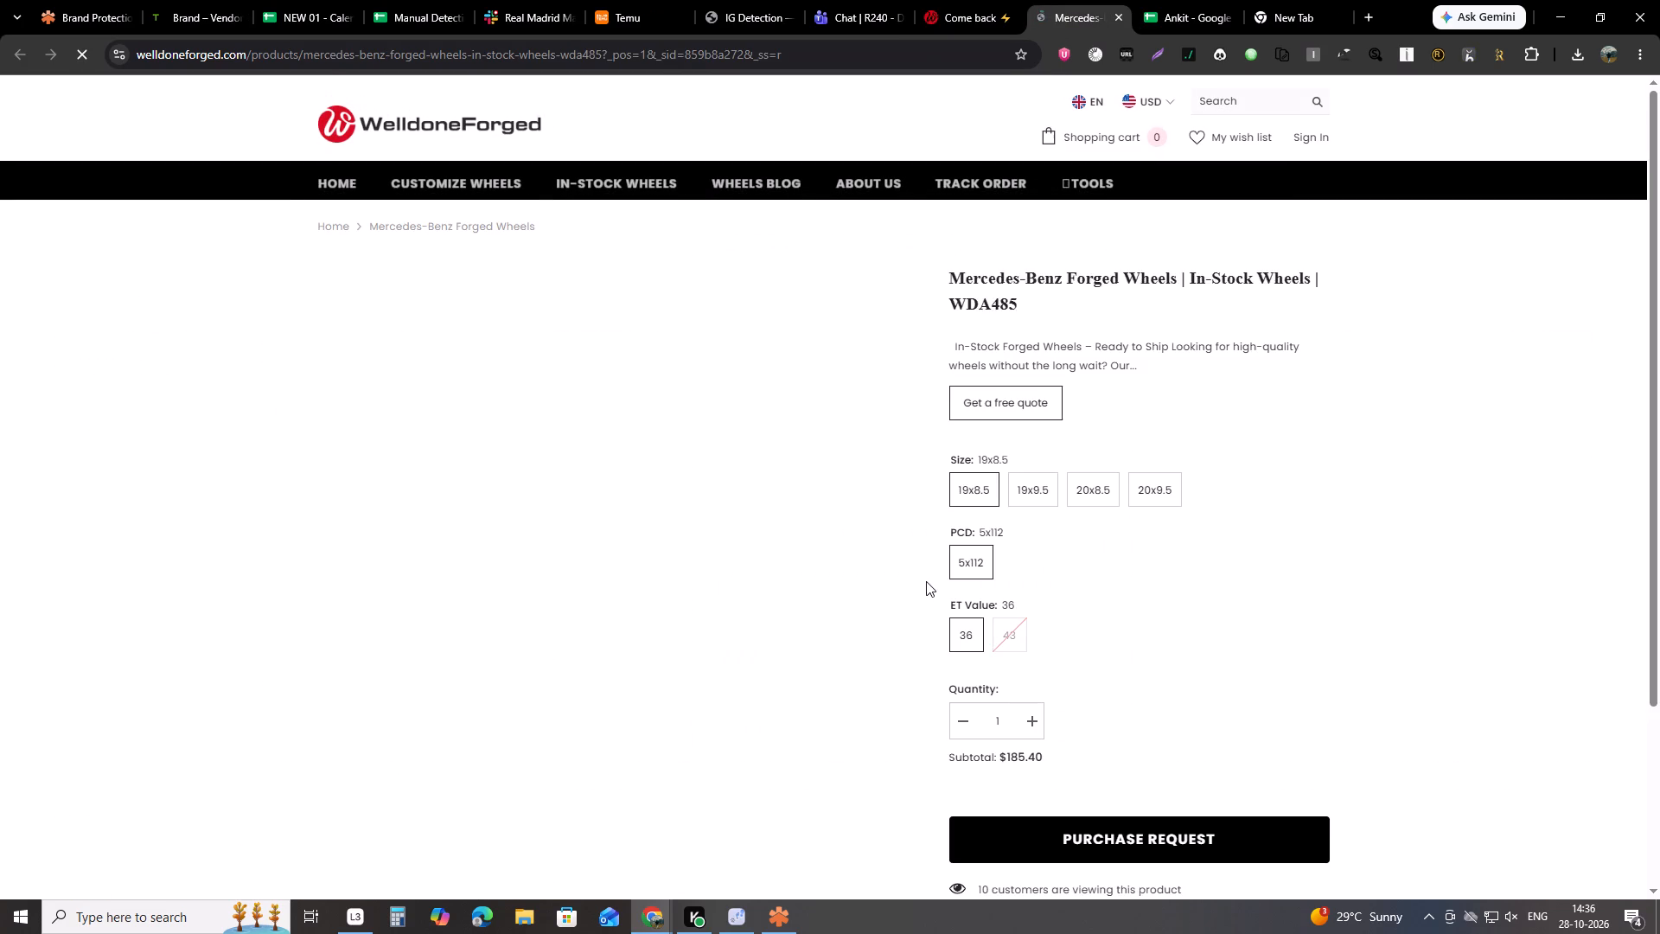
{"action": "key", "text": "ctrl+f"}
{"action": "key", "text": "h"}
{"action": "type", "text": "re"}
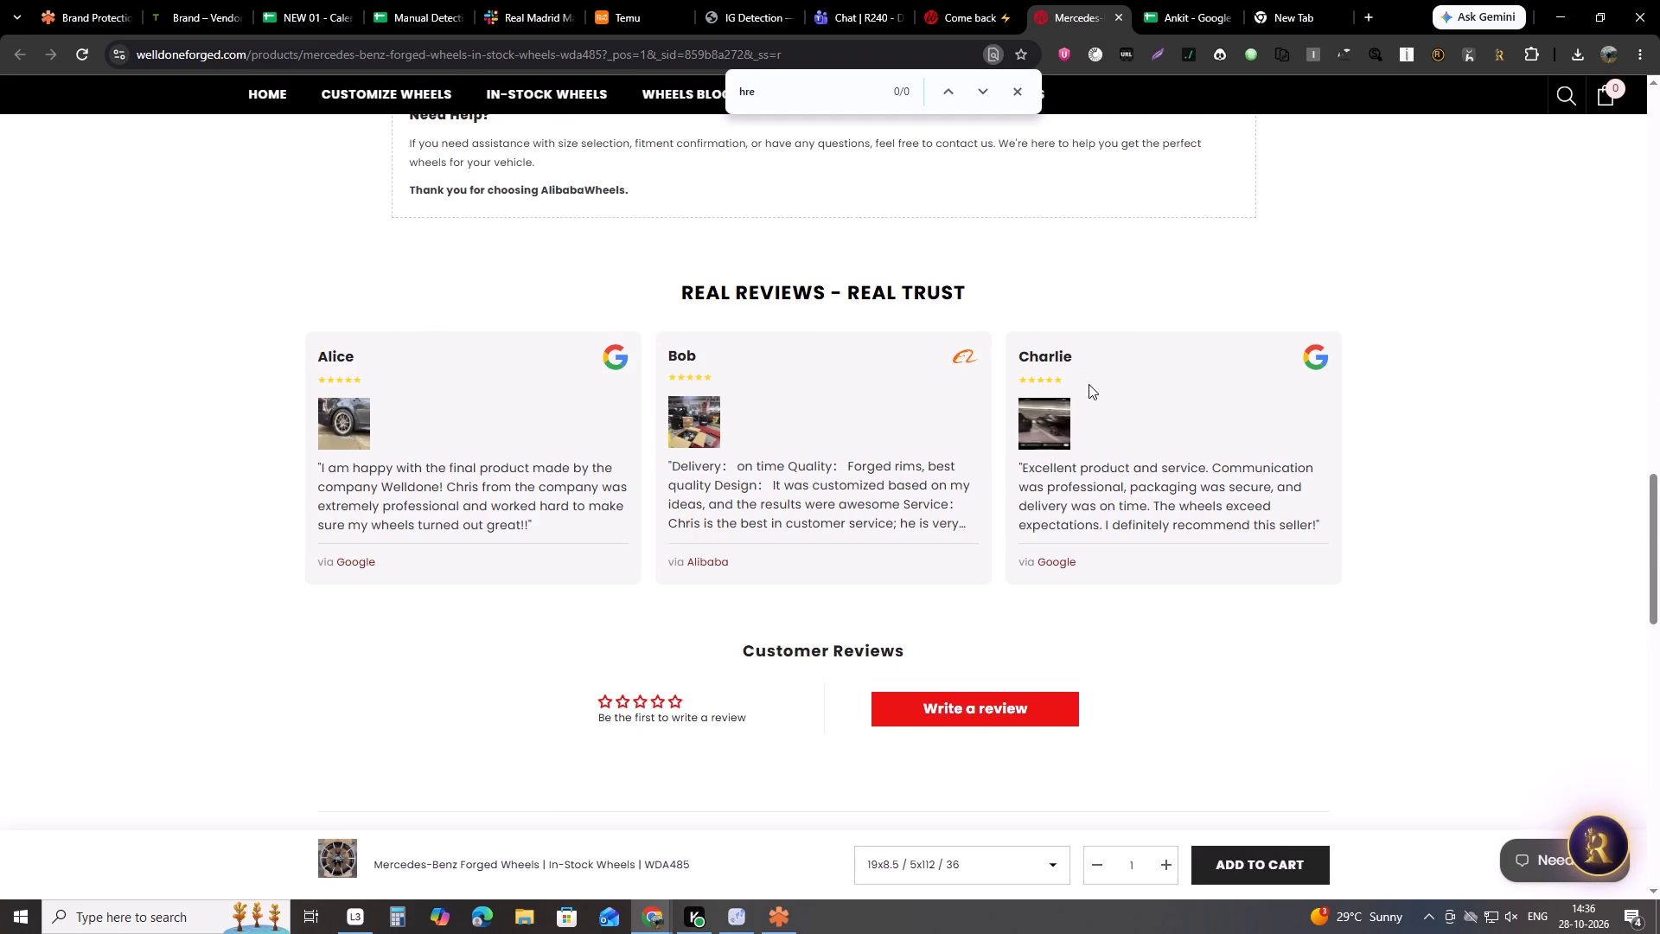
{"action": "scroll", "coordinate": [1090, 449], "scroll_direction": "up", "scroll_amount": 20}
{"action": "scroll", "coordinate": [1090, 449], "scroll_direction": "up", "scroll_amount": 10}
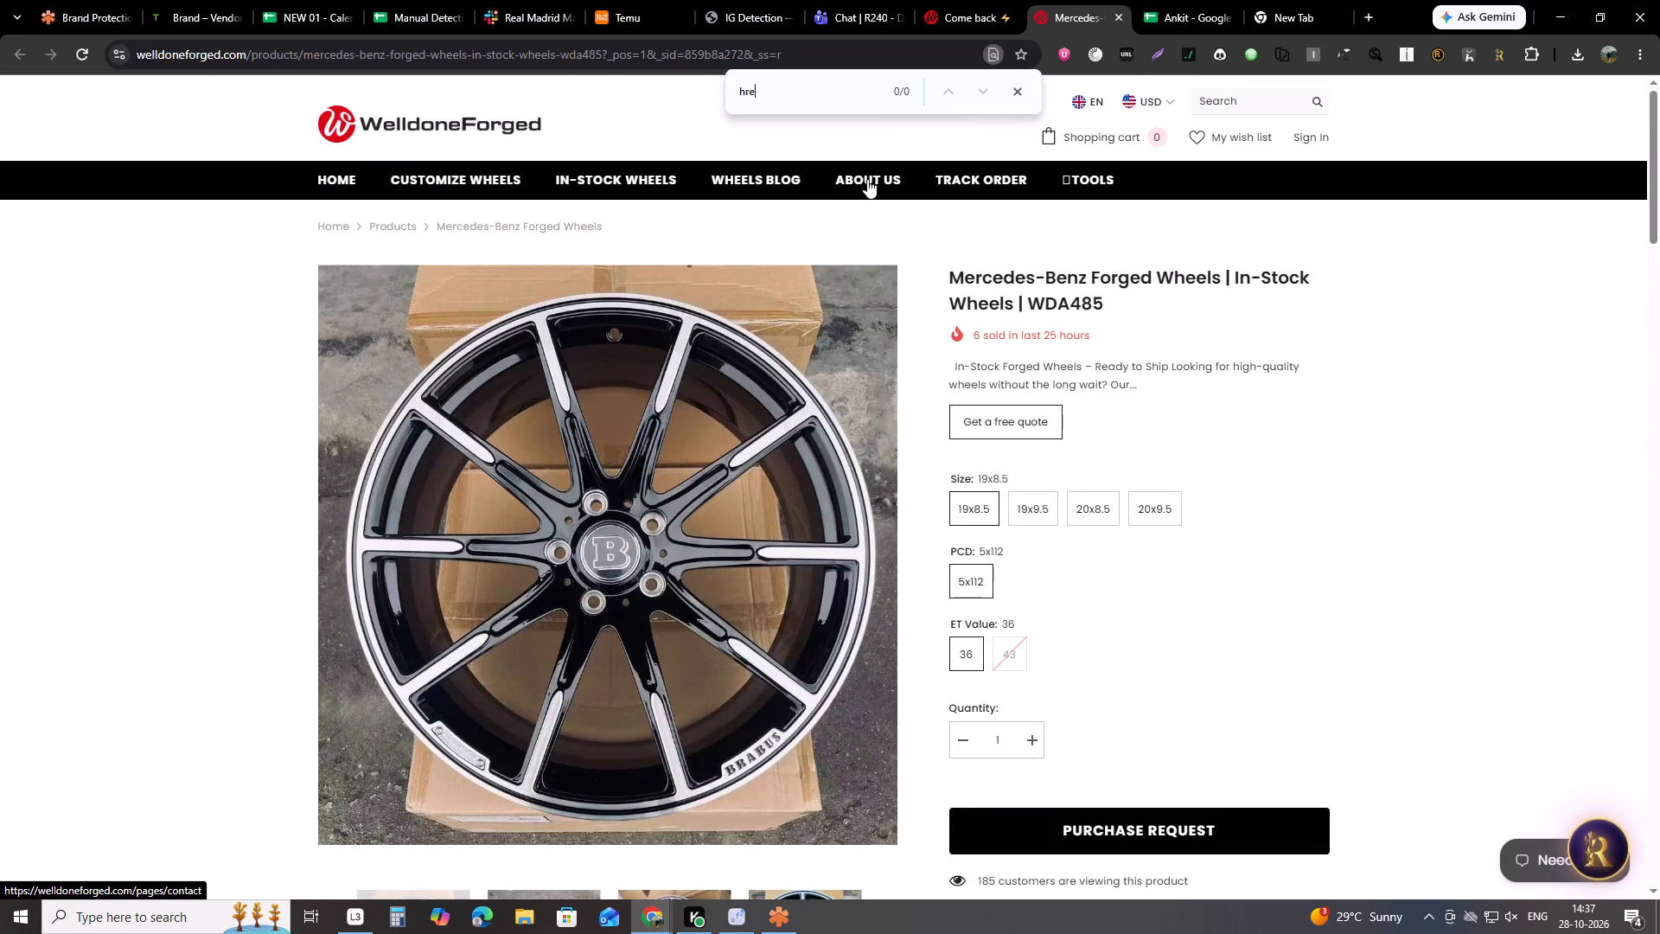
Switch to the Red Points New Incident page and view its application list, moving the Copy Link Status widget clear of it.
{"action": "left_click", "coordinate": [8, 0]}
{"action": "left_click", "coordinate": [27, 0]}
{"action": "left_click", "coordinate": [79, 0]}
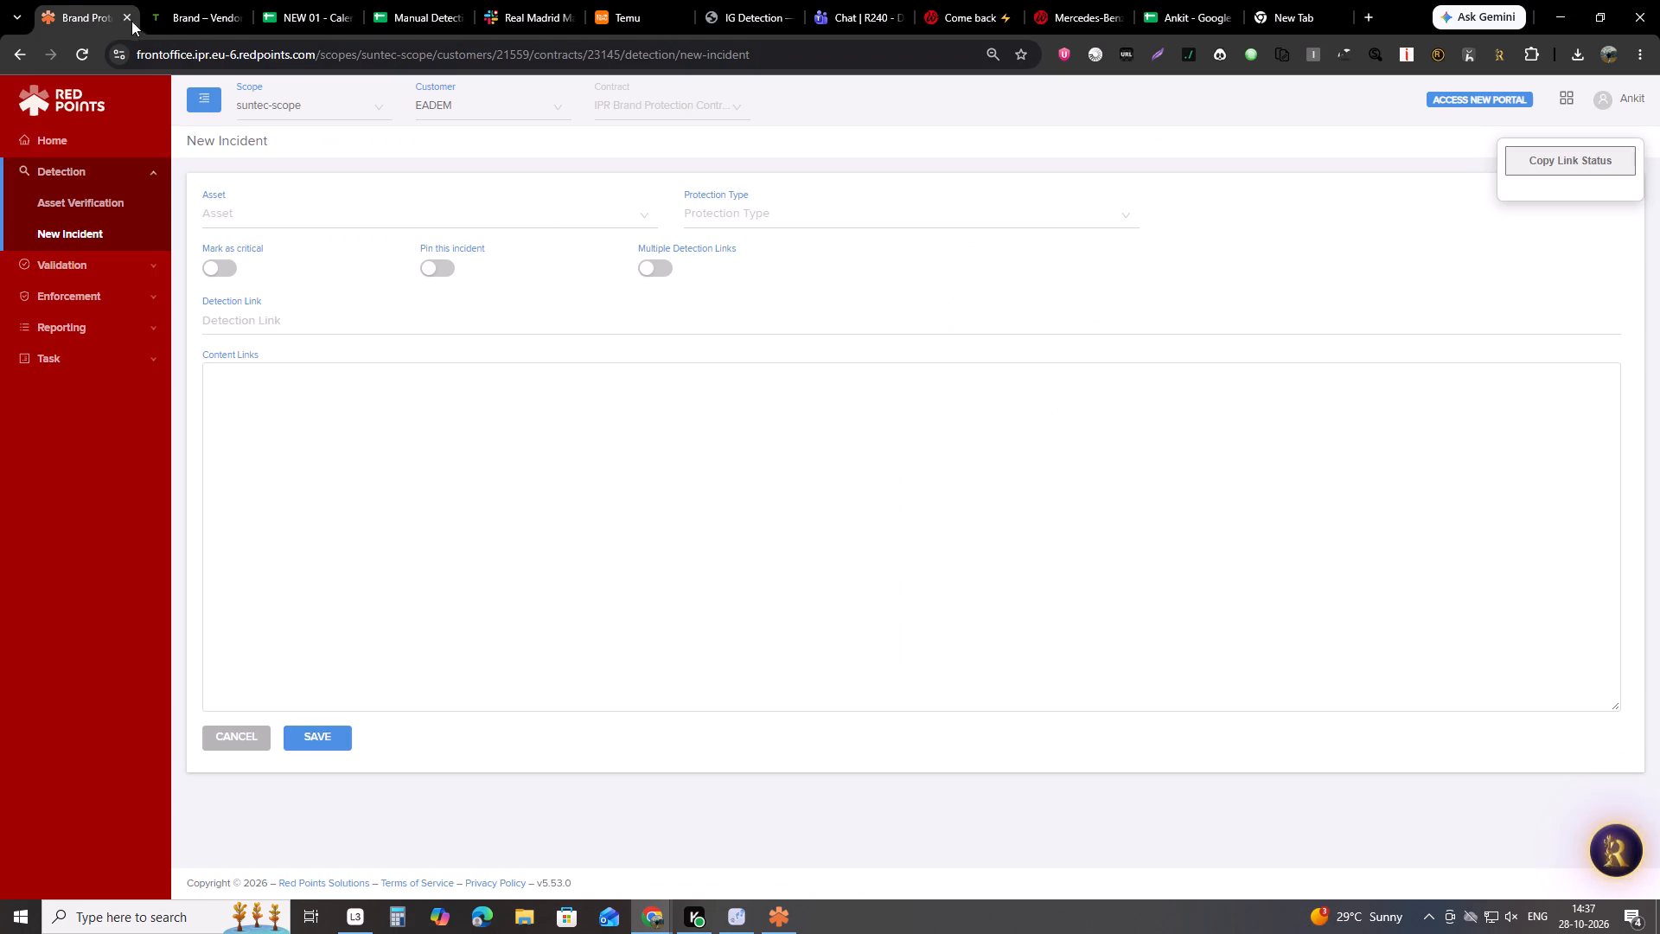
{"action": "left_click", "coordinate": [1565, 95]}
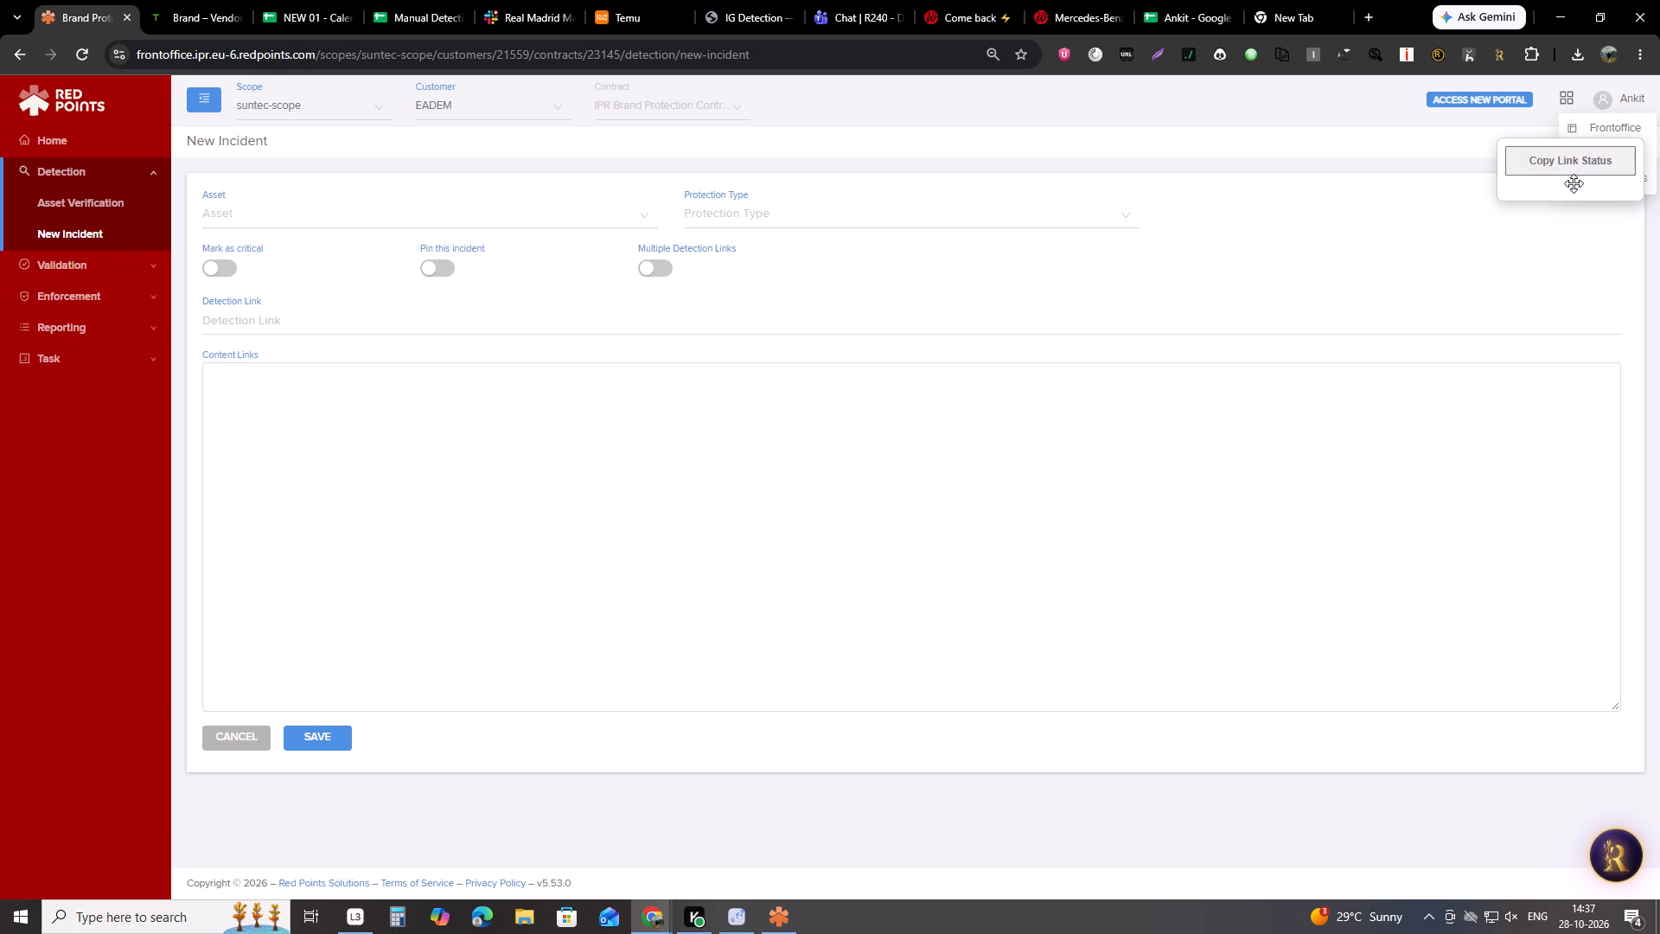
{"action": "left_click_drag", "start_coordinate": [1574, 183], "coordinate": [1362, 157]}
{"action": "left_click", "coordinate": [1570, 93]}
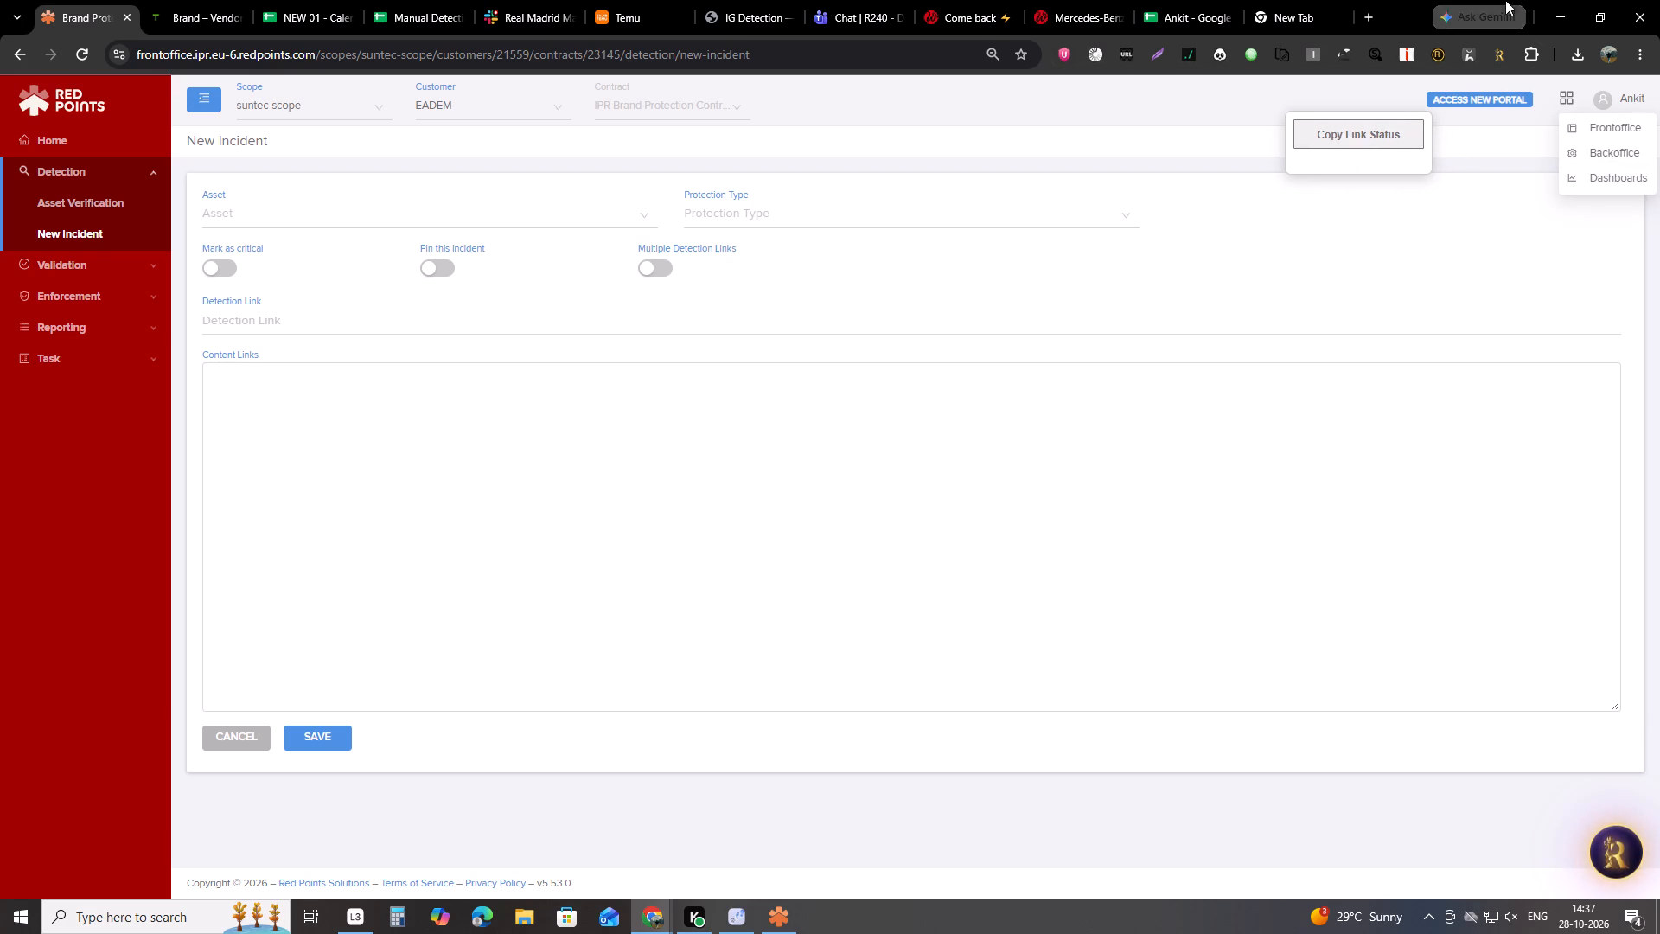
Search Google for "hre wheels" in the blank browser tab.
{"action": "left_click", "coordinate": [1286, 0]}
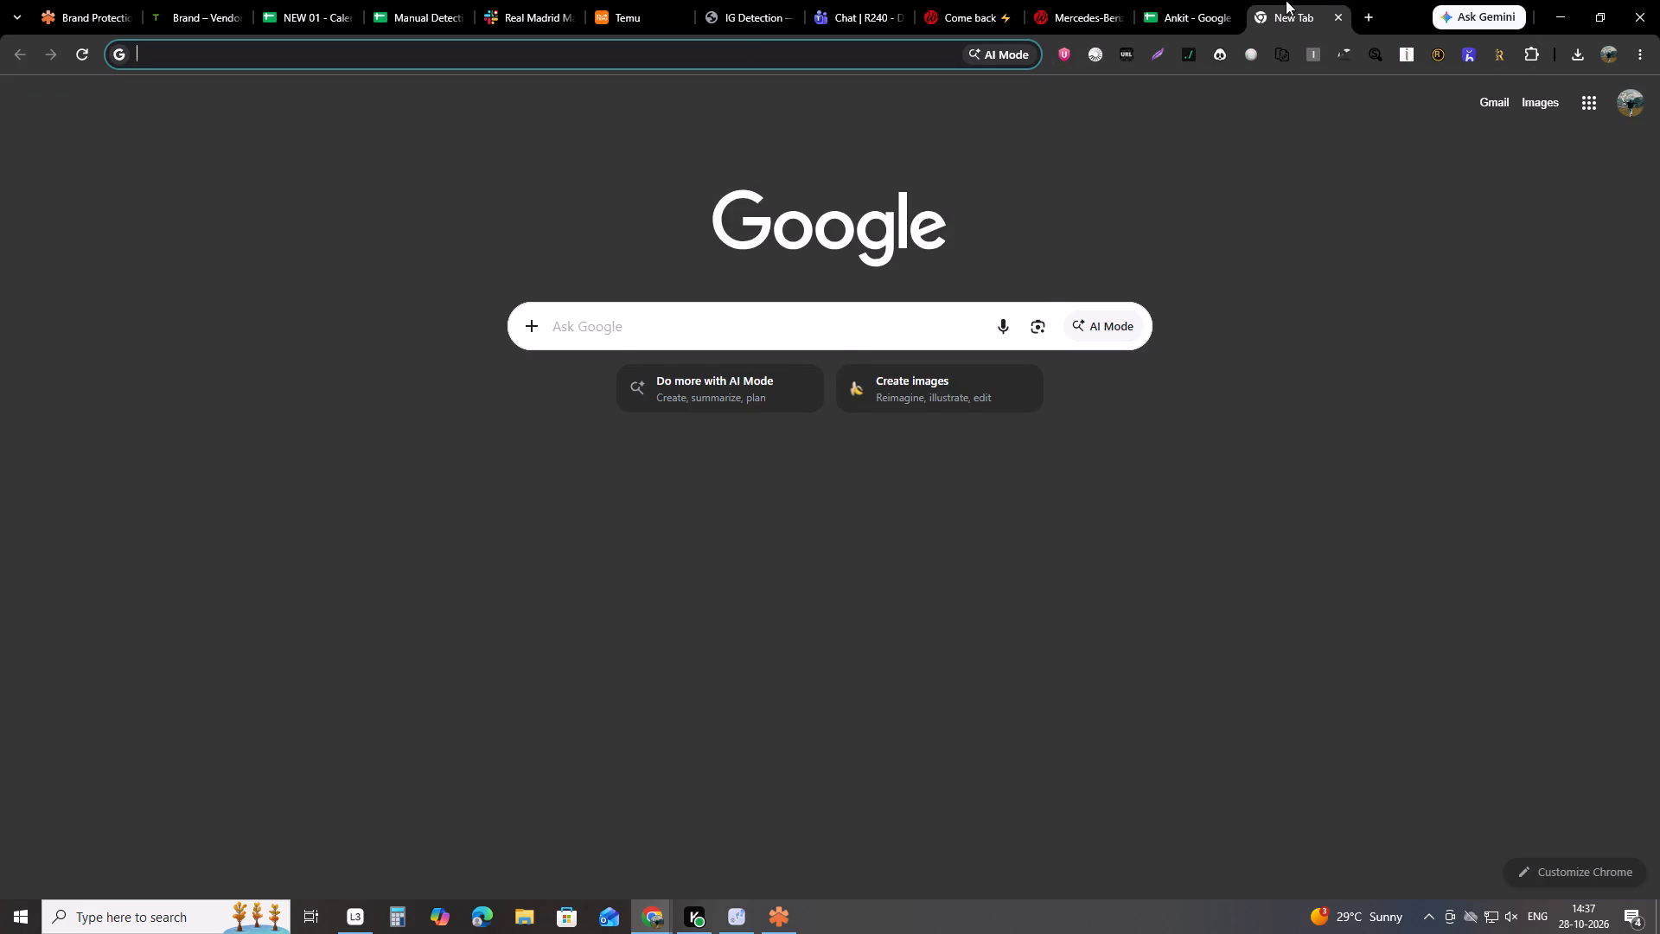
{"action": "type", "text": "hre wheels"}
{"action": "key", "text": "Return"}
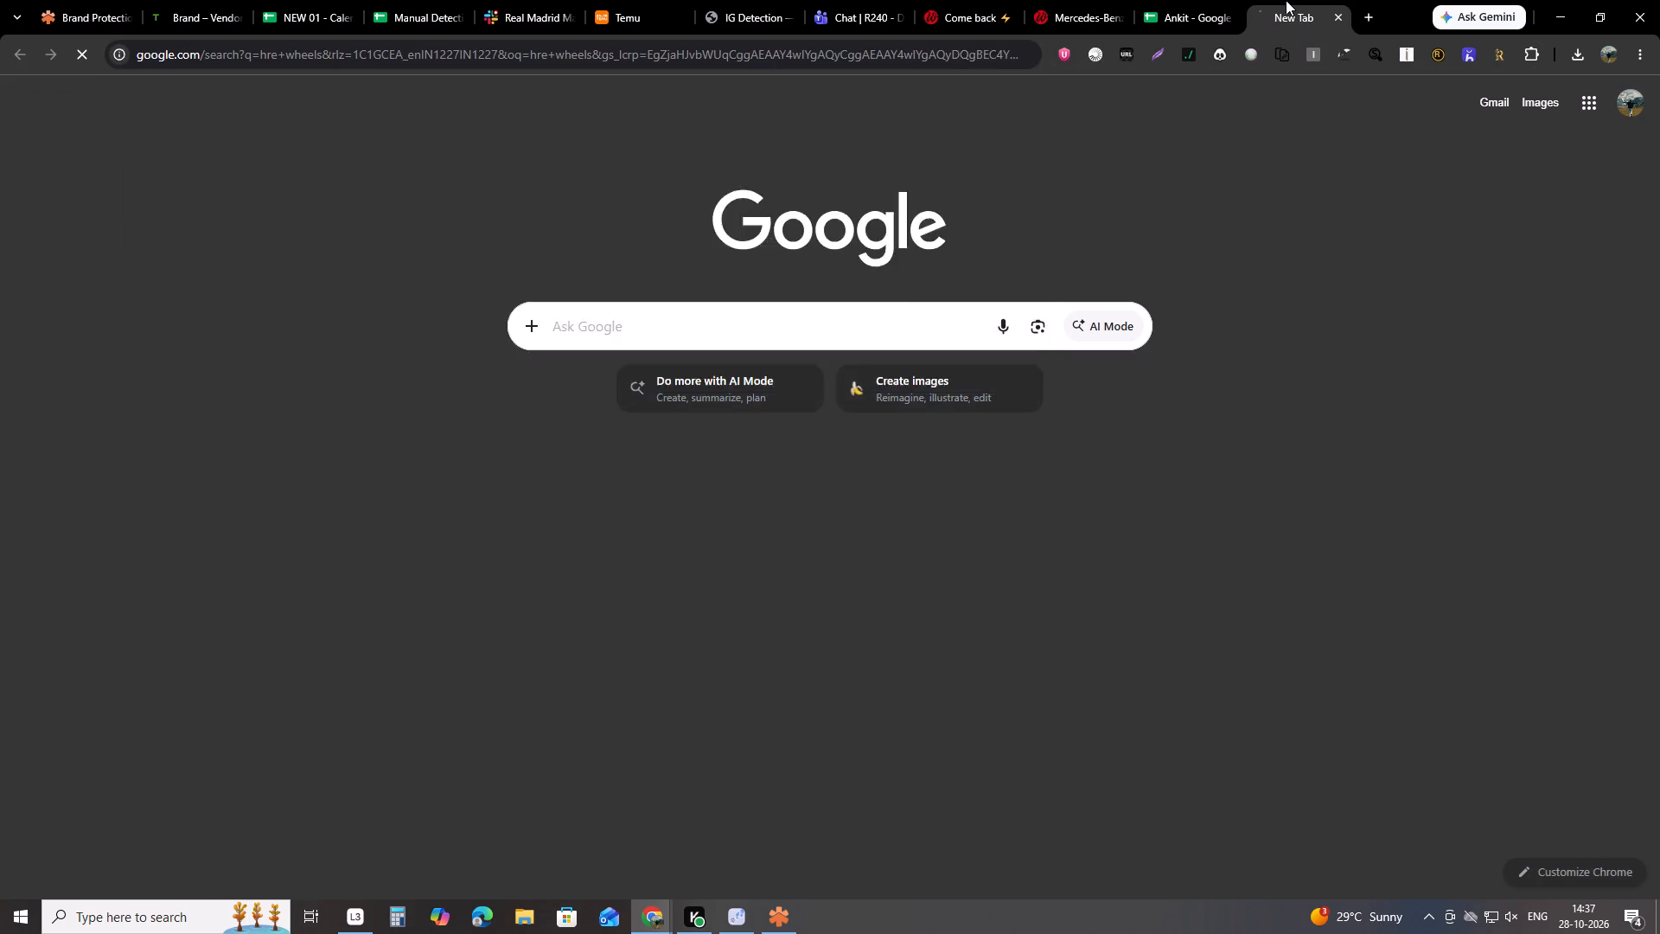
Extend the Google query to "hre wheels full form" and run the search.
{"action": "left_click", "coordinate": [390, 99]}
{"action": "left_click", "coordinate": [382, 117]}
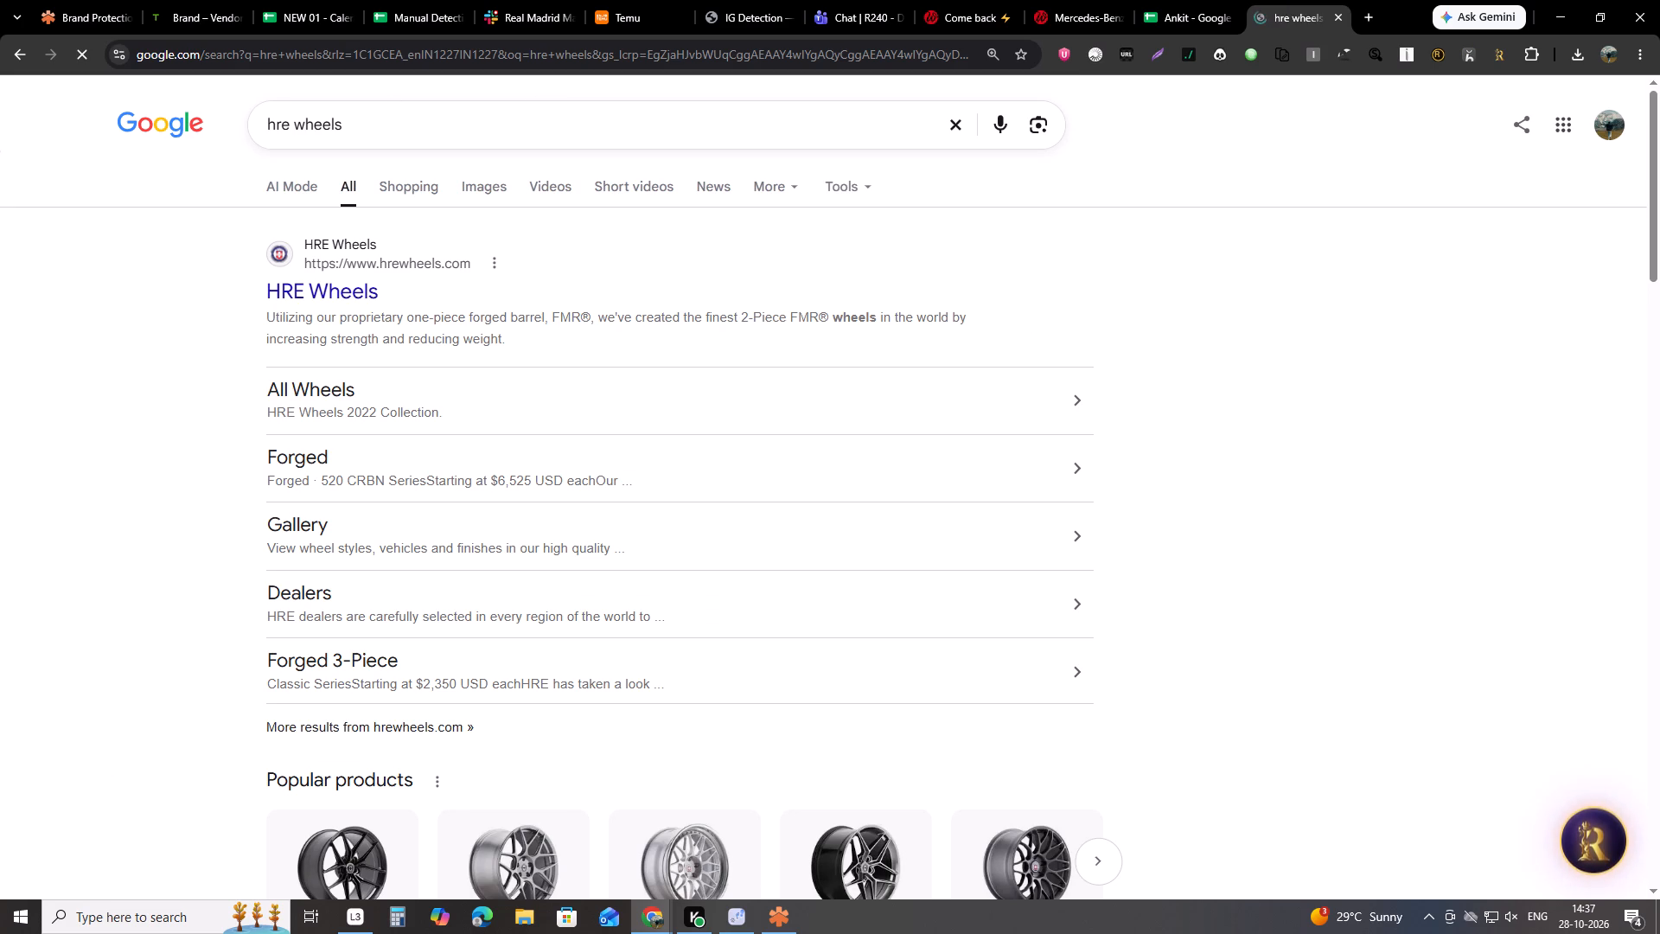
{"action": "key", "text": "space"}
{"action": "type", "text": "full form"}
{"action": "key", "text": "Return"}
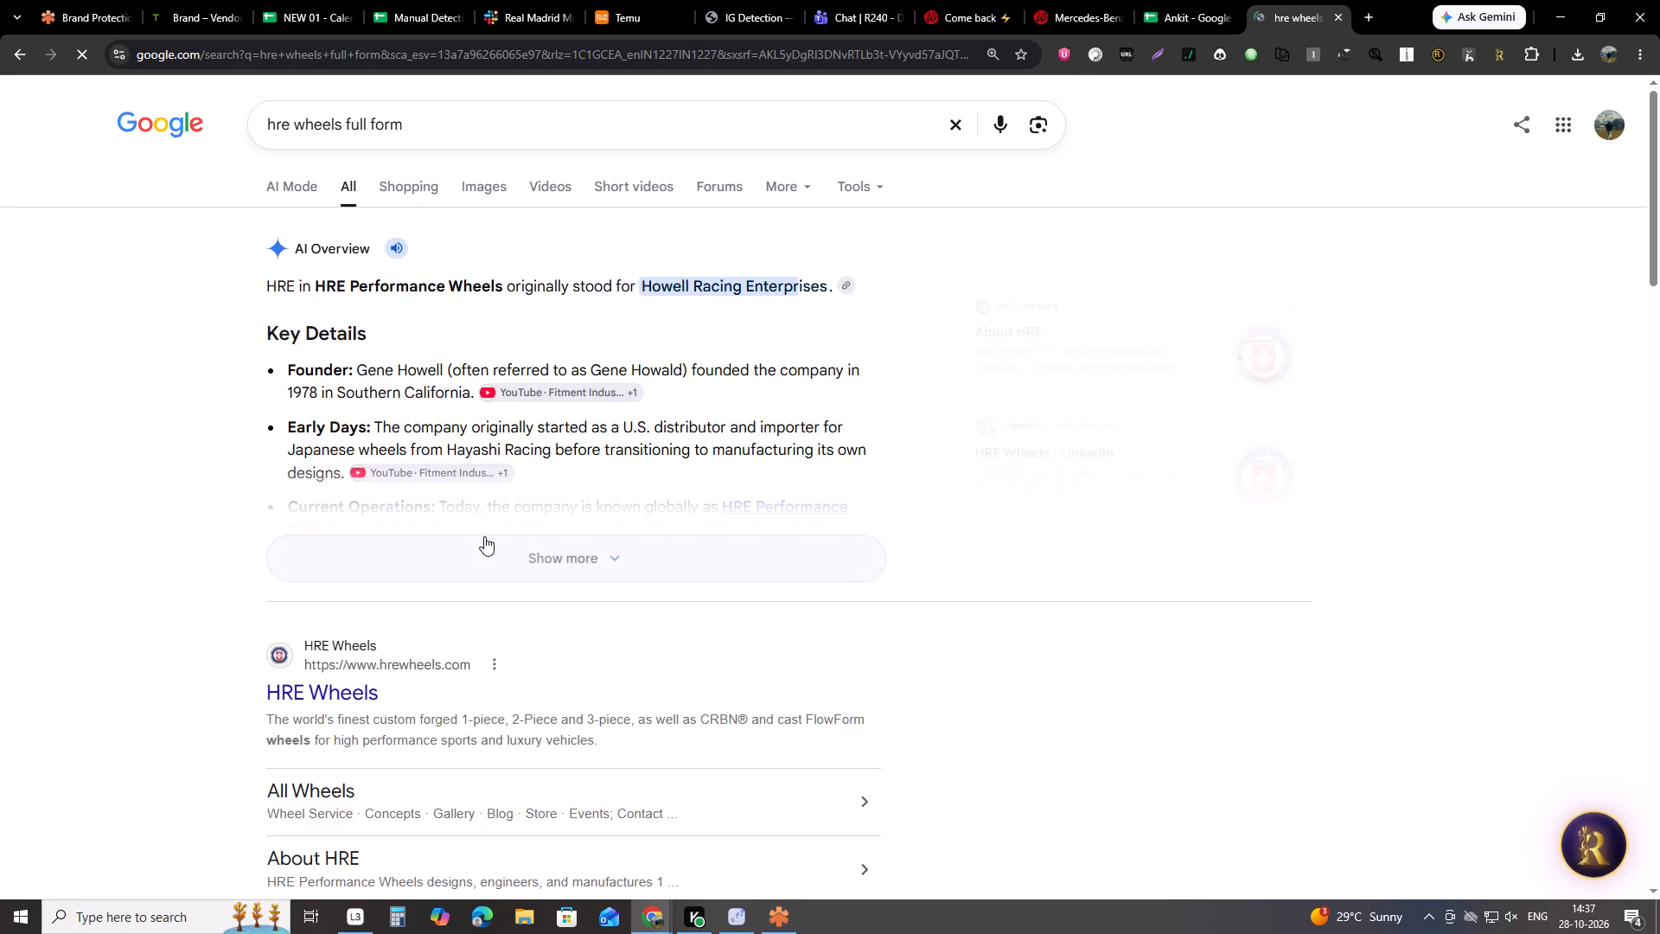
Copy the full name "Howell Racing Enterprises" from the AI Overview text.
{"action": "left_click_drag", "start_coordinate": [639, 278], "coordinate": [668, 284]}
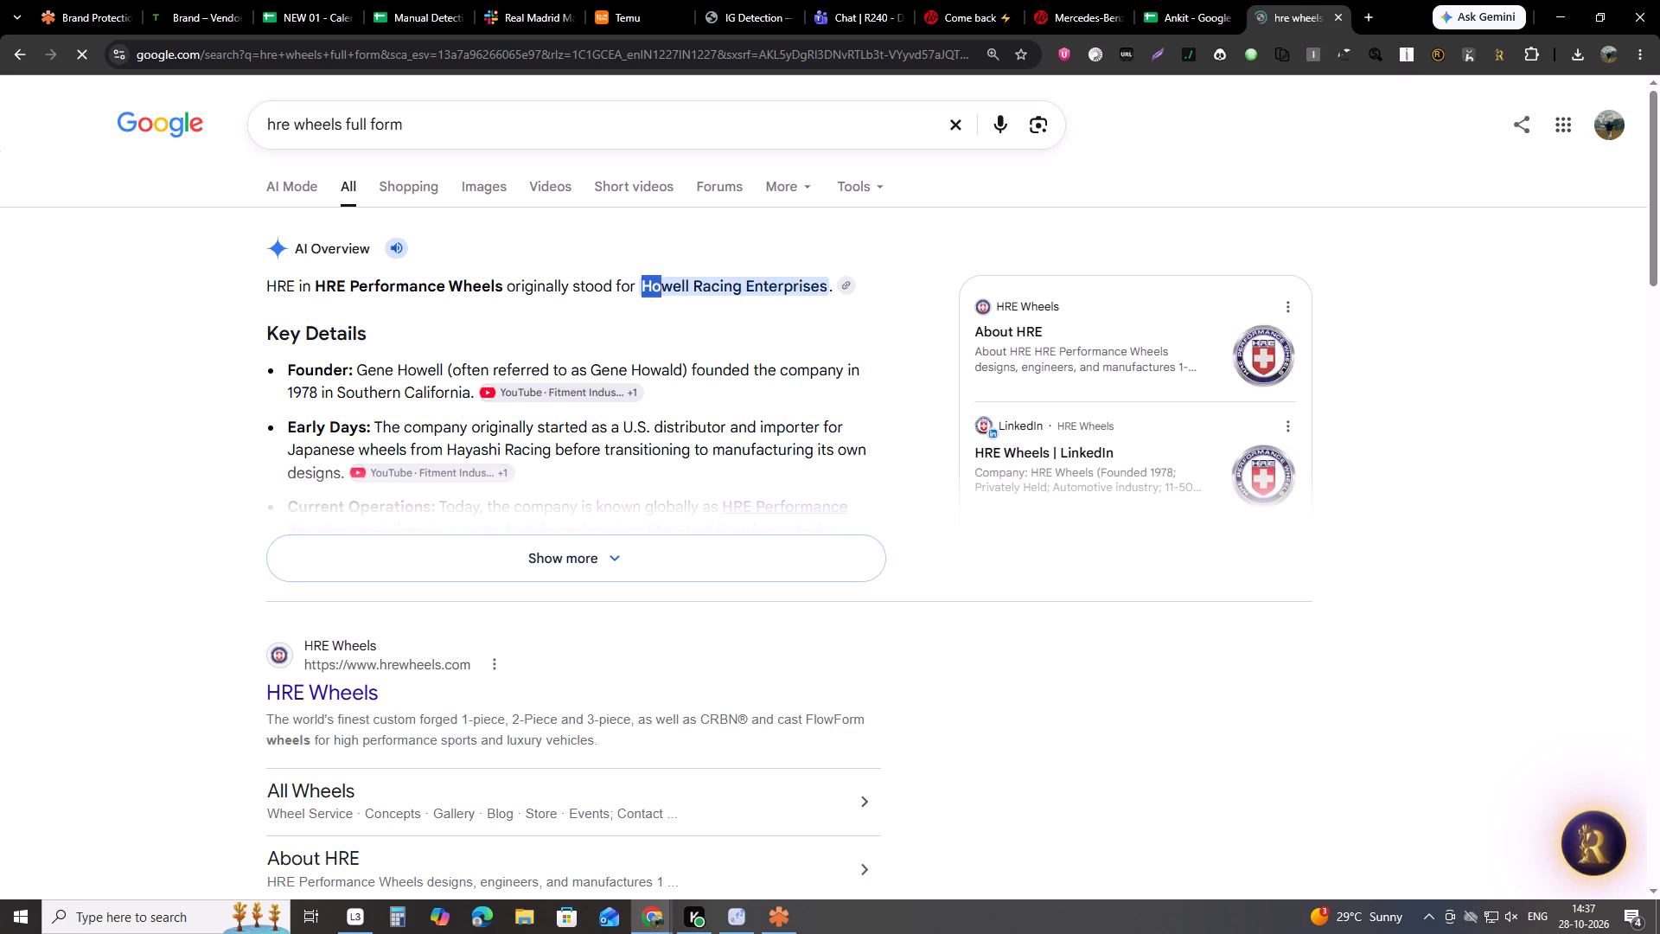
{"action": "left_click_drag", "start_coordinate": [668, 284], "coordinate": [832, 293]}
{"action": "key", "text": "ctrl+c"}
{"action": "key", "text": "ctrl+c"}
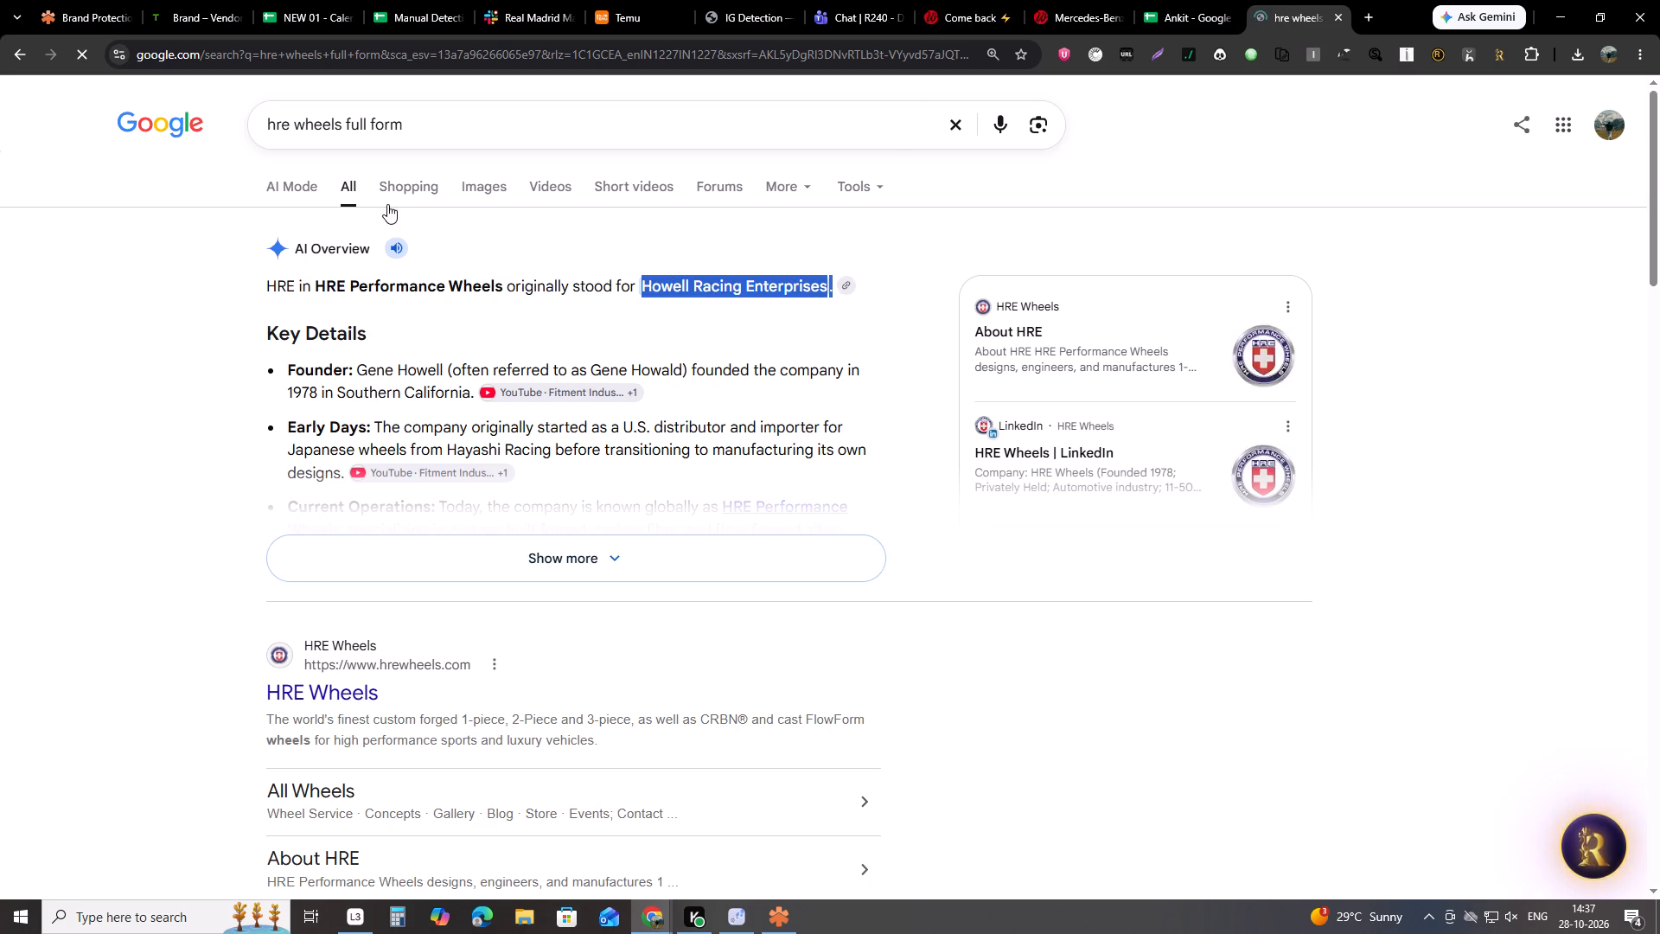
View the Google image results for the HRE wheels query to examine the genuine wheel designs.
{"action": "left_click", "coordinate": [497, 178]}
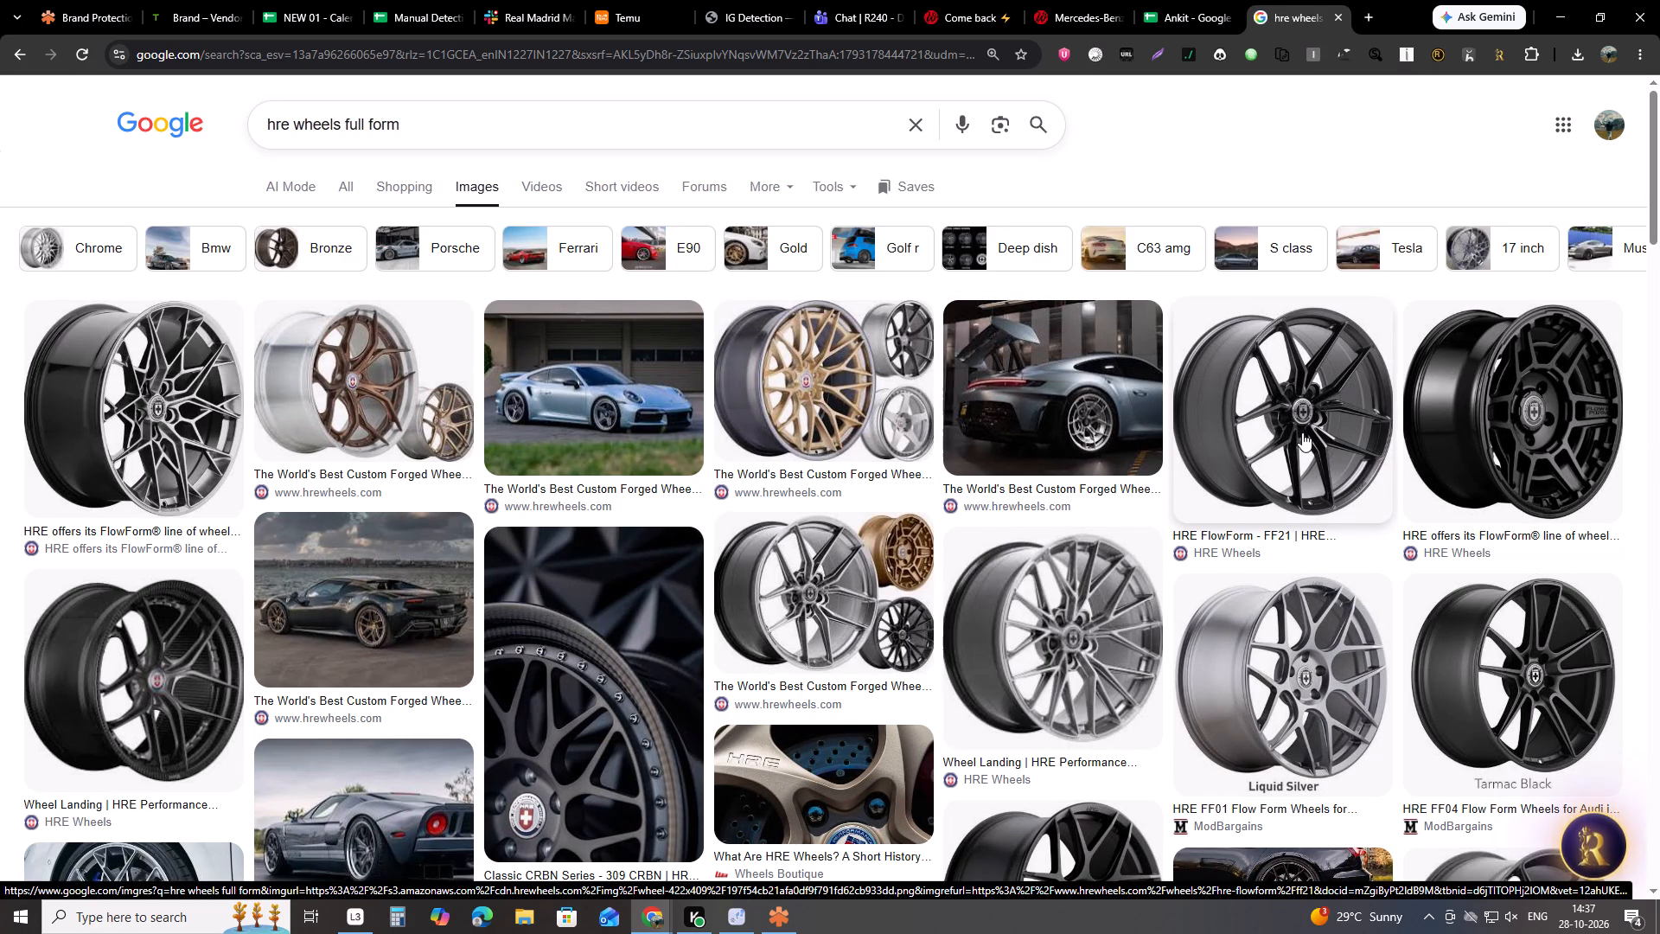
Return to the WelldoneForged listing and search the site for the copied name "Howell Racing Enterprises".
{"action": "left_click", "coordinate": [1084, 0]}
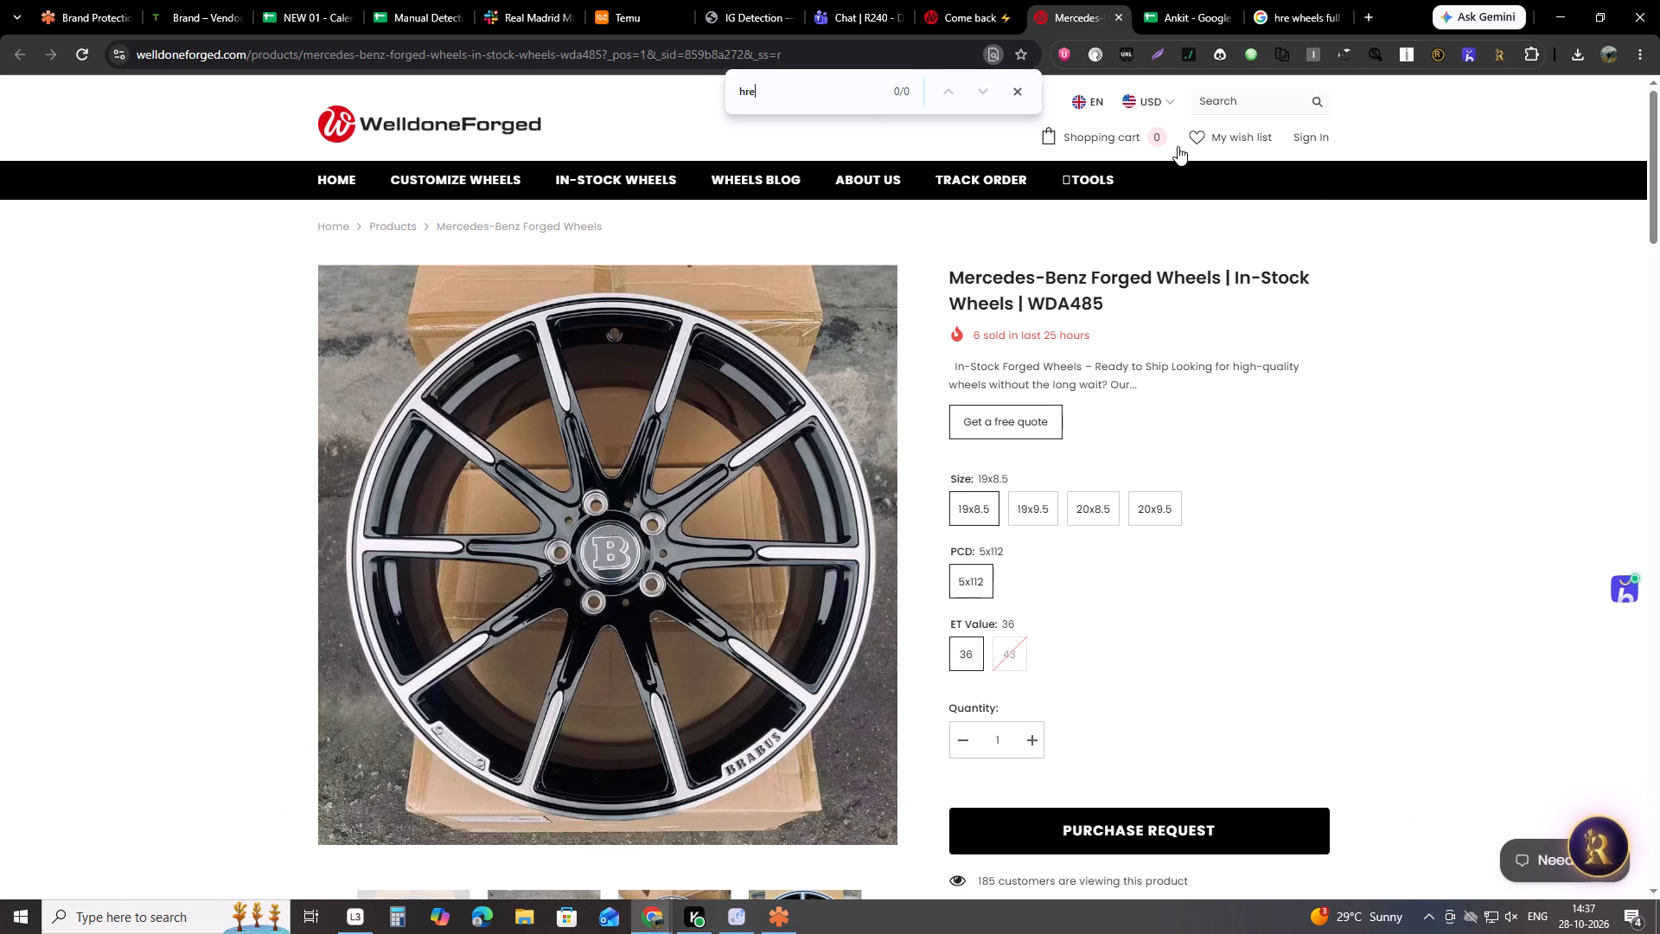
{"action": "left_click", "coordinate": [1248, 98]}
{"action": "key", "text": "ctrl+v"}
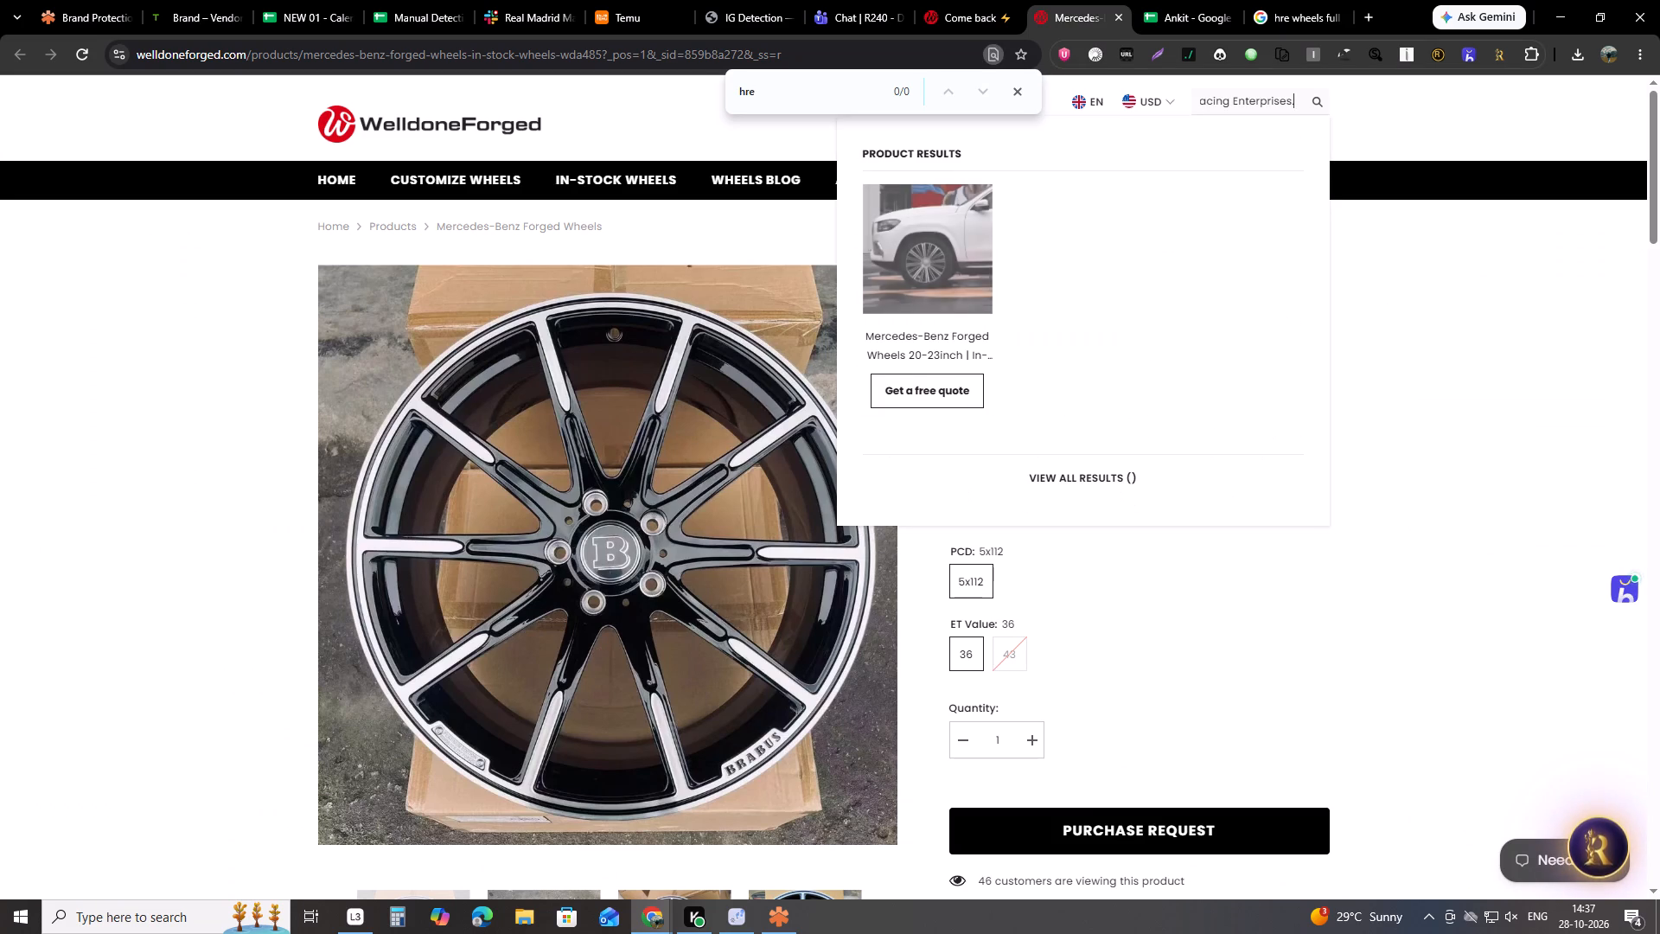
{"action": "key", "text": "BackSpace"}
{"action": "key", "text": "Return"}
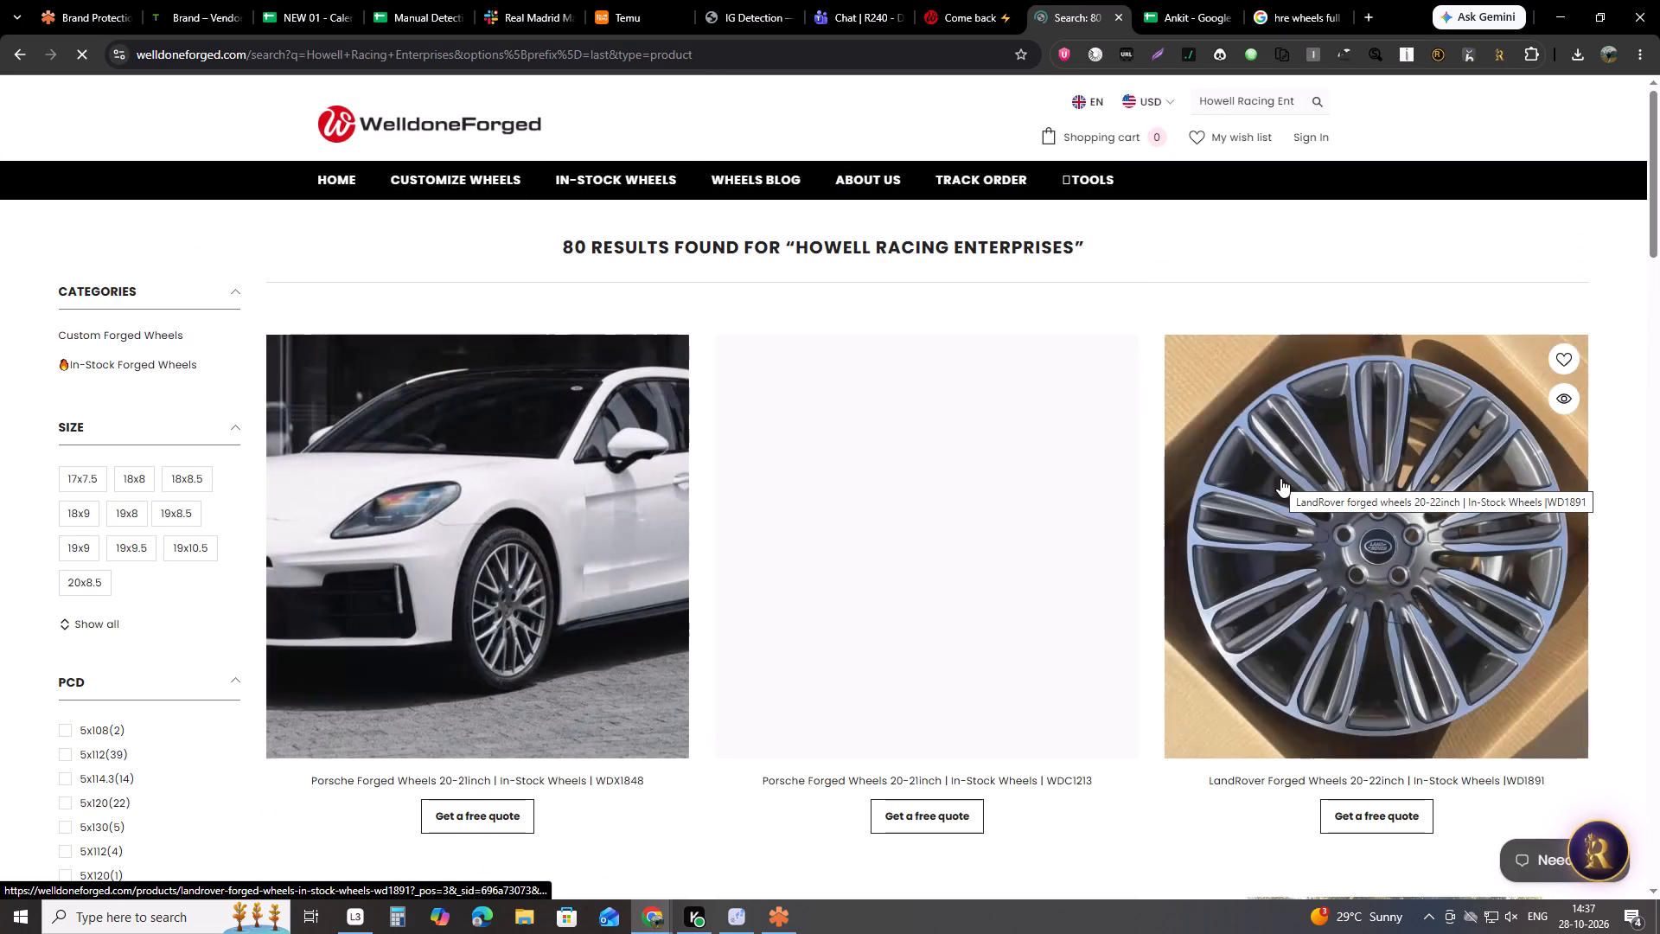
Examine the WelldoneForged results for "Howell Racing Enterprises" for HRE-style wheels, loading more products past the first batch.
{"action": "scroll", "coordinate": [1510, 584], "scroll_direction": "down", "scroll_amount": 4}
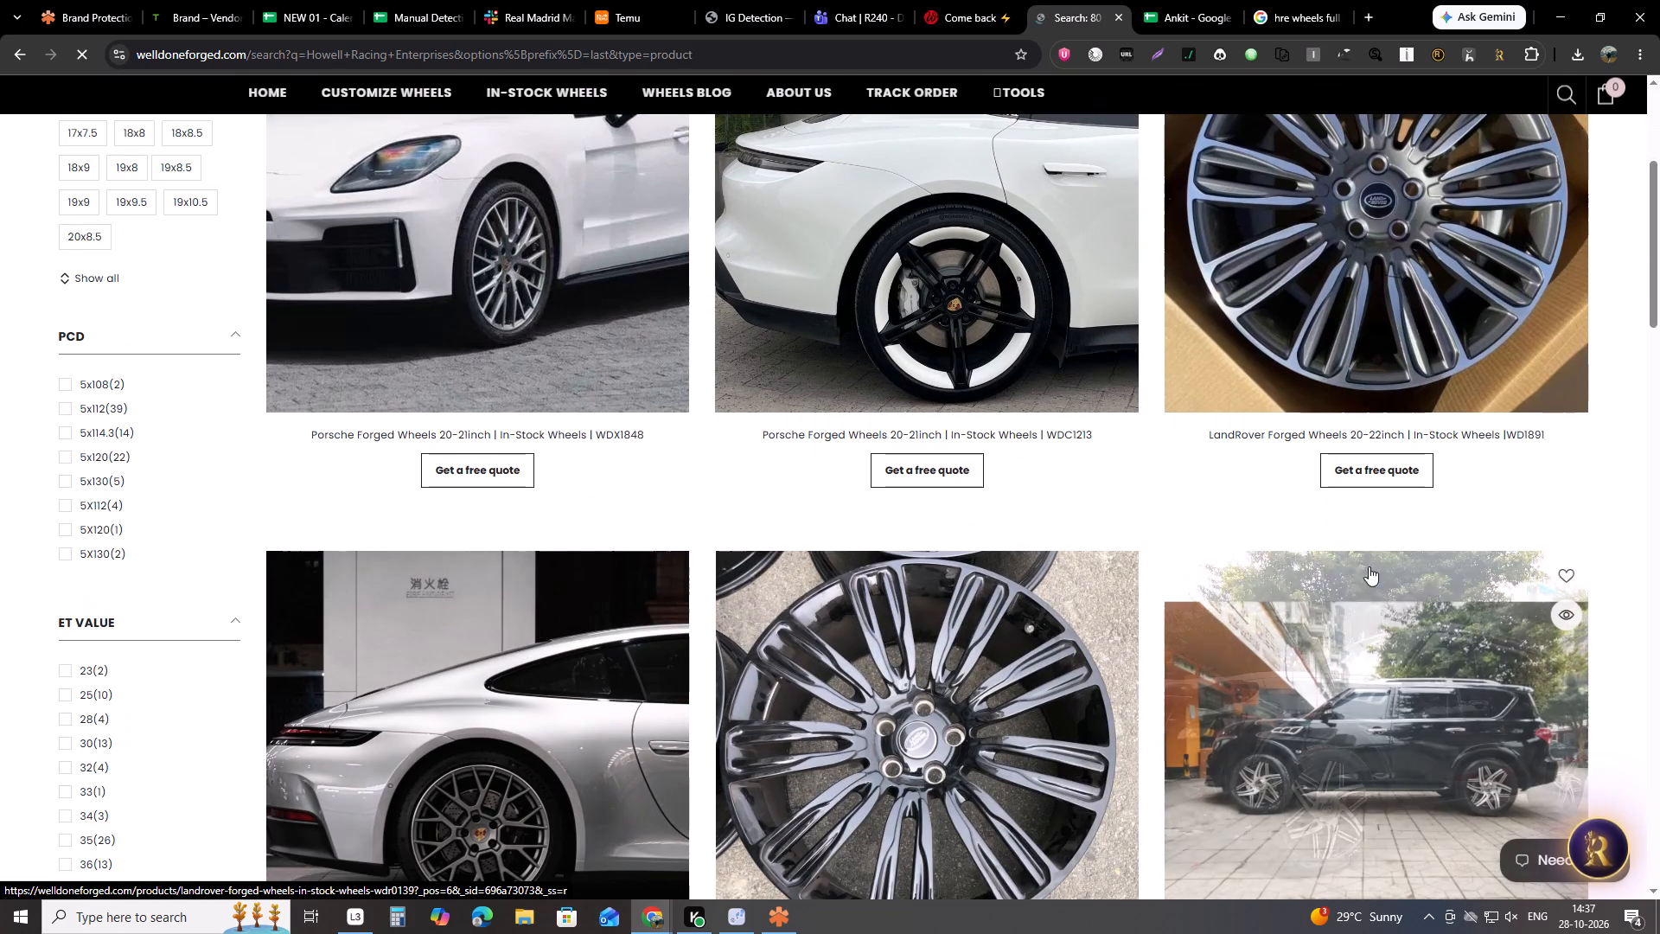
{"action": "scroll", "coordinate": [1213, 595], "scroll_direction": "down", "scroll_amount": 2}
{"action": "scroll", "coordinate": [314, 543], "scroll_direction": "down", "scroll_amount": 1}
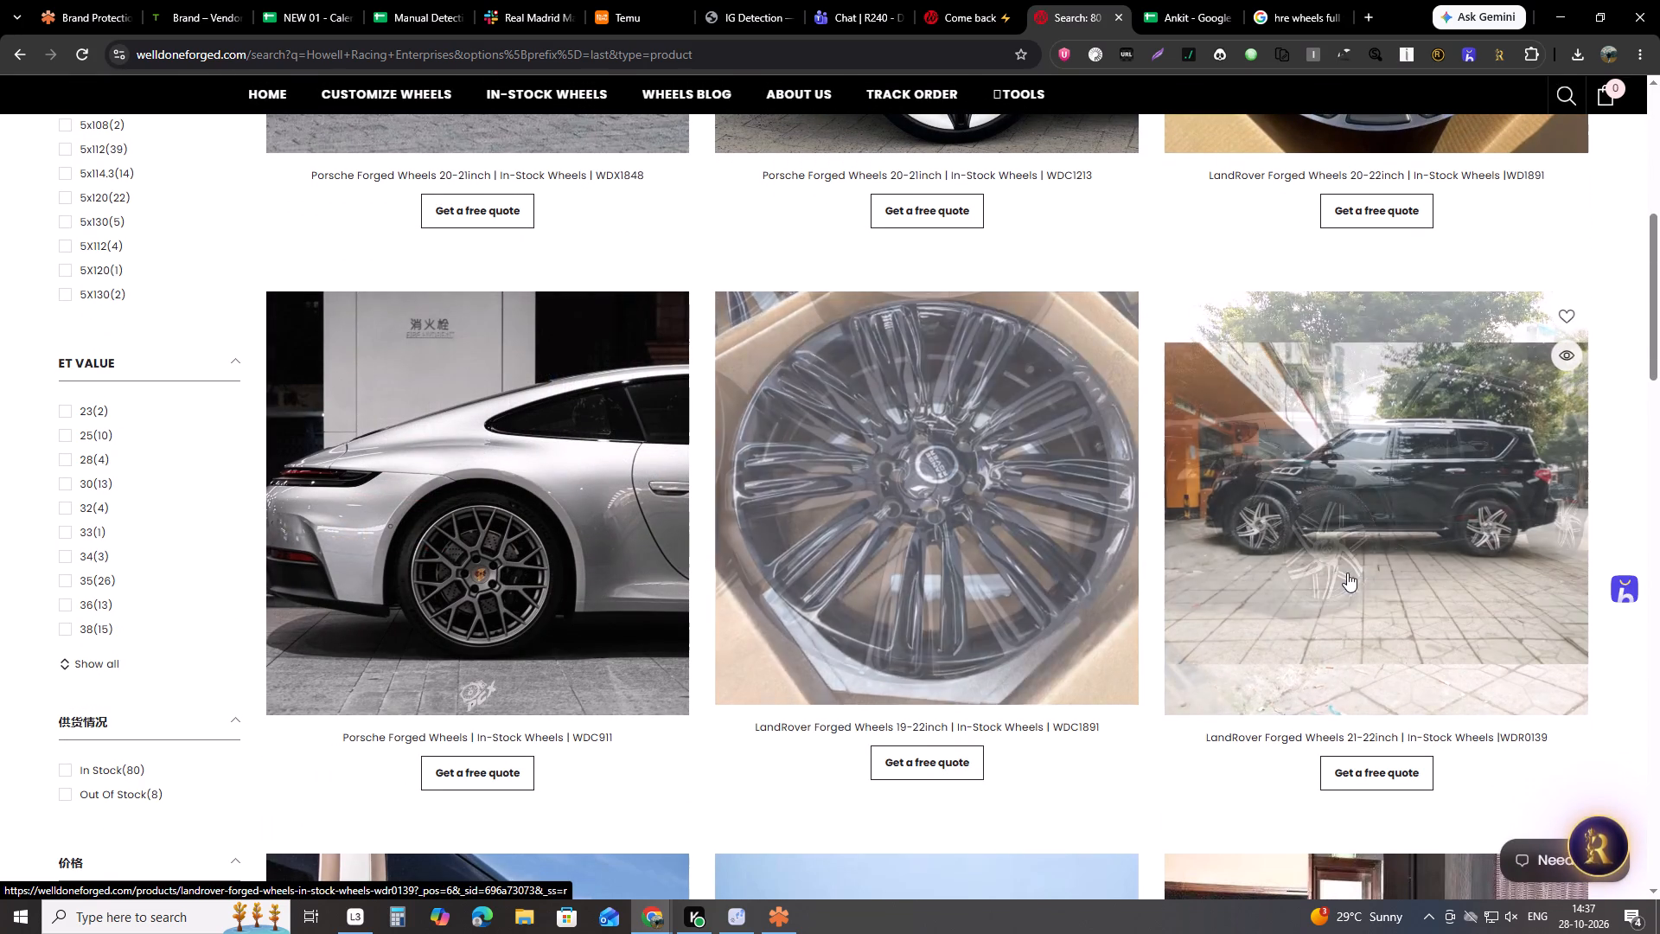
{"action": "scroll", "coordinate": [1242, 564], "scroll_direction": "down", "scroll_amount": 9}
{"action": "scroll", "coordinate": [1062, 602], "scroll_direction": "down", "scroll_amount": 6}
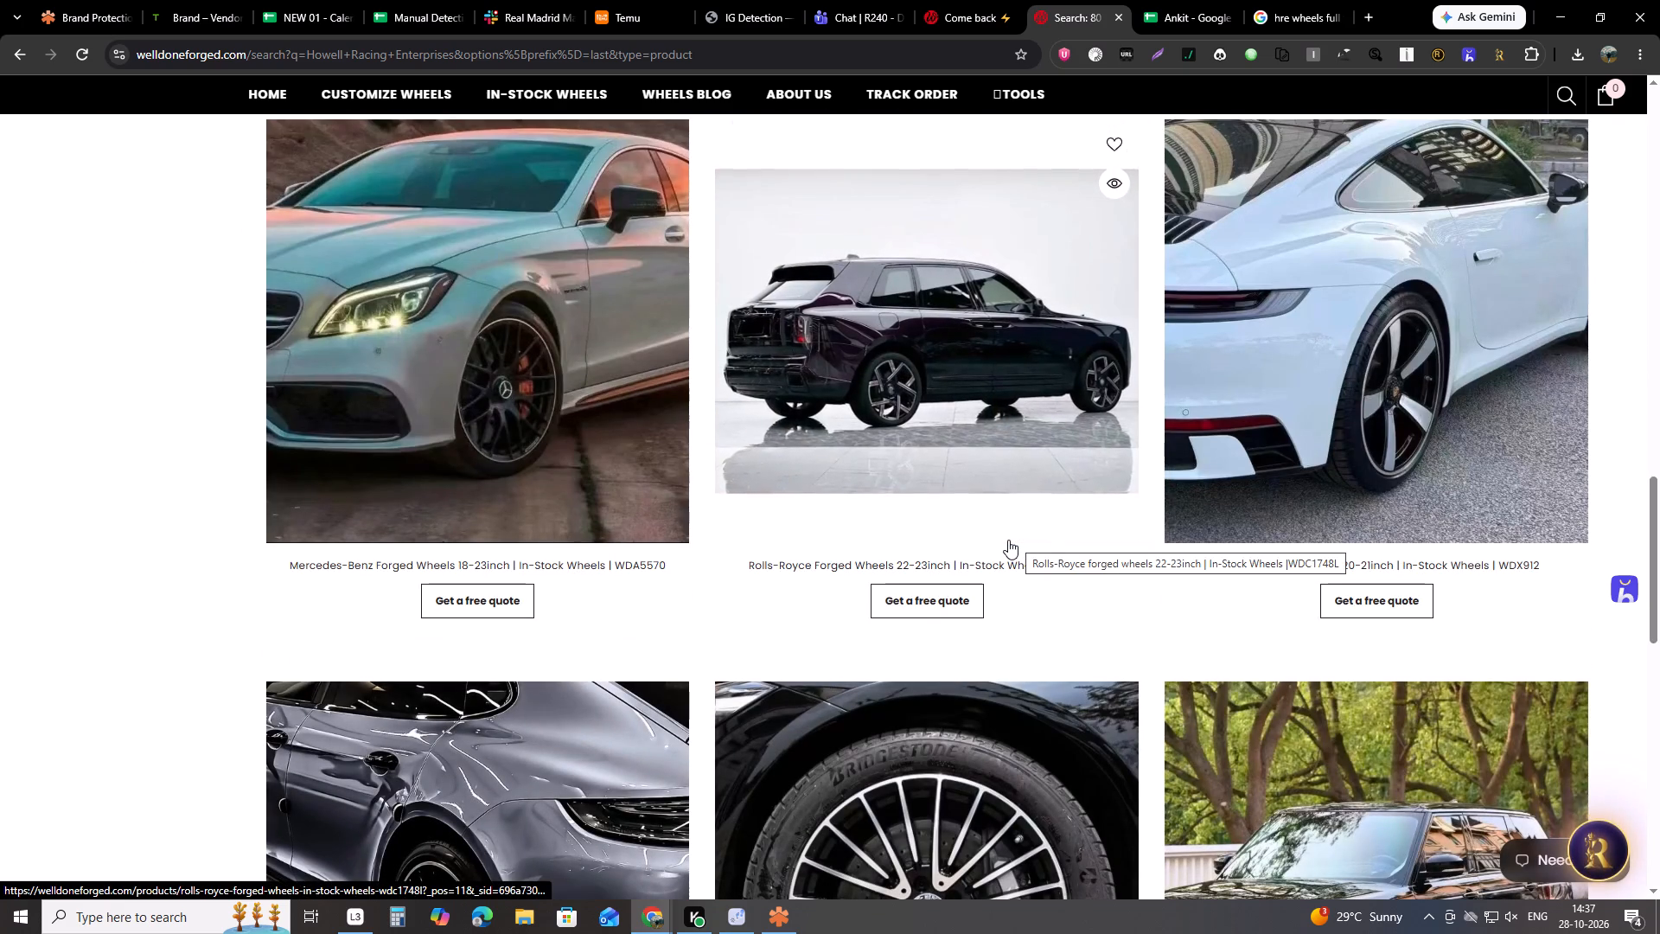
{"action": "scroll", "coordinate": [1041, 536], "scroll_direction": "down", "scroll_amount": 4}
{"action": "scroll", "coordinate": [991, 616], "scroll_direction": "down", "scroll_amount": 1}
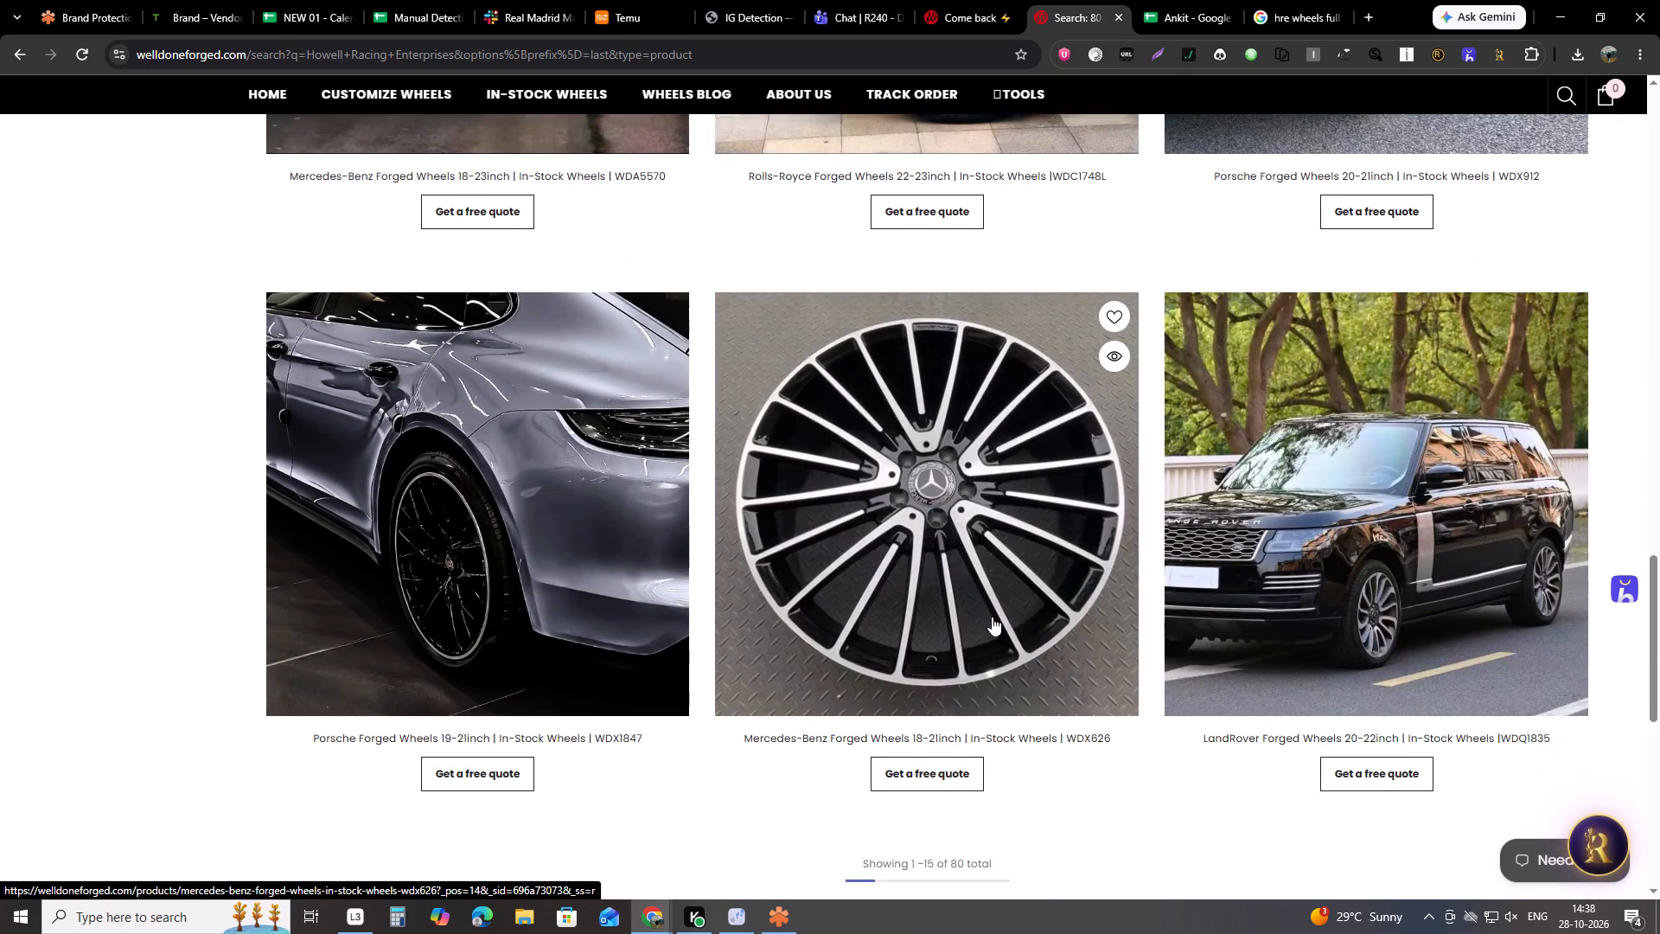
{"action": "scroll", "coordinate": [992, 617], "scroll_direction": "down", "scroll_amount": 1}
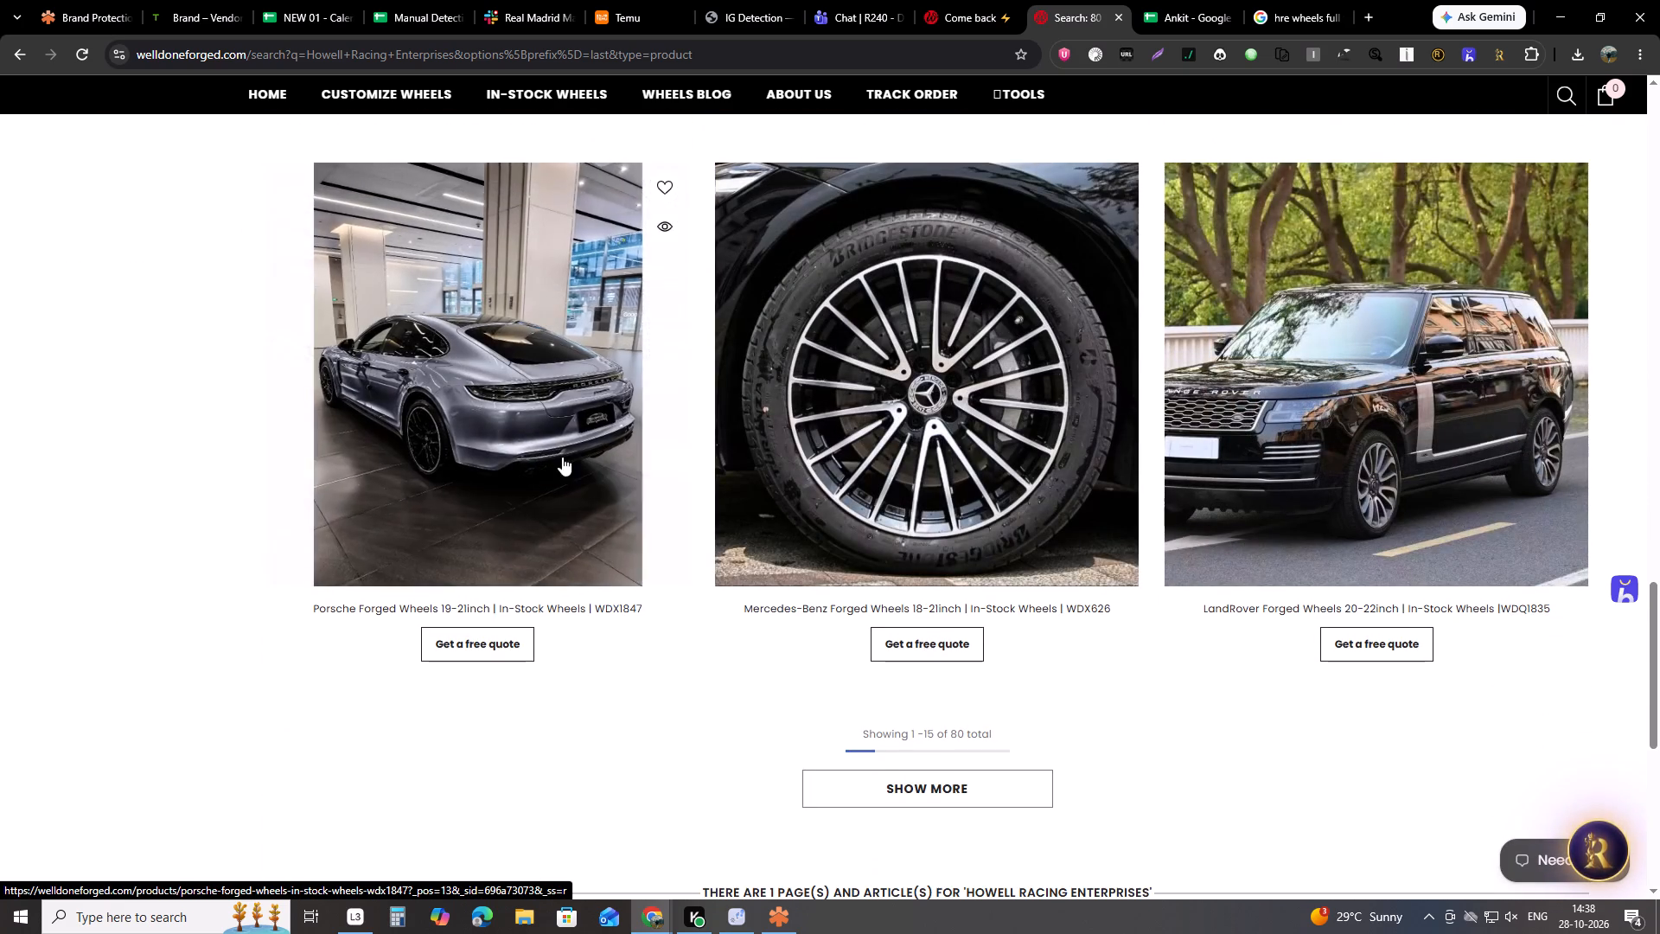
{"action": "scroll", "coordinate": [565, 460], "scroll_direction": "down", "scroll_amount": 2}
{"action": "left_click", "coordinate": [967, 609]}
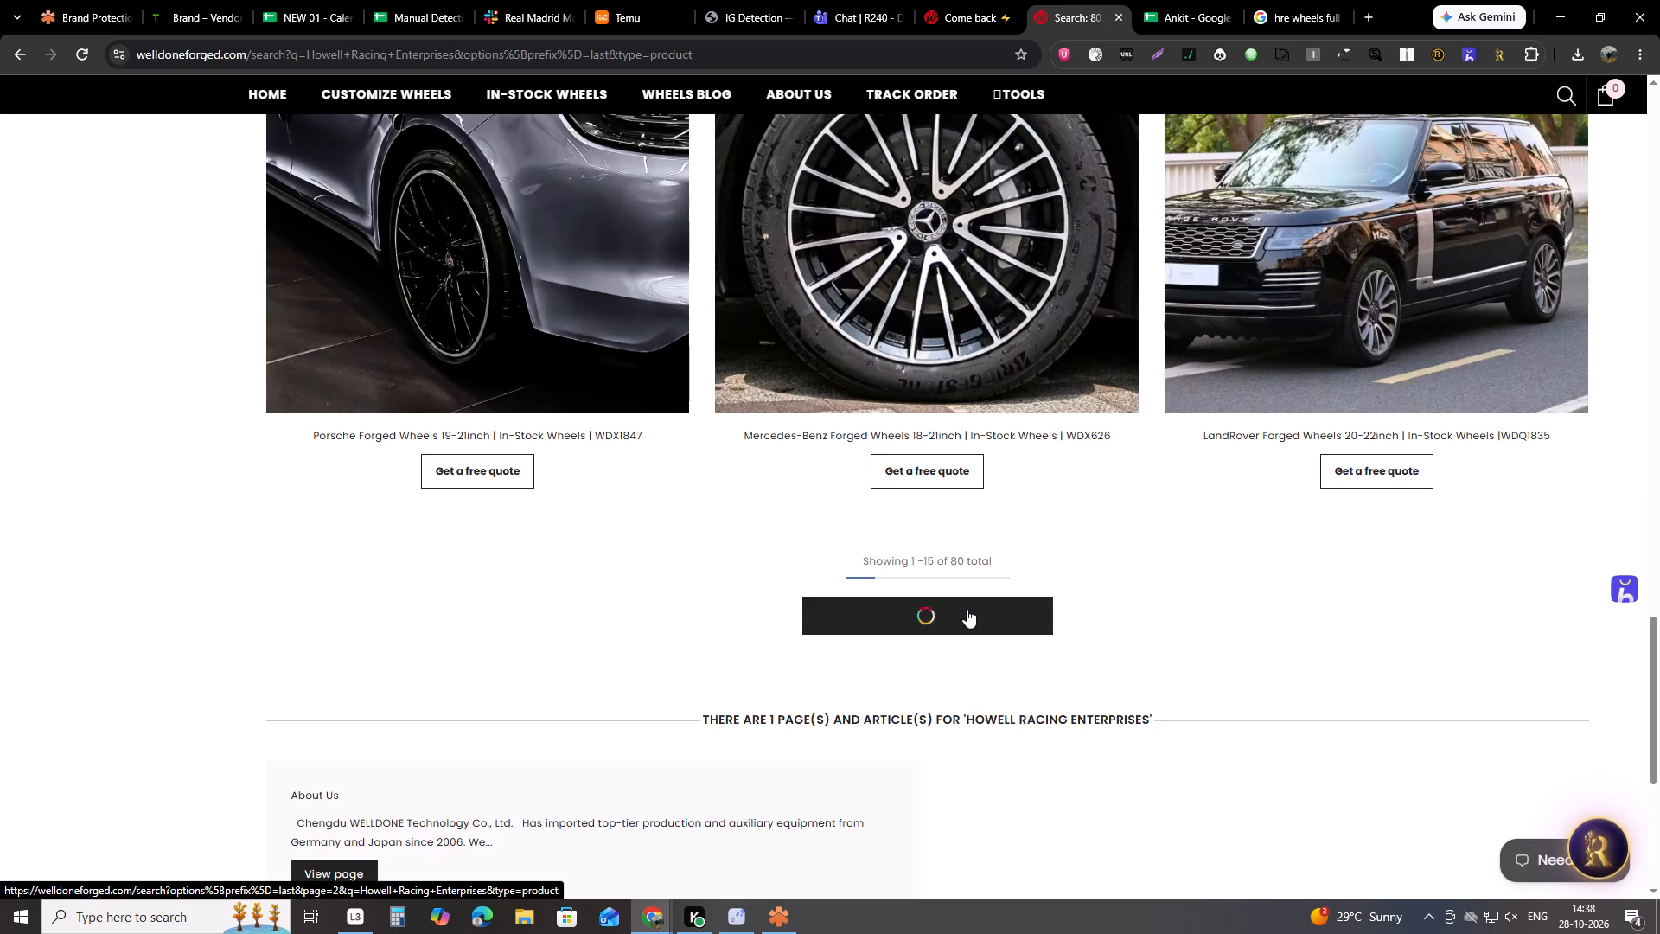
{"action": "scroll", "coordinate": [967, 609], "scroll_direction": "down", "scroll_amount": 4}
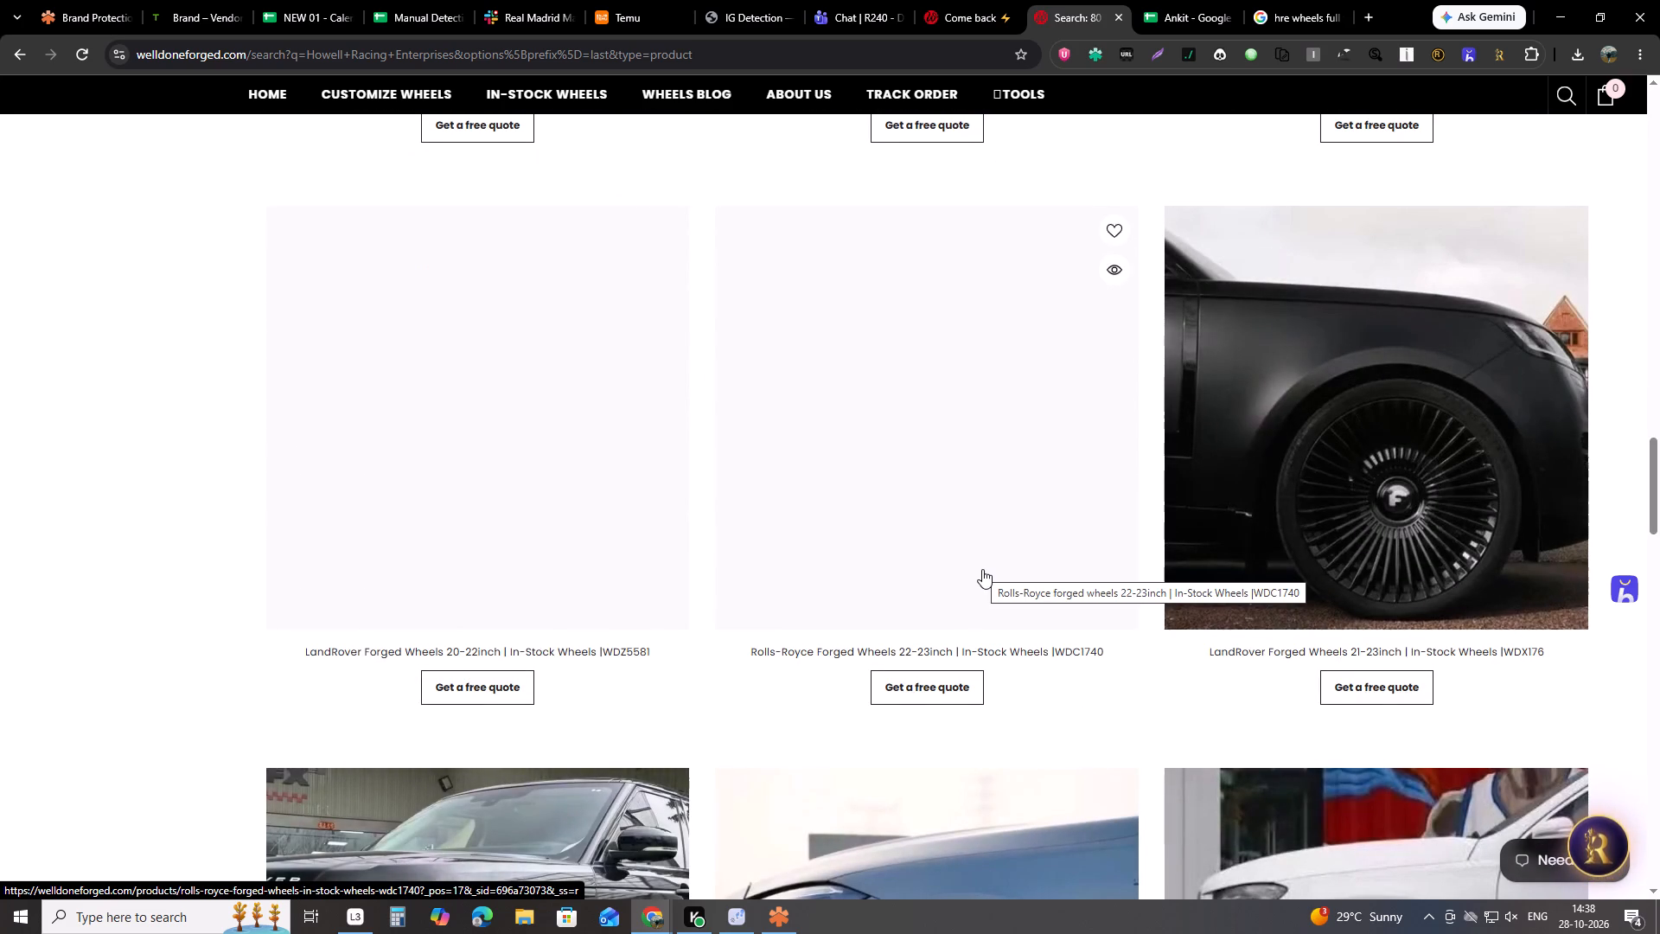
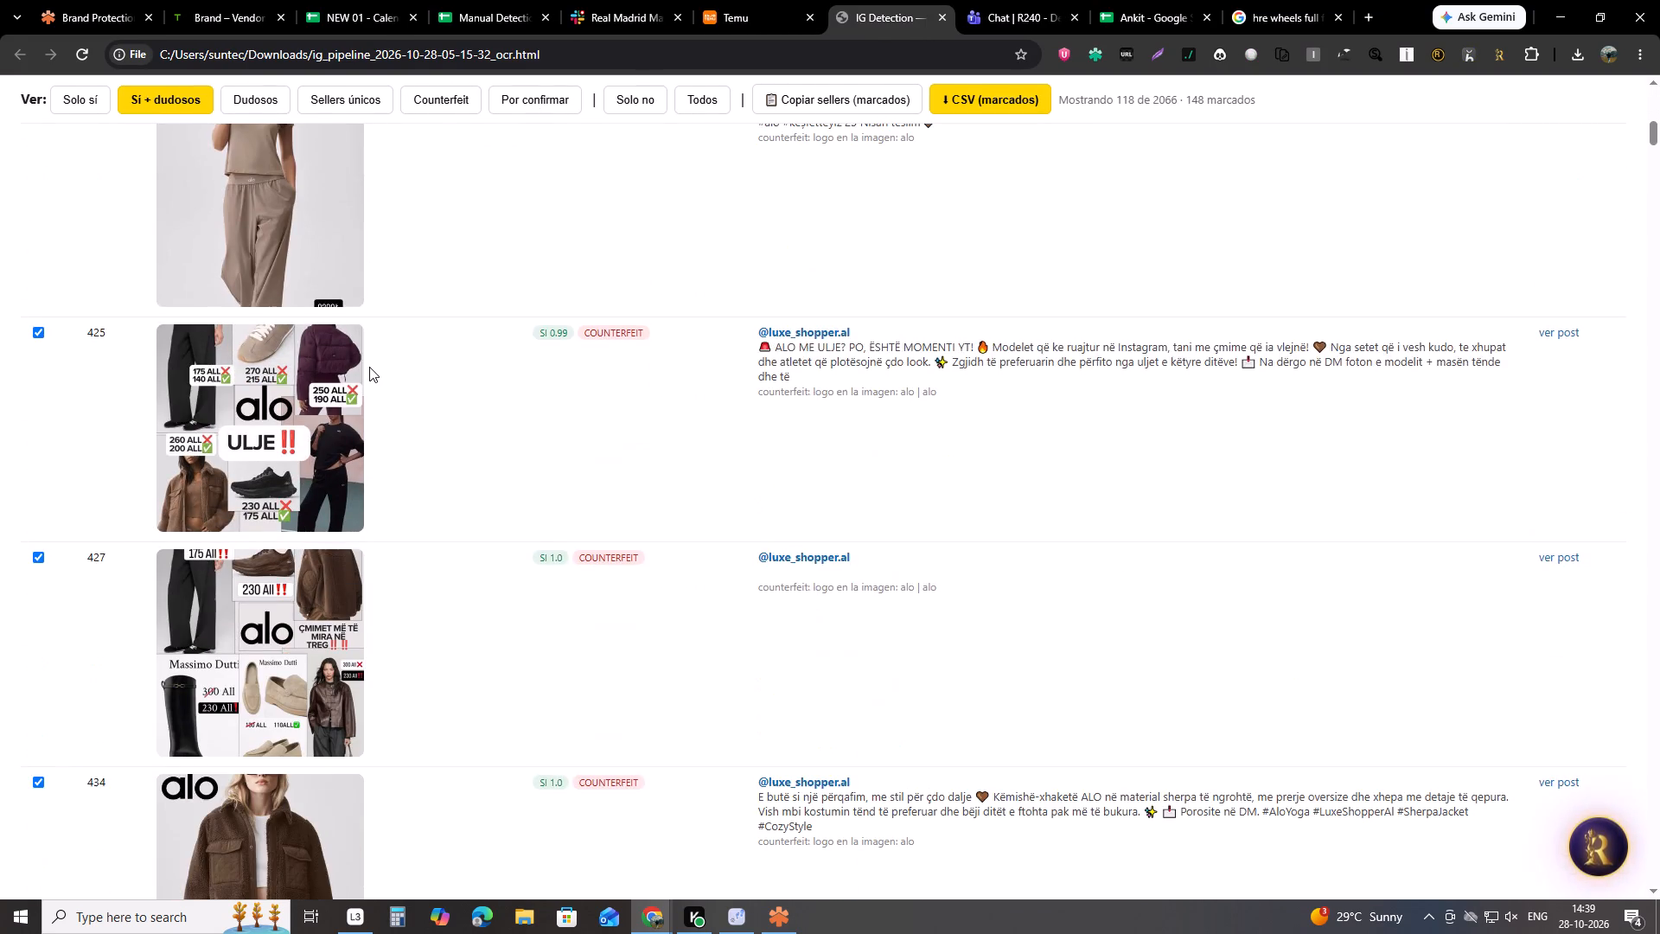
Examine the Alo posts flagged as counterfeit in the IG Detection report.
{"action": "scroll", "coordinate": [369, 361], "scroll_direction": "up", "scroll_amount": 4}
{"action": "scroll", "coordinate": [369, 359], "scroll_direction": "down", "scroll_amount": 20}
{"action": "scroll", "coordinate": [369, 359], "scroll_direction": "down", "scroll_amount": 2}
{"action": "scroll", "coordinate": [486, 375], "scroll_direction": "down", "scroll_amount": 6}
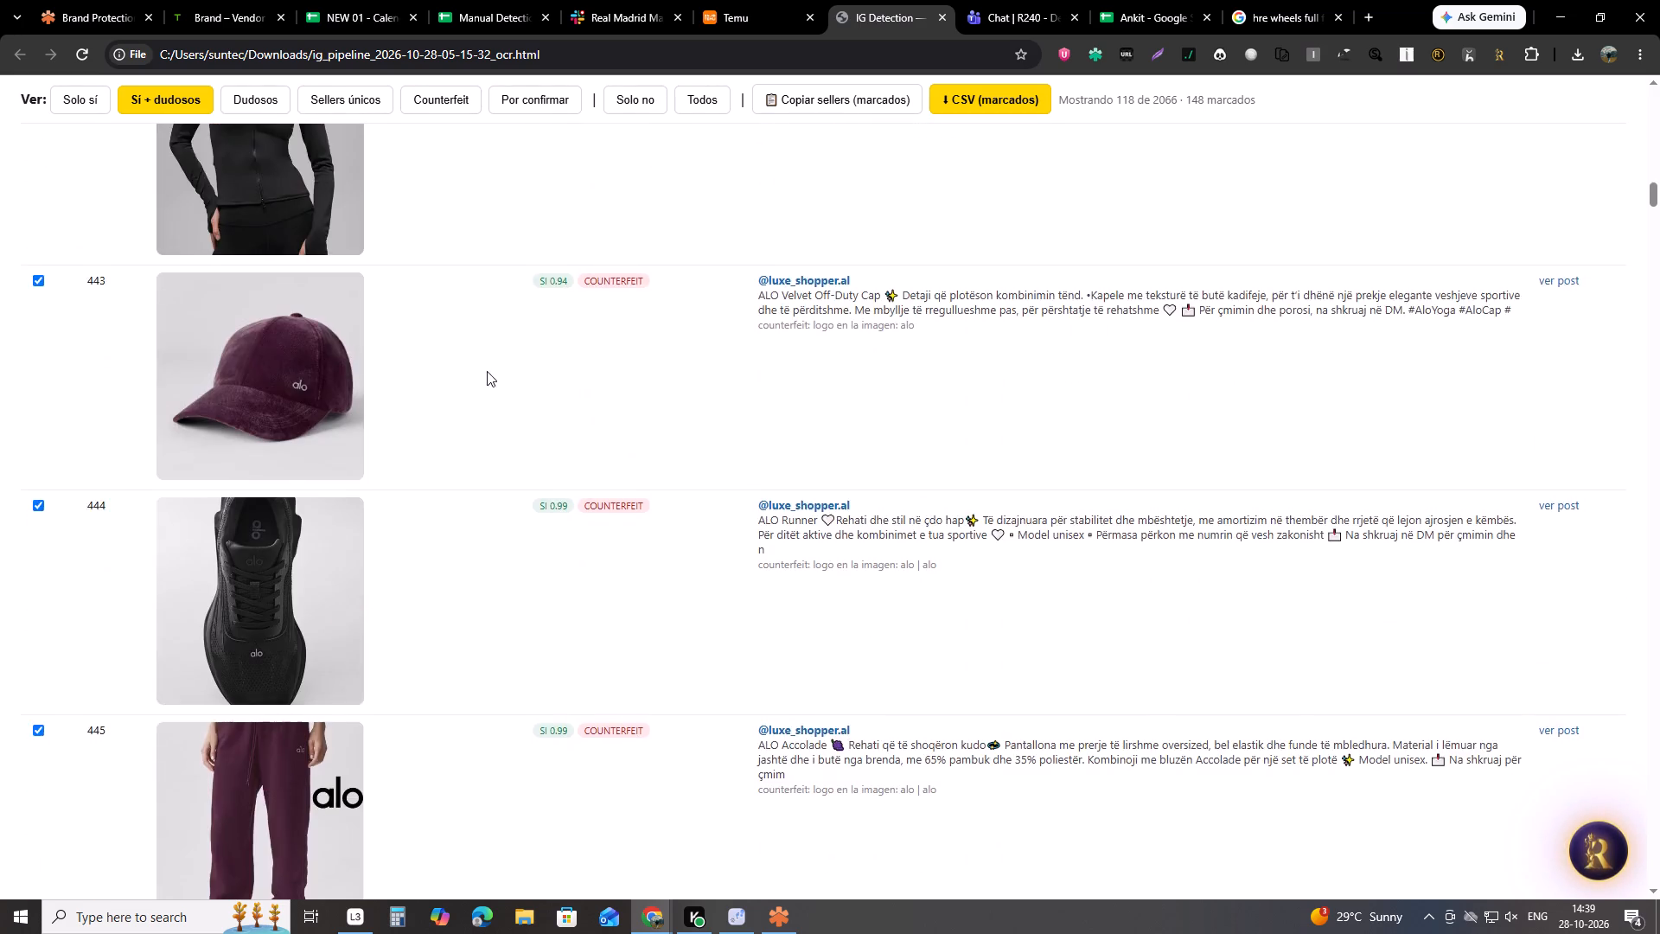
{"action": "scroll", "coordinate": [487, 371], "scroll_direction": "down", "scroll_amount": 14}
{"action": "scroll", "coordinate": [661, 368], "scroll_direction": "up", "scroll_amount": 7}
{"action": "scroll", "coordinate": [703, 381], "scroll_direction": "up", "scroll_amount": 18}
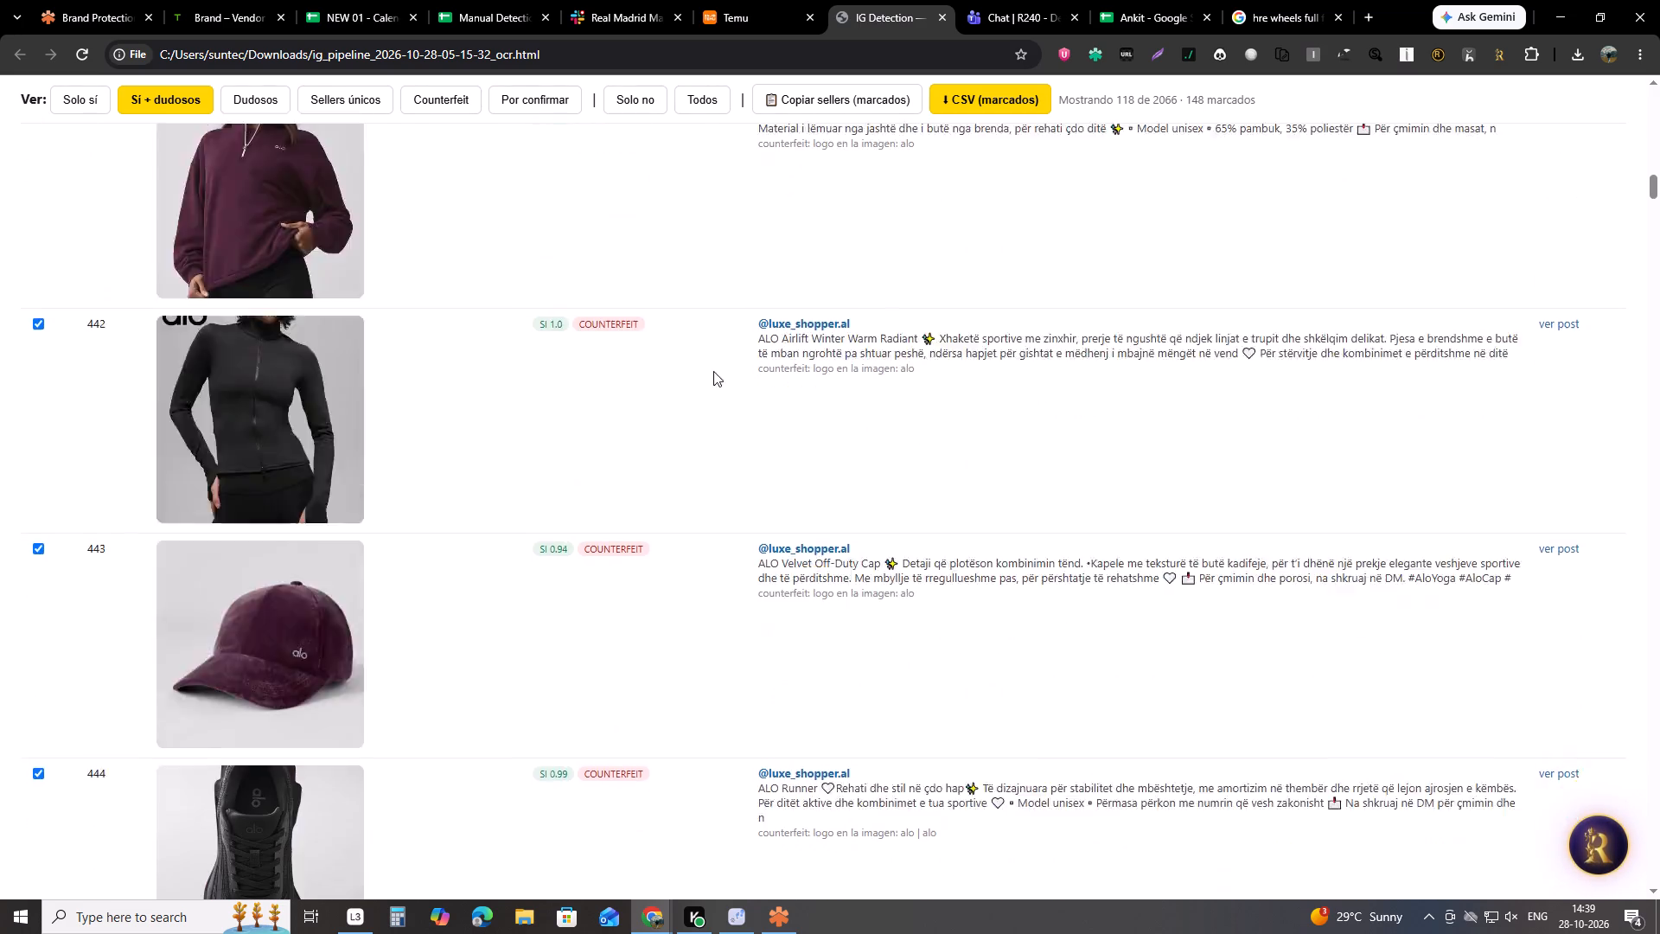
{"action": "triple_click", "coordinate": [439, 103]}
{"action": "scroll", "coordinate": [1399, 191], "scroll_direction": "up", "scroll_amount": 7}
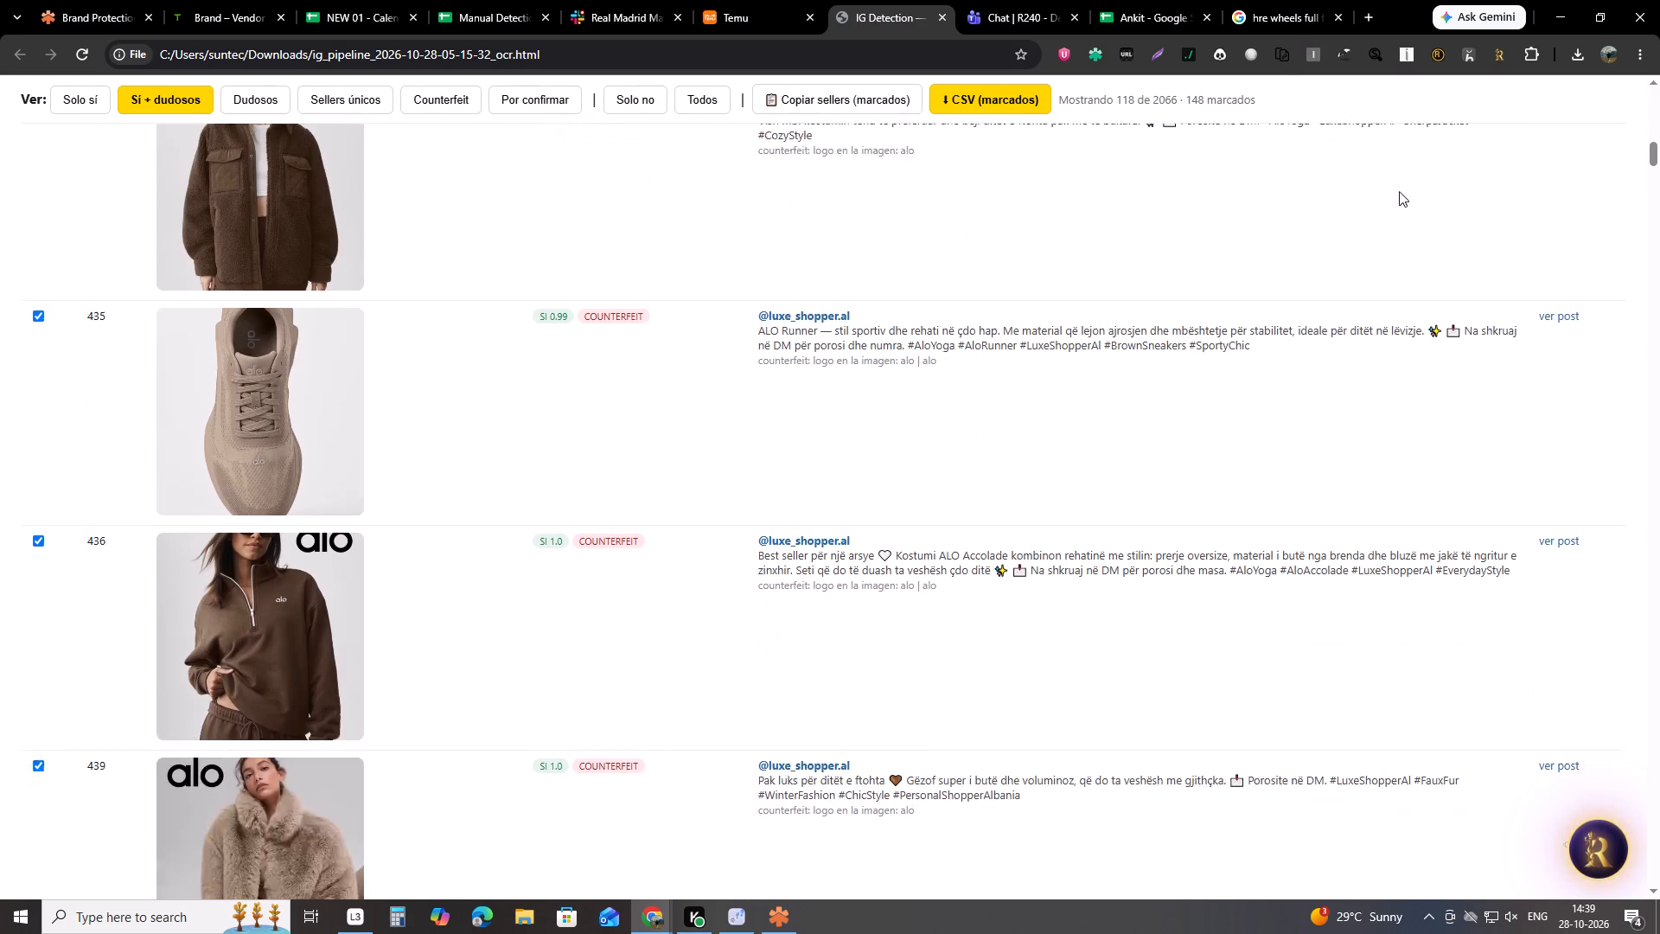
Export the marked posts from the IG Detection report as a CSV file.
{"action": "left_click", "coordinate": [997, 105]}
Open the "Ankit ALo Yoga New SHEEt" spreadsheet in a new tab.
{"action": "left_click", "coordinate": [1365, 0]}
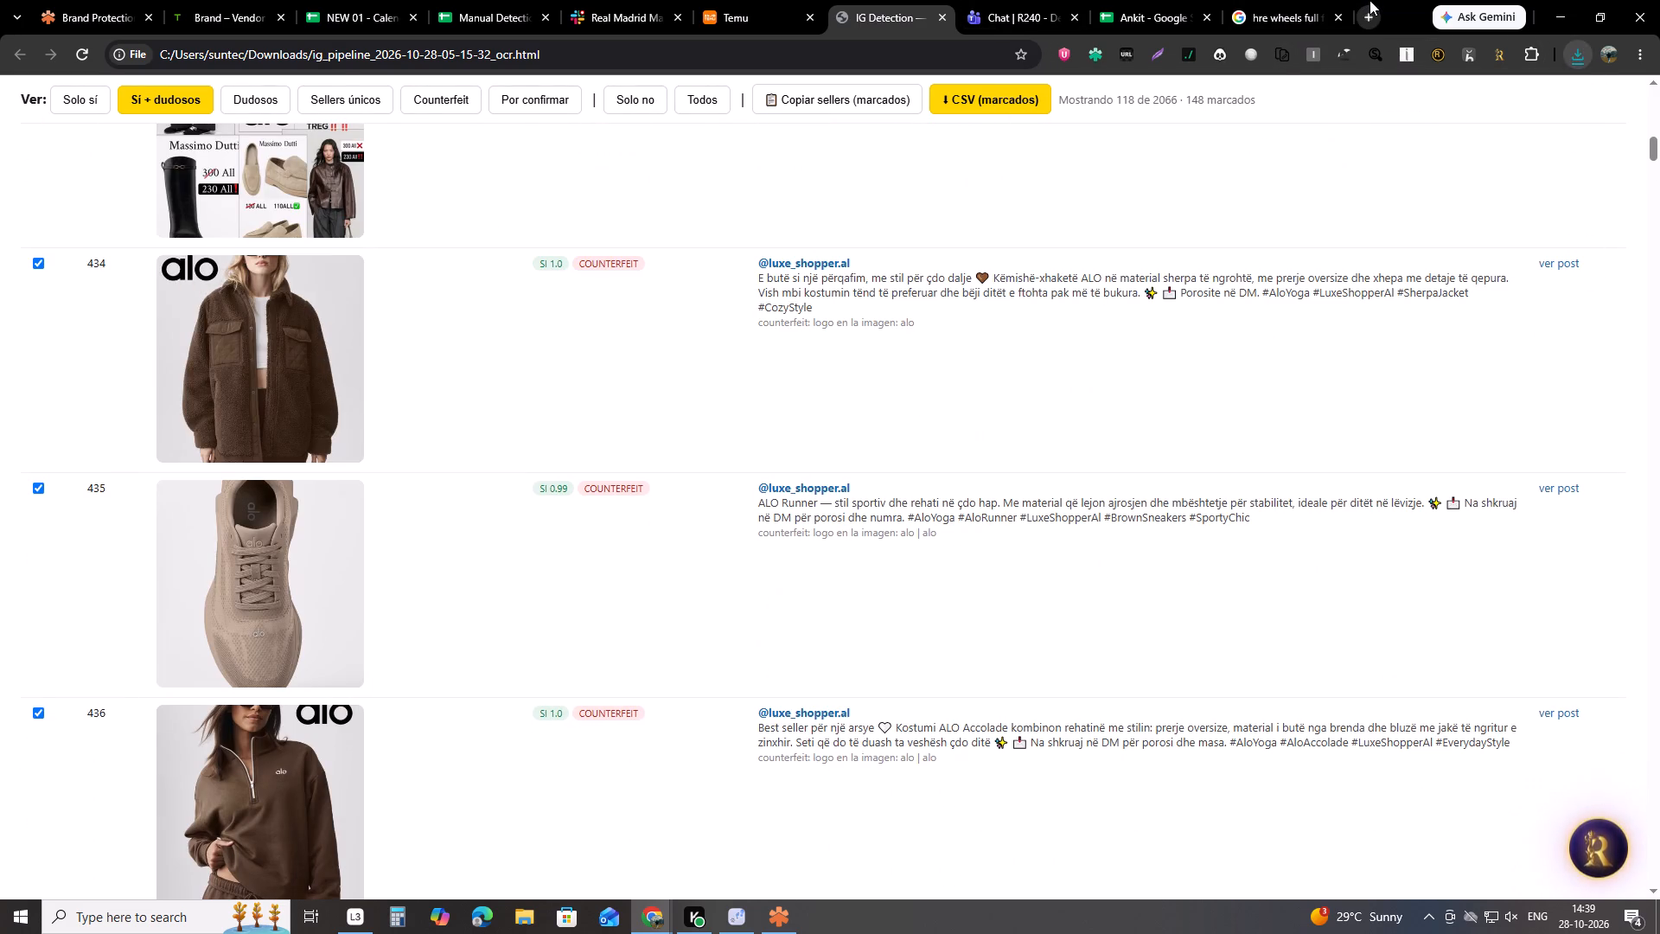
{"action": "type", "text": "an"}
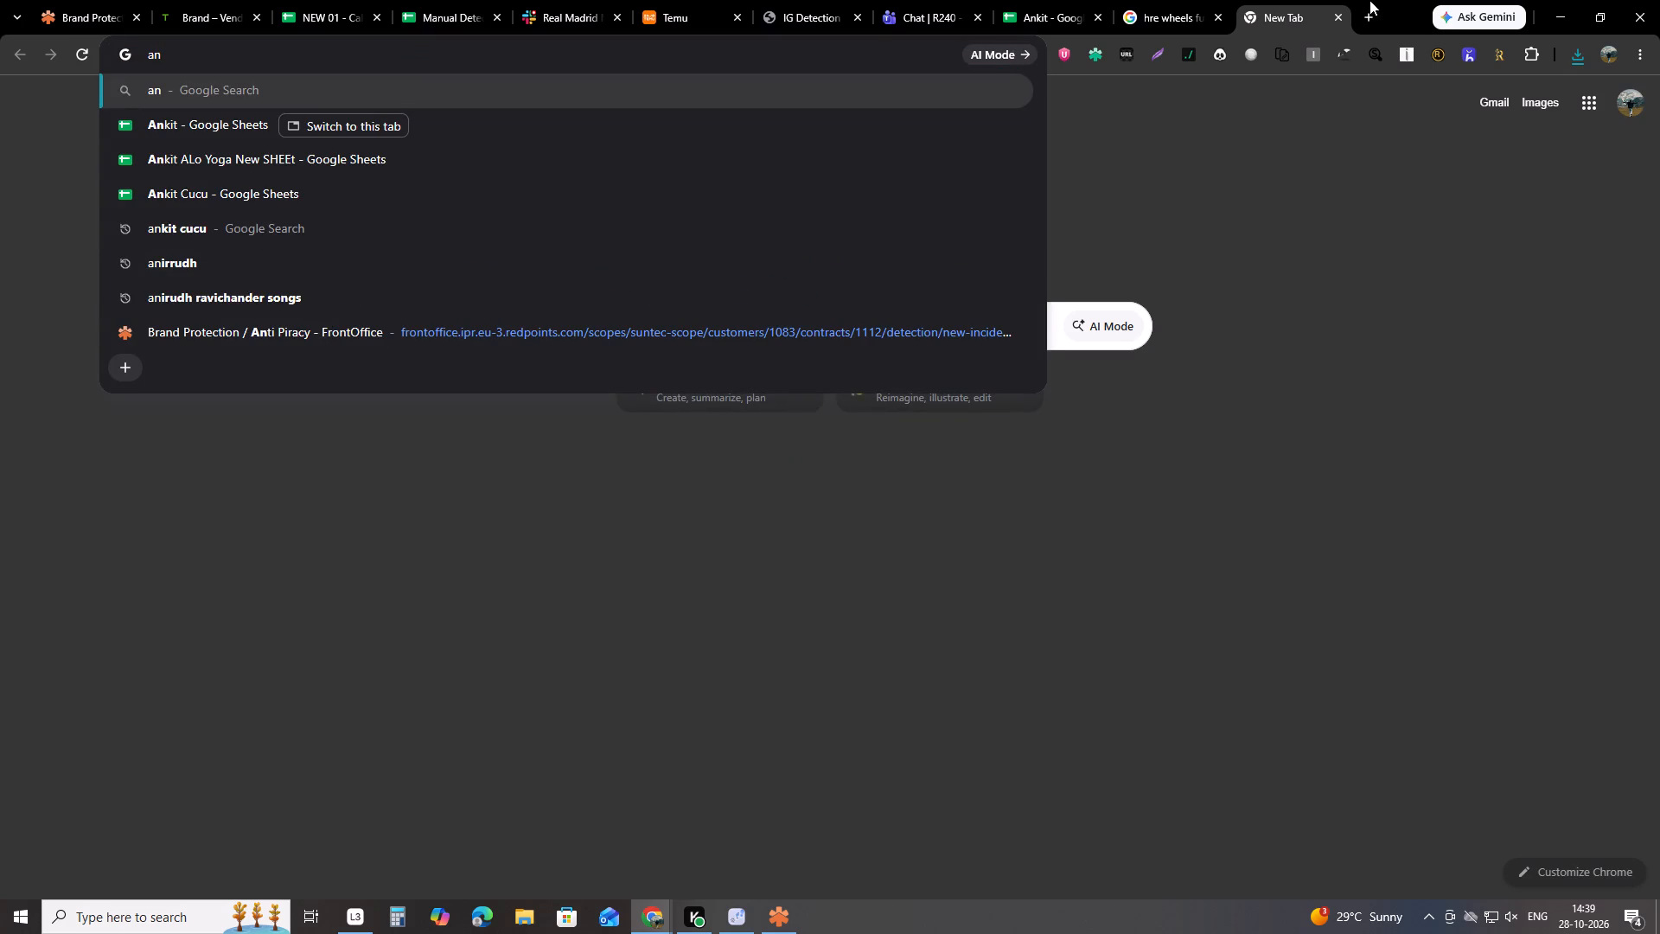
{"action": "key", "text": "Down"}
{"action": "key", "text": "Down"}
{"action": "key", "text": "Return"}
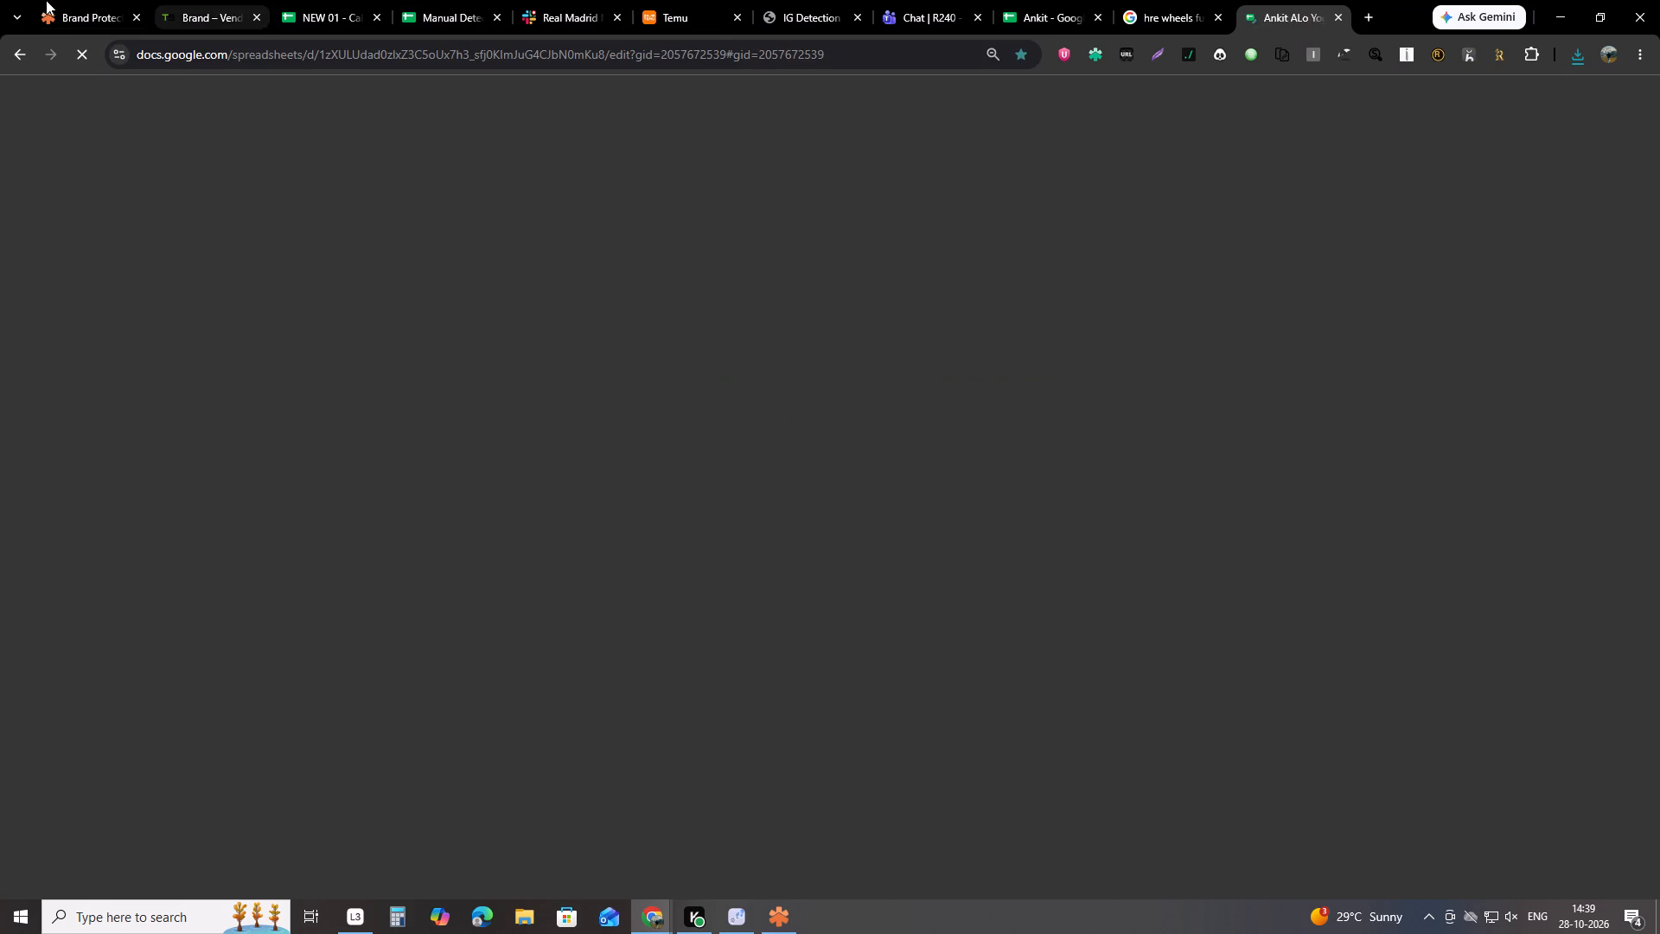
From the Brand Protection page, open the Red Points portal in a separate tab.
{"action": "left_click", "coordinate": [46, 0]}
{"action": "left_click", "coordinate": [1482, 119]}
{"action": "left_click", "coordinate": [1469, 97]}
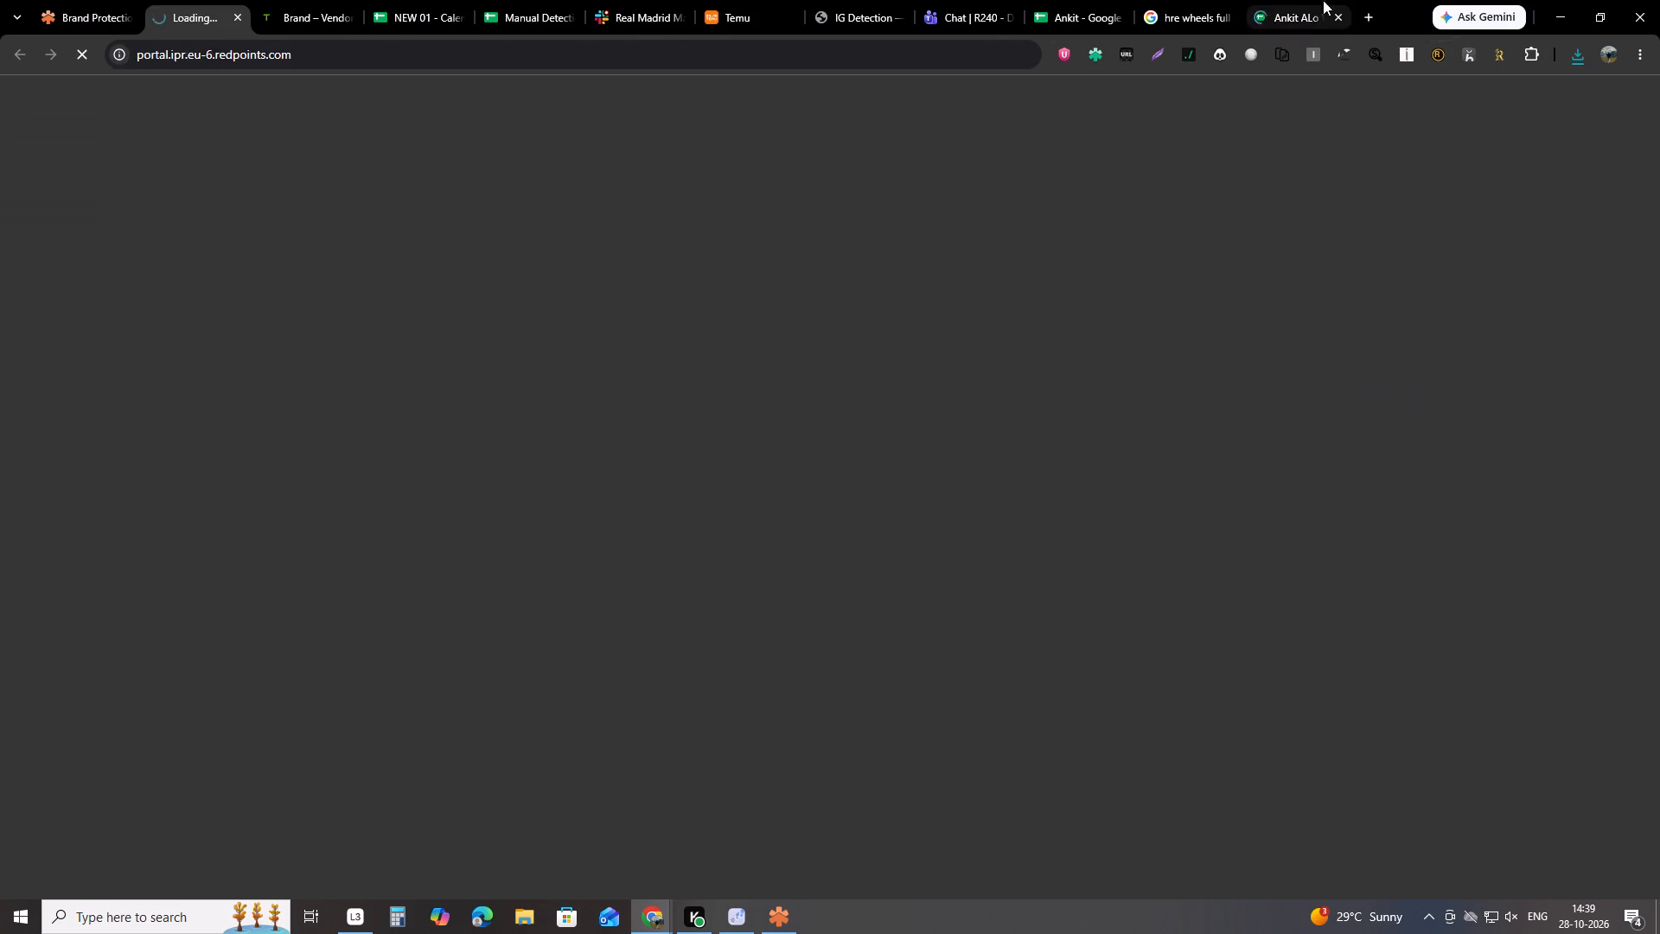
In the Alo Yoga spreadsheet's 23/09 sheet, go to the last filled row of column A and remove the filter.
{"action": "left_click", "coordinate": [1293, 0]}
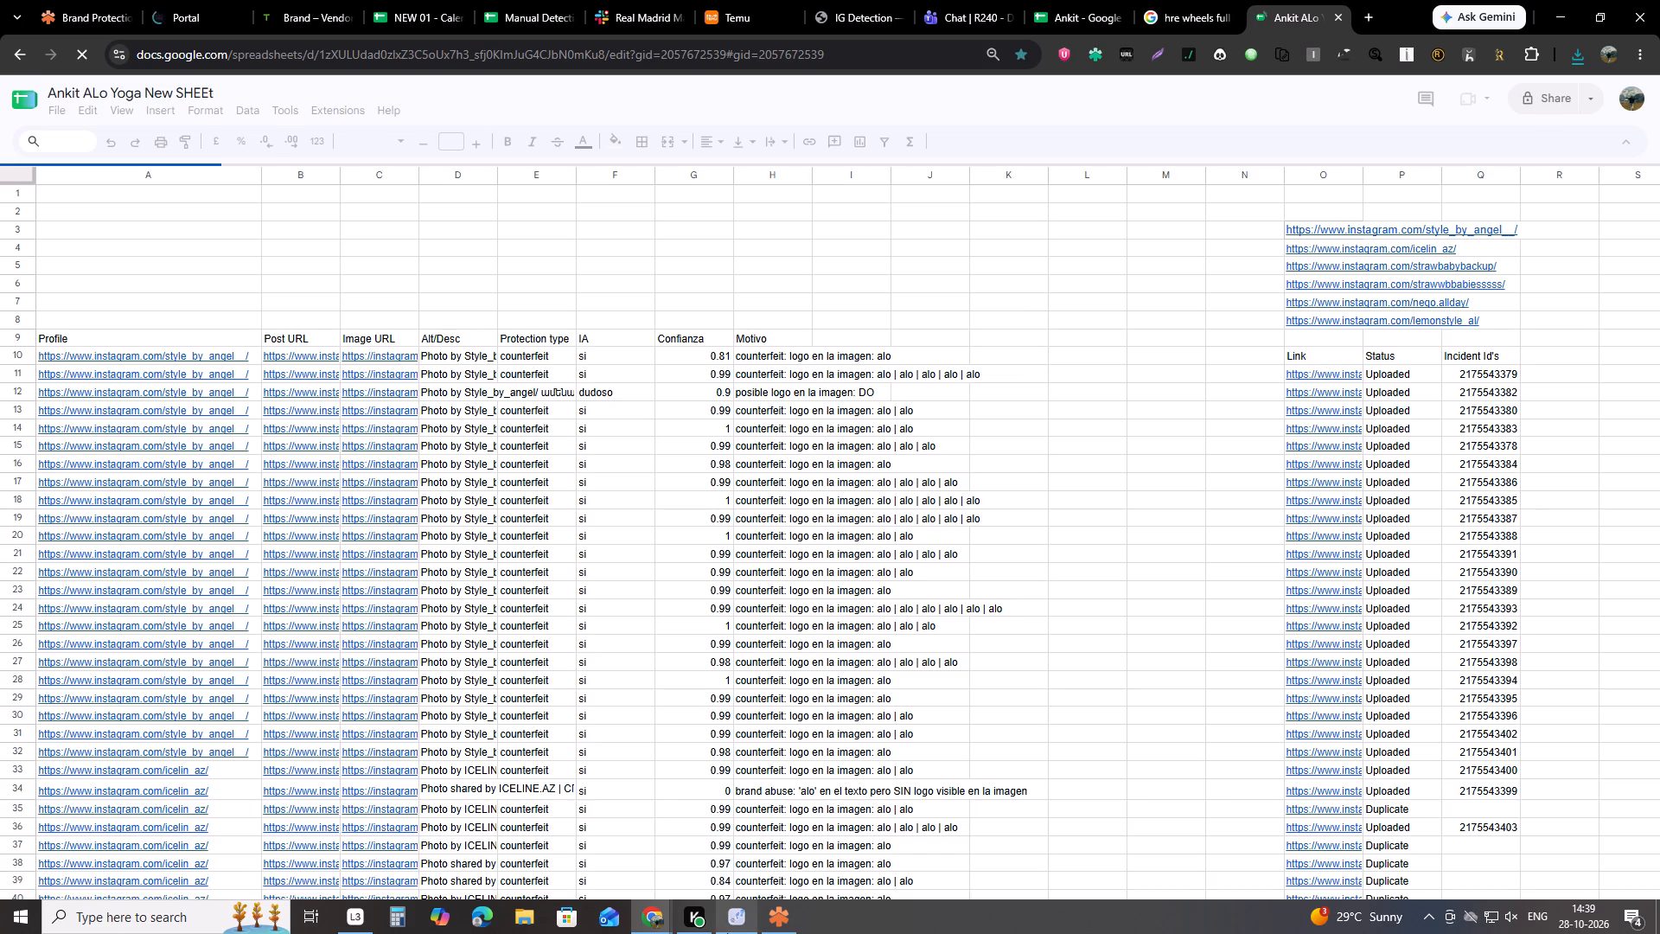
{"action": "left_click", "coordinate": [976, 457]}
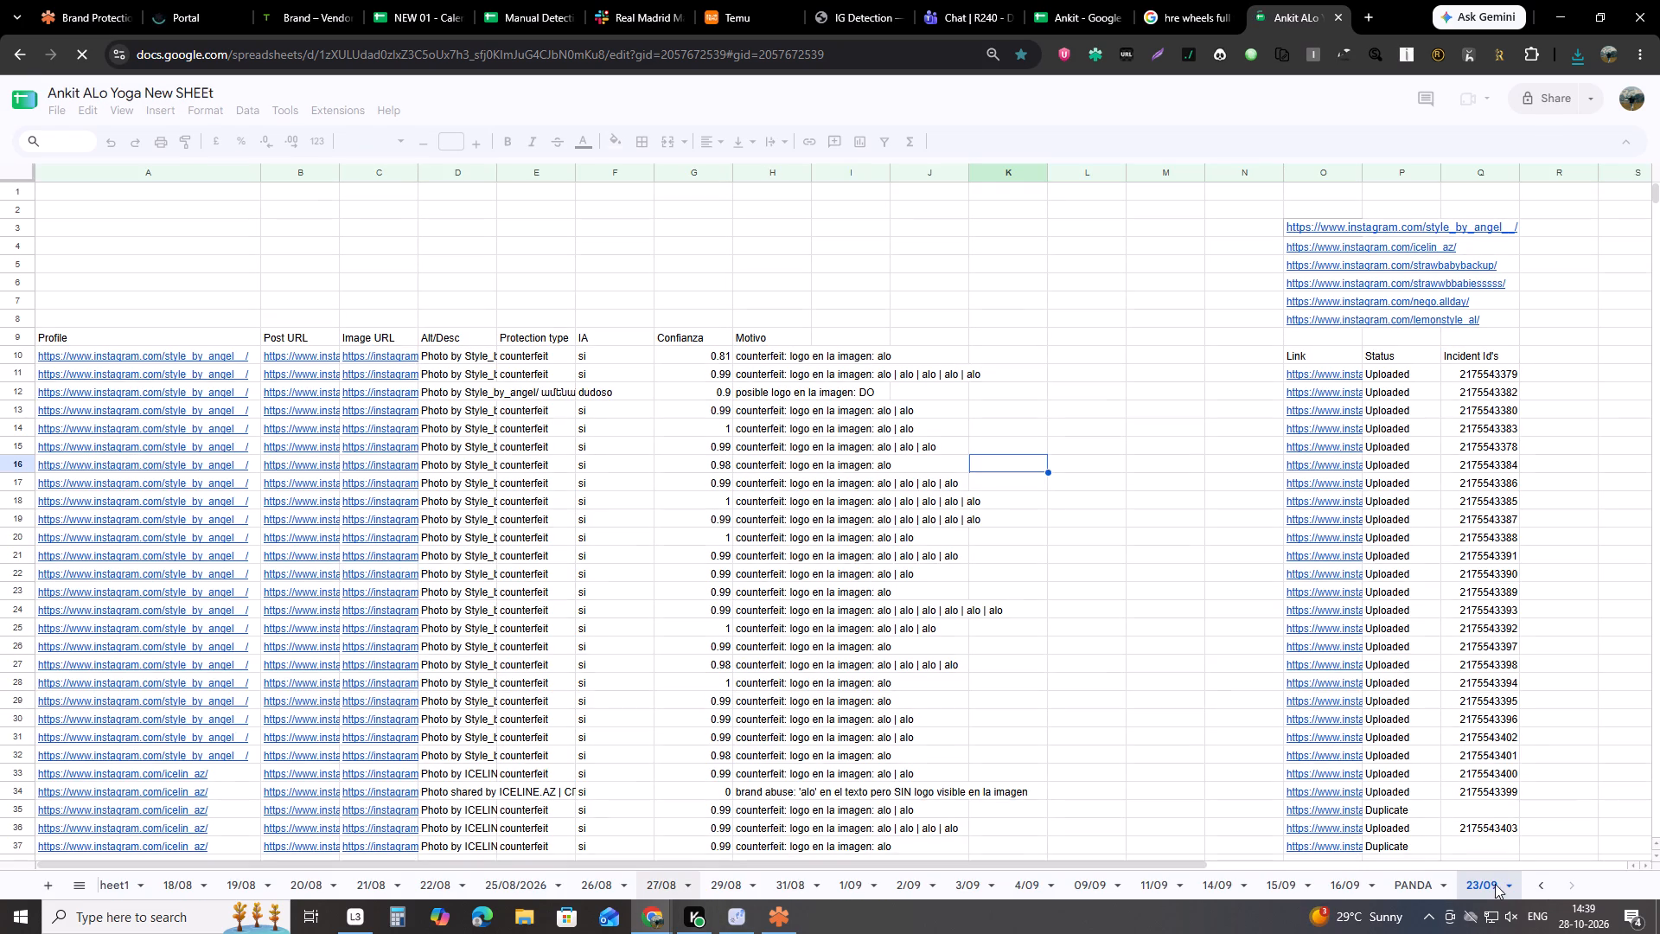
{"action": "left_click", "coordinate": [241, 575]}
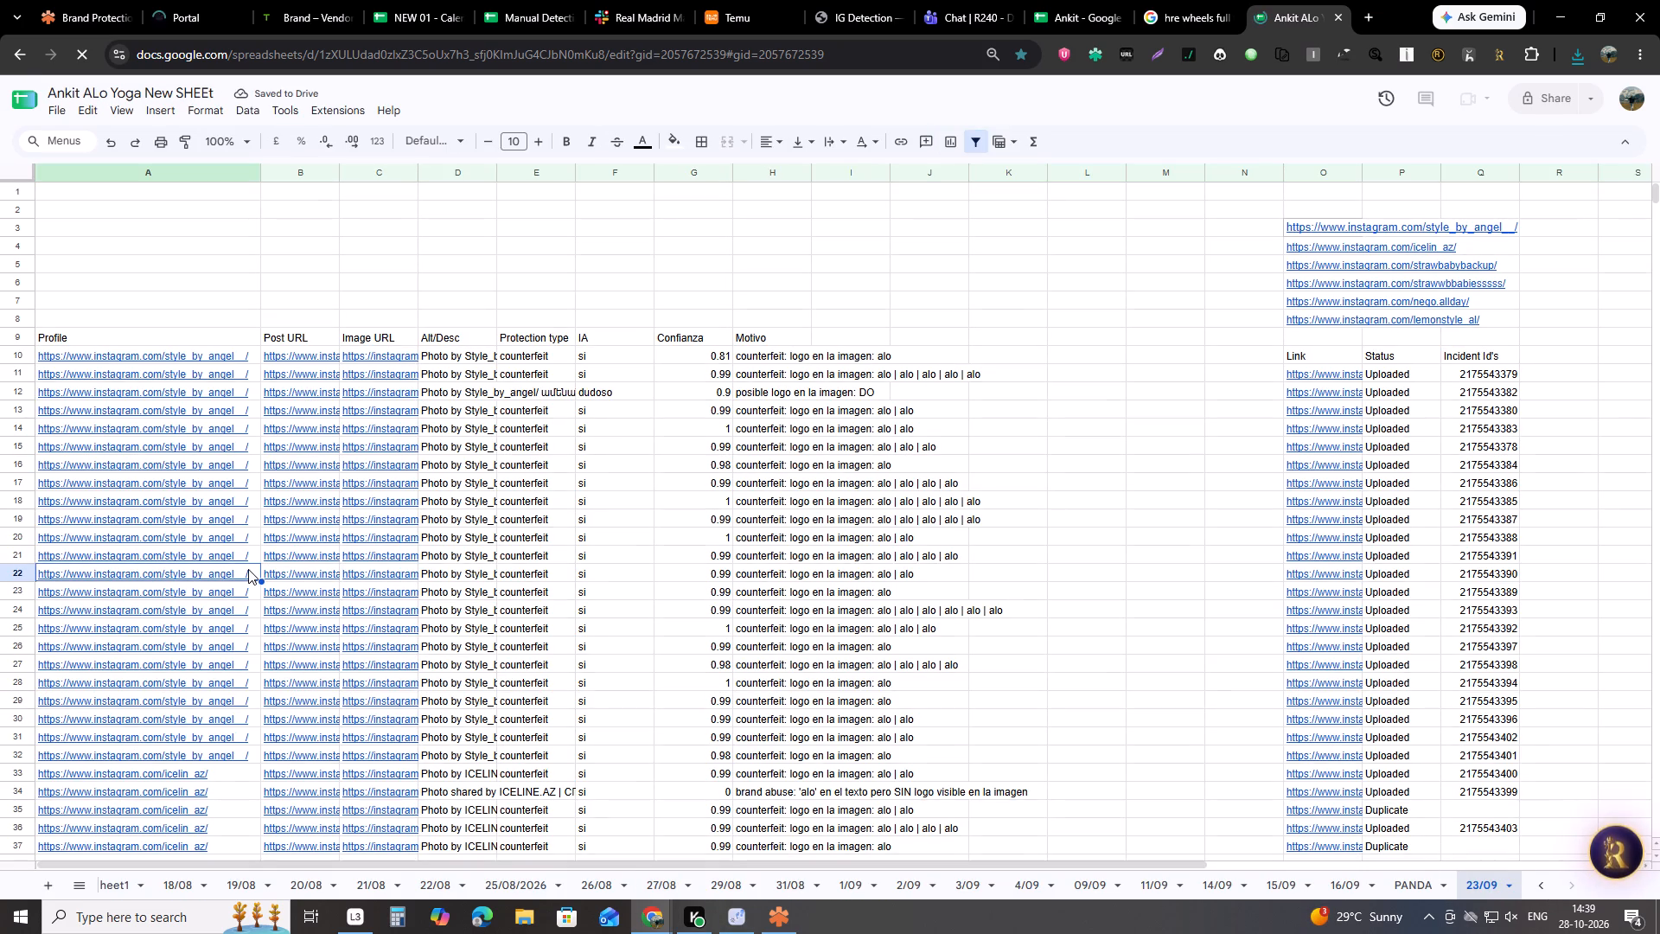
{"action": "key", "text": "ctrl+Down"}
{"action": "key", "text": "ctrl+Down"}
{"action": "key", "text": "ctrl+Down"}
{"action": "key", "text": "ctrl+Down"}
{"action": "key", "text": "ctrl+Down"}
{"action": "key", "text": "ctrl+Down"}
{"action": "key", "text": "ctrl+Down"}
{"action": "key", "text": "ctrl+Down"}
{"action": "key", "text": "ctrl+Down"}
{"action": "key", "text": "ctrl+Down"}
{"action": "key", "text": "ctrl+Down"}
{"action": "key", "text": "ctrl+Down"}
{"action": "key", "text": "ctrl+Down"}
{"action": "key", "text": "ctrl+Down"}
{"action": "key", "text": "ctrl+Down"}
{"action": "key", "text": "ctrl+Down"}
{"action": "key", "text": "ctrl+Down"}
{"action": "key", "text": "ctrl+Down"}
{"action": "key", "text": "ctrl+Down"}
{"action": "key", "text": "ctrl+Down"}
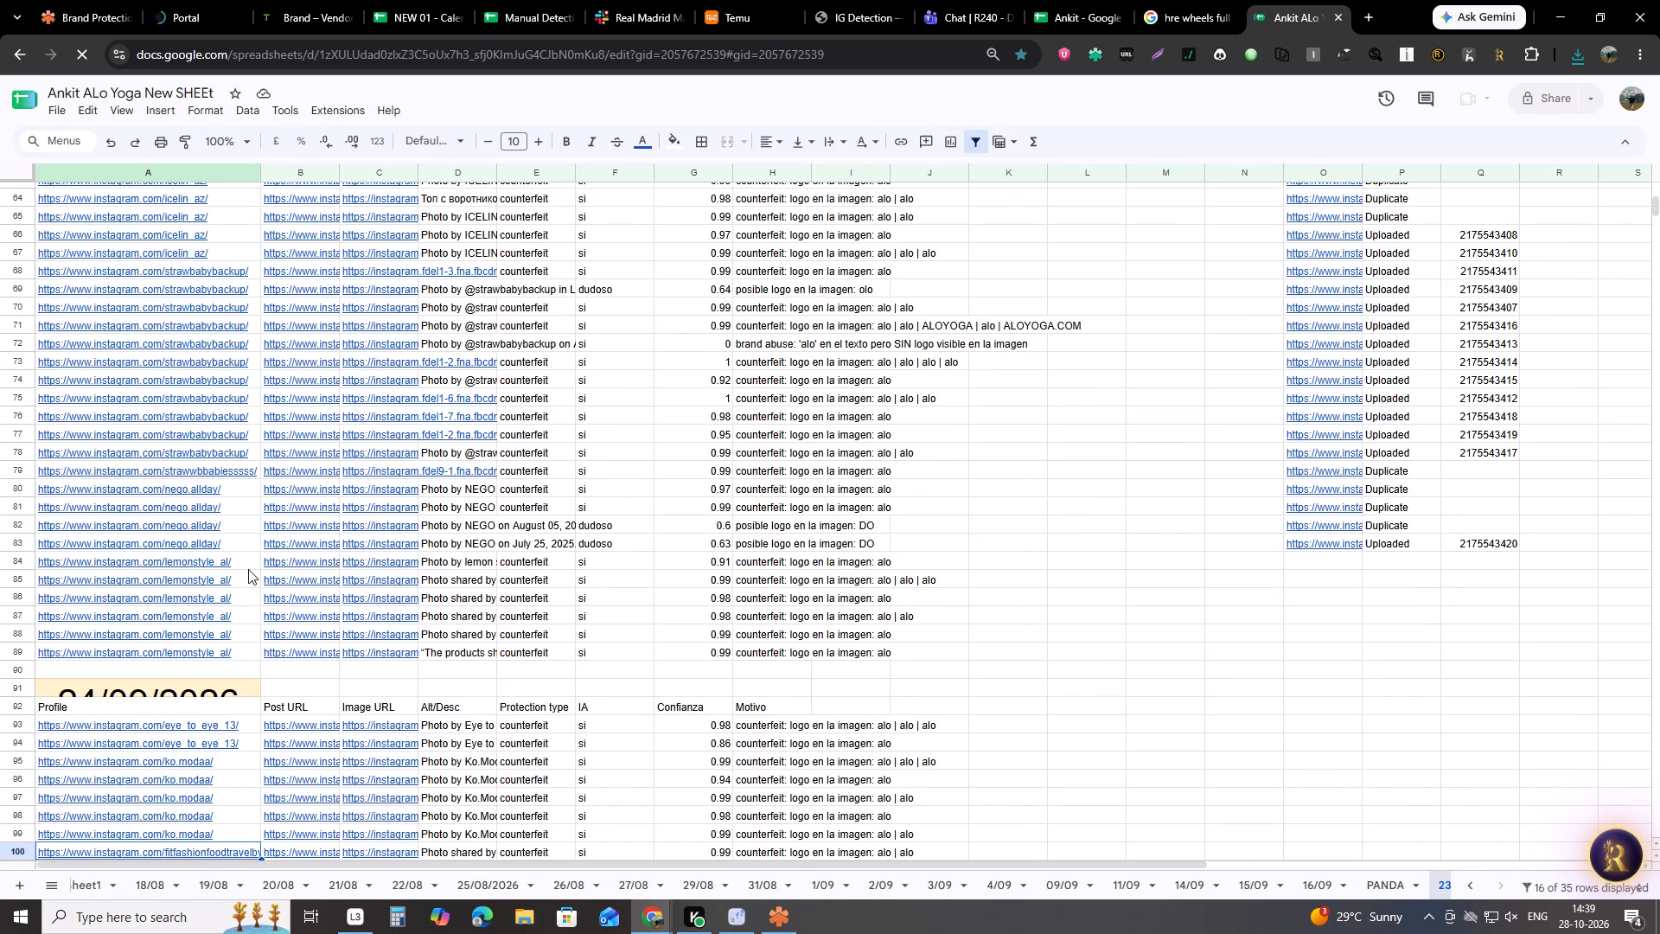
{"action": "key", "text": "ctrl+Down"}
{"action": "key", "text": "ctrl+Down"}
{"action": "key", "text": "ctrl+Down"}
{"action": "key", "text": "ctrl+Down"}
{"action": "key", "text": "ctrl+Down"}
{"action": "key", "text": "ctrl+Down"}
{"action": "key", "text": "ctrl+Down"}
{"action": "key", "text": "ctrl+Down"}
{"action": "key", "text": "ctrl+Down"}
{"action": "key", "text": "ctrl+Down"}
{"action": "key", "text": "ctrl+Down"}
{"action": "key", "text": "ctrl+Down"}
{"action": "key", "text": "ctrl+Down"}
{"action": "key", "text": "ctrl+Down"}
{"action": "key", "text": "ctrl+Down"}
{"action": "key", "text": "ctrl+Down"}
{"action": "key", "text": "ctrl+Down"}
{"action": "key", "text": "ctrl+Down"}
{"action": "key", "text": "ctrl+Down"}
{"action": "key", "text": "ctrl+Down"}
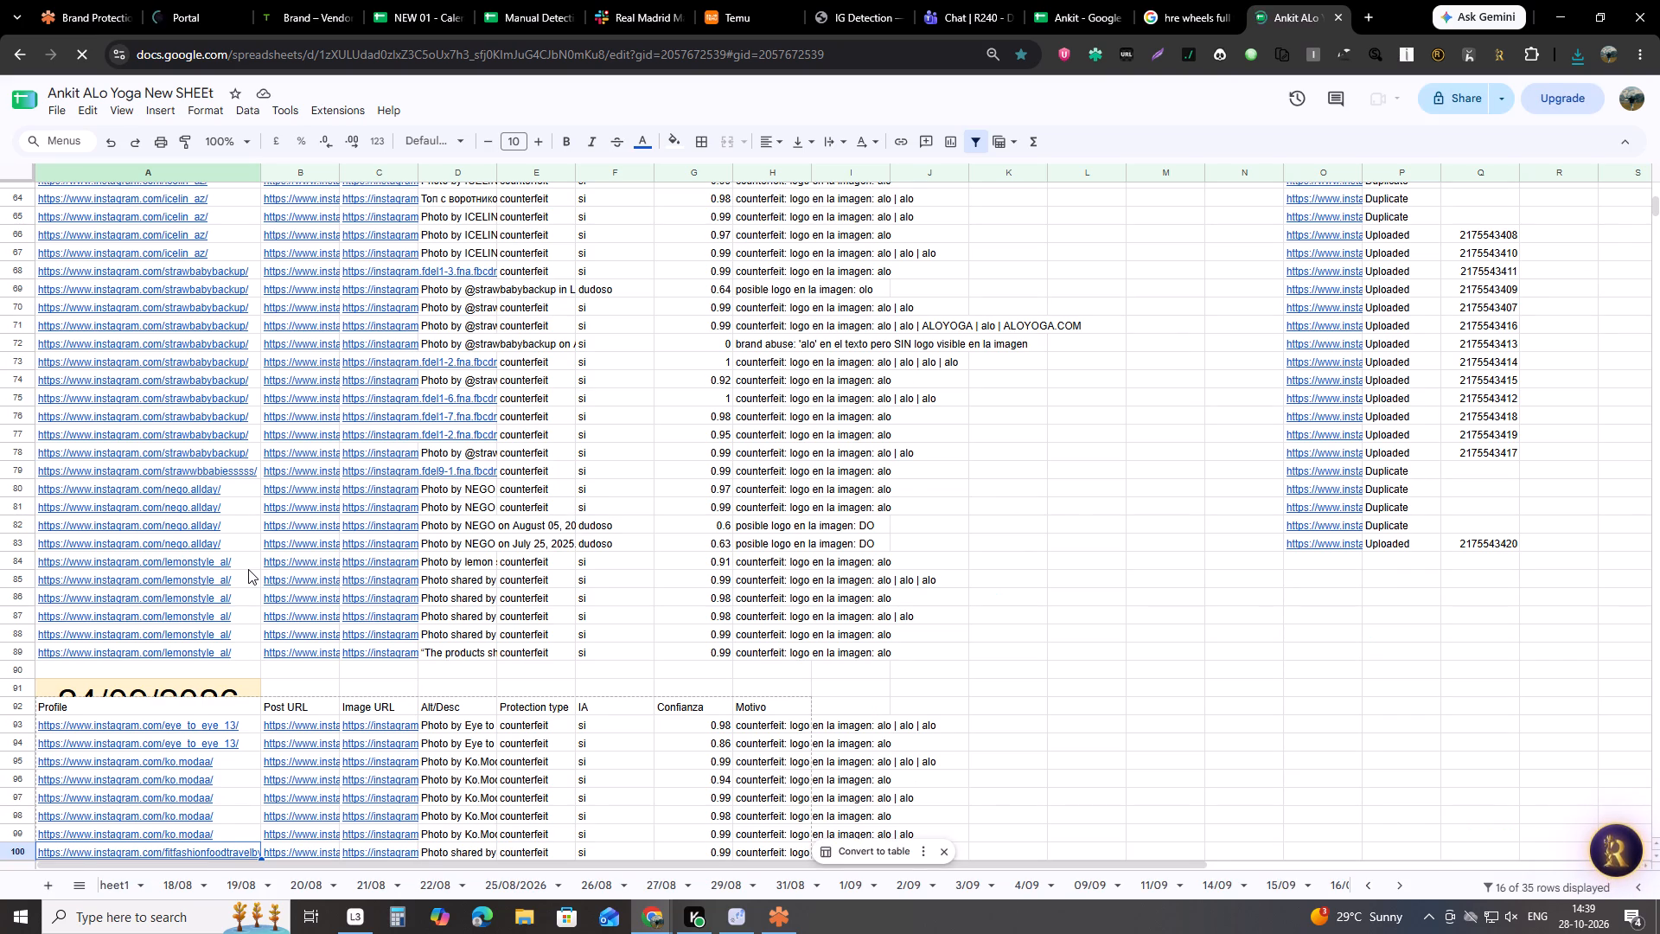
{"action": "key", "text": "ctrl+Up"}
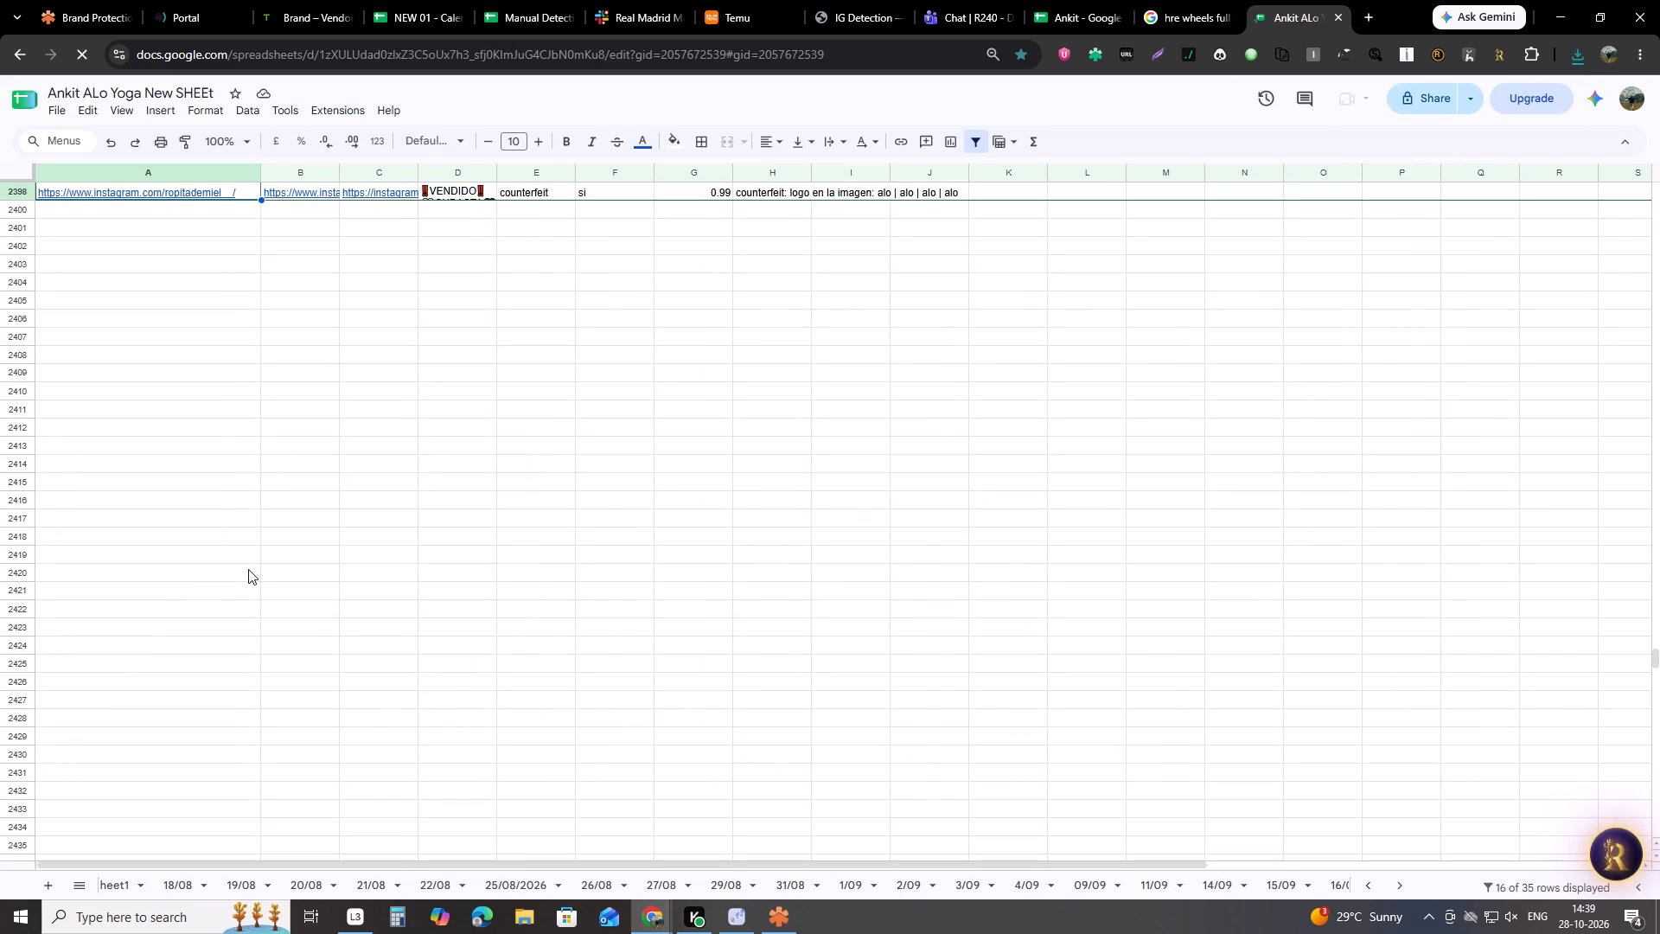
{"action": "left_click", "coordinate": [968, 140]}
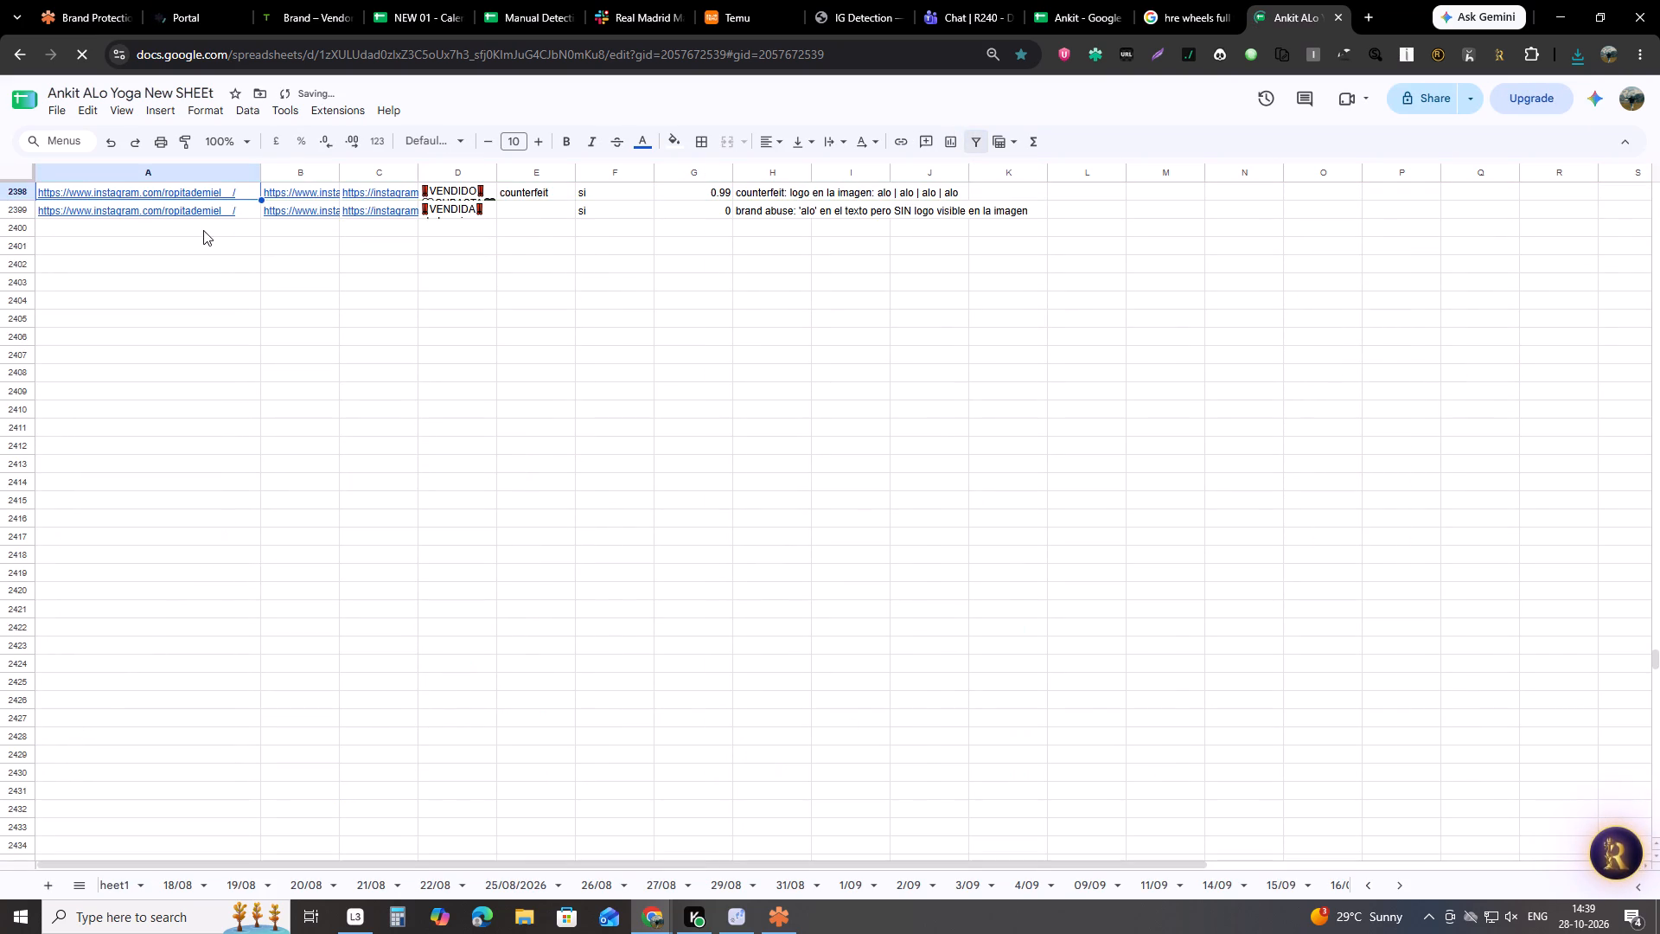
Make row 2401 below the existing data taller and merge its cells from column A through J.
{"action": "left_click", "coordinate": [196, 229]}
{"action": "left_click", "coordinate": [60, 246]}
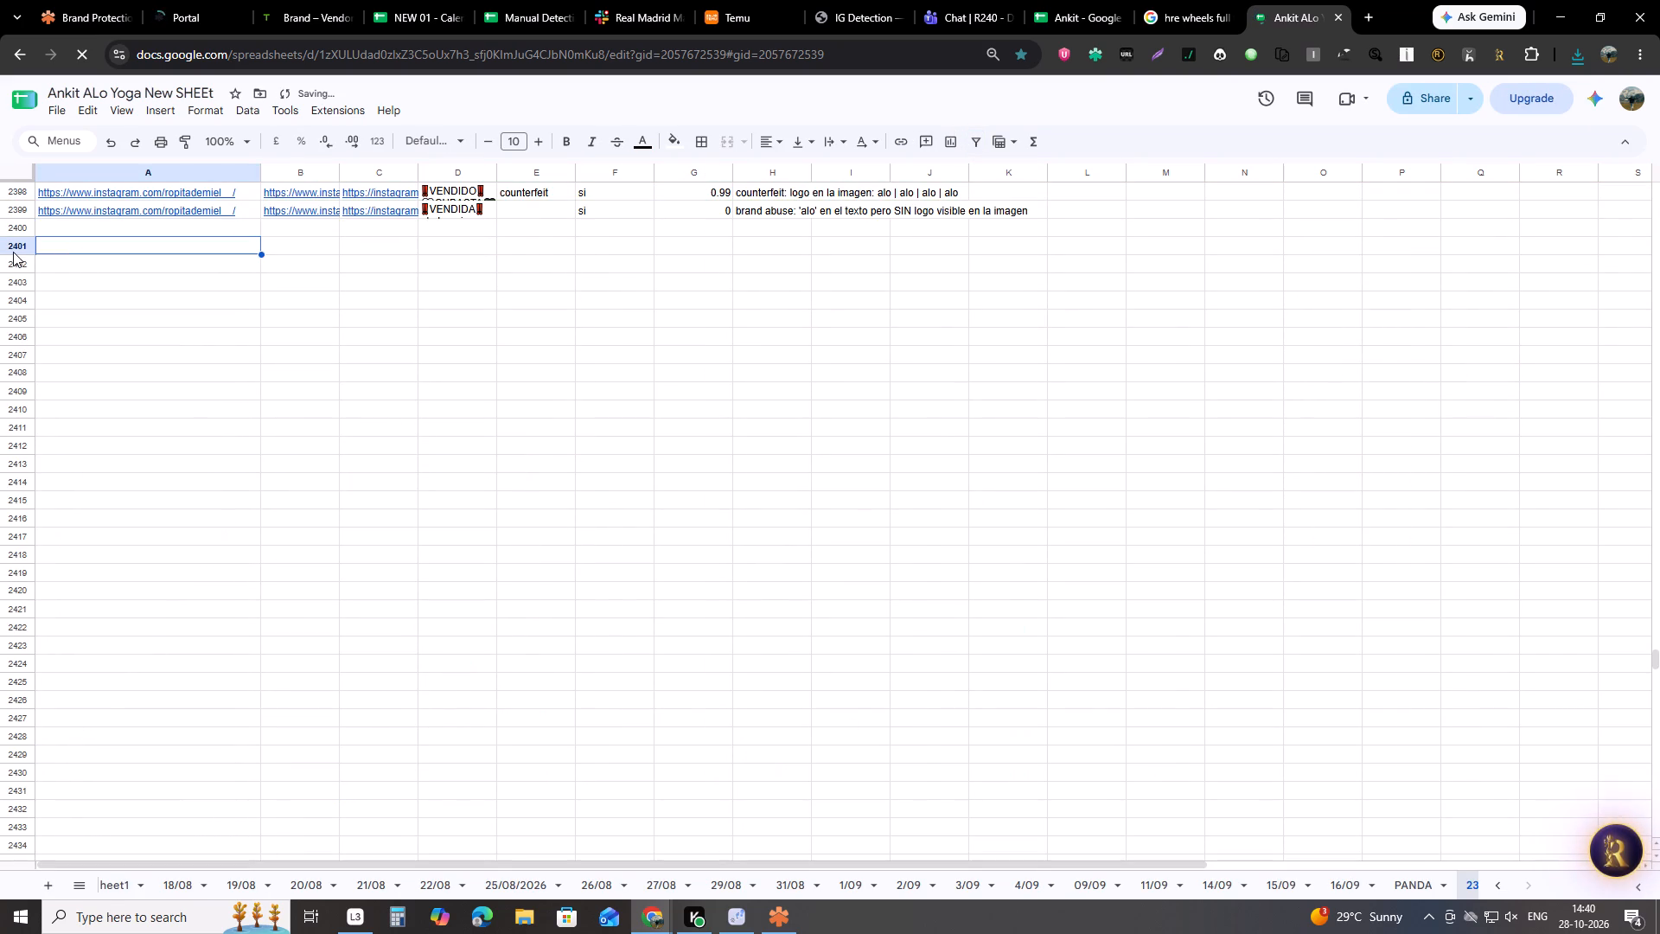
{"action": "left_click_drag", "start_coordinate": [22, 258], "coordinate": [18, 304]}
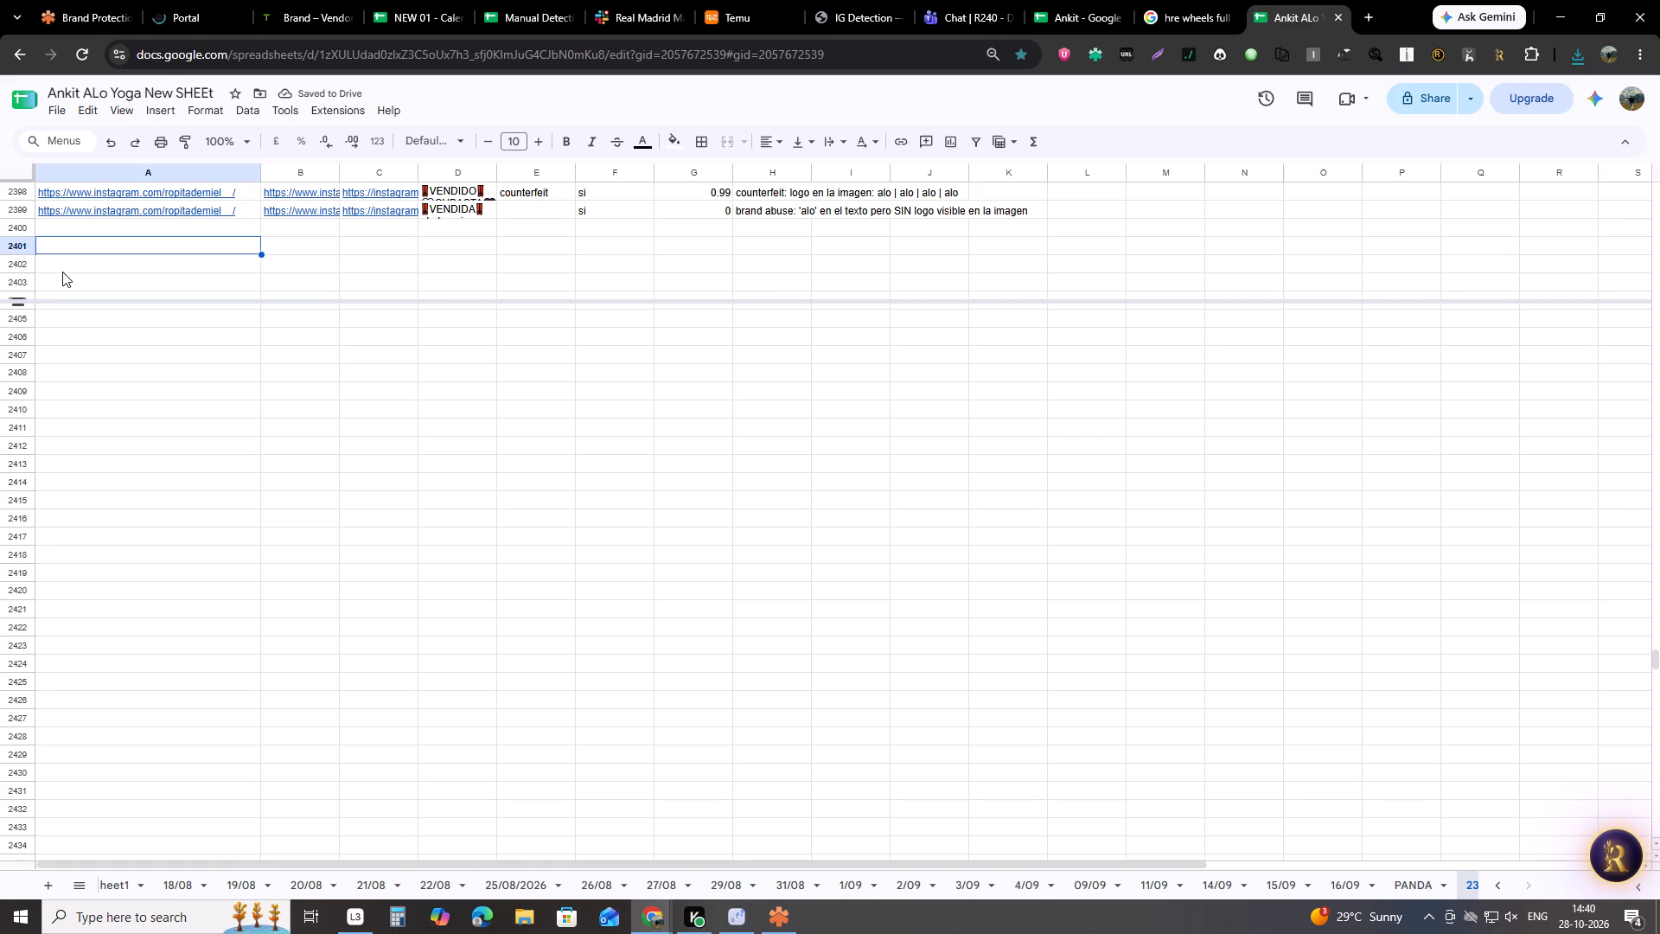
{"action": "left_click_drag", "start_coordinate": [71, 270], "coordinate": [946, 281]}
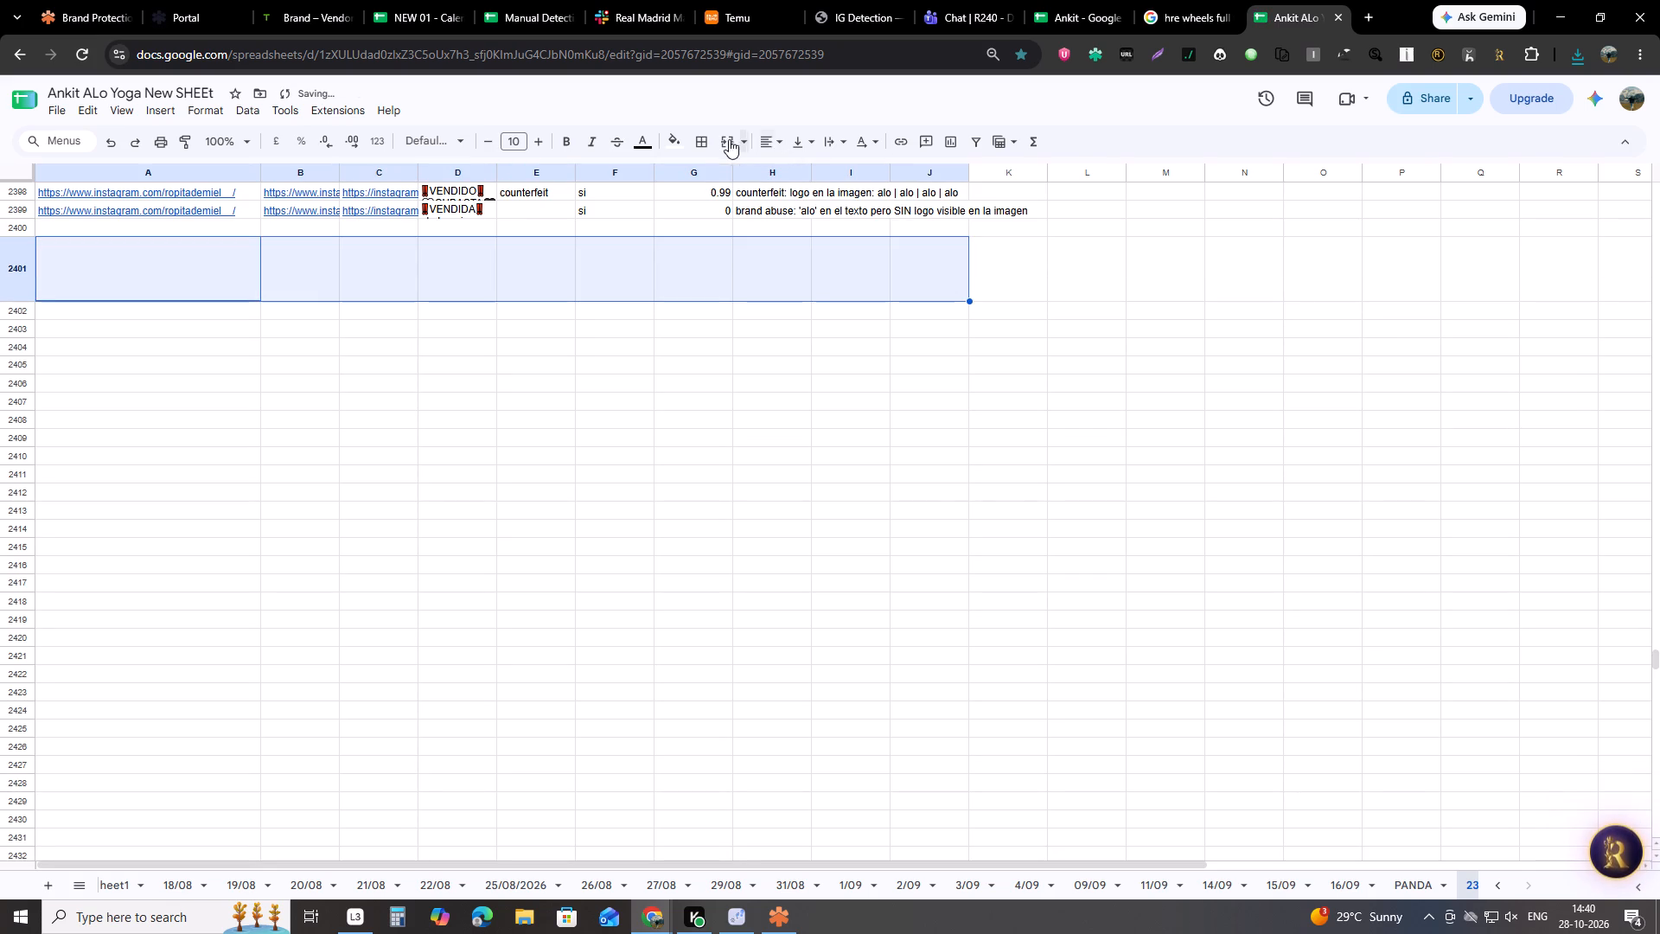
{"action": "left_click", "coordinate": [722, 138]}
Enter today's date, 28/10/2026, in the merged cell of row 2401.
{"action": "left_click", "coordinate": [579, 259]}
{"action": "key", "text": "semicolon"}
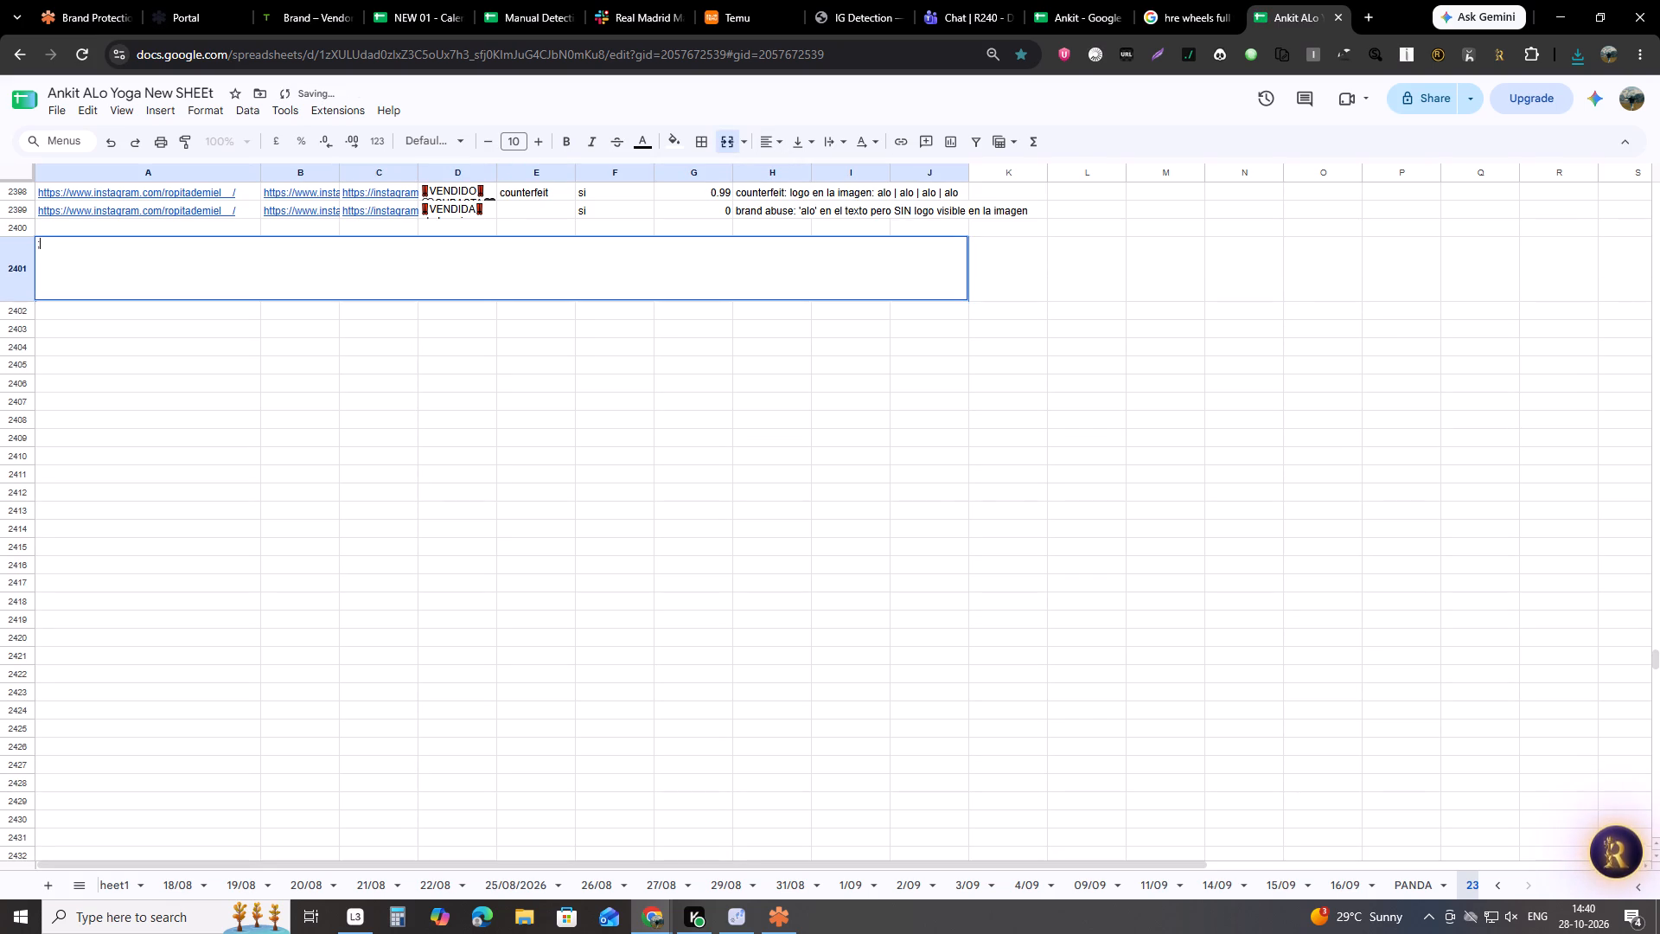
{"action": "key", "text": "BackSpace"}
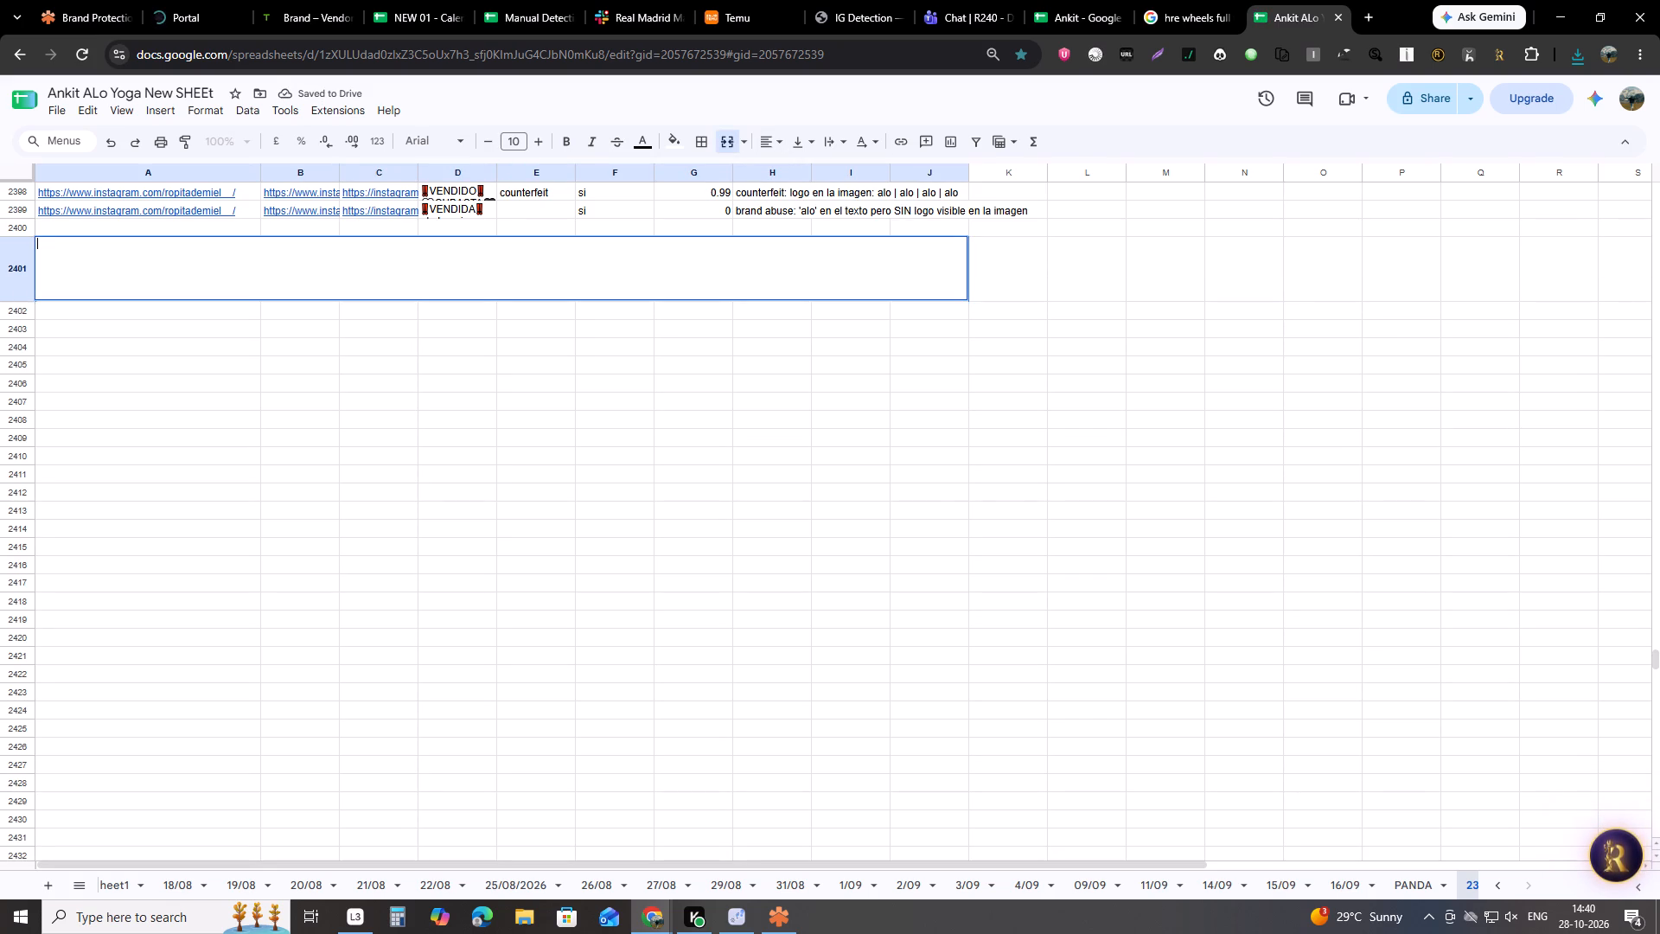
{"action": "key", "text": "Return"}
{"action": "key", "text": "Up"}
{"action": "key", "text": "semicolon"}
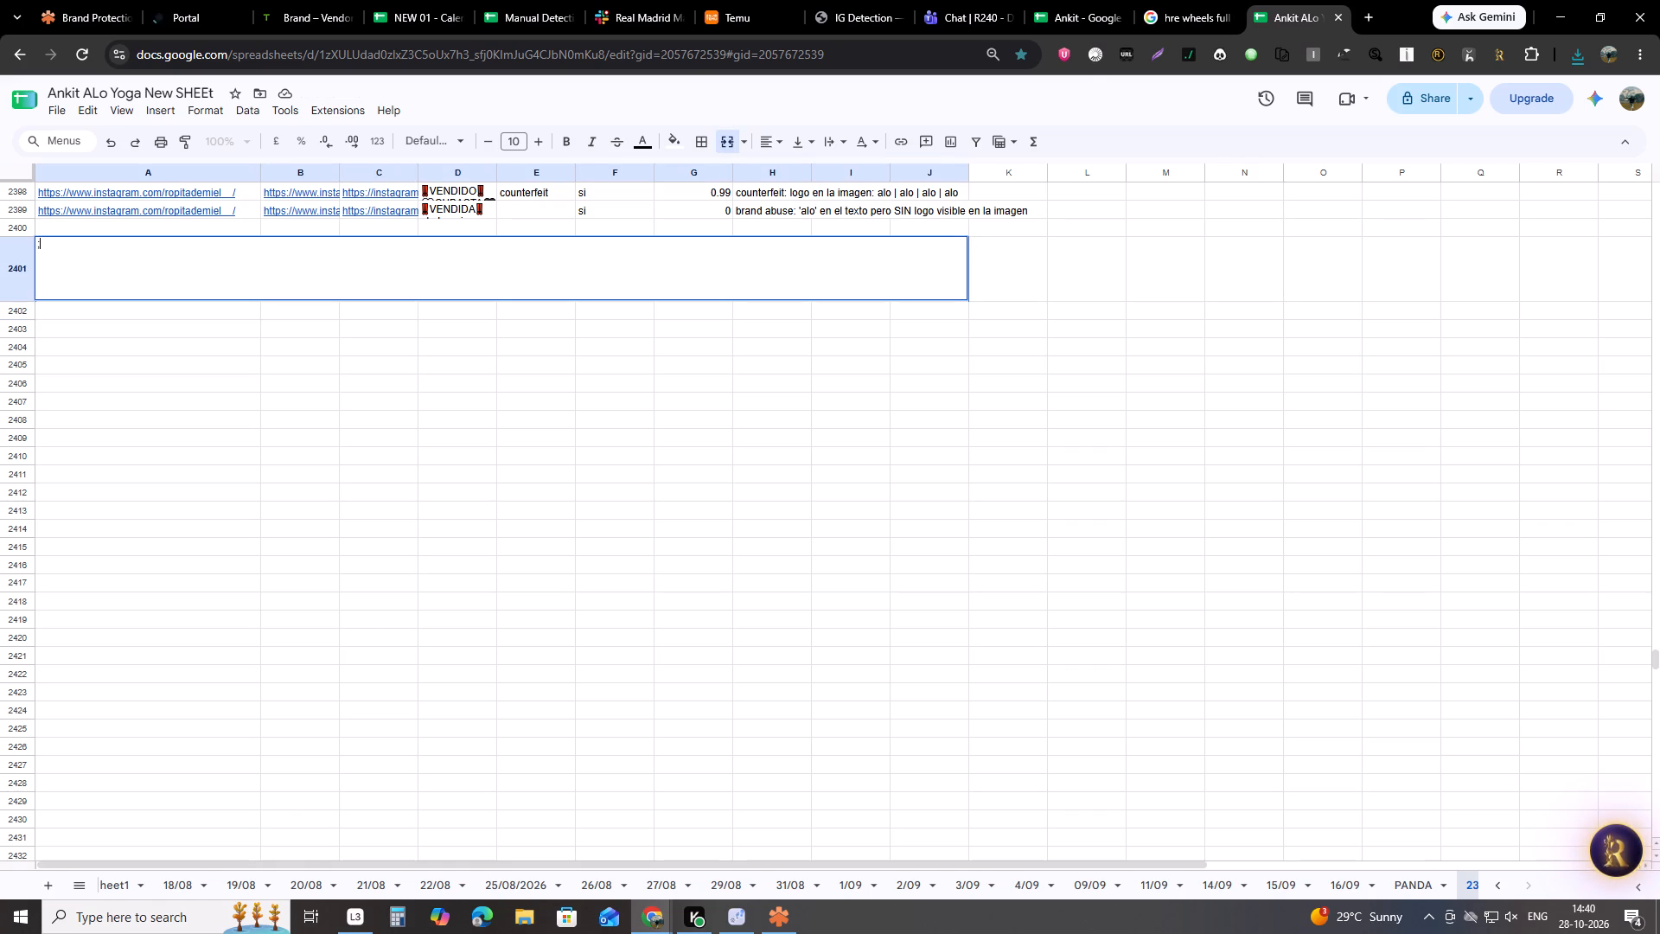
{"action": "key", "text": "BackSpace"}
{"action": "key", "text": "Return"}
{"action": "key", "text": "Up"}
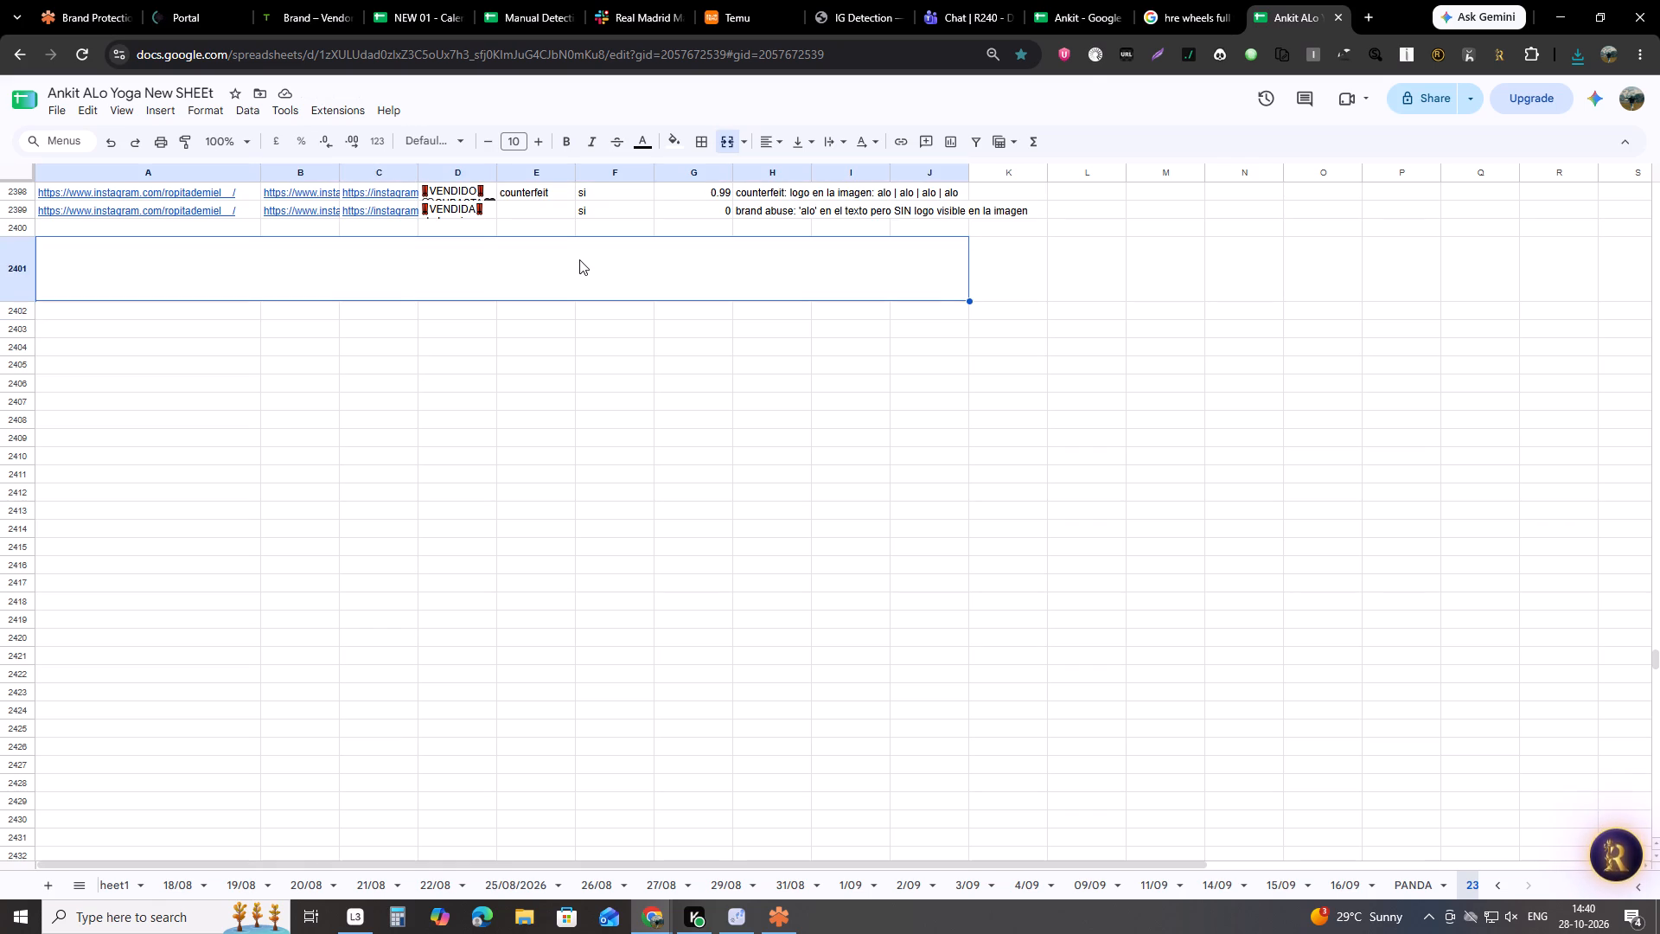
{"action": "key", "text": "ctrl+semicolon"}
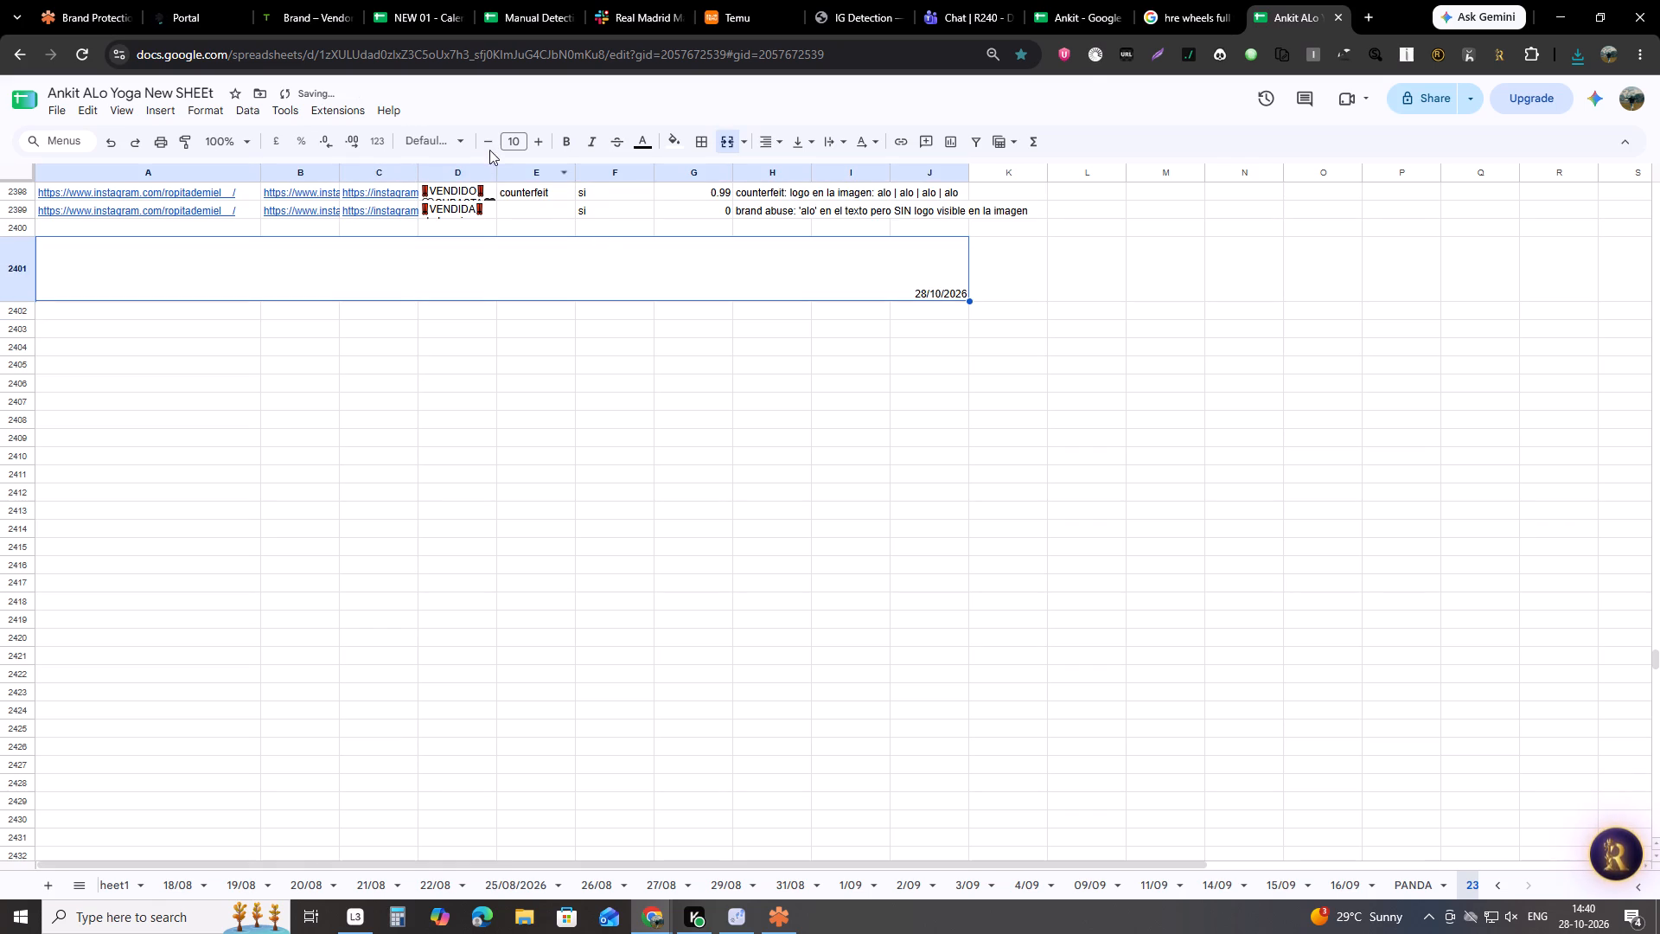
Format the date heading in row 2401 with font size 36 and a pale yellow fill.
{"action": "left_click", "coordinate": [517, 142]}
{"action": "left_click", "coordinate": [511, 416]}
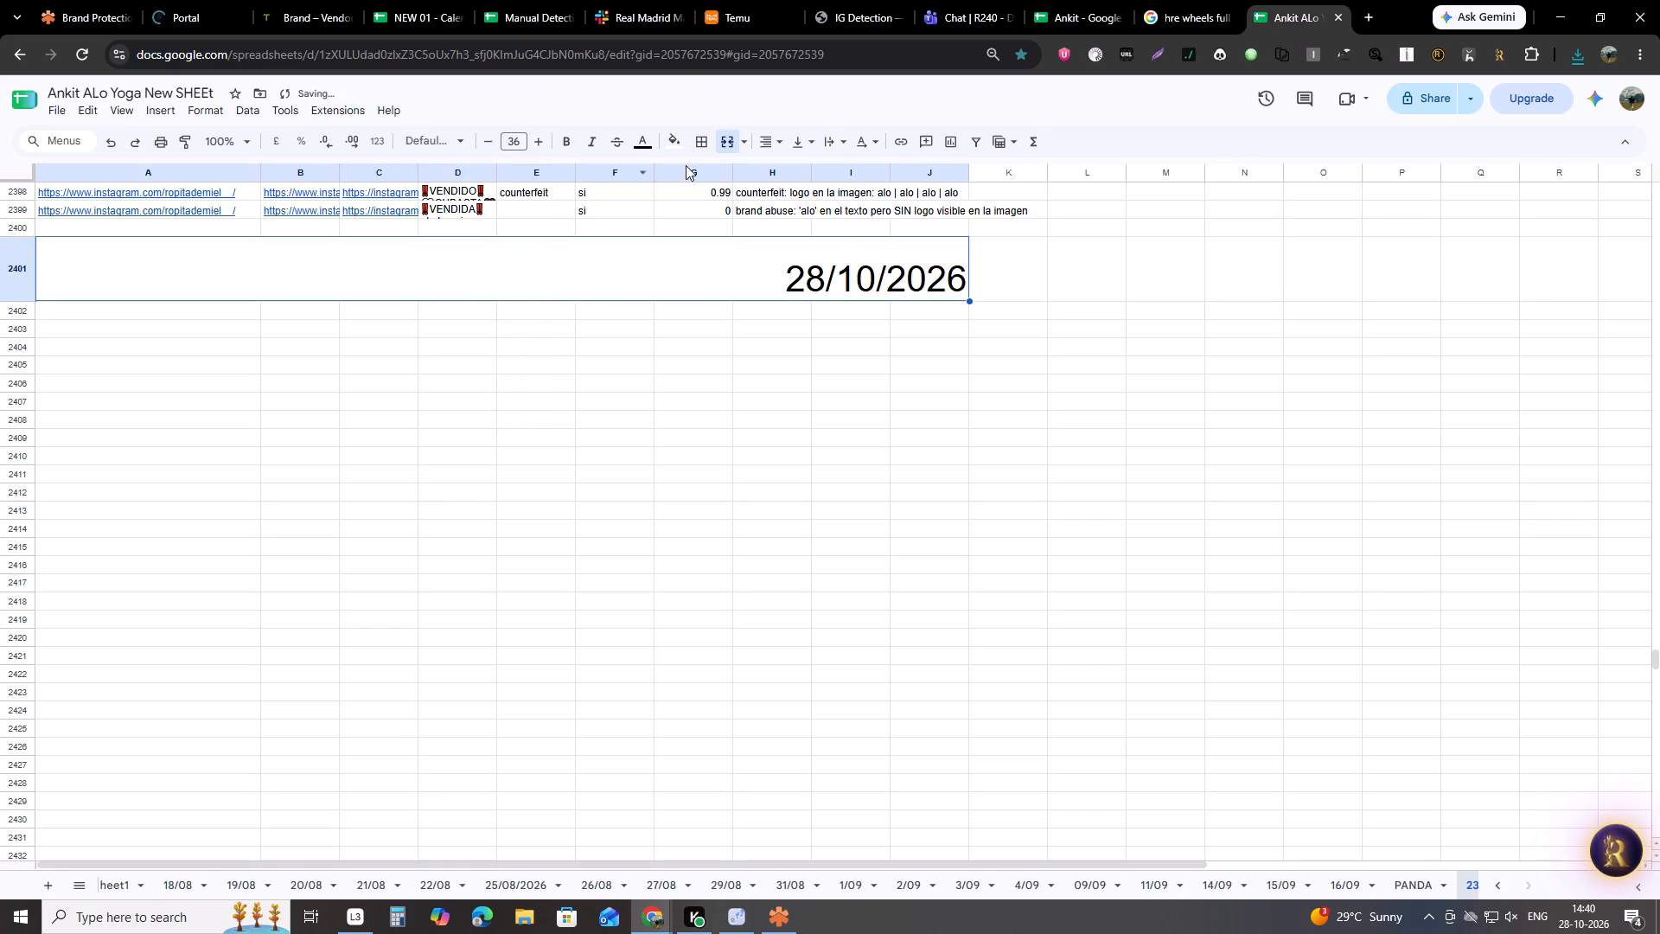
{"action": "left_click", "coordinate": [683, 139]}
{"action": "left_click", "coordinate": [734, 221]}
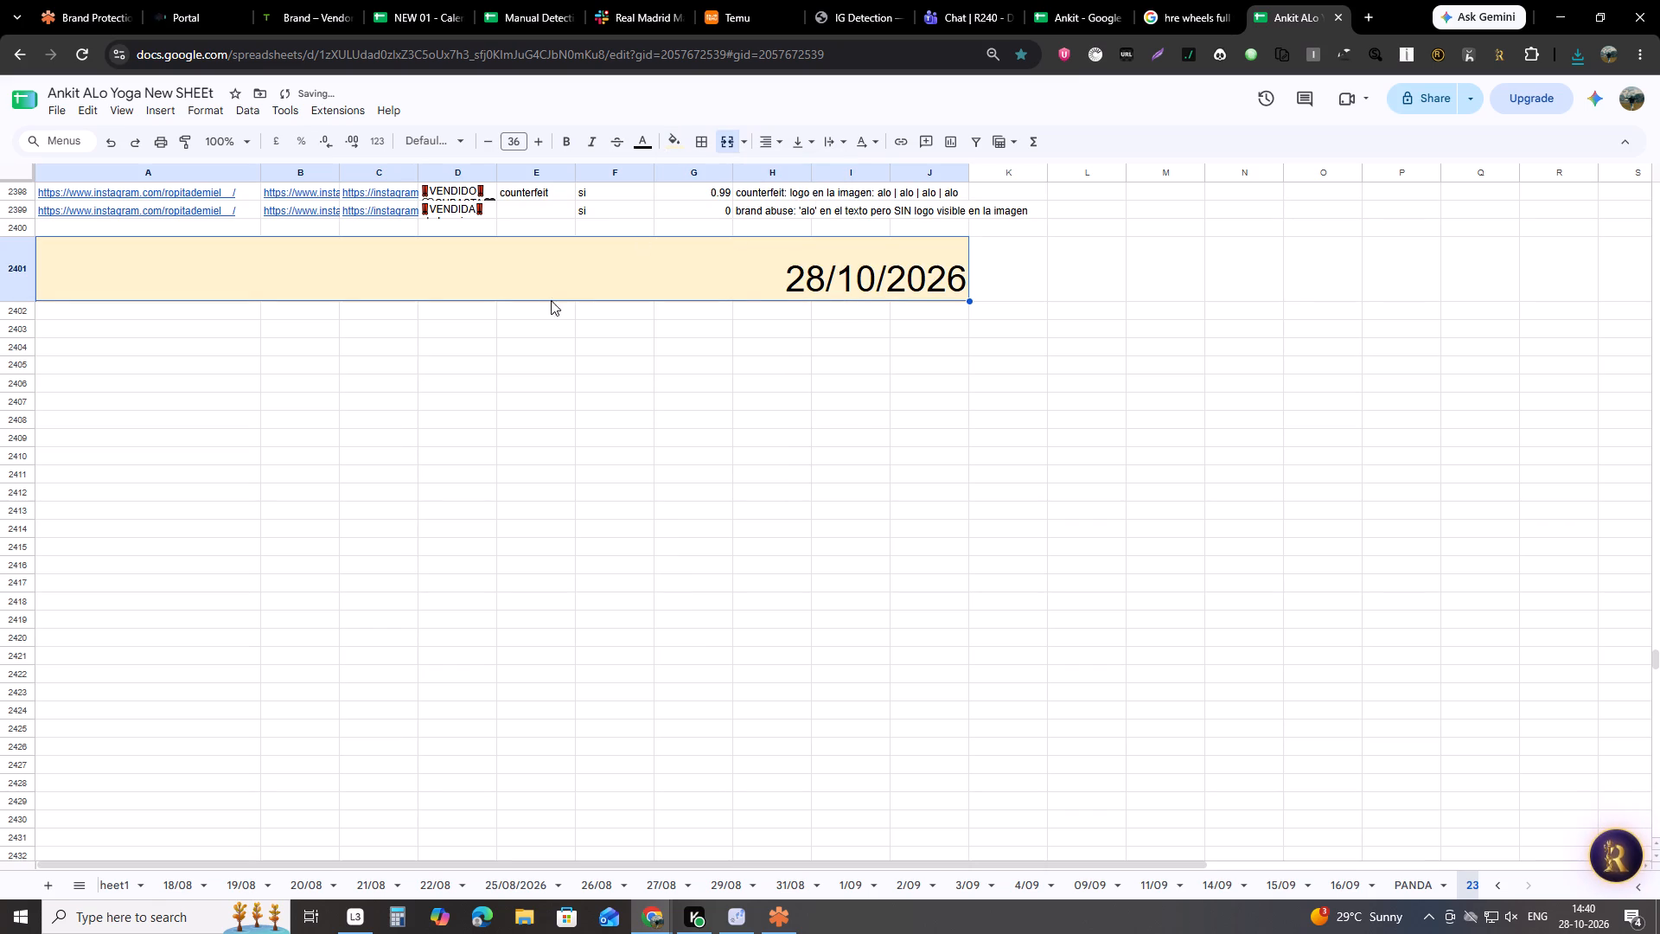
Import ig_ia_revisado (2).csv from Downloads, appending its data to the current sheet below the 28/10/2026 row.
{"action": "left_click", "coordinate": [173, 322]}
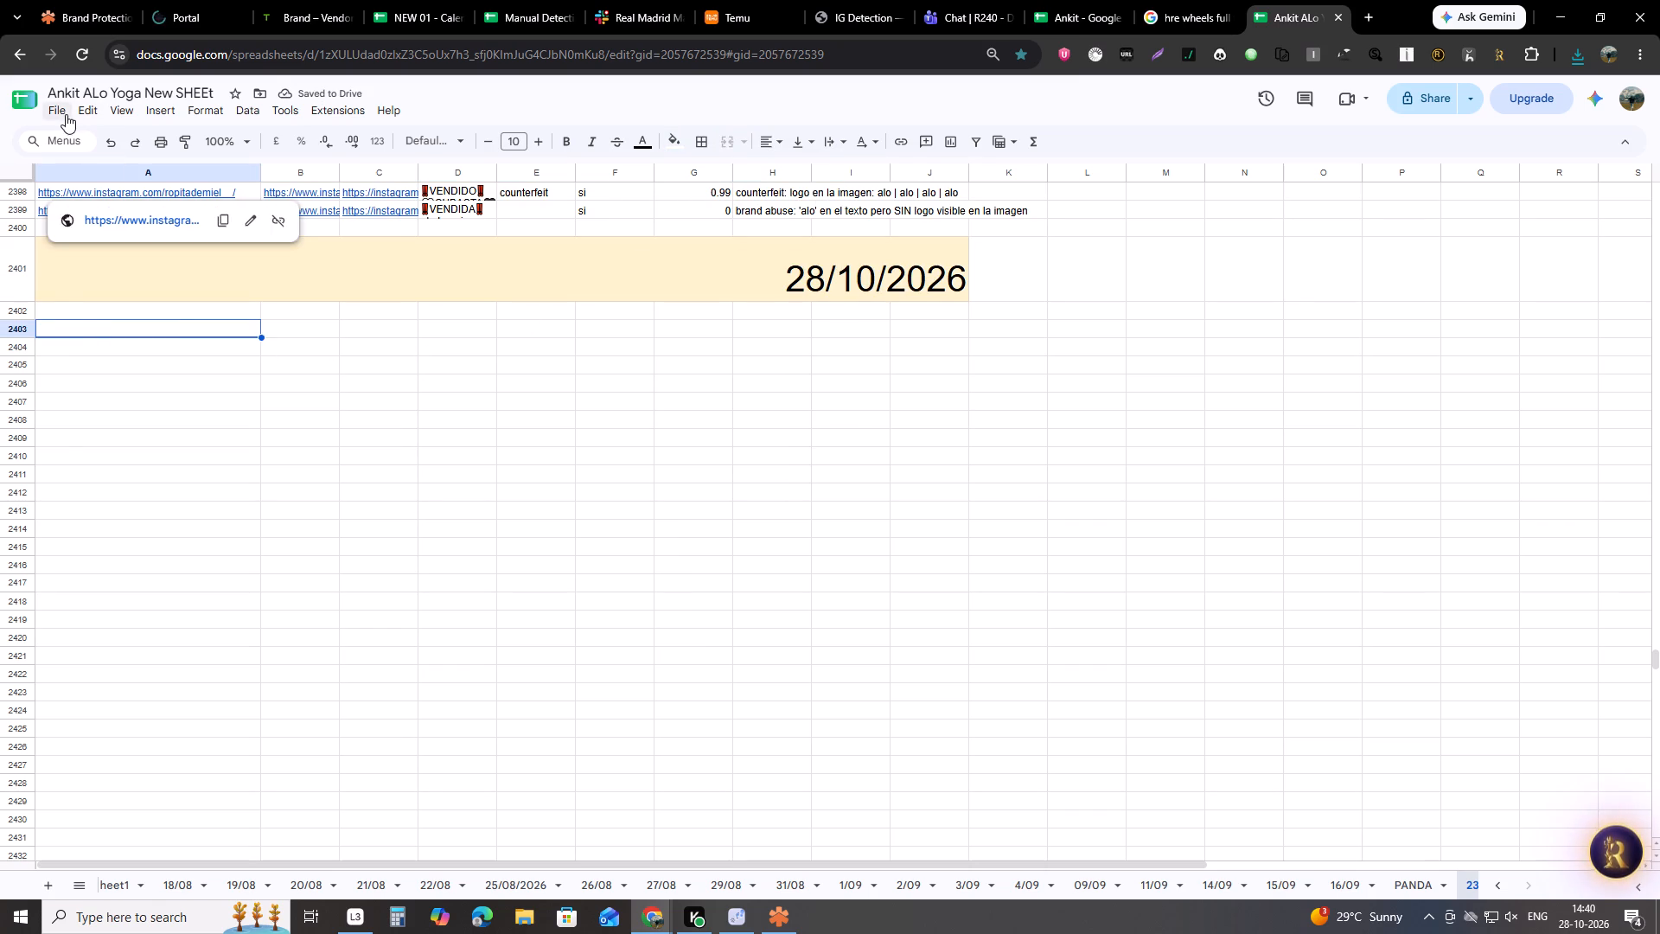
{"action": "left_click", "coordinate": [66, 114]}
{"action": "left_click", "coordinate": [126, 189]}
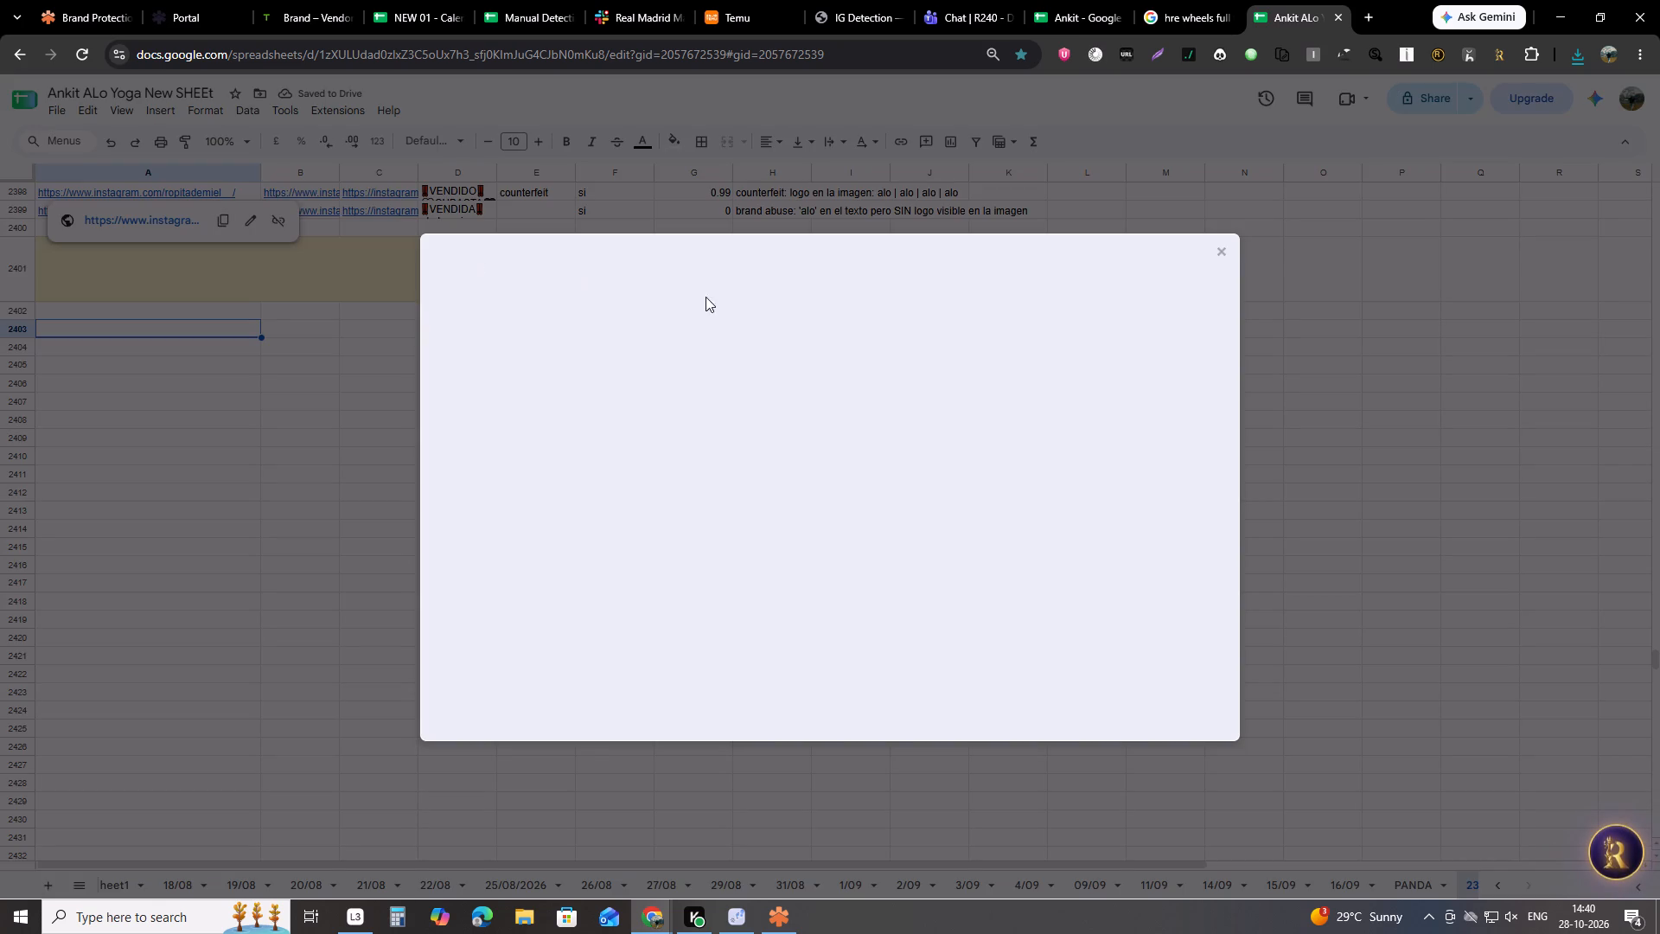
{"action": "left_click", "coordinate": [717, 305]}
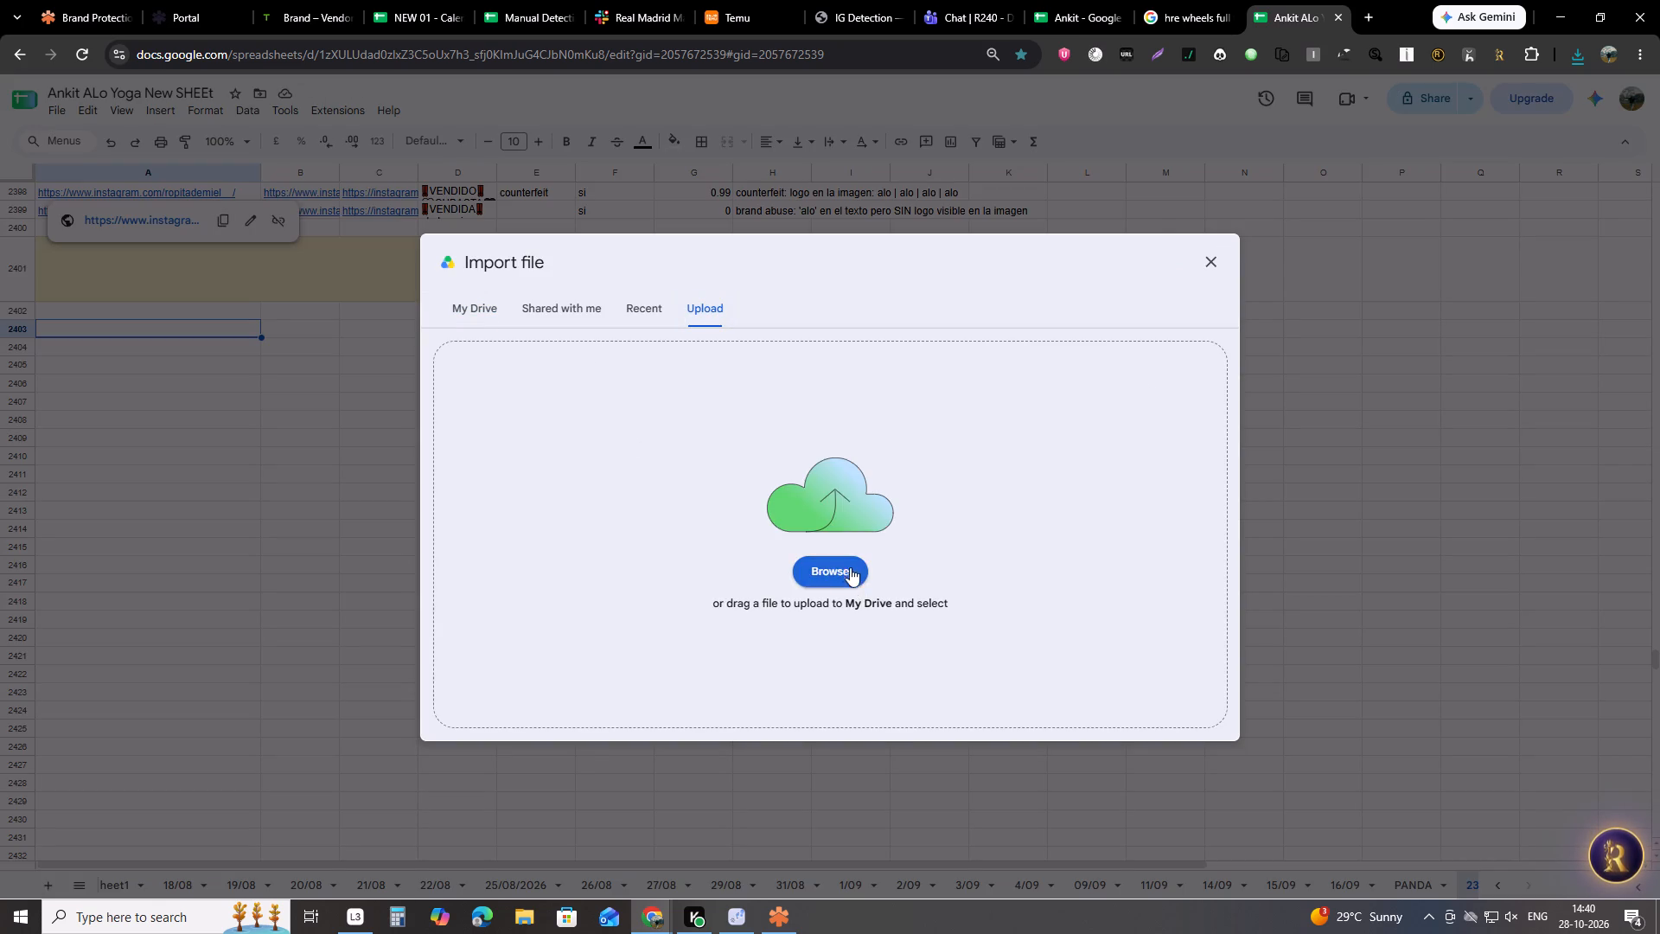
{"action": "left_click", "coordinate": [845, 565]}
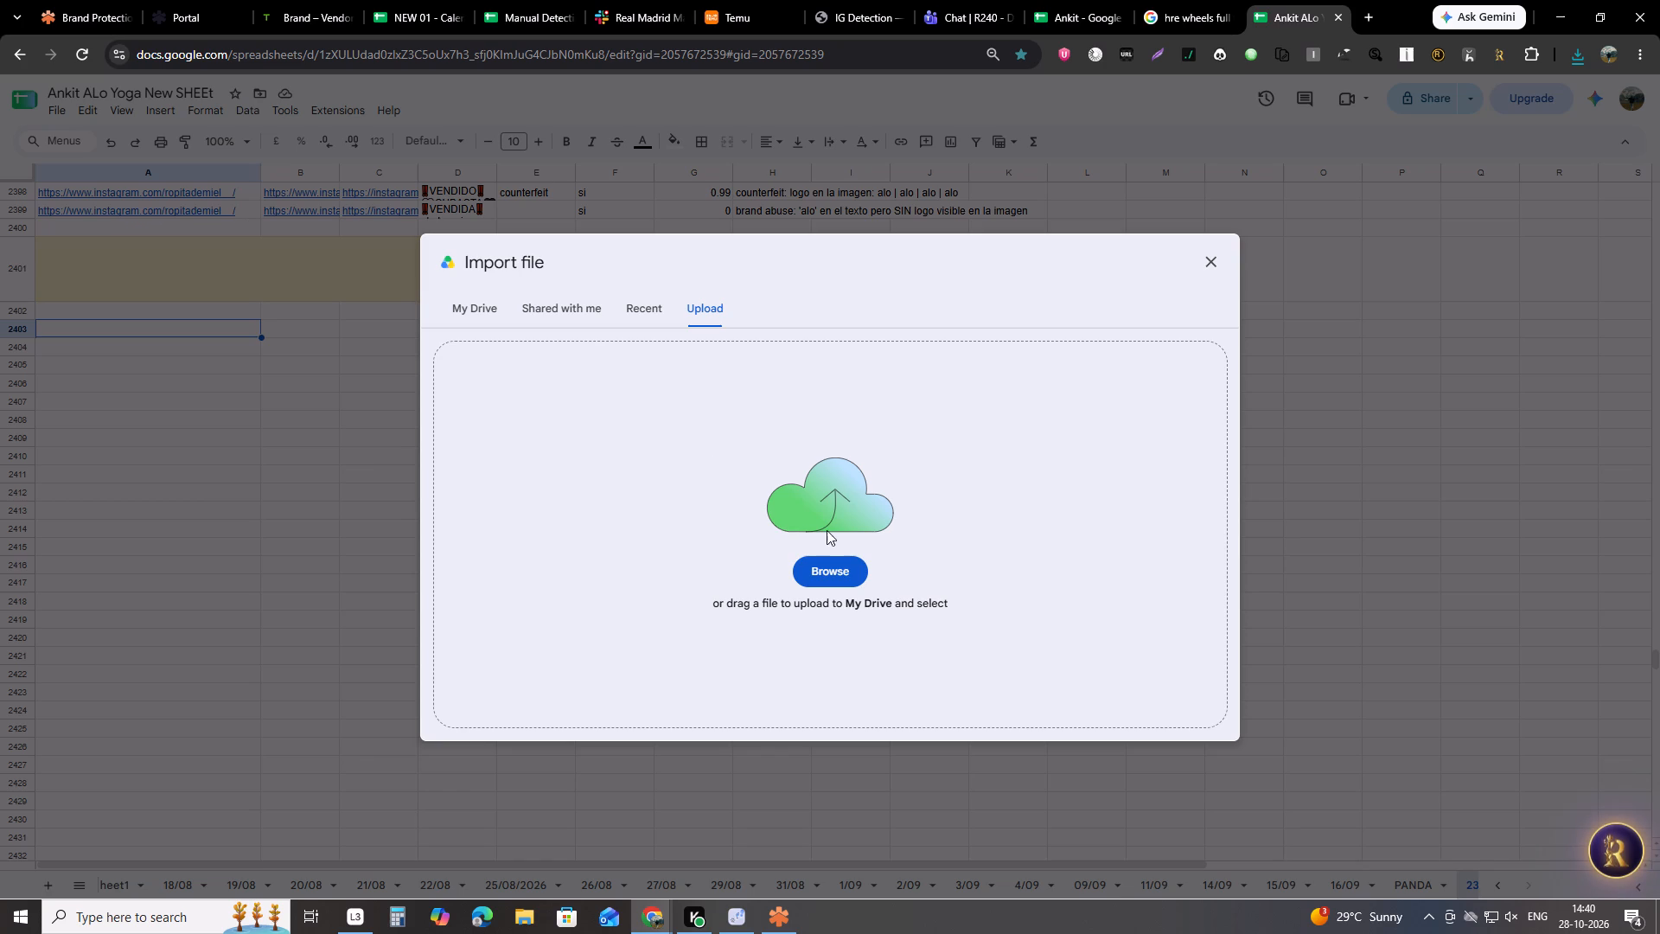
{"action": "left_click", "coordinate": [808, 567]}
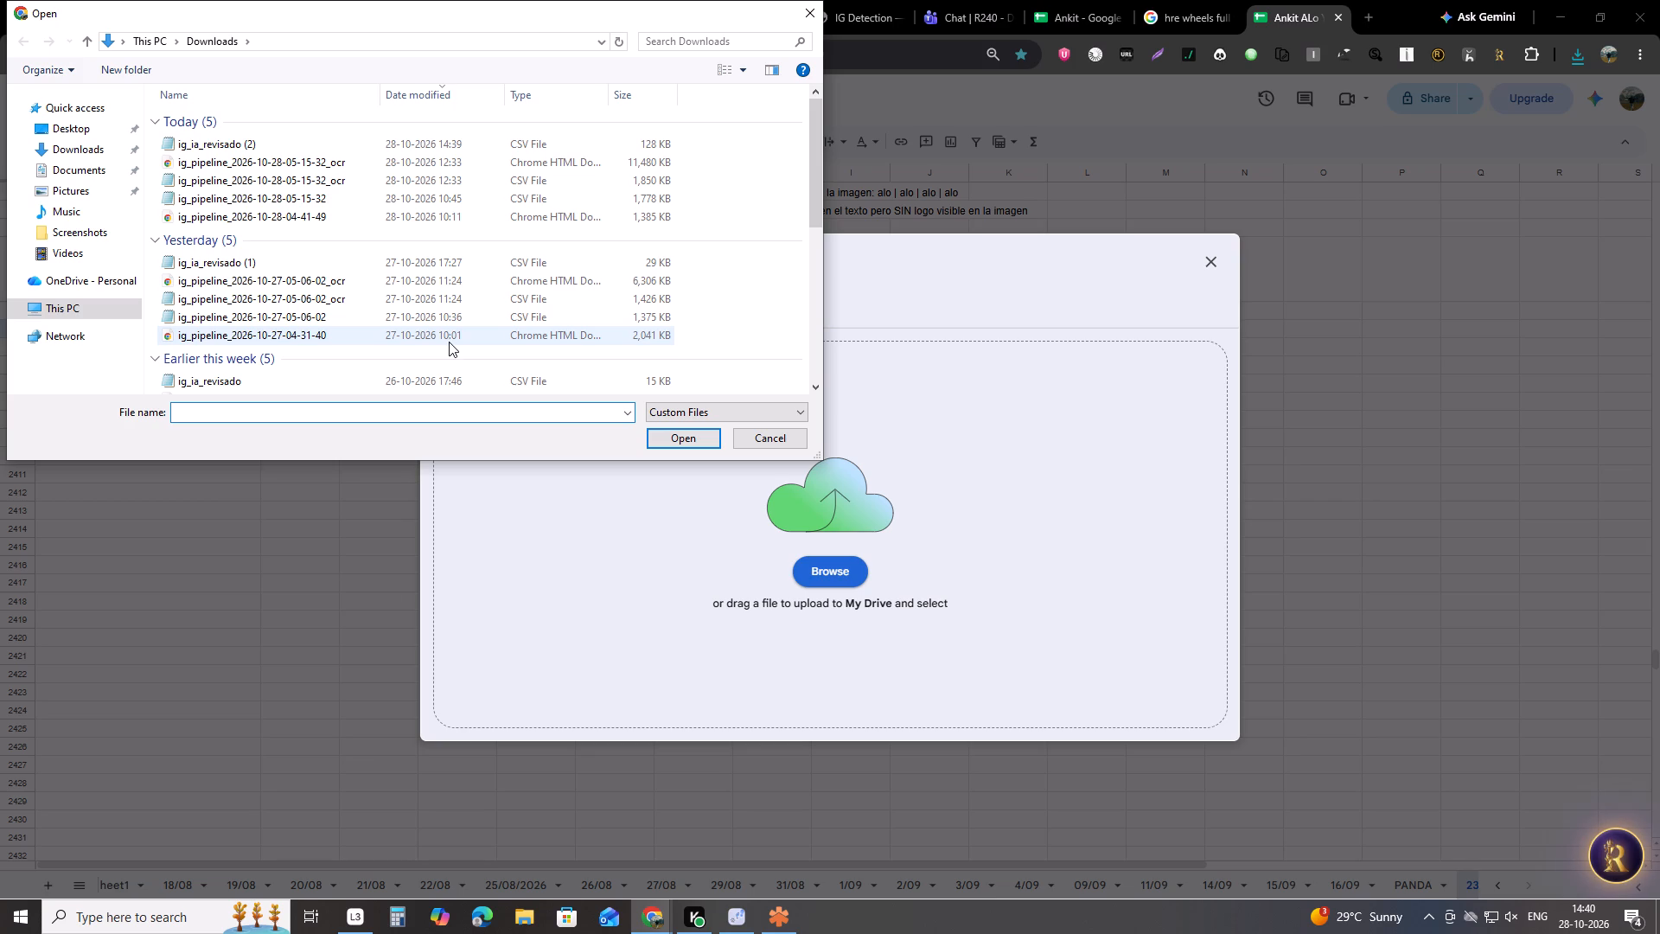
{"action": "left_click", "coordinate": [348, 143]}
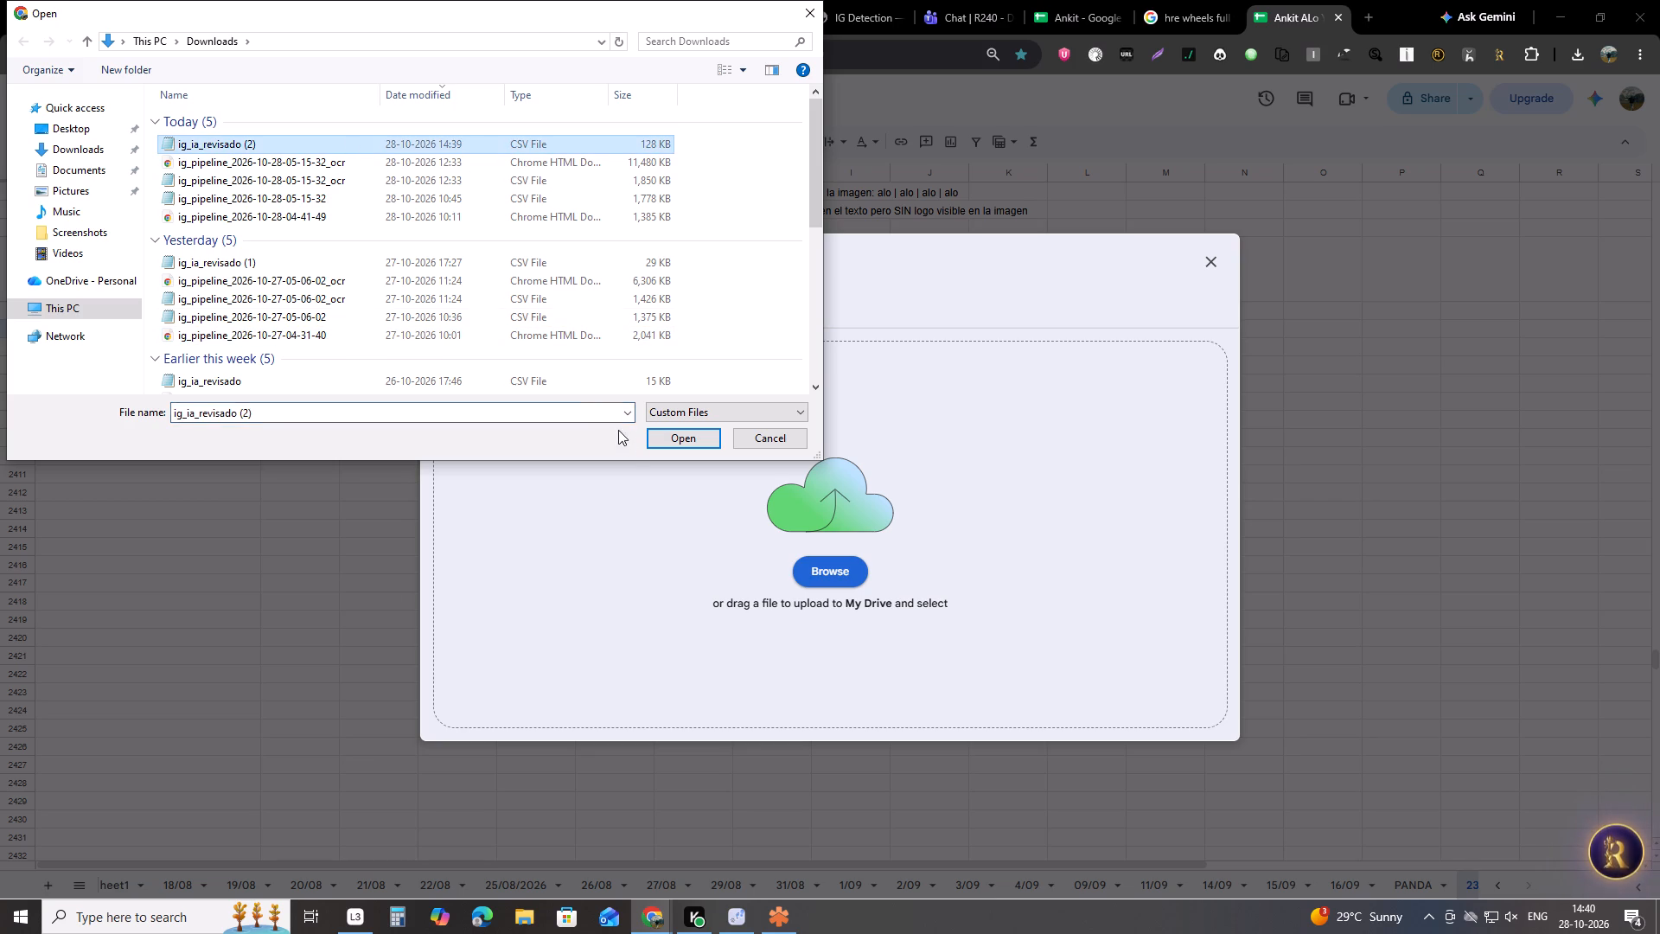
{"action": "left_click", "coordinate": [646, 436]}
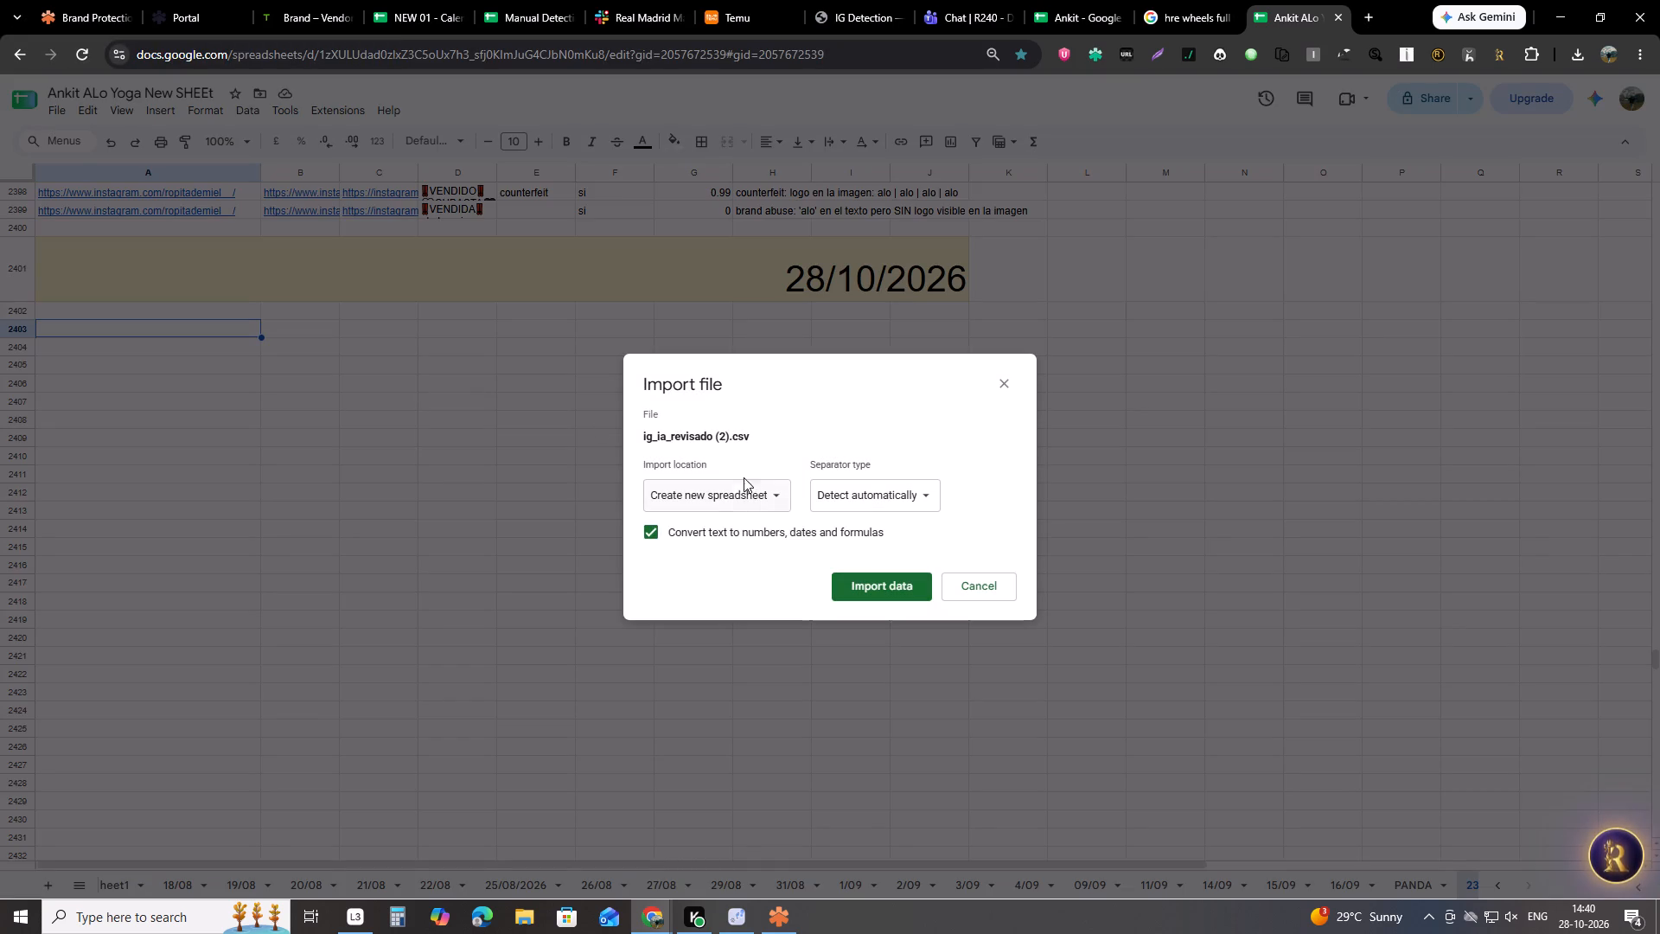
{"action": "left_click", "coordinate": [731, 489]}
{"action": "left_click", "coordinate": [746, 594]}
{"action": "left_click", "coordinate": [894, 585]}
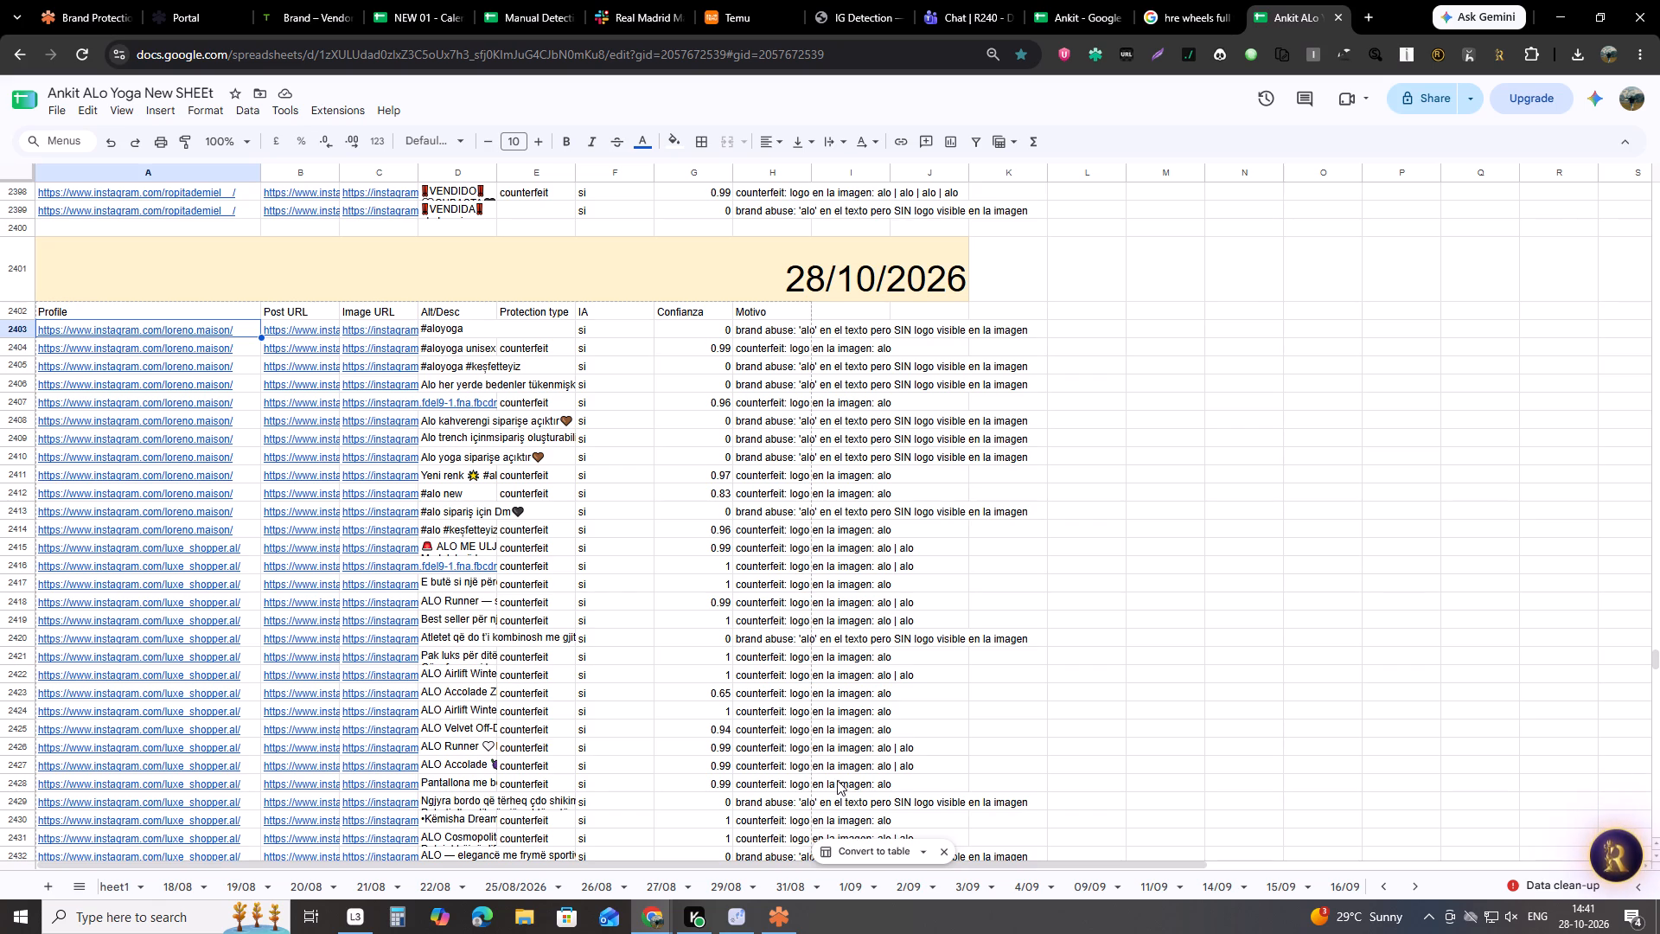
Add a filter to the imported header row and limit Protection type to counterfeit, excluding blanks.
{"action": "left_click", "coordinate": [0, 313]}
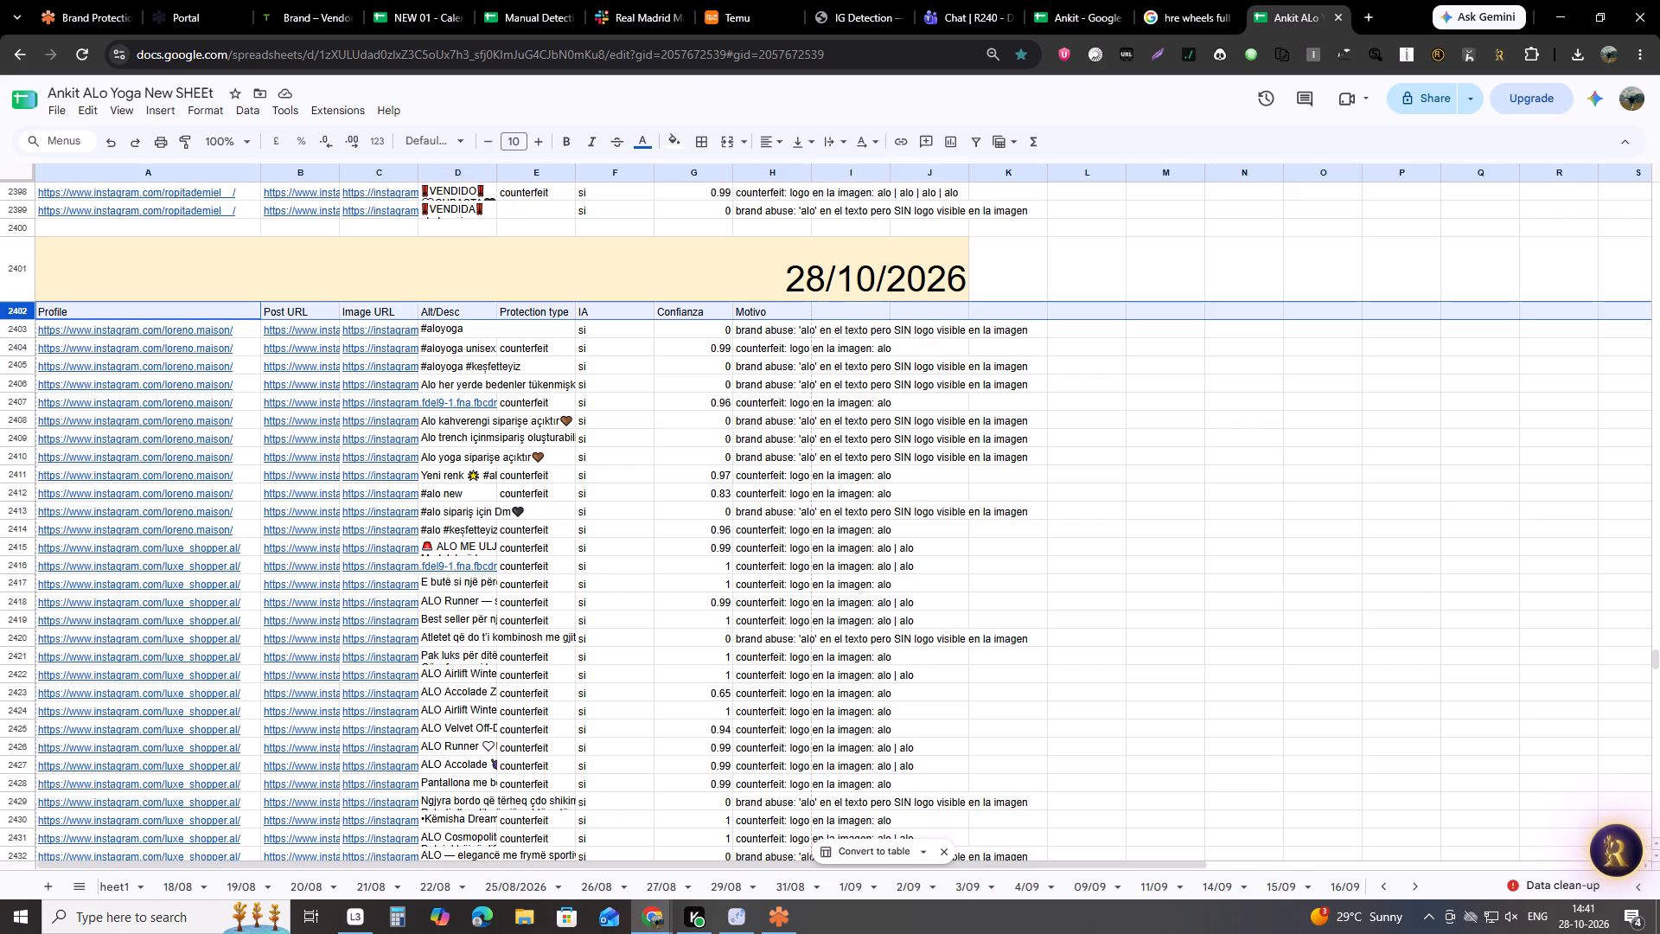
{"action": "left_click", "coordinate": [967, 143]}
{"action": "left_click", "coordinate": [565, 313]}
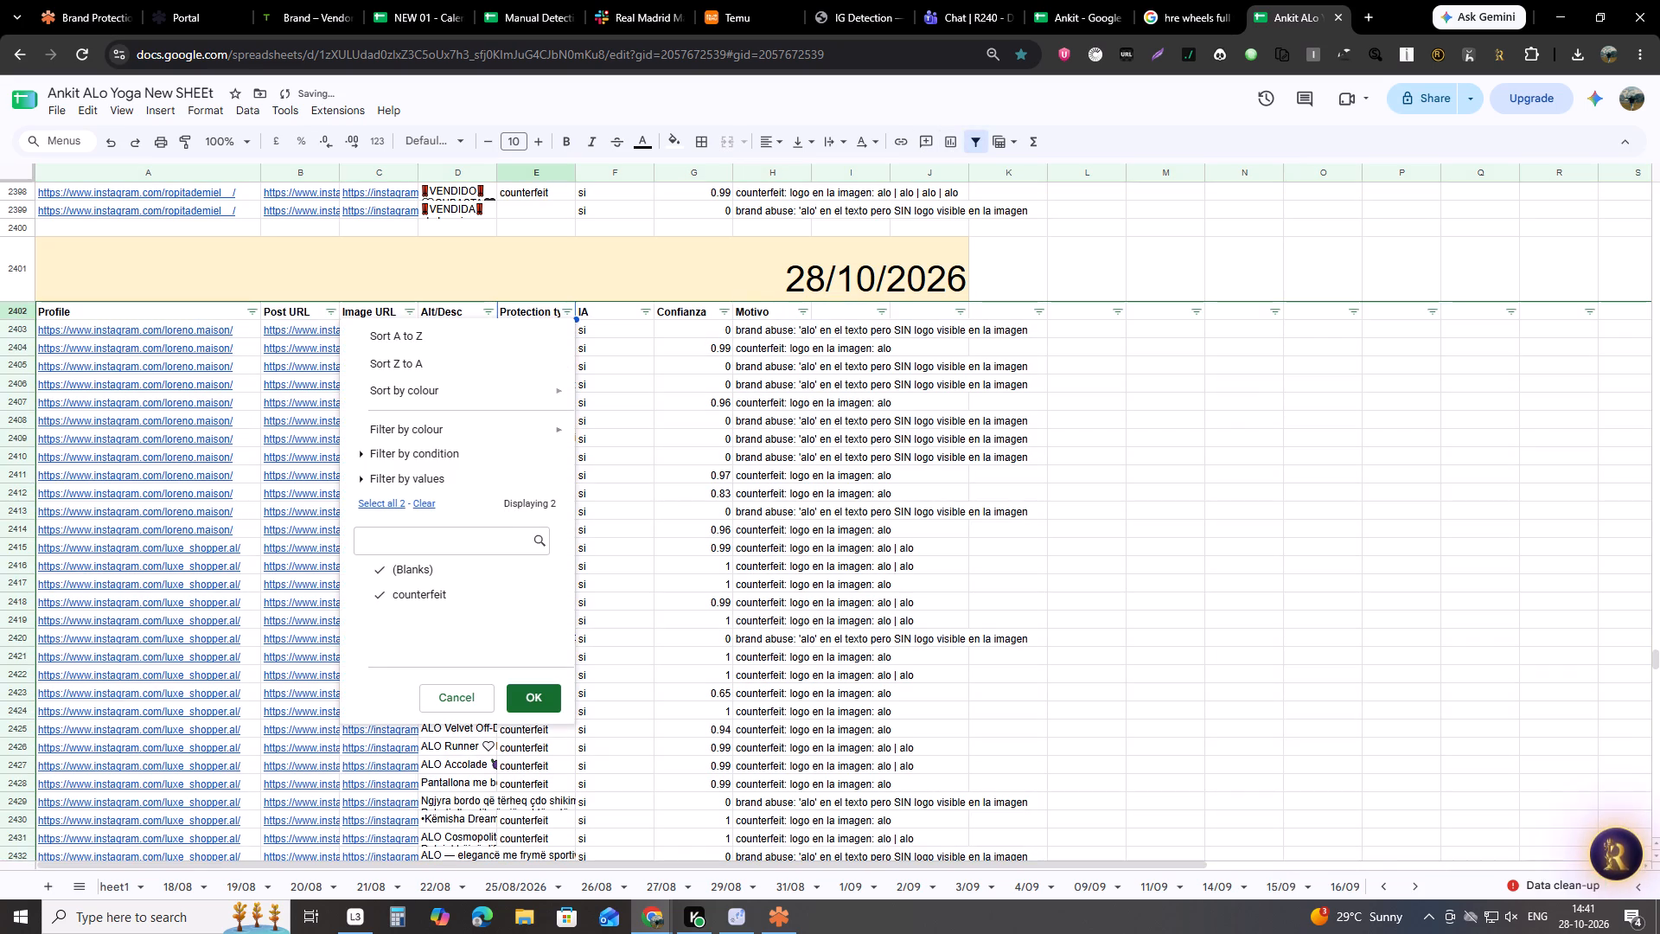
{"action": "left_click", "coordinate": [470, 566]}
{"action": "left_click", "coordinate": [537, 694]}
Copy all the filtered Post URL links below the 28/10/2026 header row.
{"action": "left_click", "coordinate": [310, 330]}
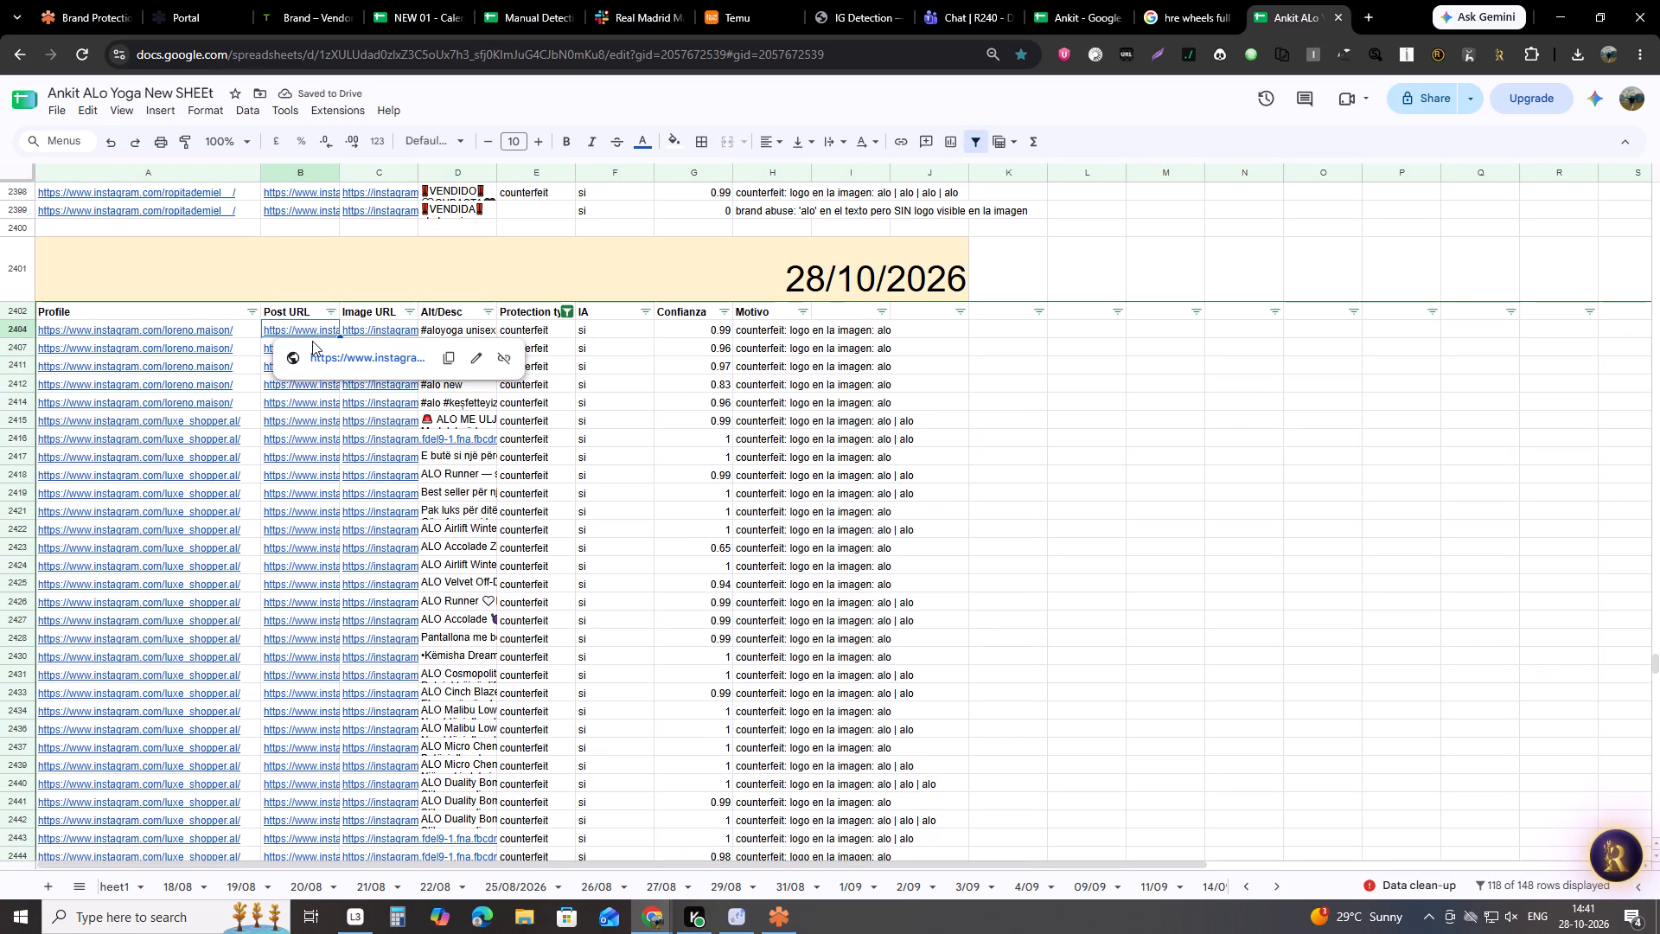
{"action": "key", "text": "ctrl+shift+Down"}
{"action": "key", "text": "shift+Down"}
{"action": "key", "text": "shift+Up"}
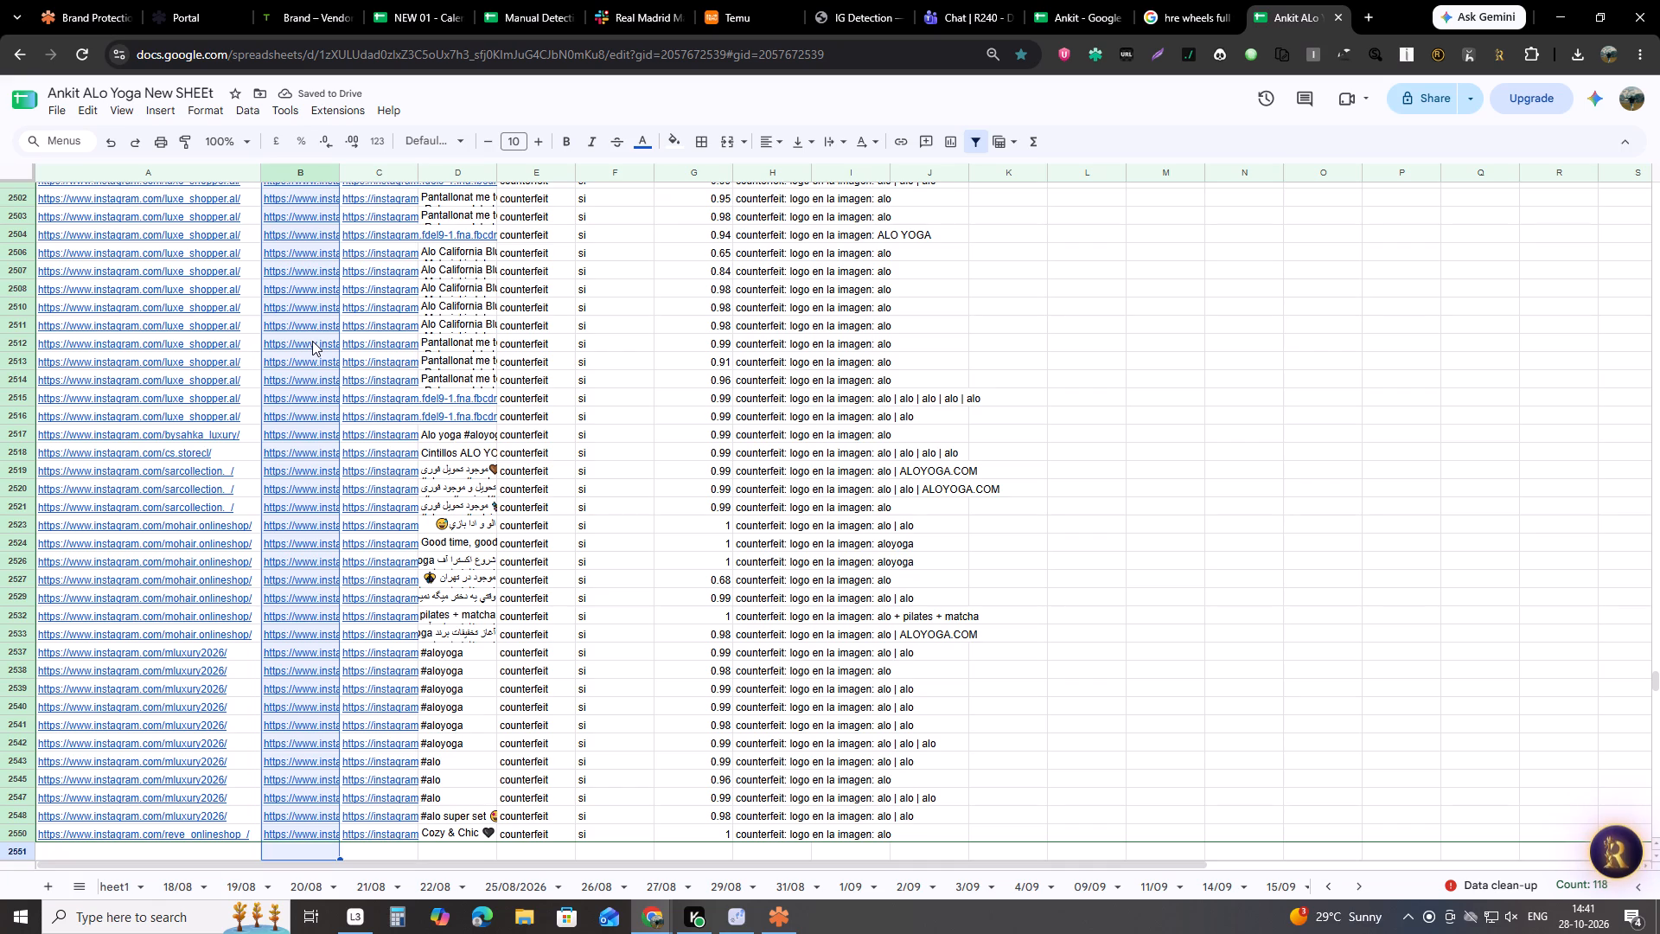
{"action": "key", "text": "ctrl+c"}
{"action": "key", "text": "ctrl+c"}
{"action": "key", "text": "ctrl+c"}
{"action": "key", "text": "ctrl+c"}
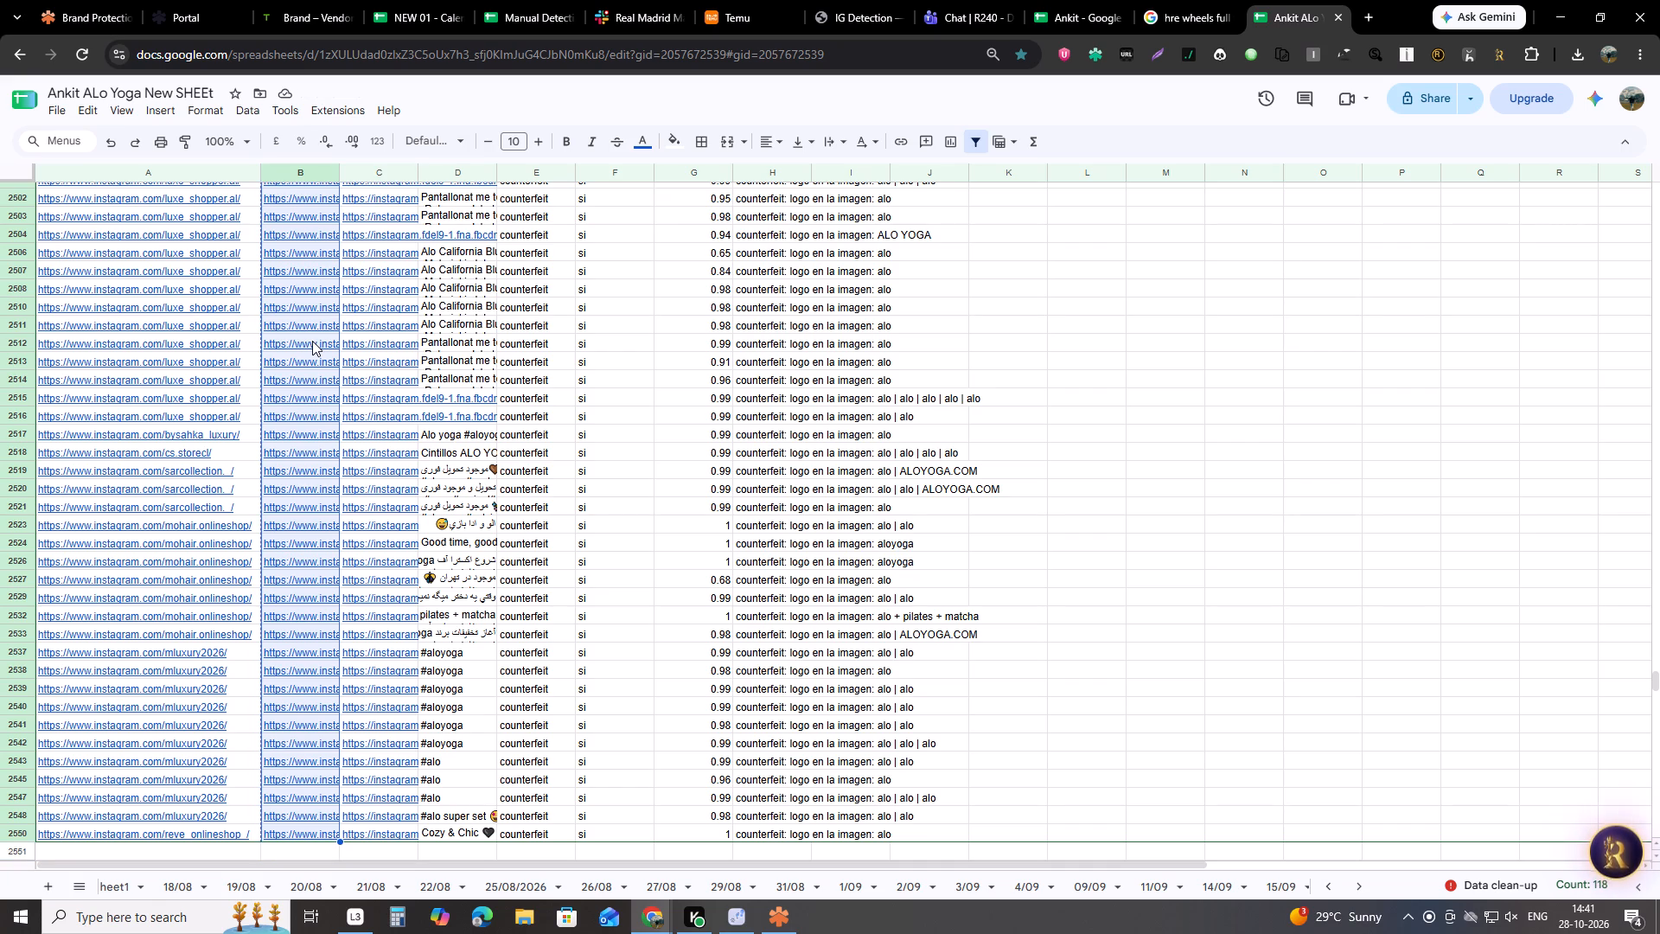
Copy the filtered Post URL links again and paste them below the Wednesday entries in Manual Detection Records, starting at cell C82228.
{"action": "key", "text": "ctrl+c"}
{"action": "key", "text": "ctrl+c"}
{"action": "scroll", "coordinate": [372, 422], "scroll_direction": "up", "scroll_amount": 14}
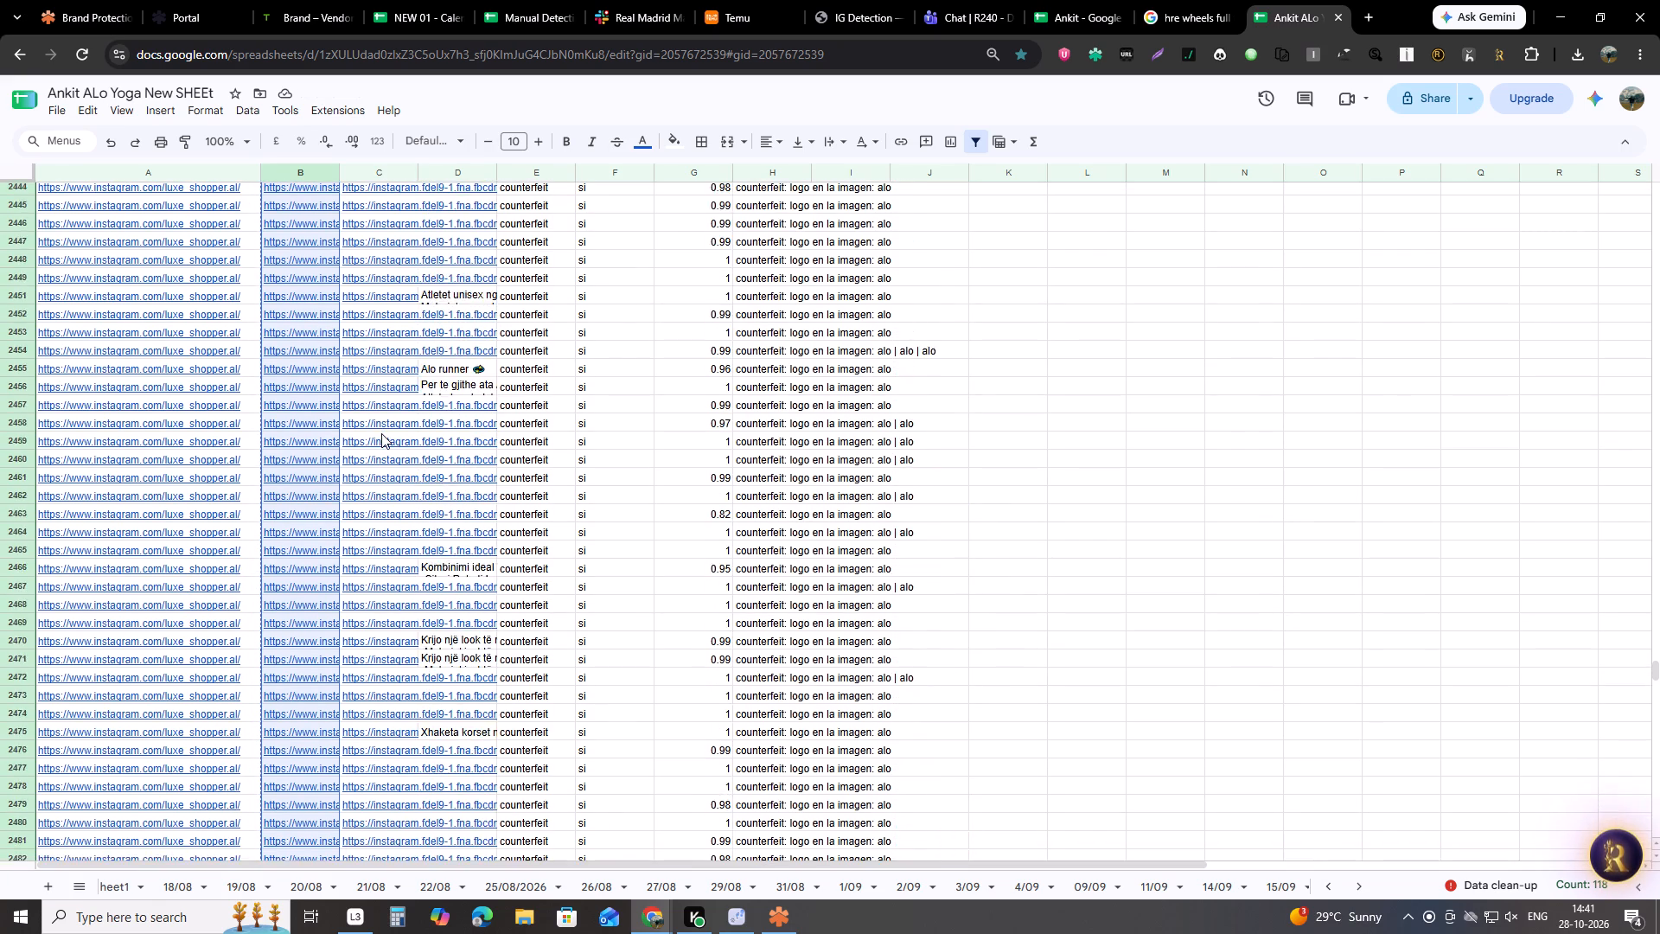
{"action": "scroll", "coordinate": [381, 433], "scroll_direction": "up", "scroll_amount": 2}
{"action": "scroll", "coordinate": [341, 340], "scroll_direction": "up", "scroll_amount": 5}
{"action": "key", "text": "ctrl+c"}
{"action": "key", "text": "ctrl+c"}
{"action": "key", "text": "ctrl+c"}
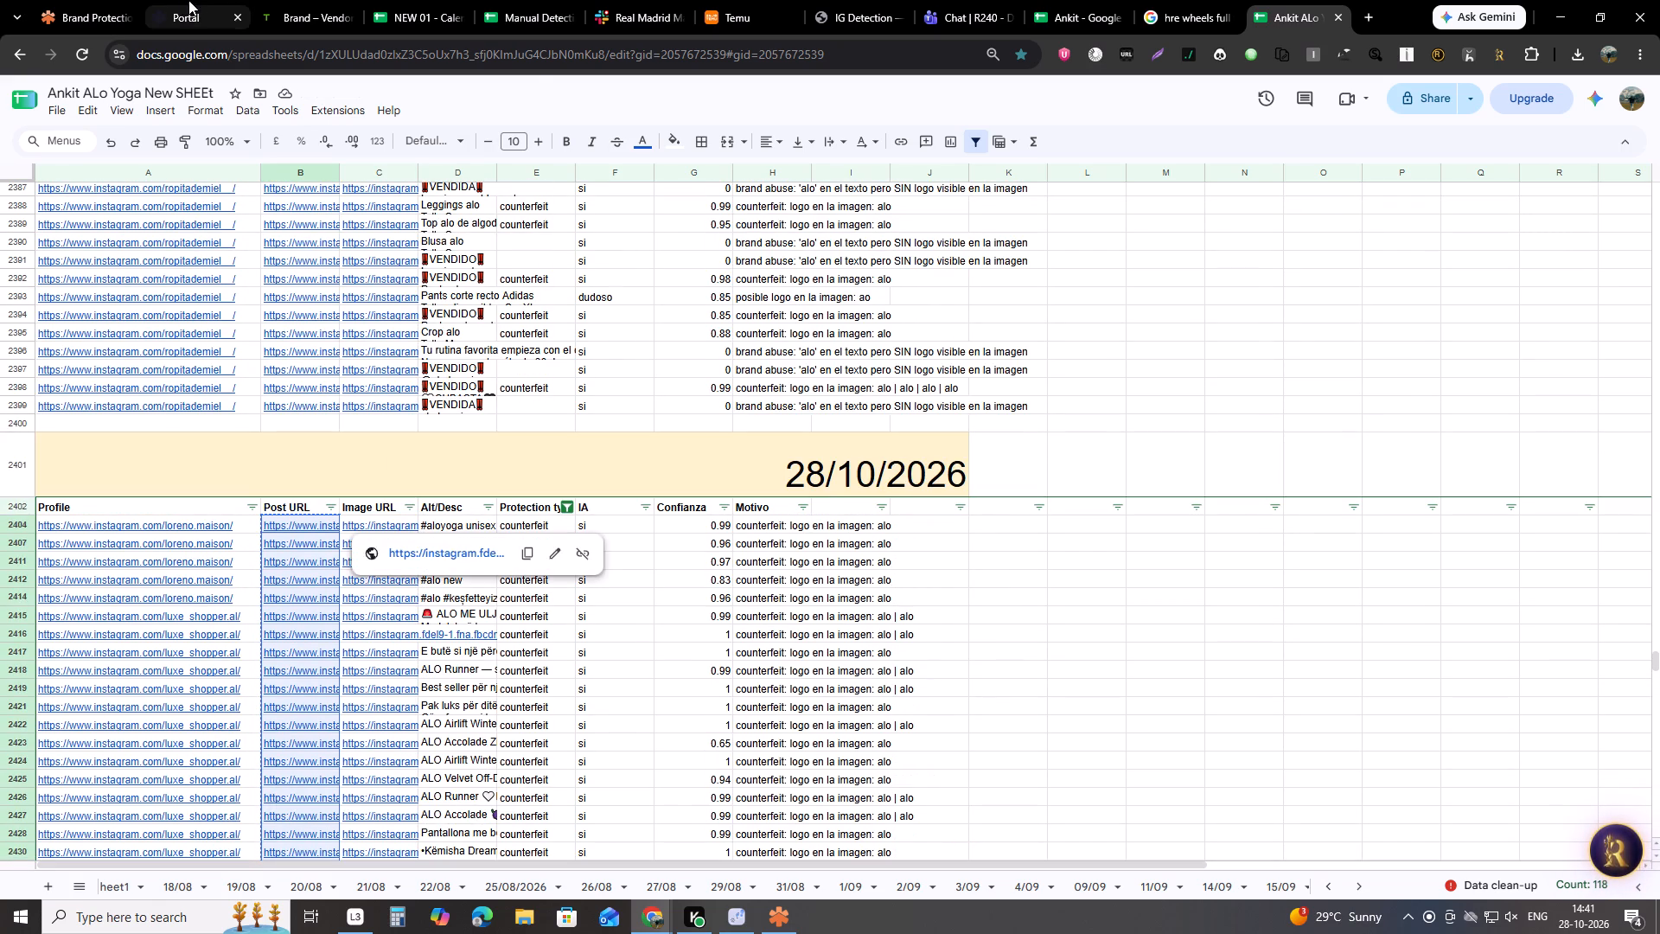
{"action": "left_click", "coordinate": [541, 0]}
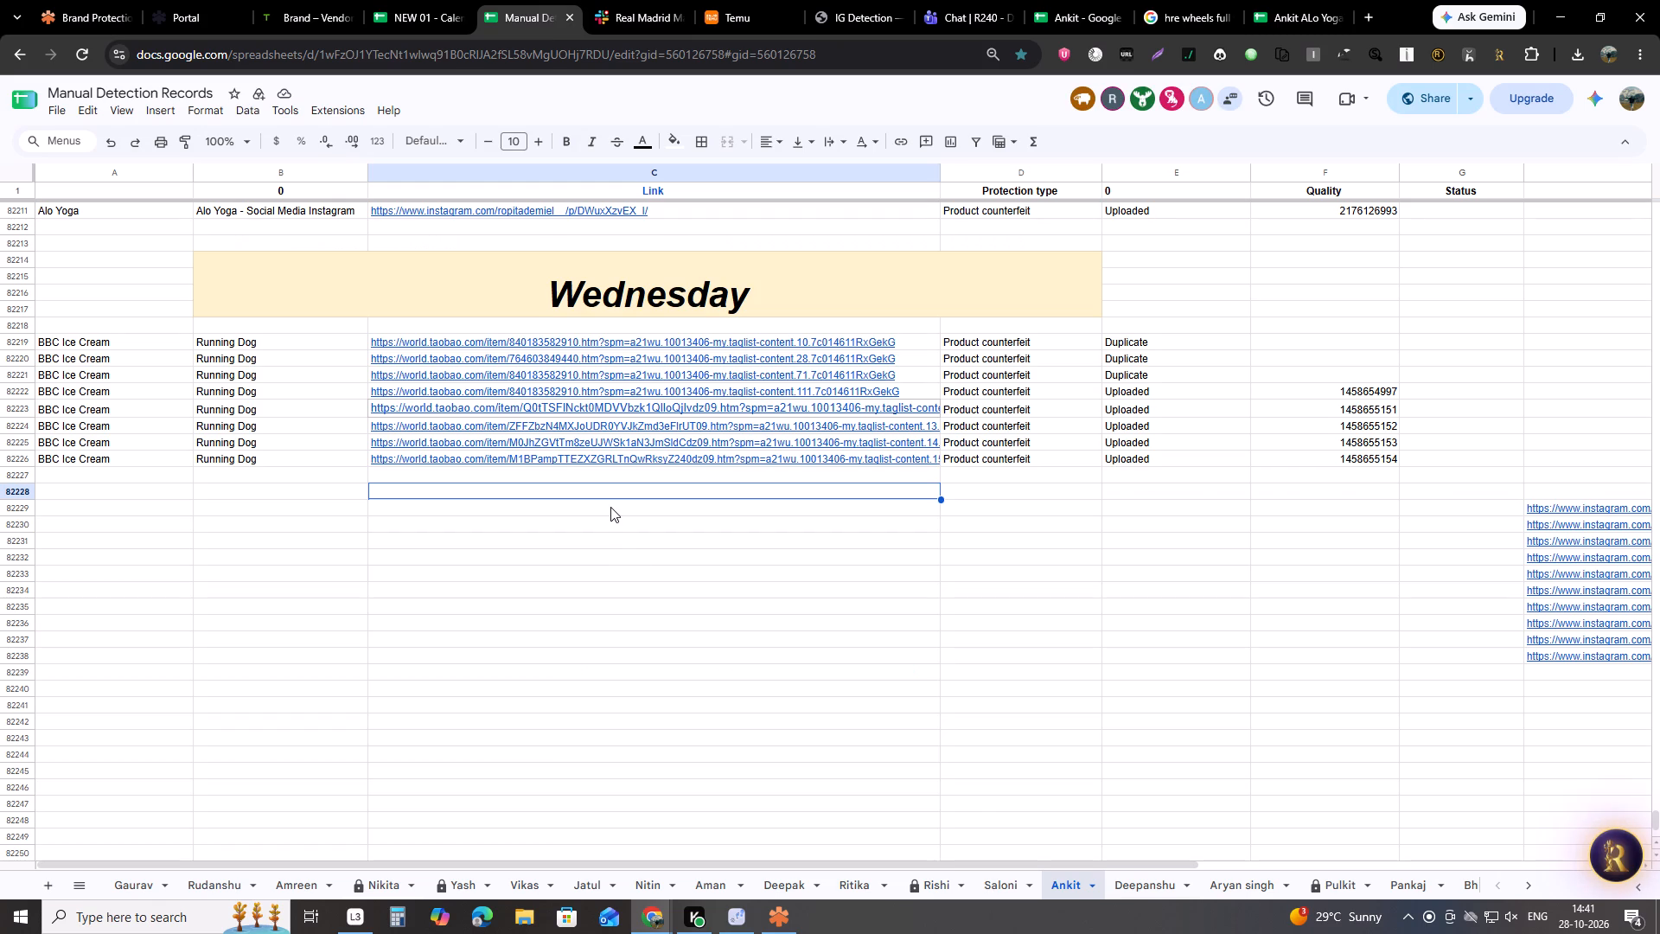
{"action": "key", "text": "ctrl+v"}
Switch to the Red Points portal and start a new incident with asset Alo Yoga - Social Media Instagram and protection type Product counterfeit.
{"action": "left_click", "coordinate": [198, 0]}
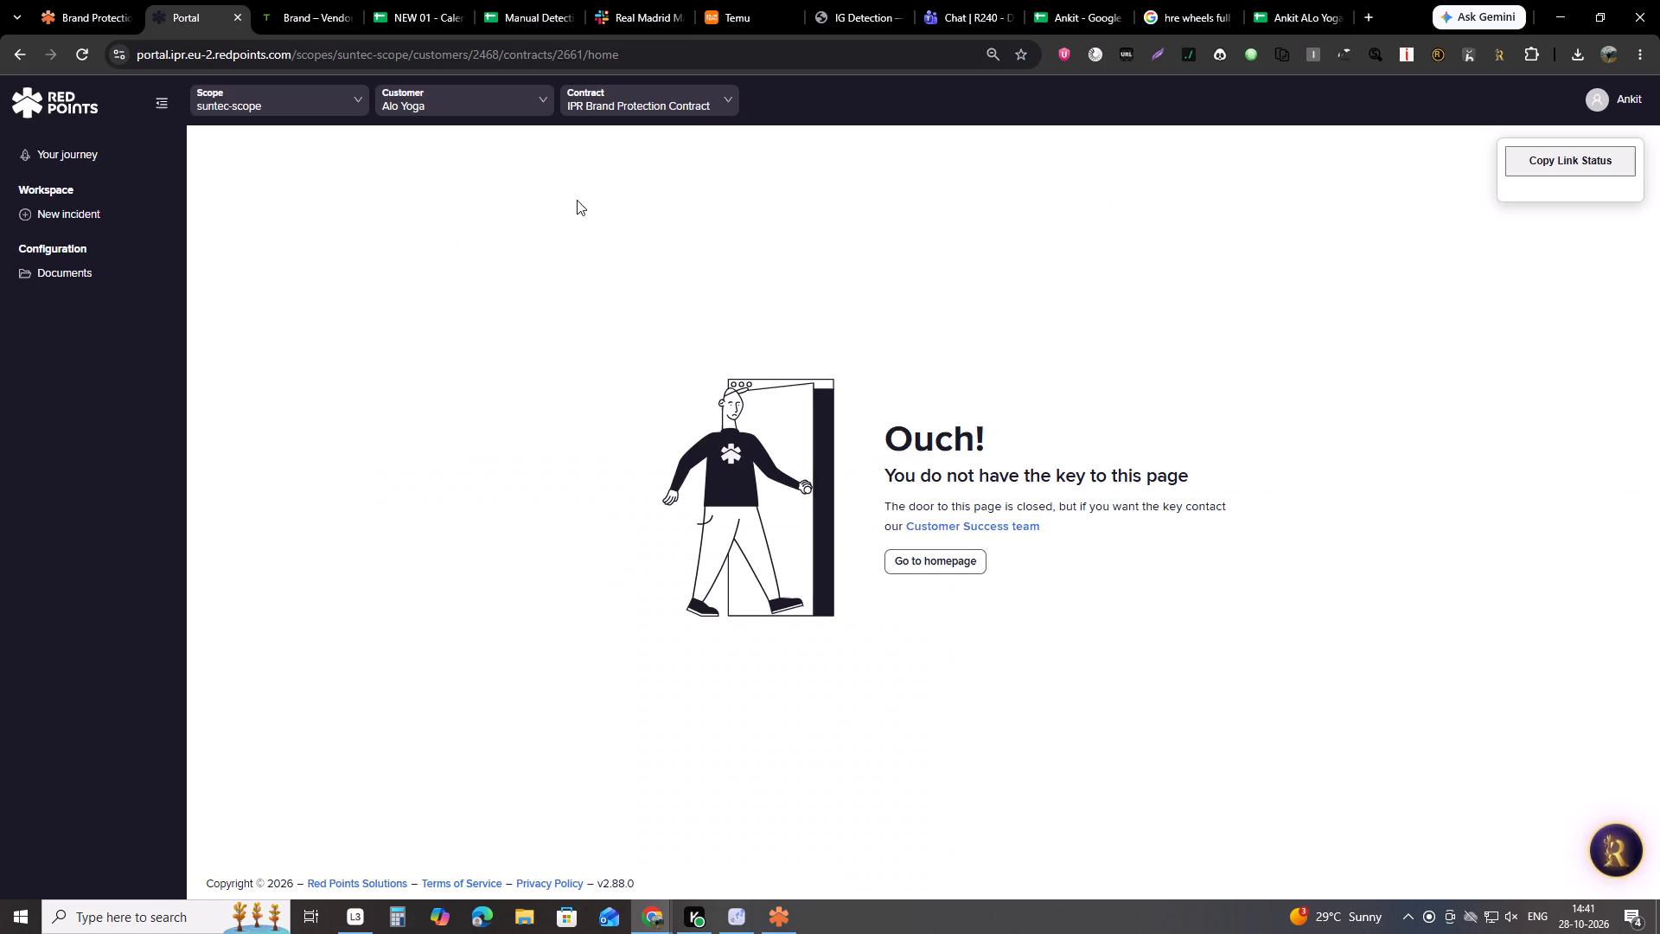
{"action": "left_click", "coordinate": [66, 209]}
{"action": "left_click", "coordinate": [648, 237]}
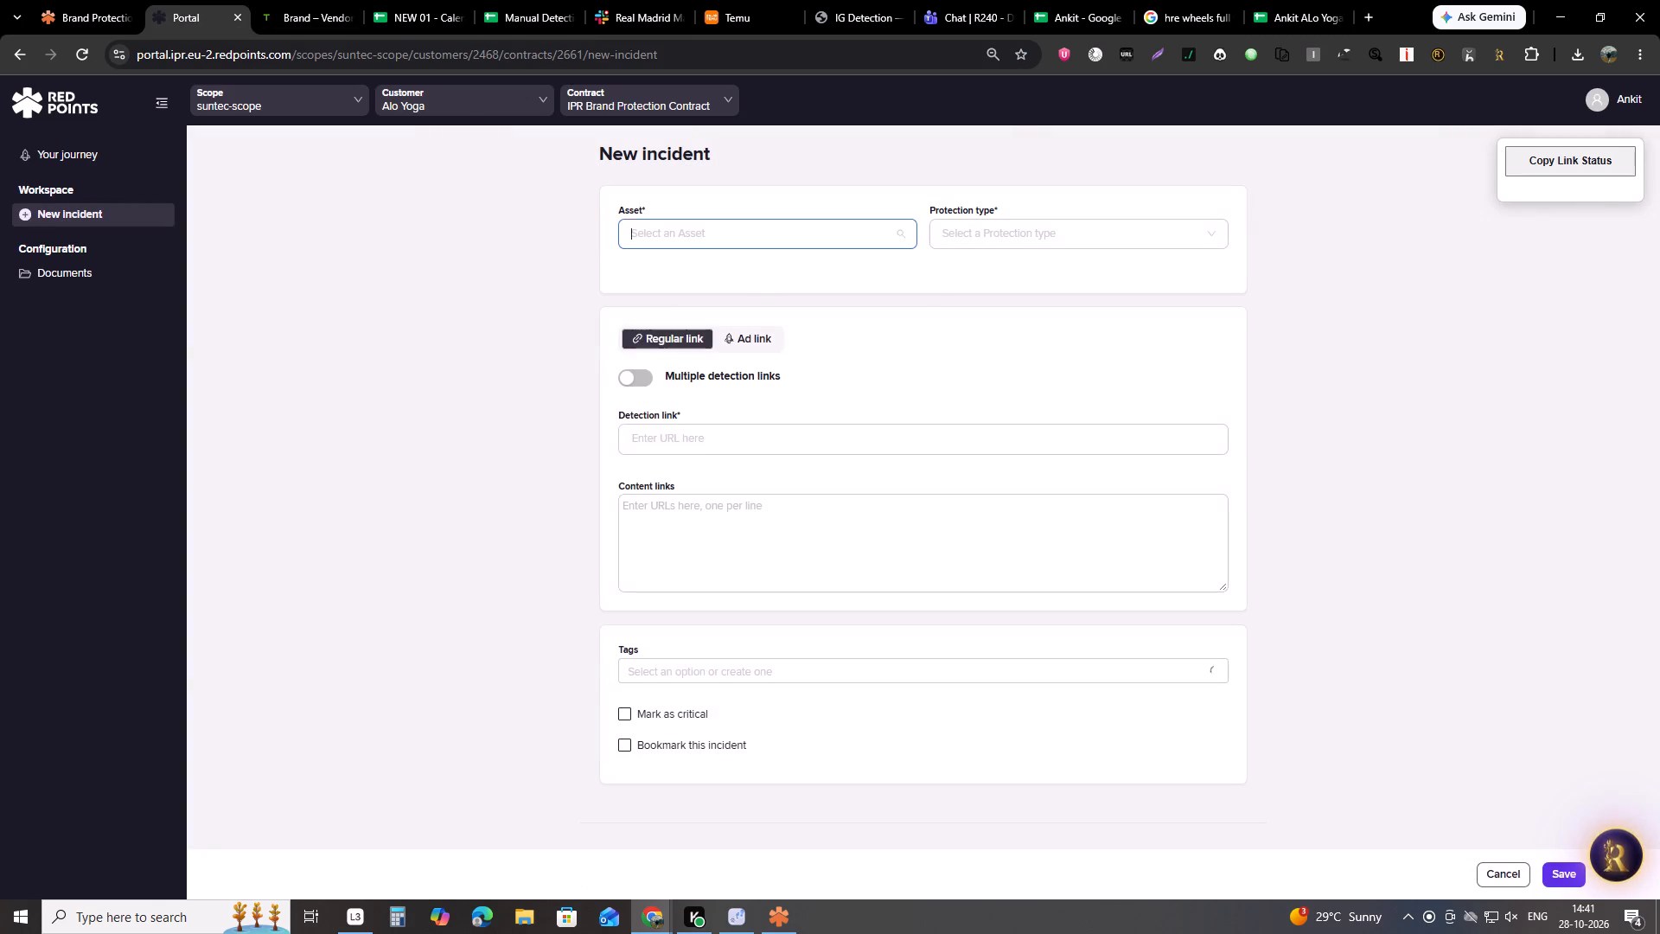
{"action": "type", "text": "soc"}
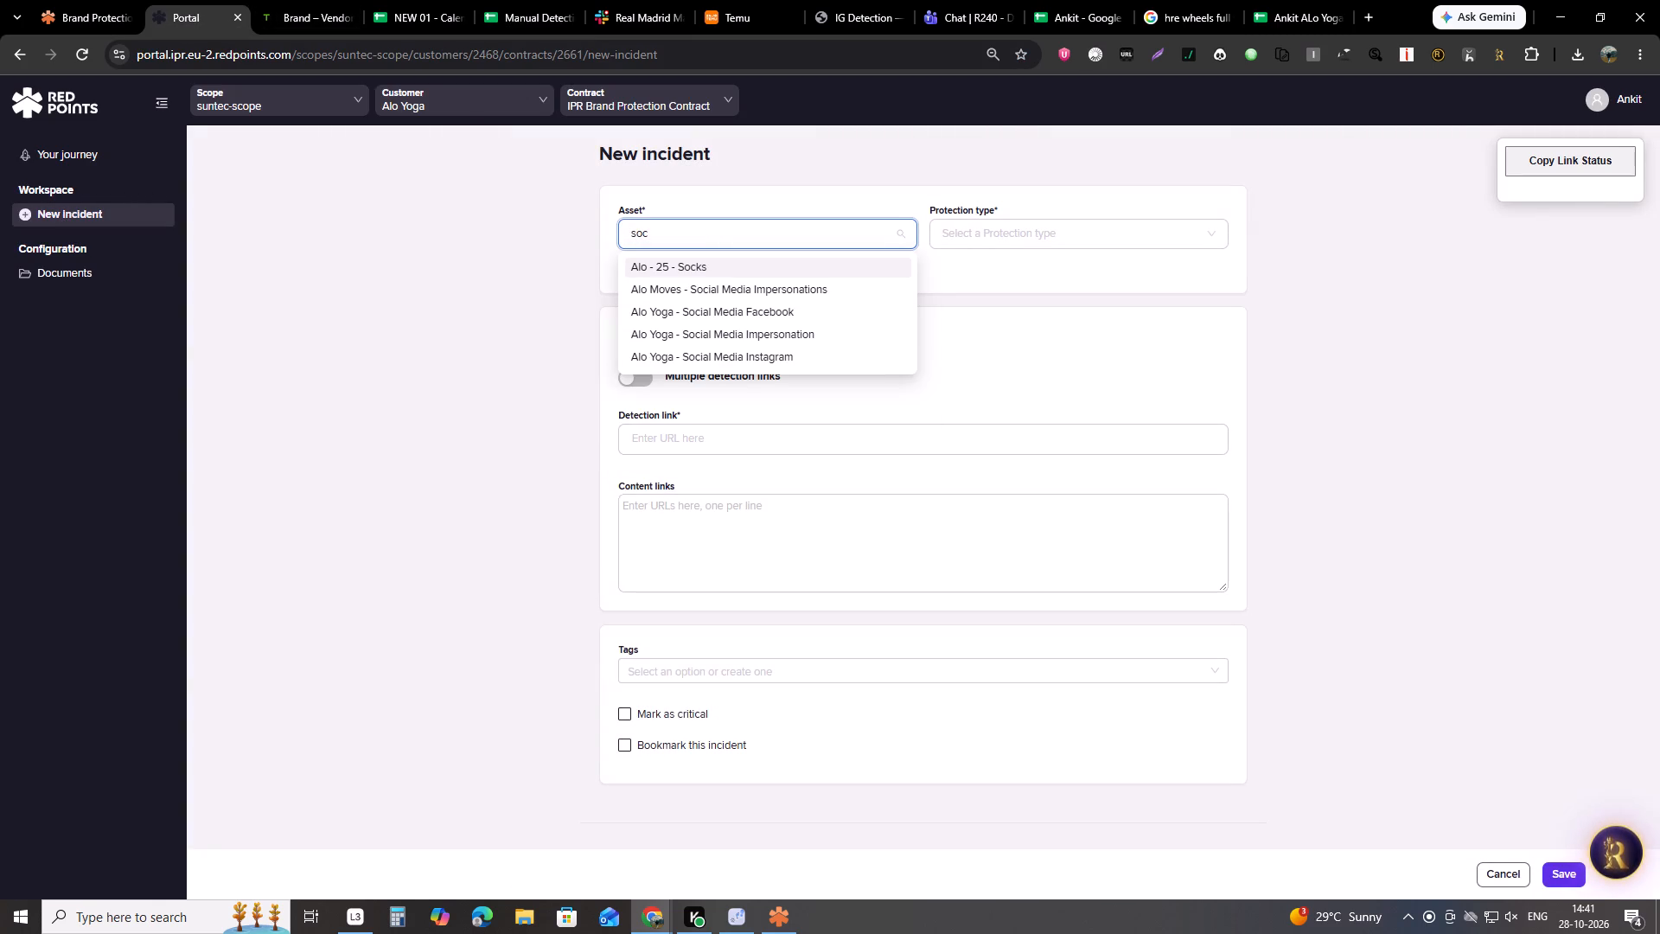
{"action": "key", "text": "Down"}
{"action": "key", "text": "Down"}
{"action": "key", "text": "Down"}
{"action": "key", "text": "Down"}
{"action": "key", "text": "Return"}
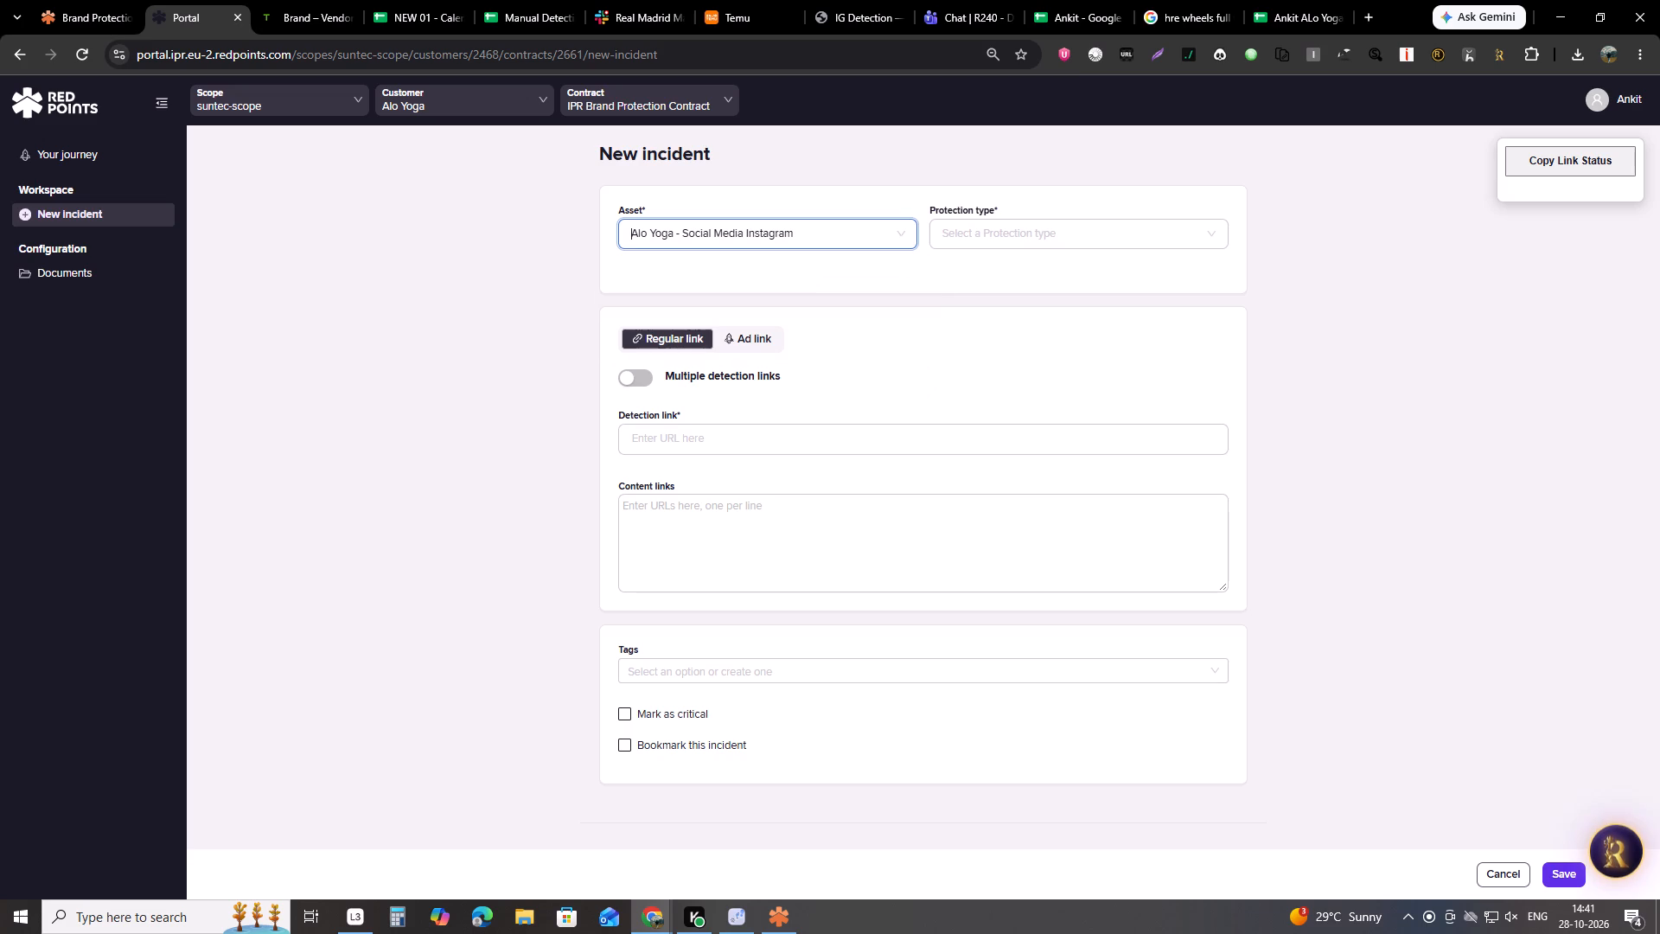
{"action": "left_click", "coordinate": [1098, 215]}
{"action": "left_click", "coordinate": [1057, 235]}
{"action": "left_click", "coordinate": [992, 320]}
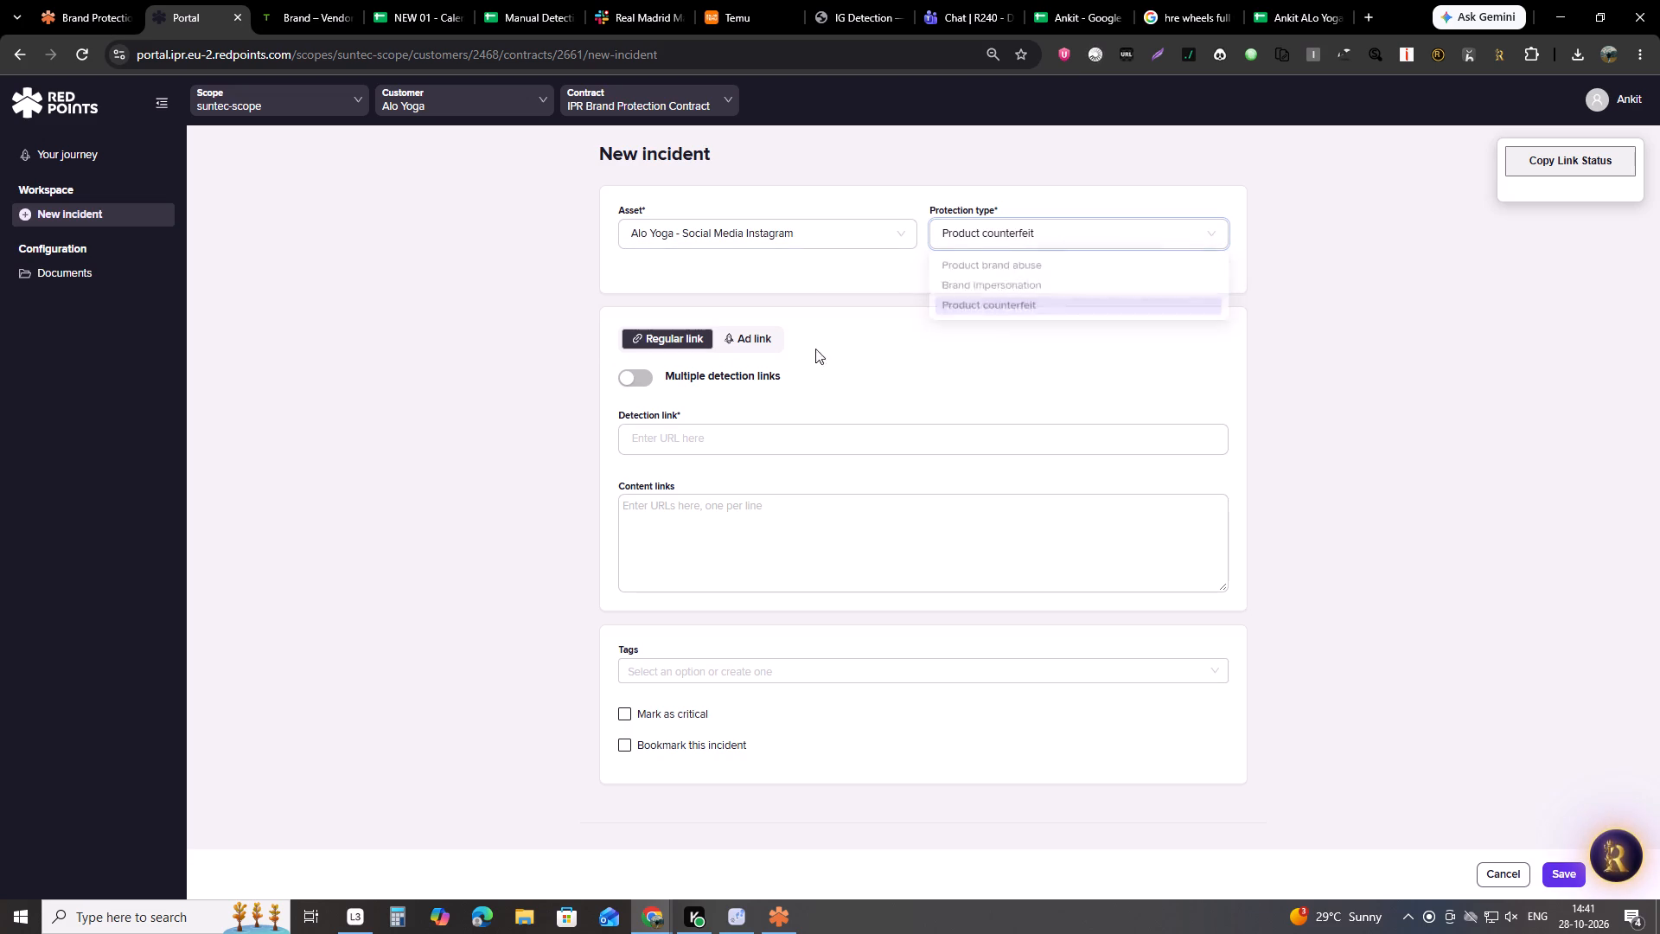
Enable multiple detection links for the incident and paste in the copied Instagram post URLs.
{"action": "left_click", "coordinate": [637, 374]}
{"action": "left_click", "coordinate": [684, 496]}
{"action": "key", "text": "ctrl+v"}
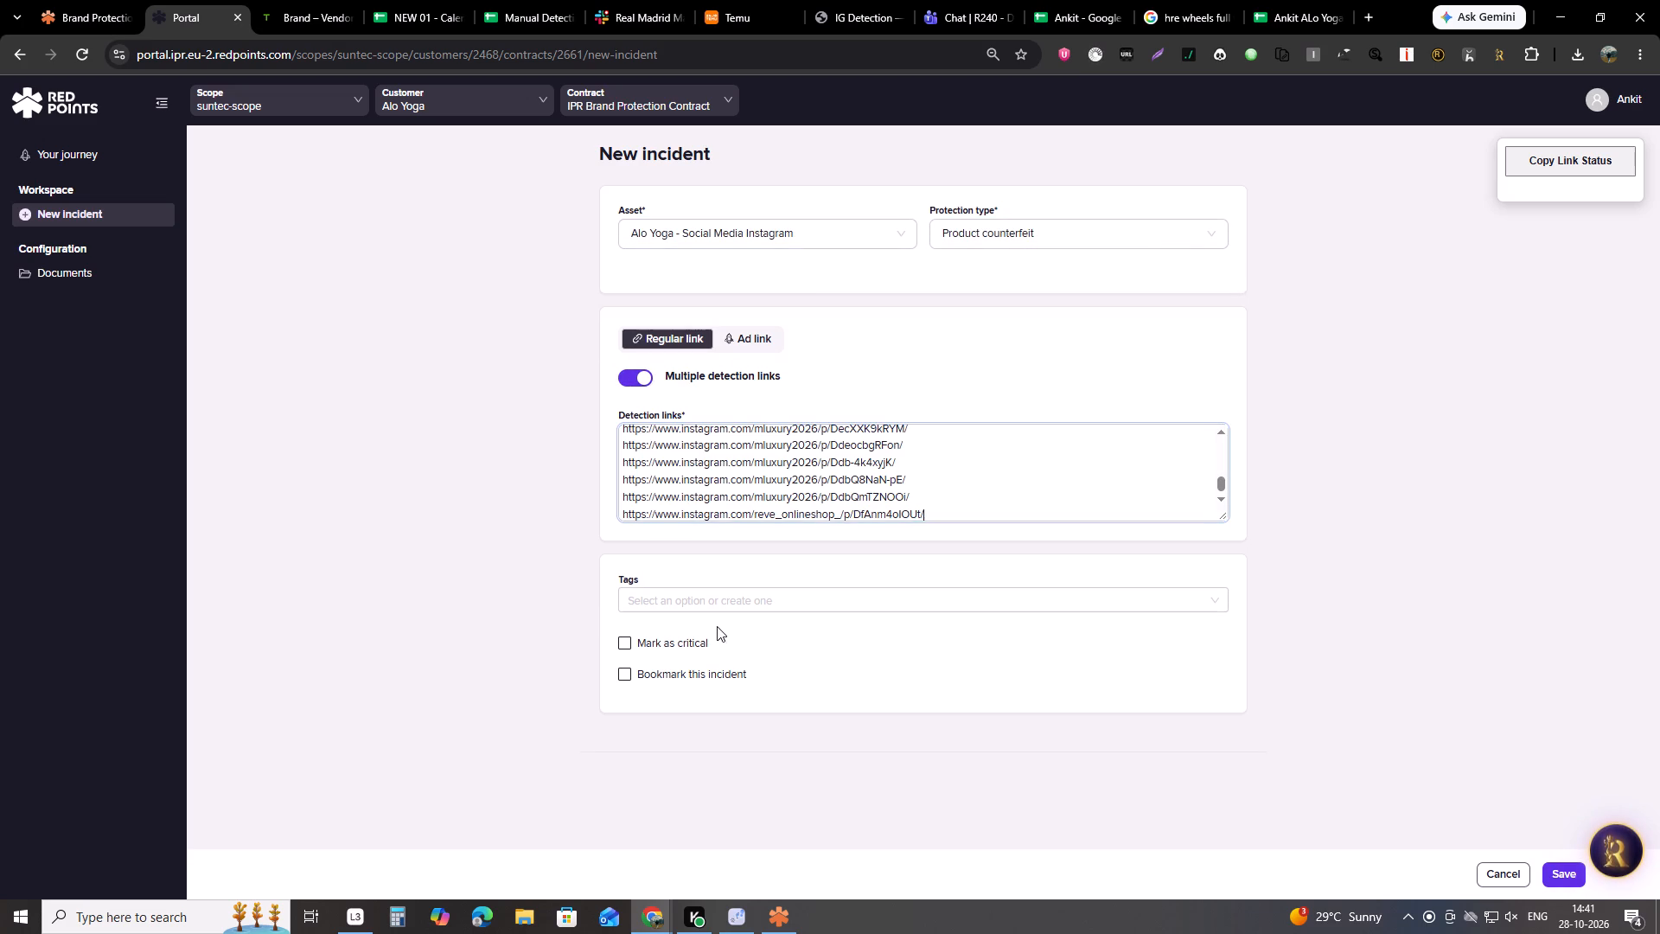
{"action": "left_click", "coordinate": [708, 601]}
Copy the second-to-last detection link, an mluxury2026 post, and open it in a new browser tab.
{"action": "triple_click", "coordinate": [741, 493]}
{"action": "key", "text": "ctrl+c"}
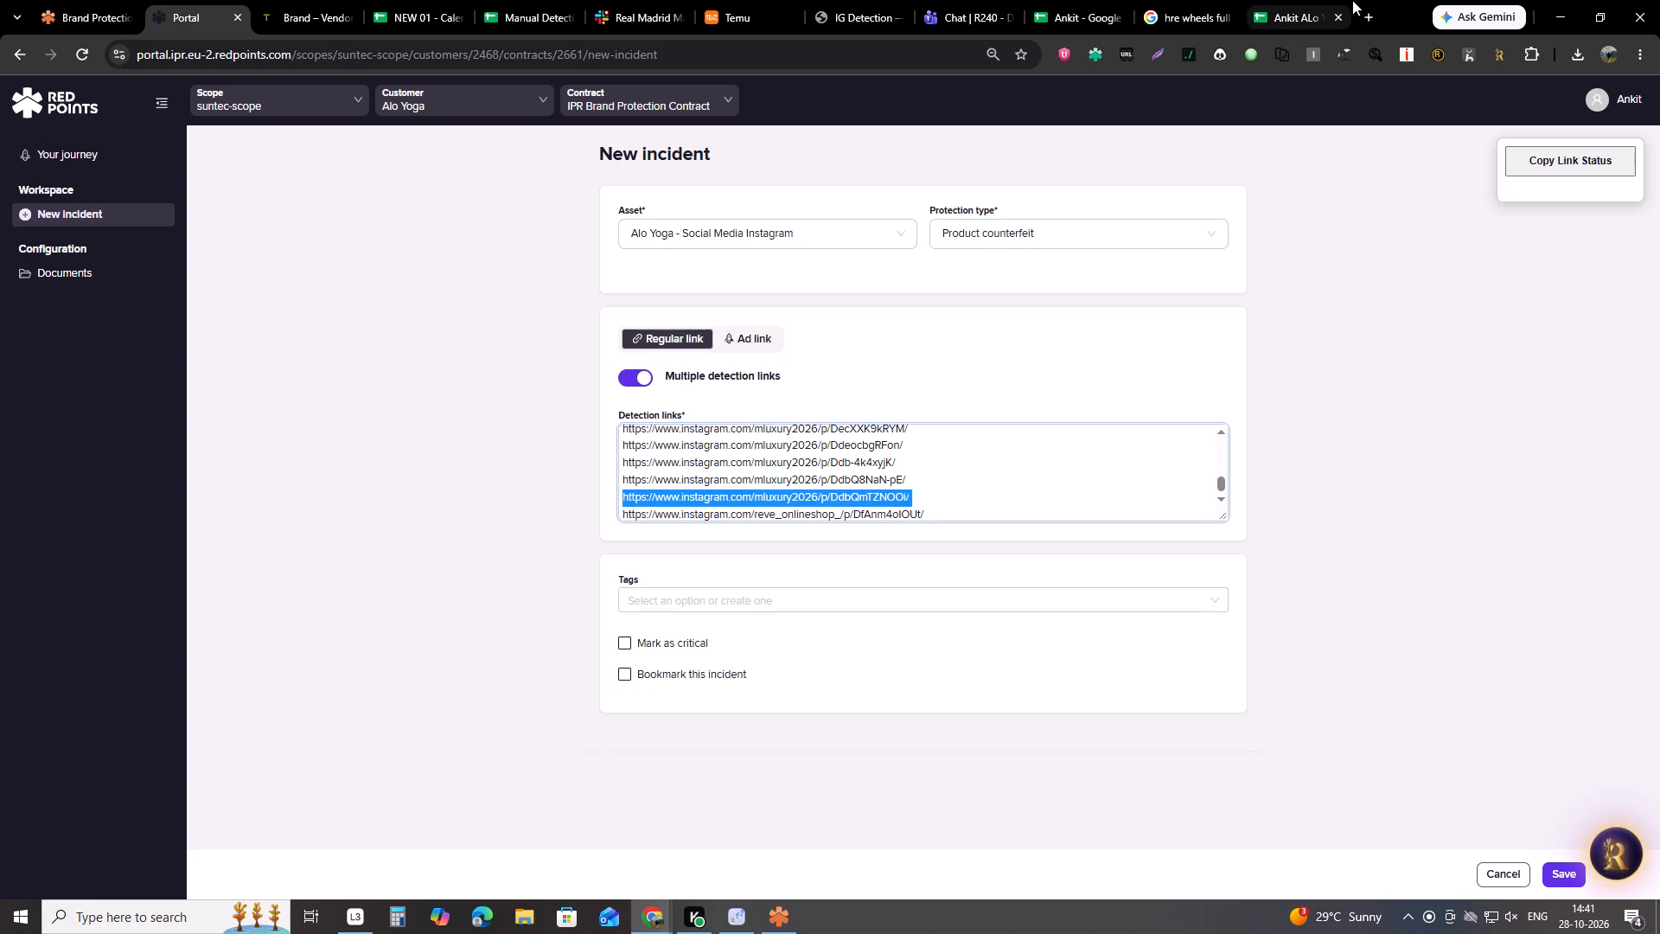
{"action": "left_click", "coordinate": [1368, 0]}
{"action": "key", "text": "ctrl+v"}
{"action": "key", "text": "Return"}
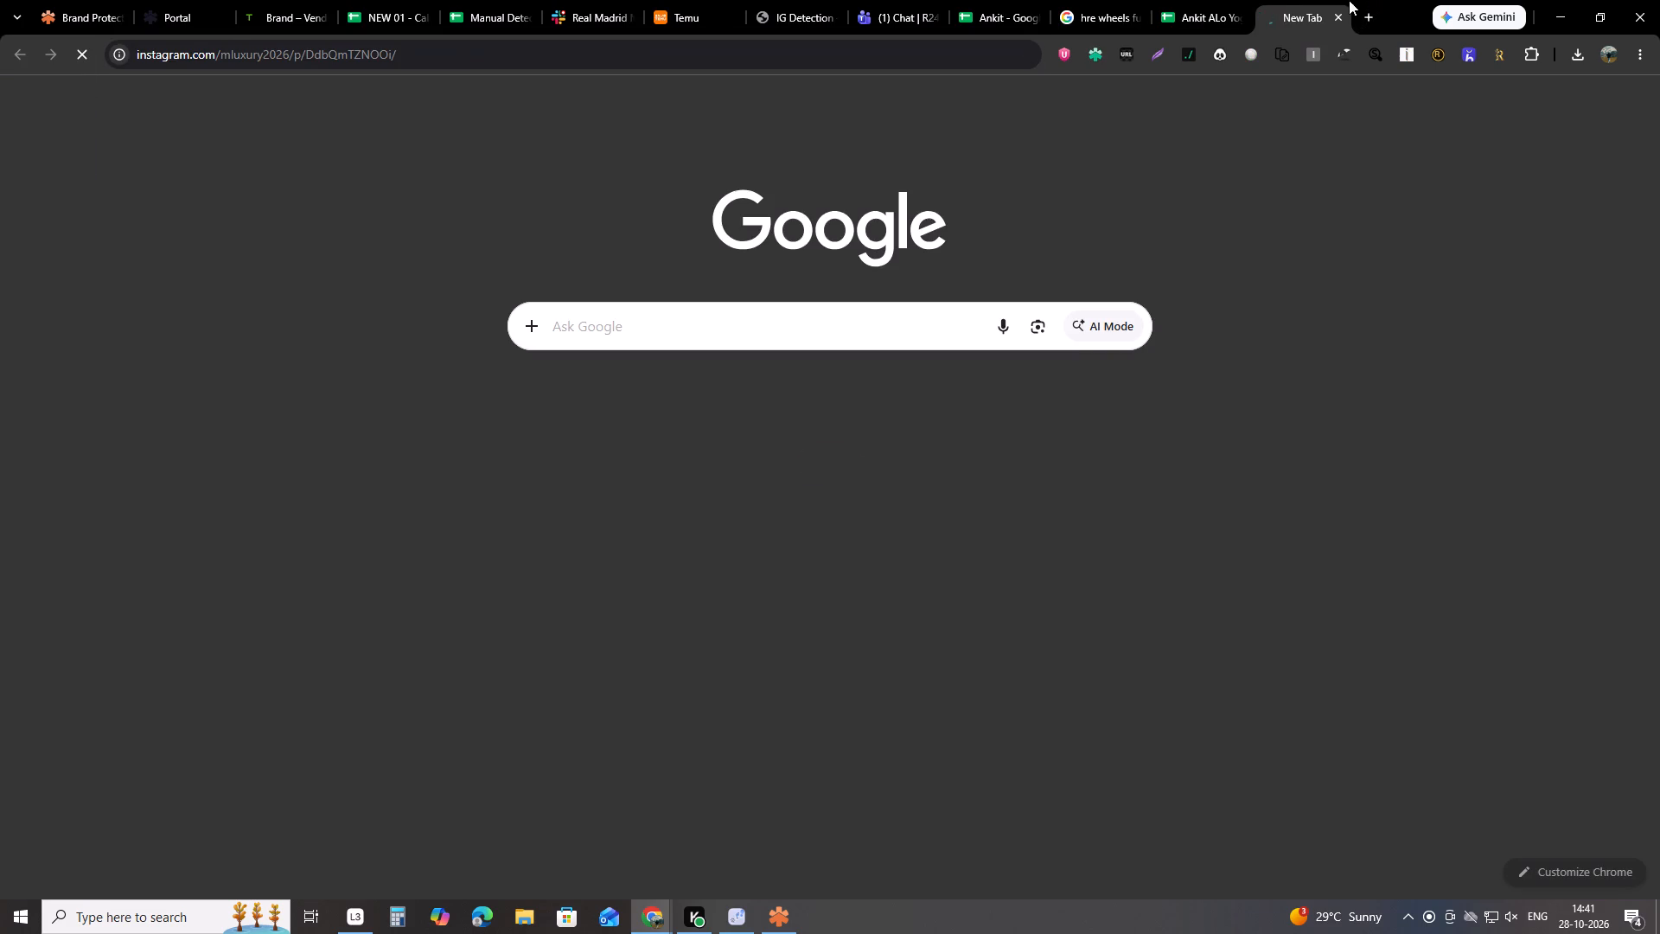
Return to the incident form and add the tags Instagram - Internal upload and tool.
{"action": "left_click", "coordinate": [197, 0]}
{"action": "left_click", "coordinate": [761, 593]}
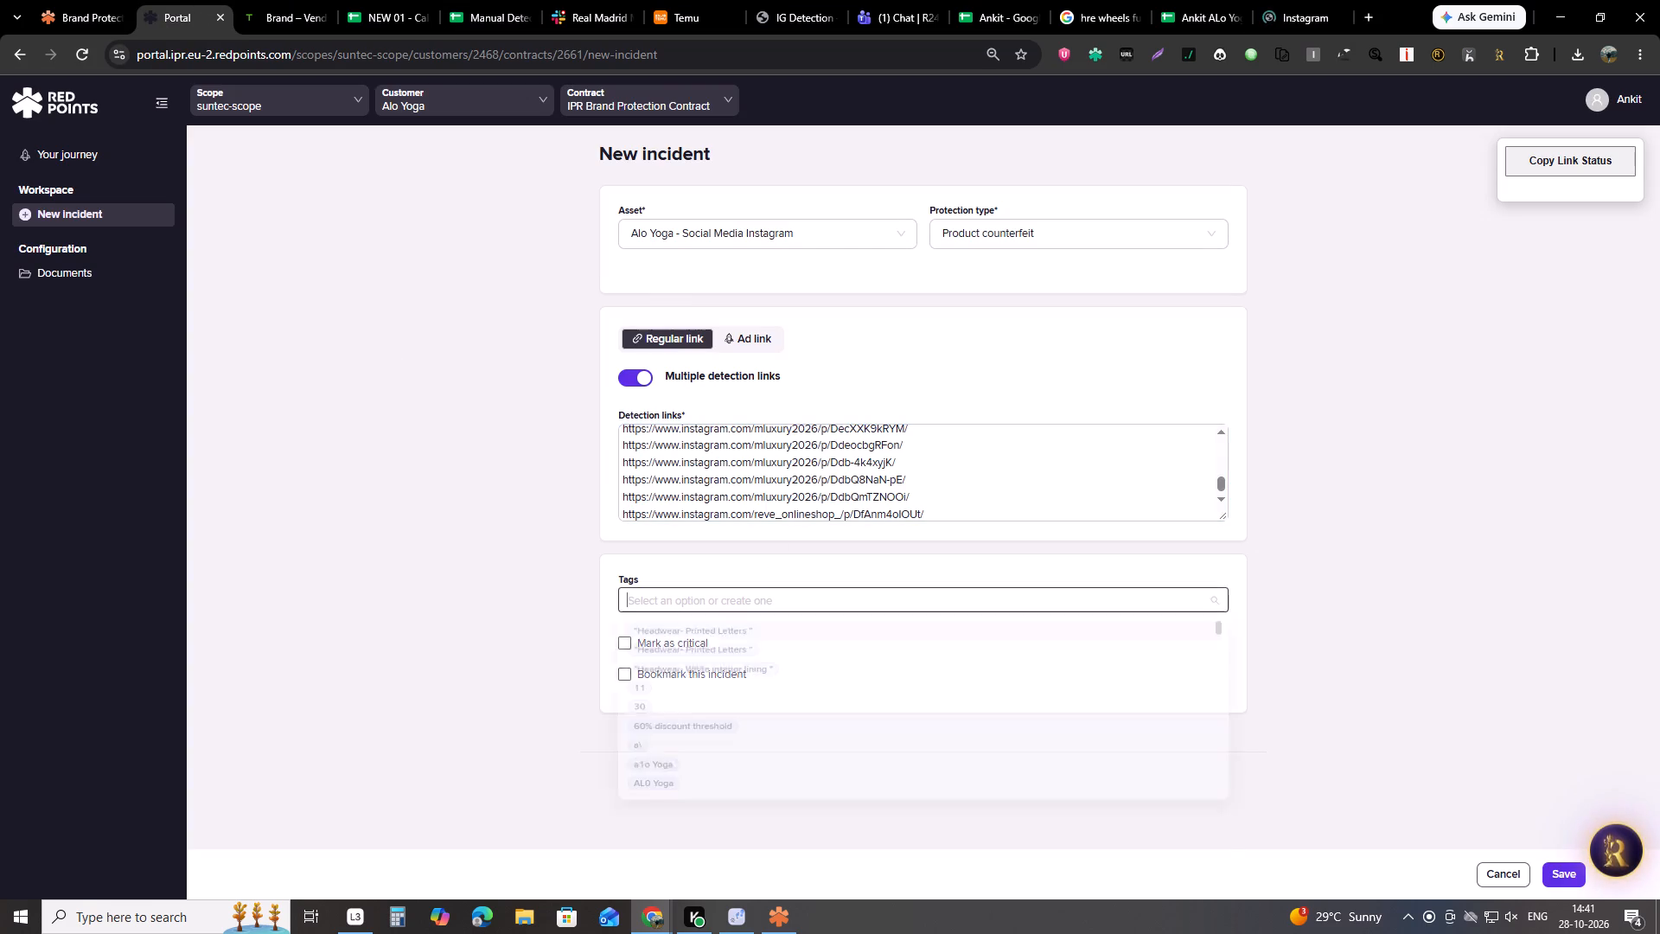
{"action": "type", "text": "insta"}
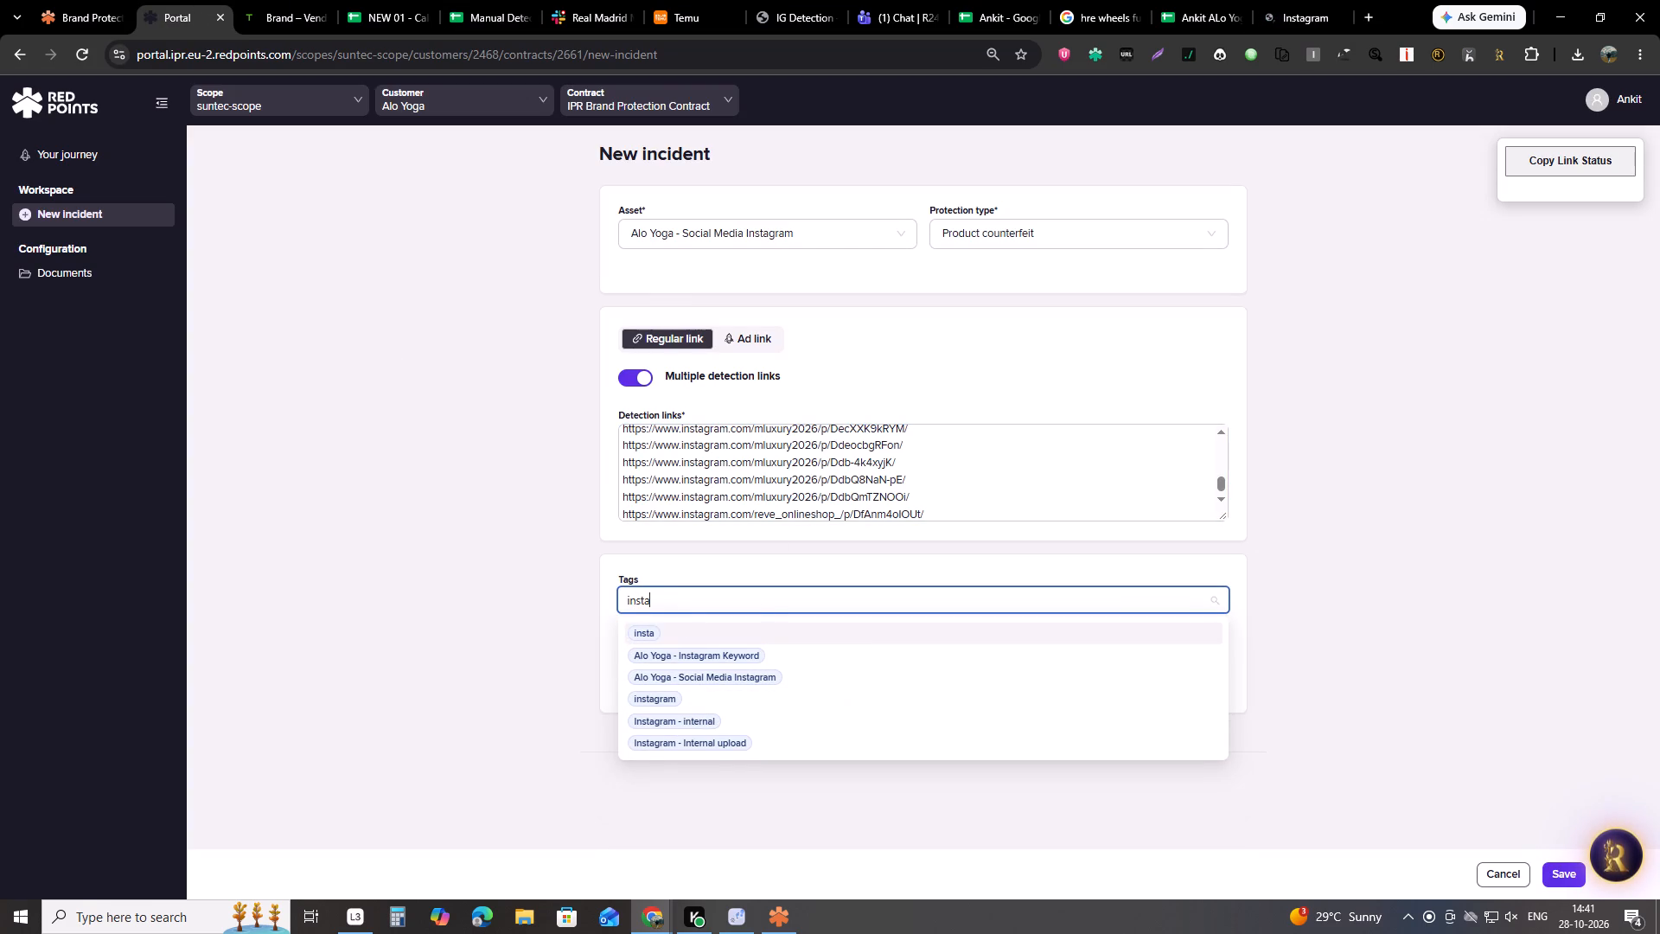
{"action": "left_click", "coordinate": [717, 754]}
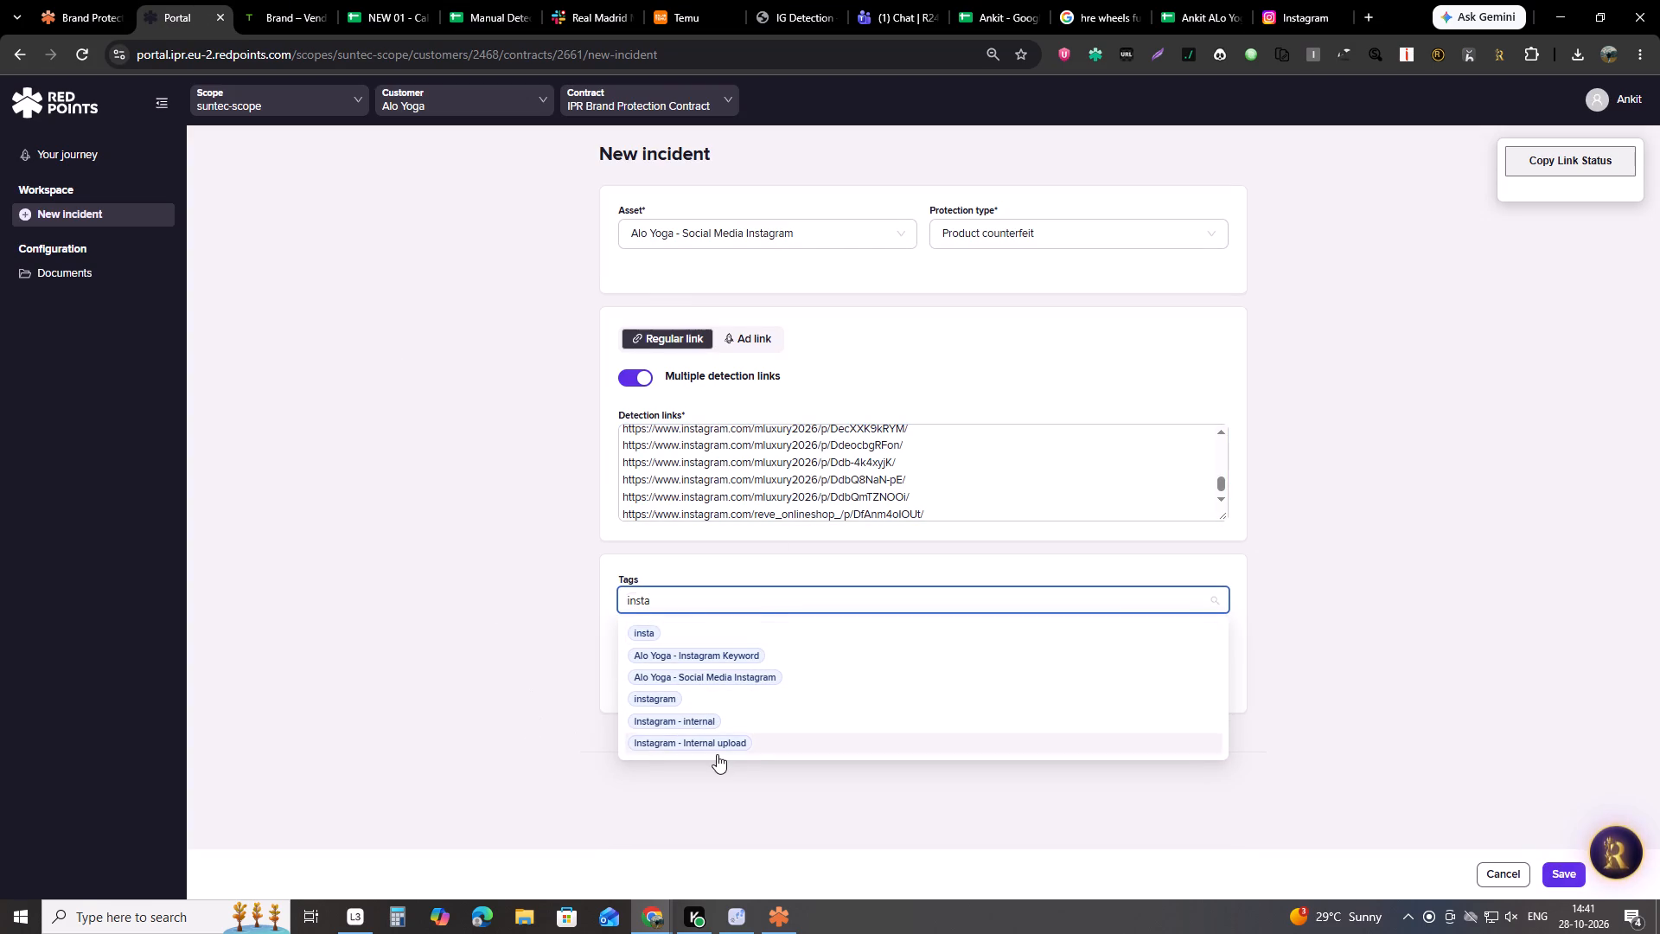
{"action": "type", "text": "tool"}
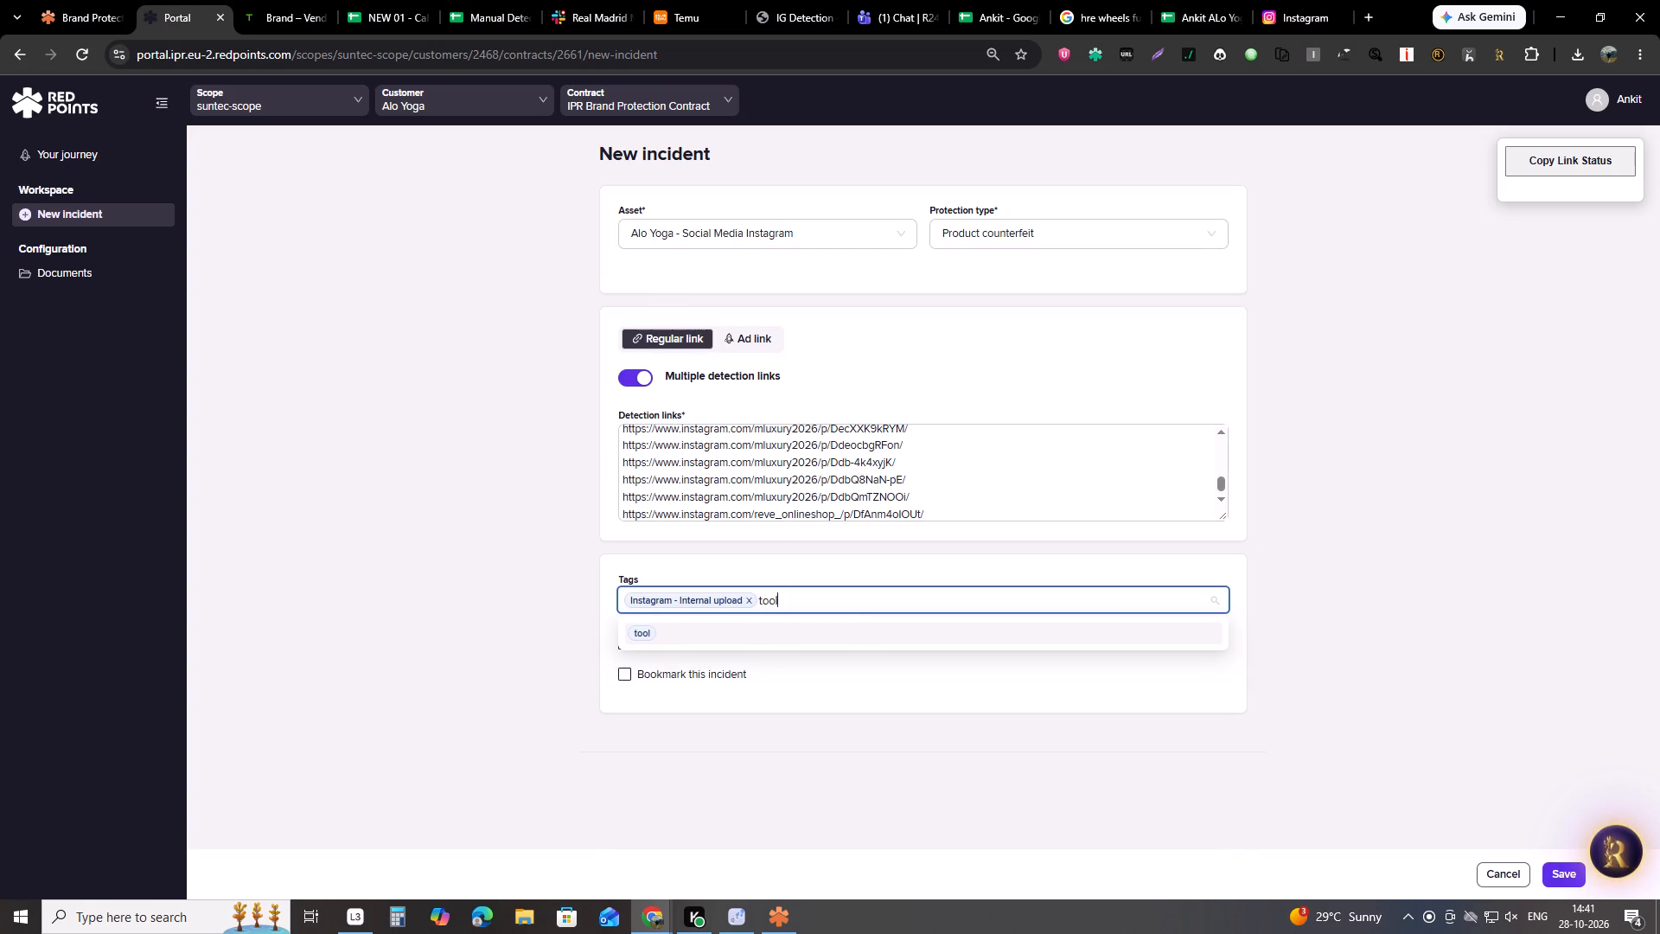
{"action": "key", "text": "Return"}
{"action": "left_click", "coordinate": [1362, 581]}
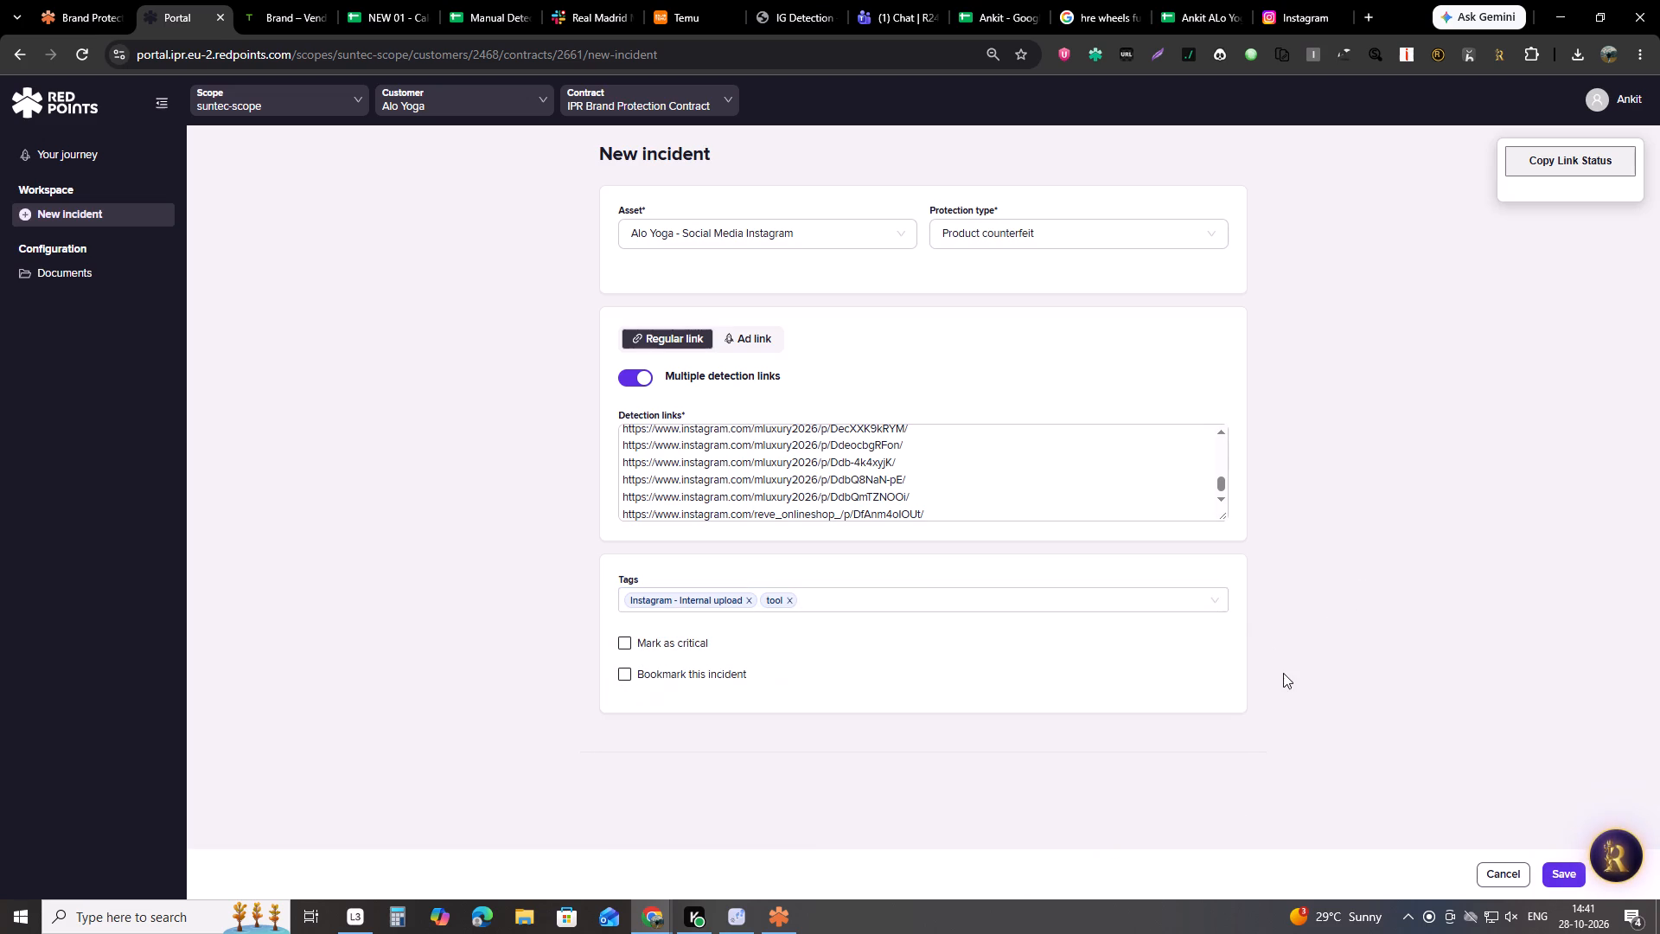
Check the opened mluxury2026 Instagram post and close its browser tab.
{"action": "left_click", "coordinate": [1280, 0]}
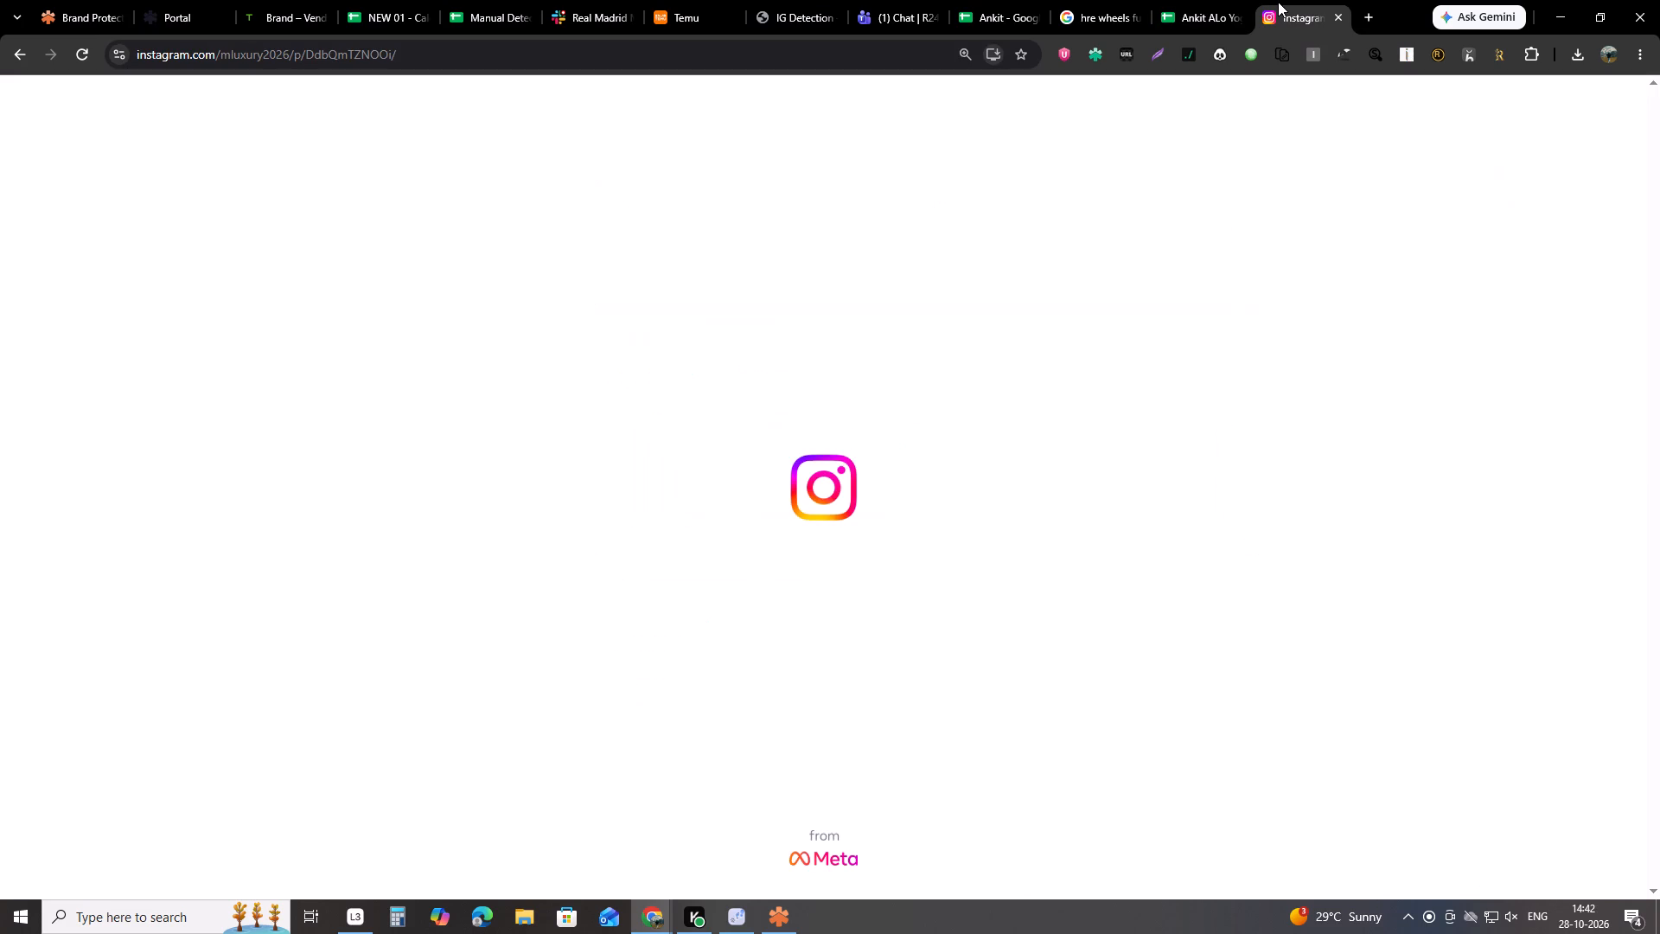
{"action": "middle_click", "coordinate": [1286, 0]}
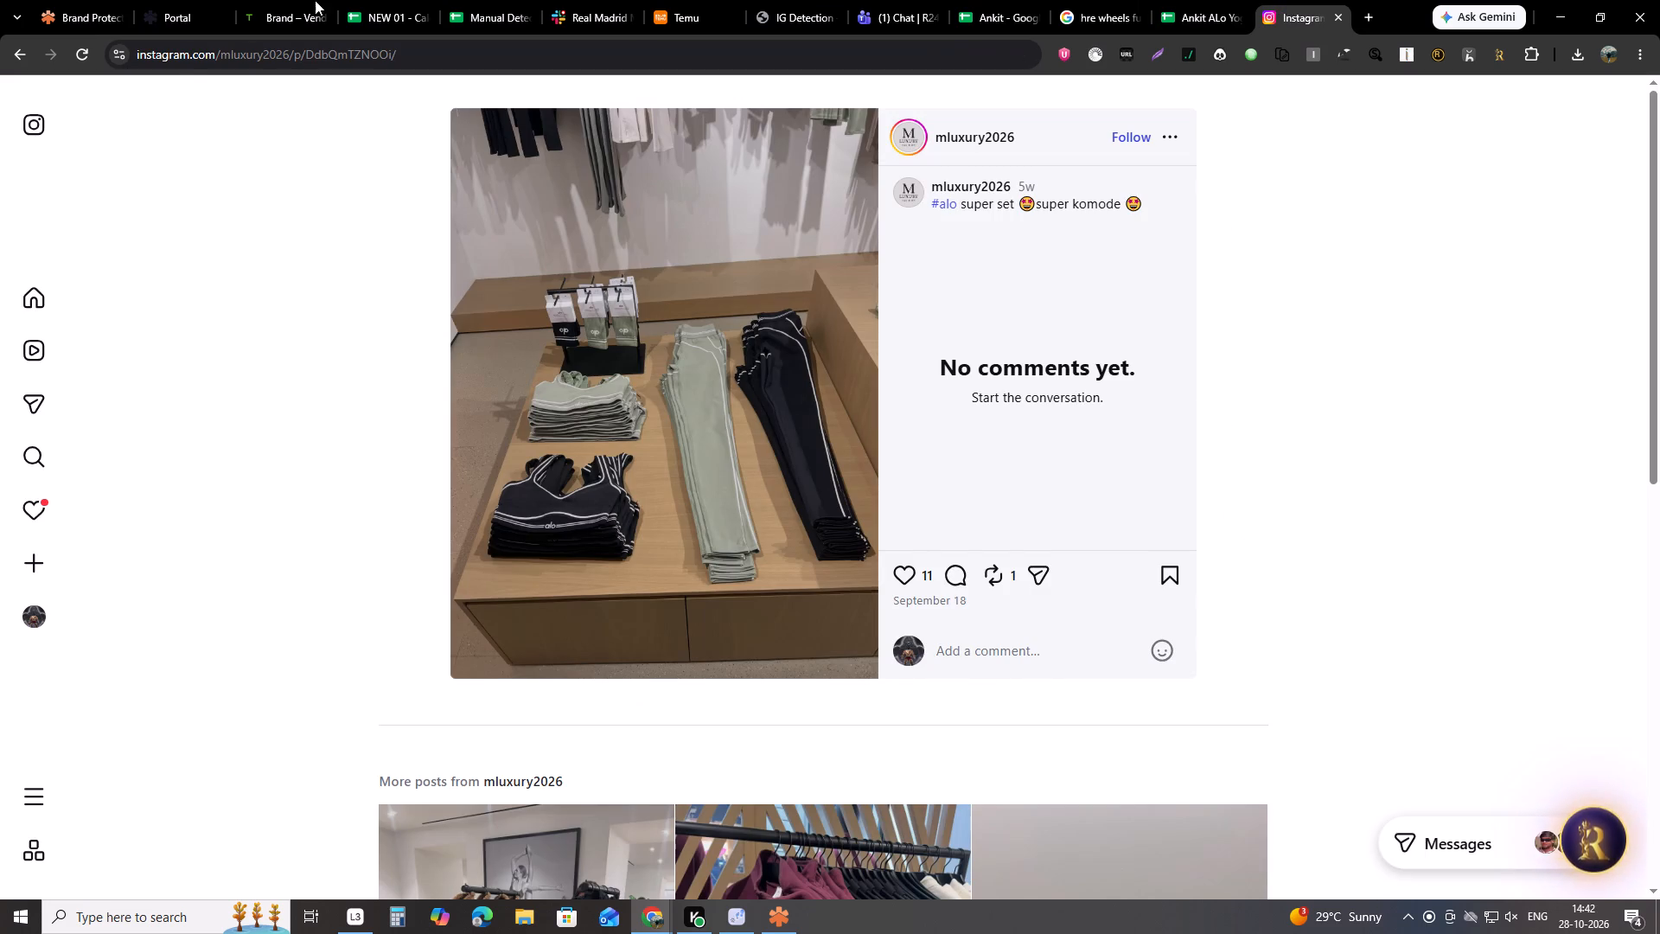
Save the new incident with all its detection links in the Red Points portal.
{"action": "left_click", "coordinate": [202, 0]}
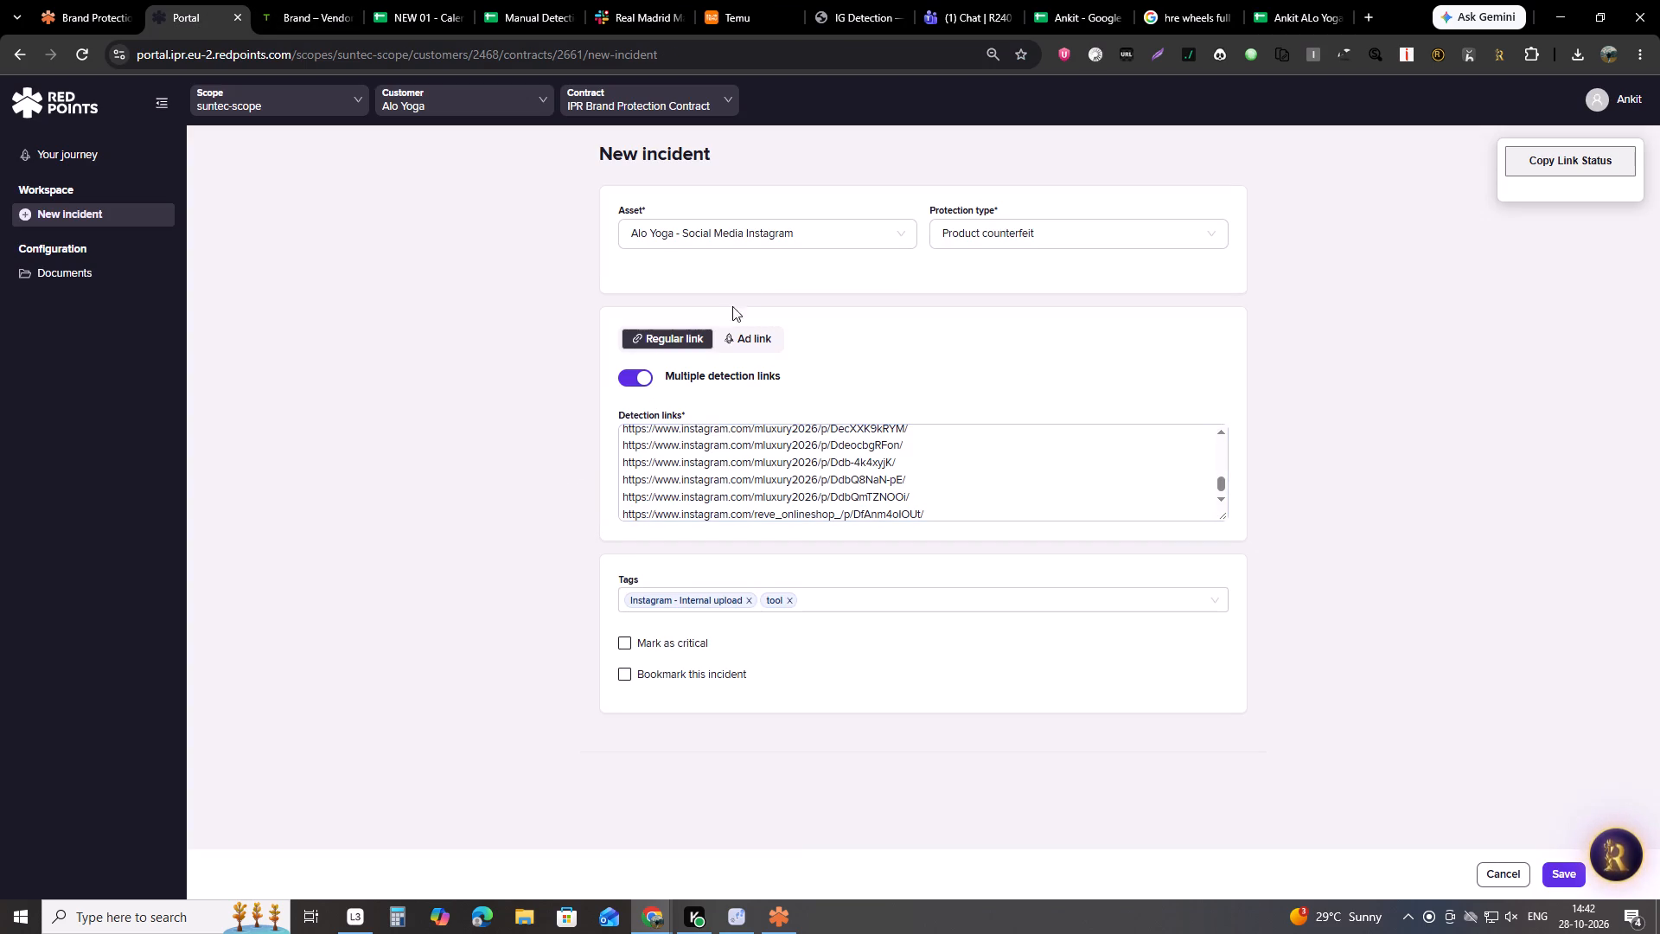
{"action": "left_click", "coordinate": [1561, 878]}
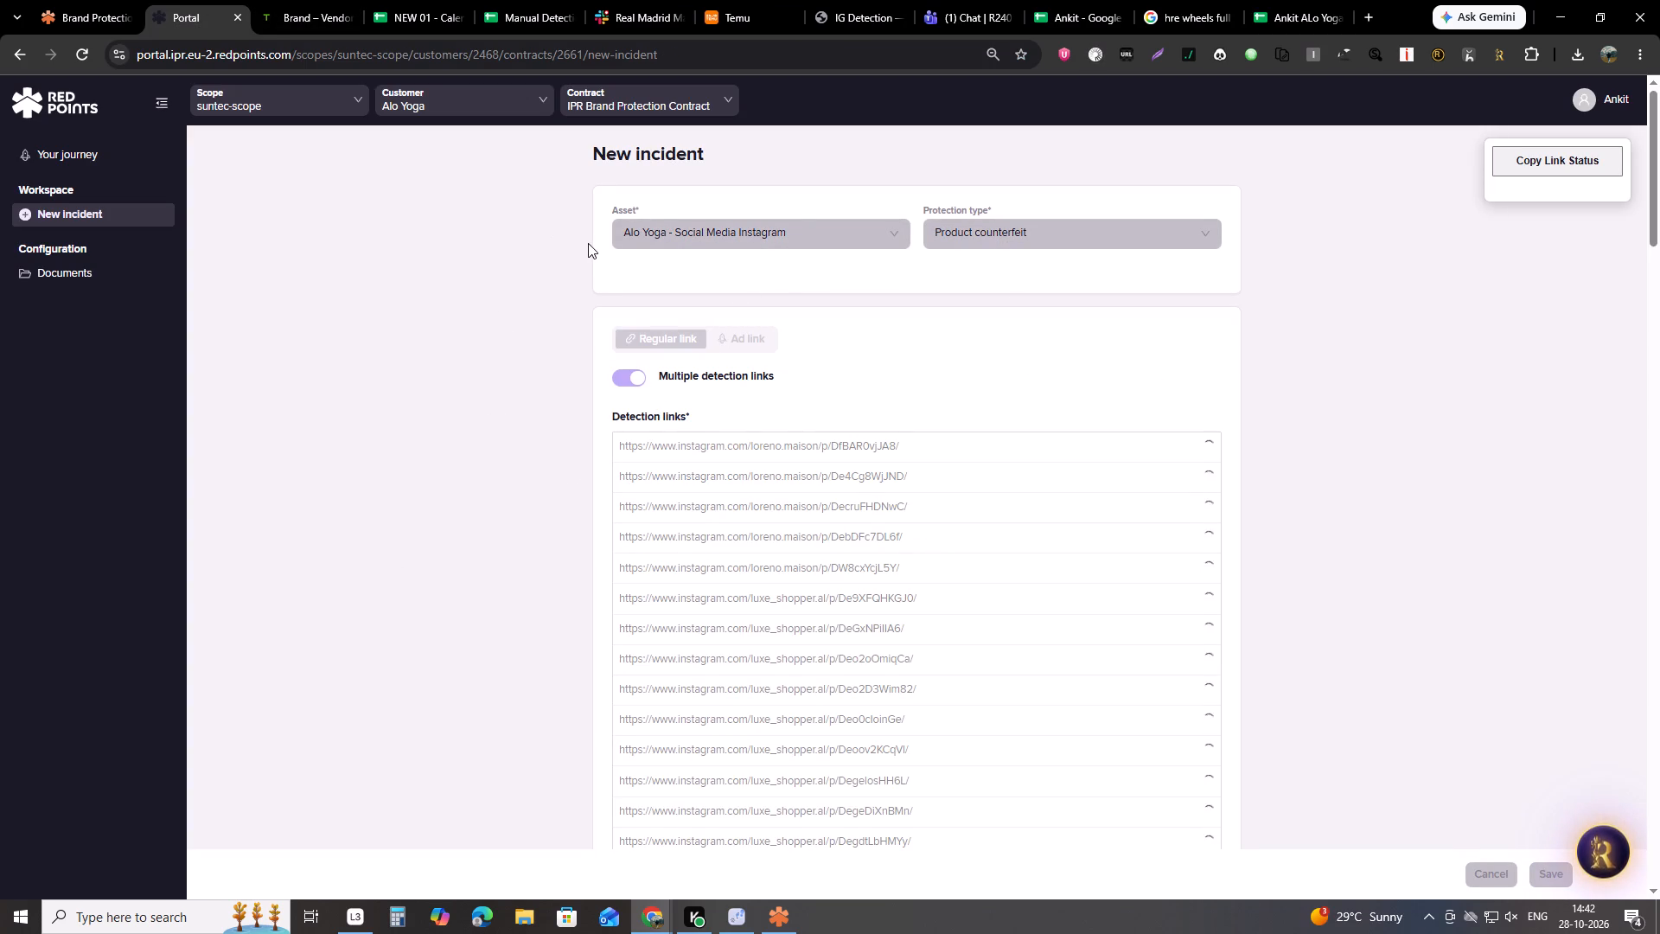
{"action": "left_click_drag", "start_coordinate": [594, 233], "coordinate": [924, 214]}
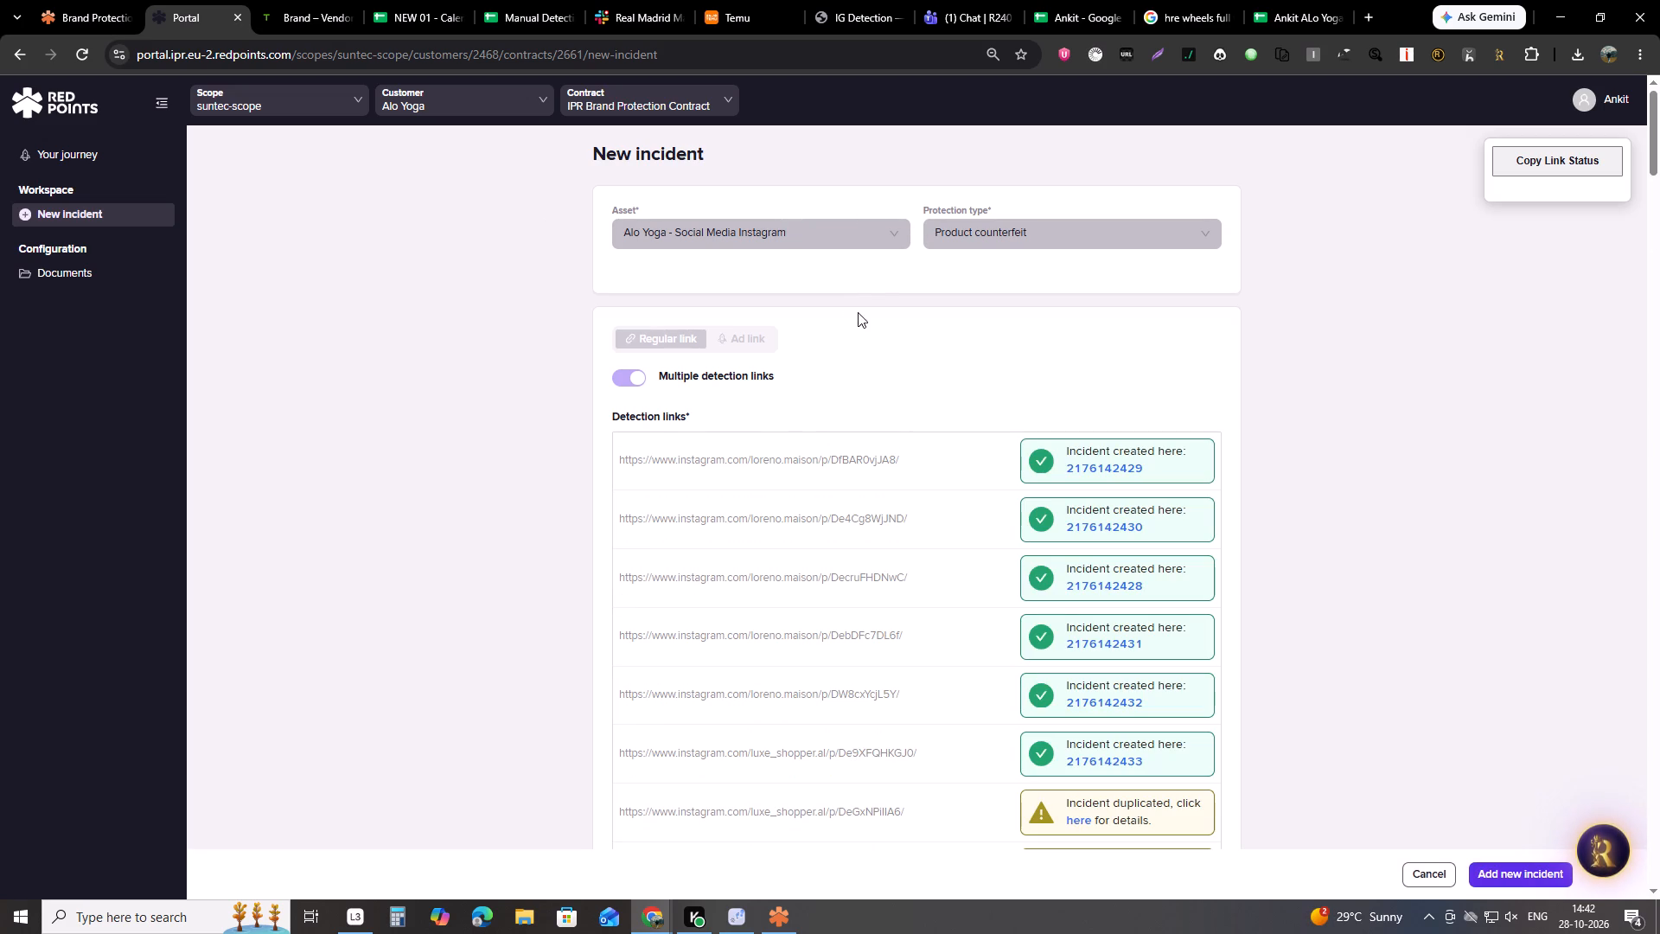
Copy the portal's link status into Manual Detection Records from cell A82228 and delete the pasted header row.
{"action": "left_click", "coordinate": [1497, 164]}
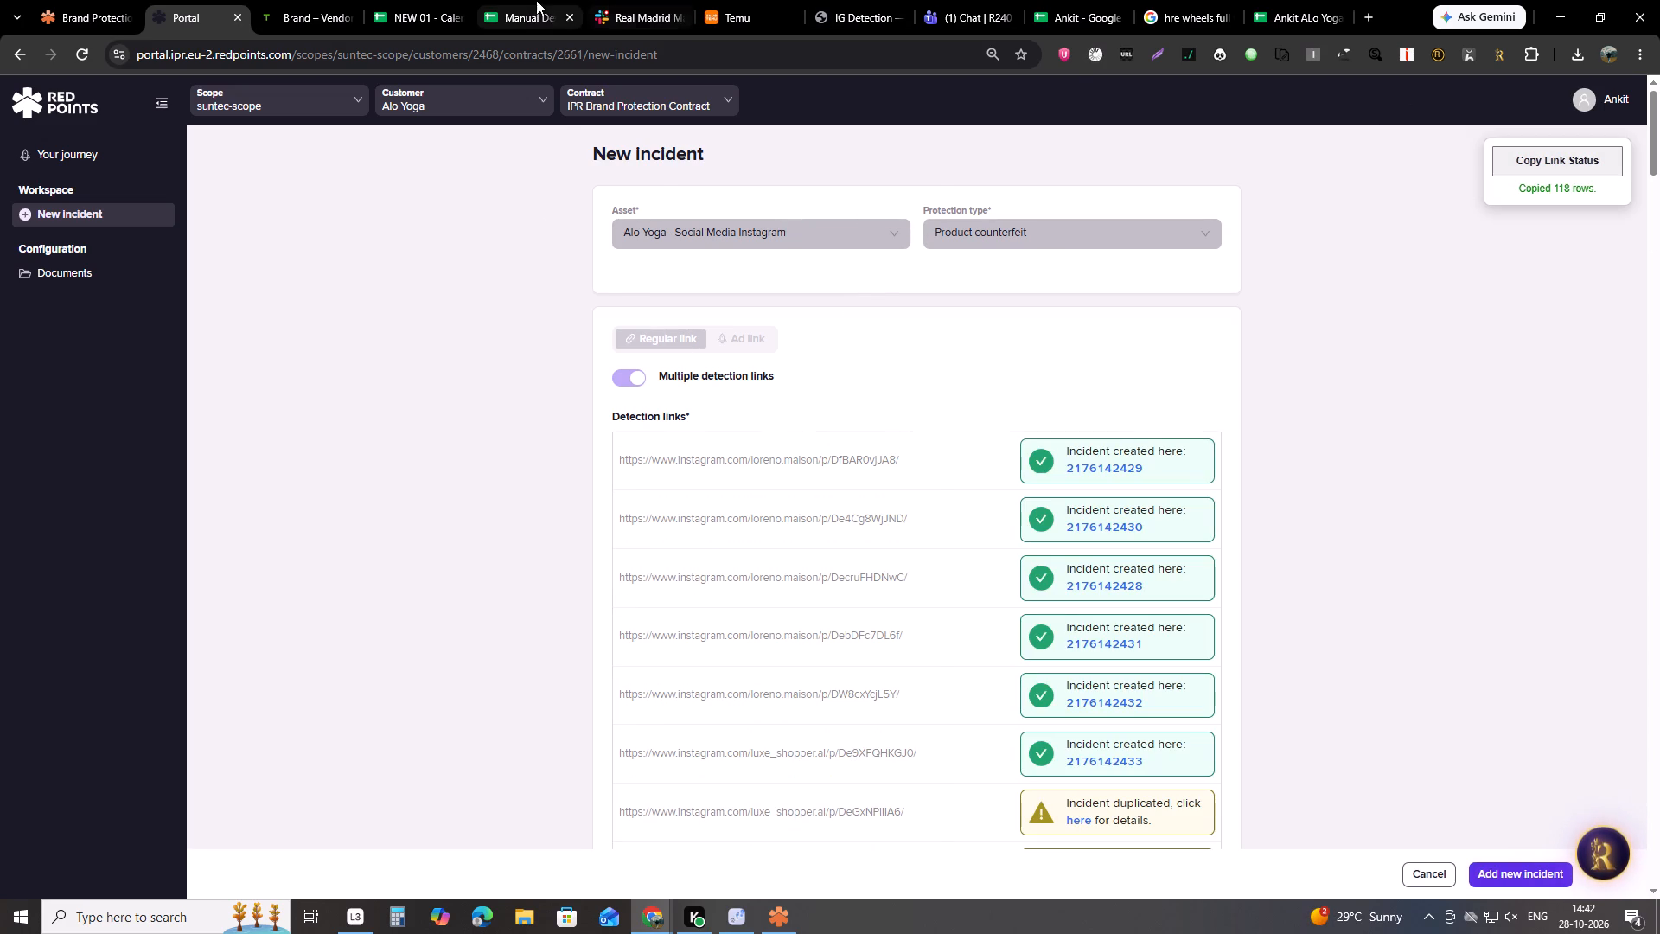
{"action": "left_click", "coordinate": [536, 0]}
{"action": "left_click", "coordinate": [118, 493]}
{"action": "key", "text": "ctrl+v"}
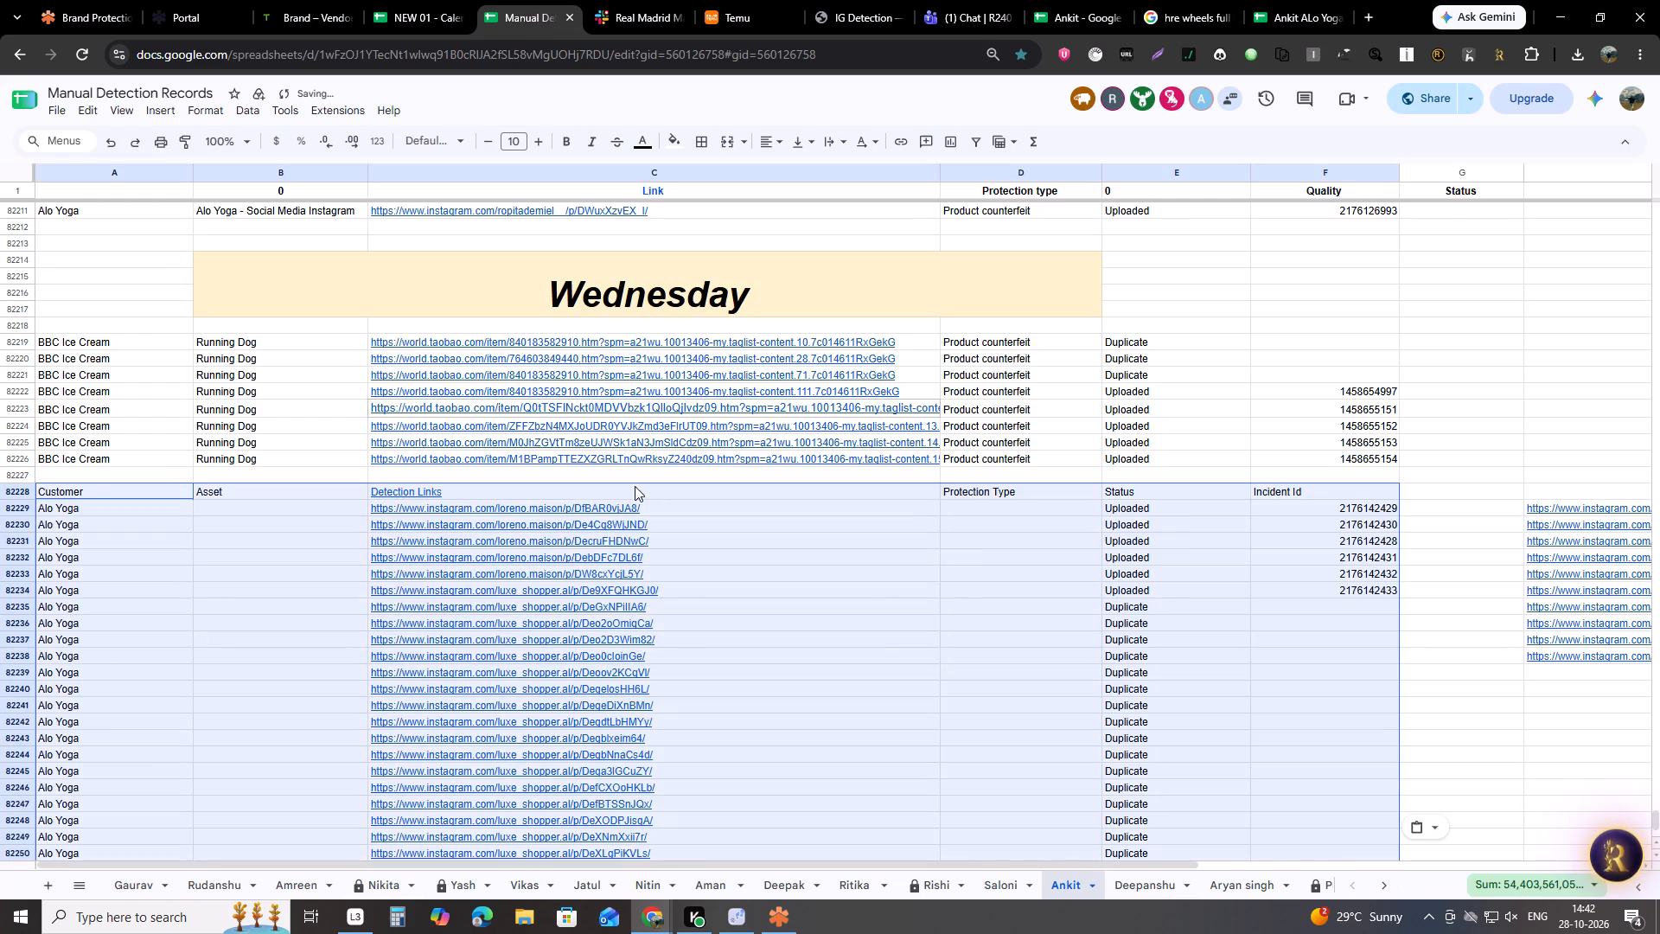
{"action": "left_click", "coordinate": [671, 496]}
{"action": "right_click", "coordinate": [671, 496]}
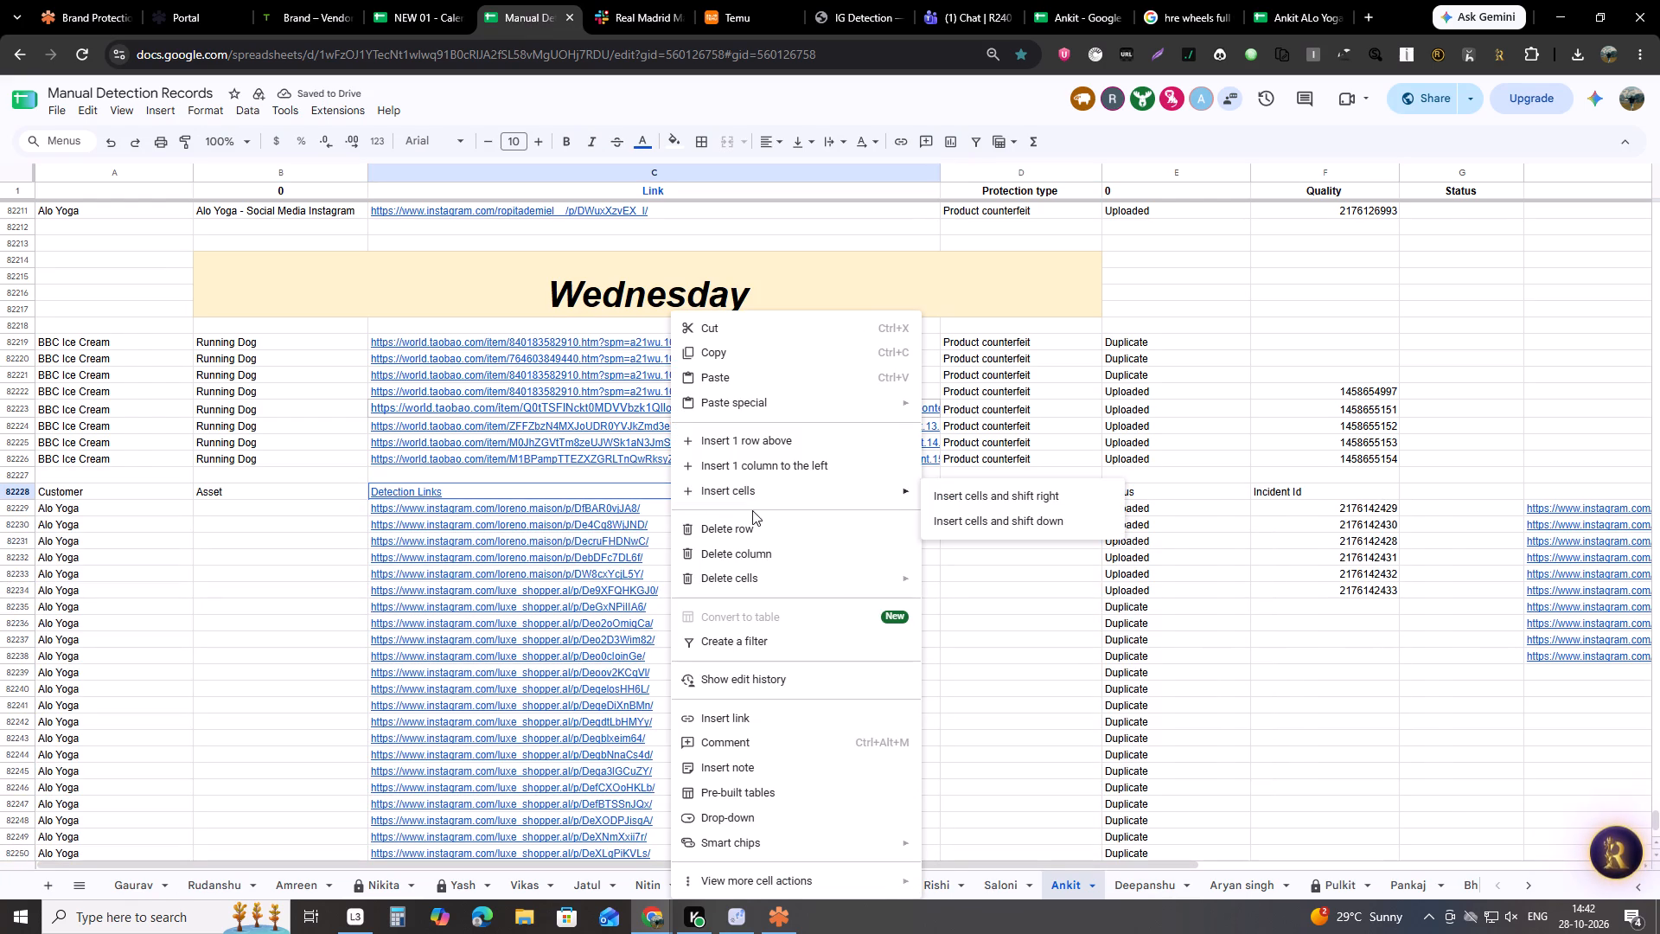
{"action": "left_click", "coordinate": [753, 523]}
Copy the Product counterfeit protection type from the last BBC Ice Cream row into the first new Alo Yoga row.
{"action": "left_click", "coordinate": [993, 458]}
{"action": "key", "text": "ctrl+c"}
{"action": "left_click", "coordinate": [993, 490]}
{"action": "key", "text": "ctrl+v"}
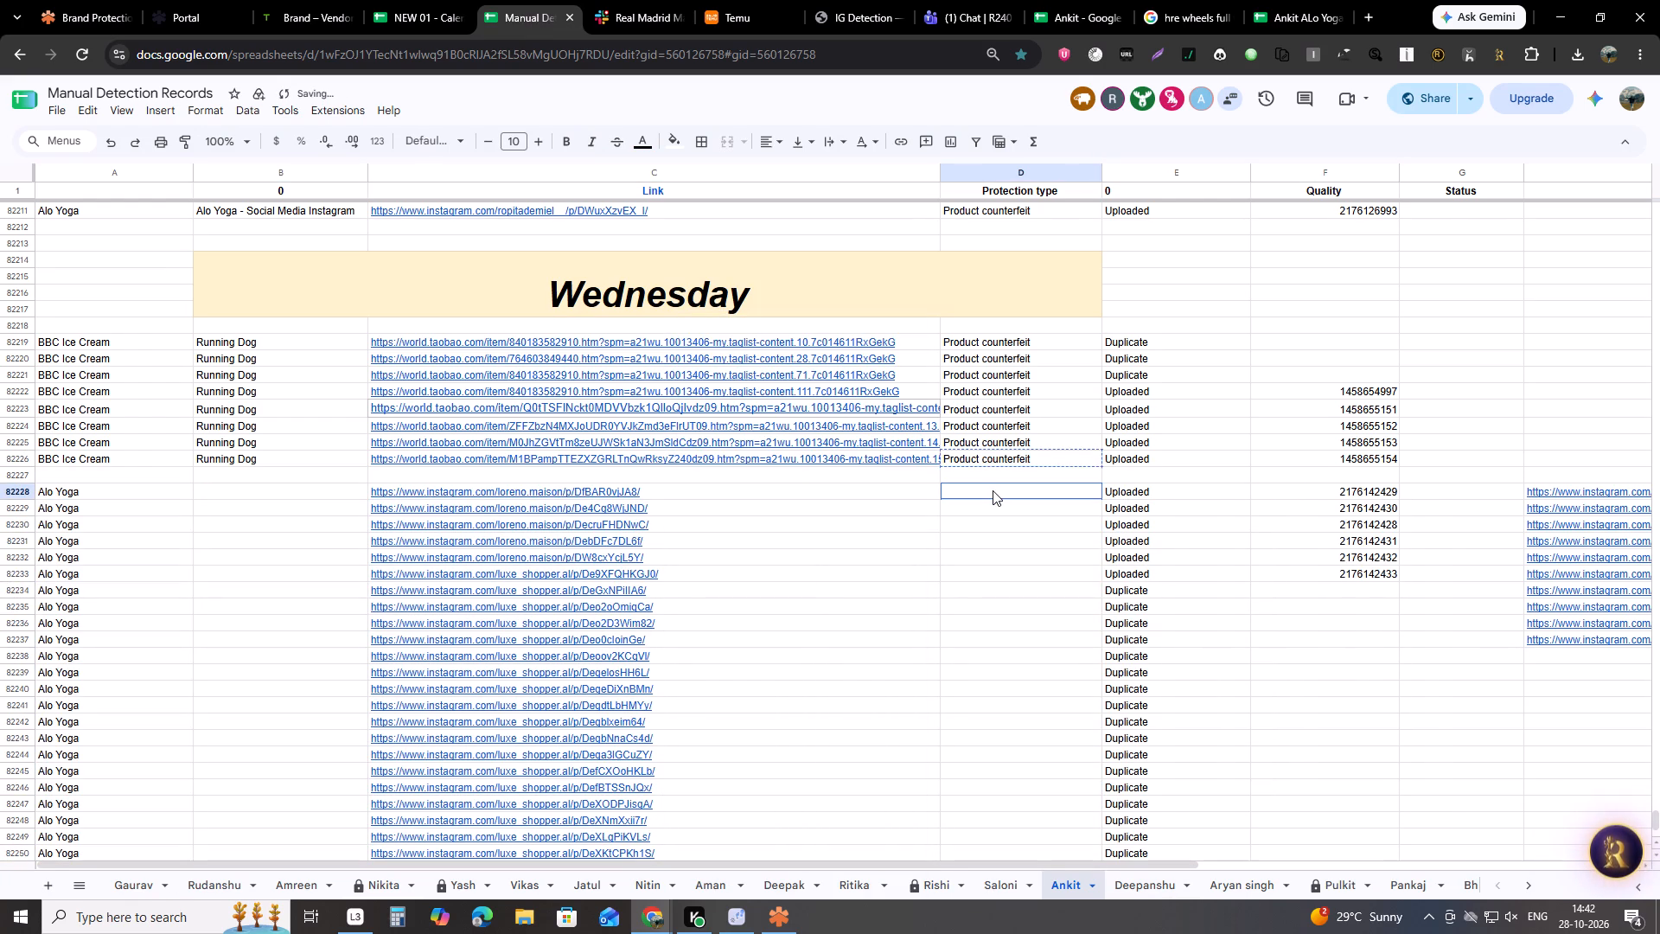
Take the asset name Alo Yoga - Social Media Instagram from the portal incident and paste it into cell B82228 of Manual Detection Records.
{"action": "left_click", "coordinate": [178, 0]}
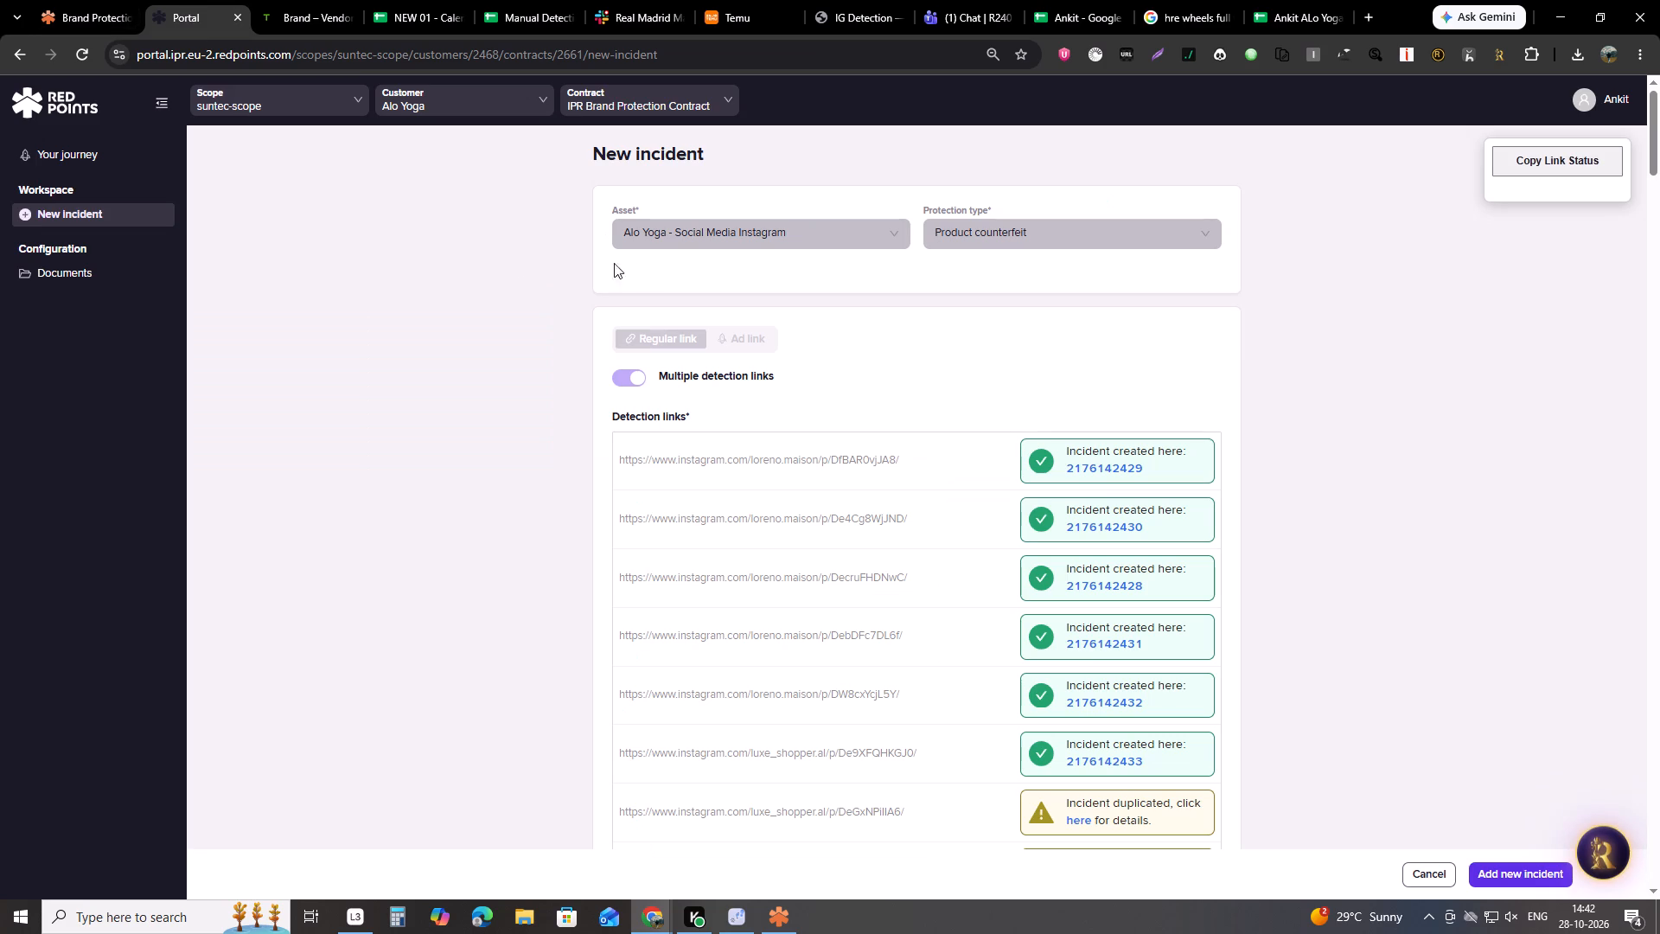
{"action": "left_click", "coordinate": [707, 235], "text": "alt"}
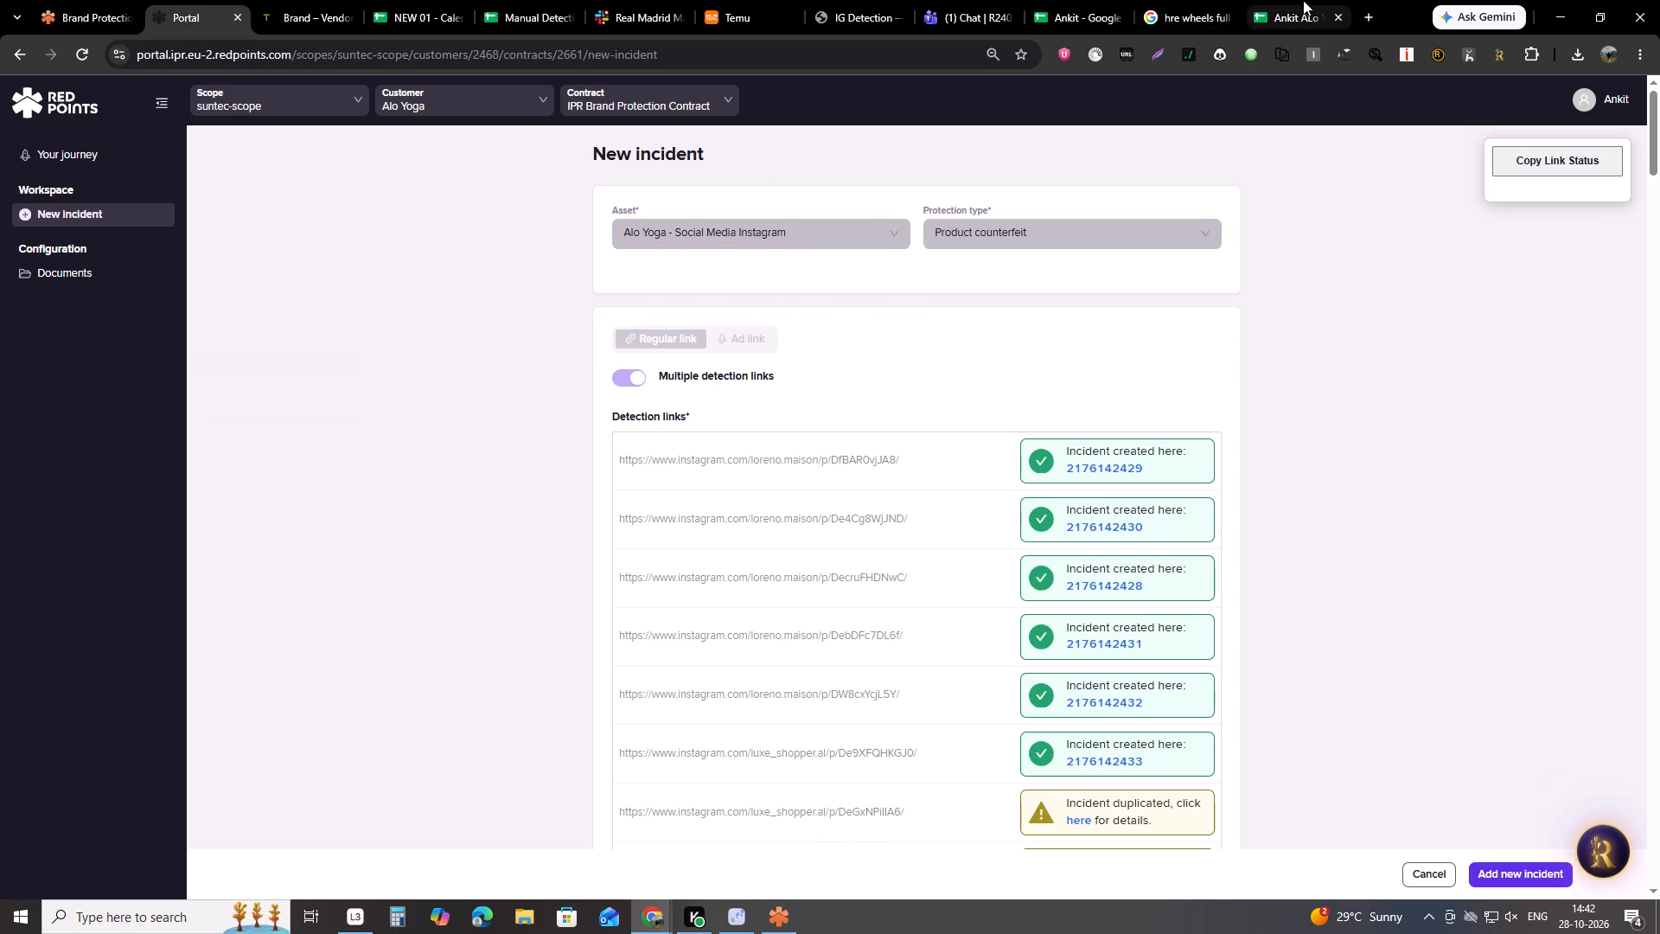
{"action": "left_click", "coordinate": [1303, 0]}
{"action": "left_click", "coordinate": [504, 0]}
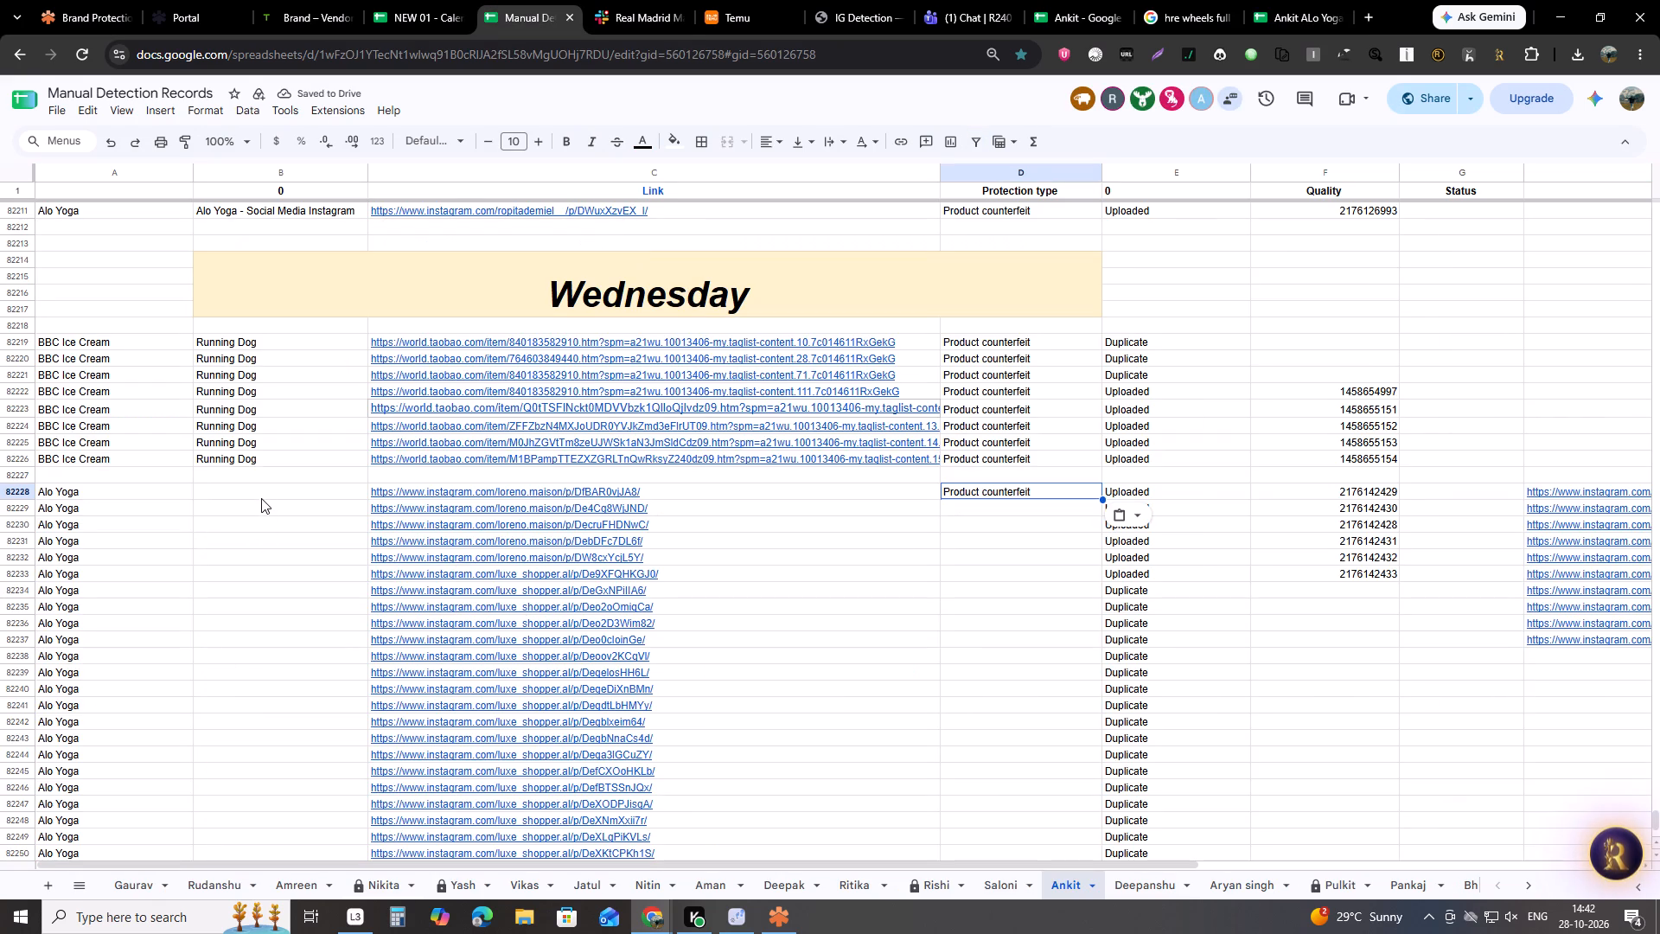
{"action": "left_click", "coordinate": [267, 483]}
{"action": "key", "text": "ctrl+v"}
{"action": "key", "text": "ctrl+z"}
{"action": "left_click_drag", "start_coordinate": [270, 496], "coordinate": [300, 611]}
{"action": "key", "text": "ctrl+v"}
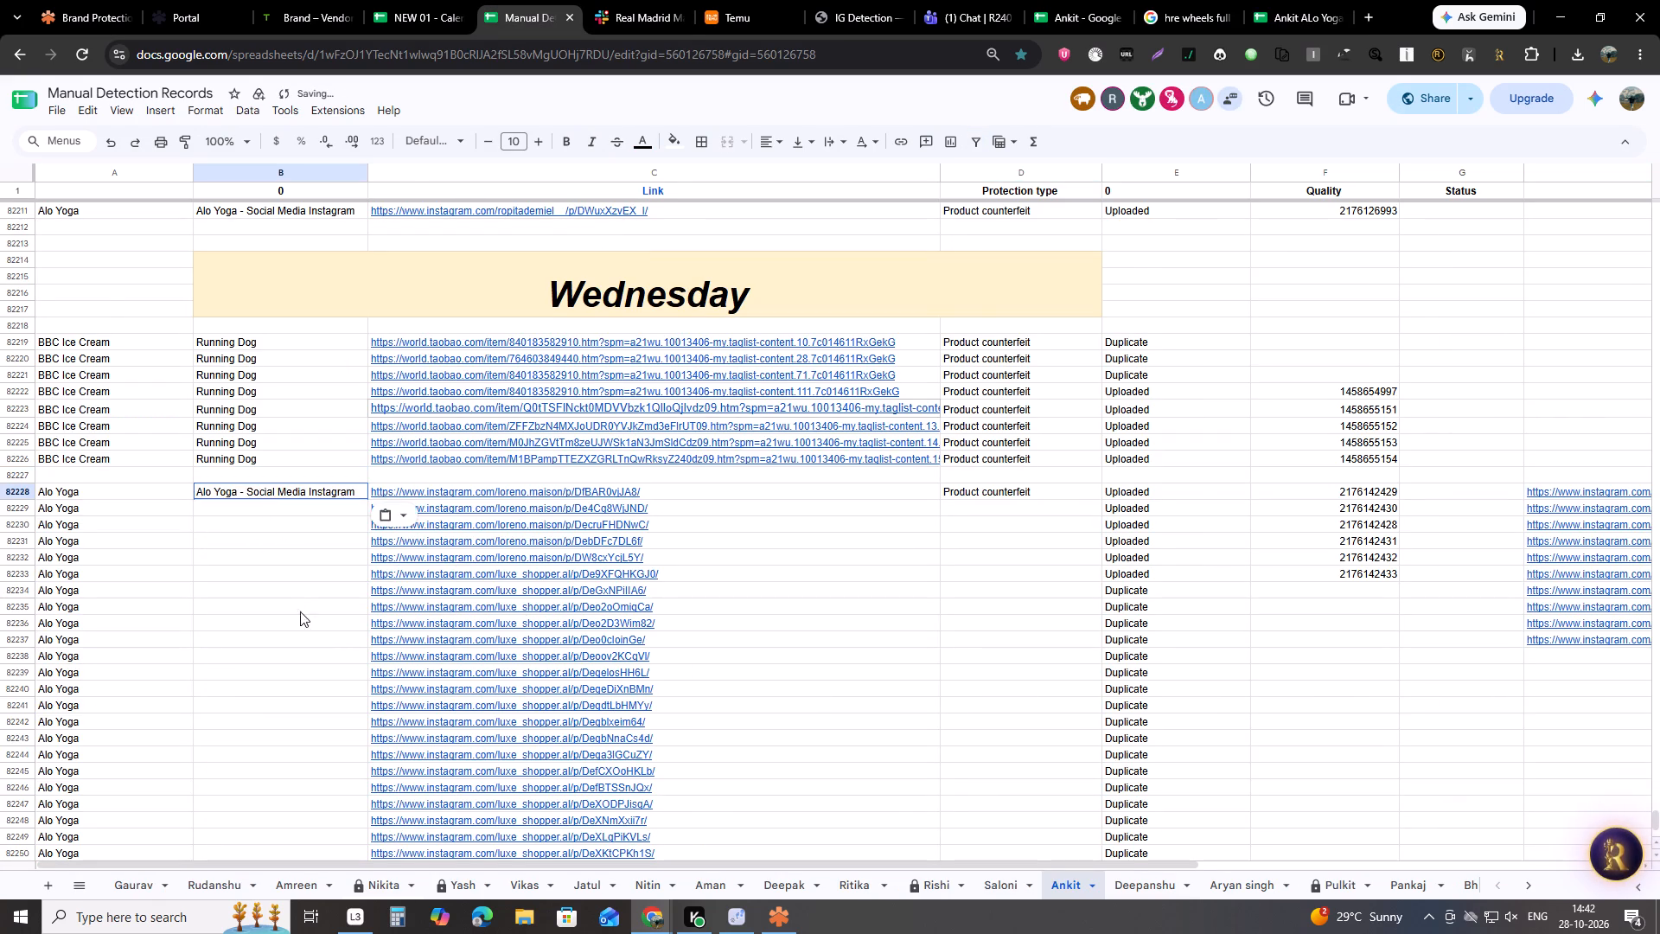
Fill the asset name Alo Yoga - Social Media Instagram down column B through row 82345.
{"action": "left_click_drag", "start_coordinate": [300, 611], "coordinate": [322, 591]}
{"action": "scroll", "coordinate": [302, 617], "scroll_direction": "down", "scroll_amount": 18}
{"action": "scroll", "coordinate": [318, 598], "scroll_direction": "down", "scroll_amount": 5}
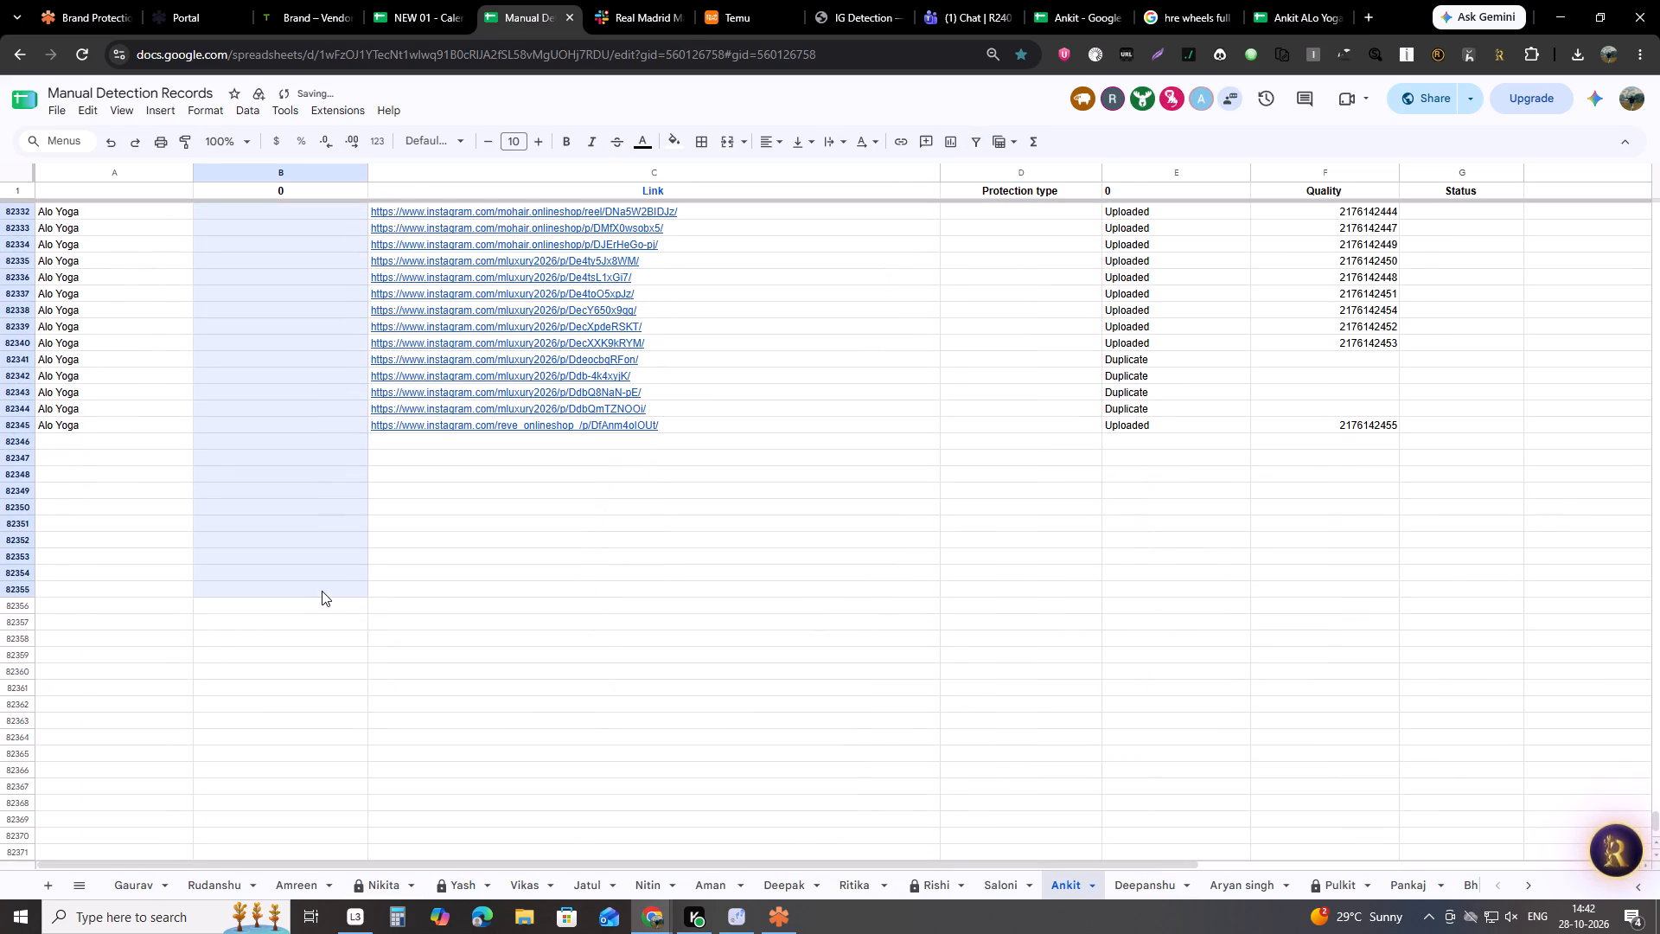
{"action": "left_click_drag", "start_coordinate": [322, 591], "coordinate": [335, 439]}
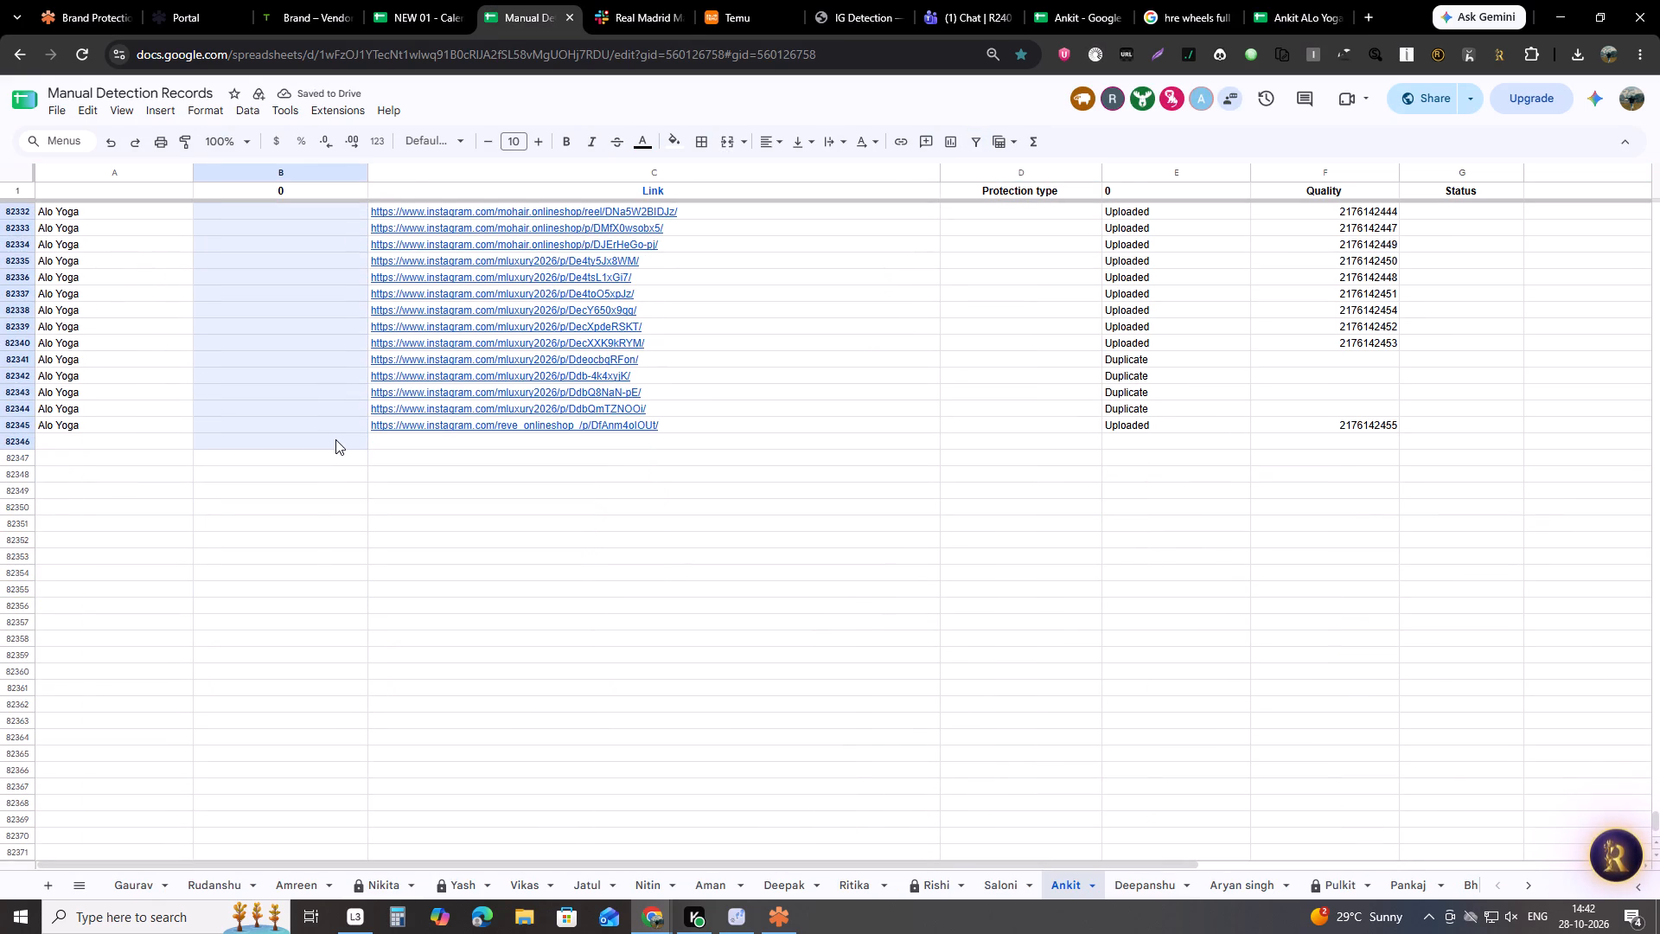
{"action": "left_click_drag", "start_coordinate": [335, 439], "coordinate": [336, 430]}
{"action": "key", "text": "ctrl+d"}
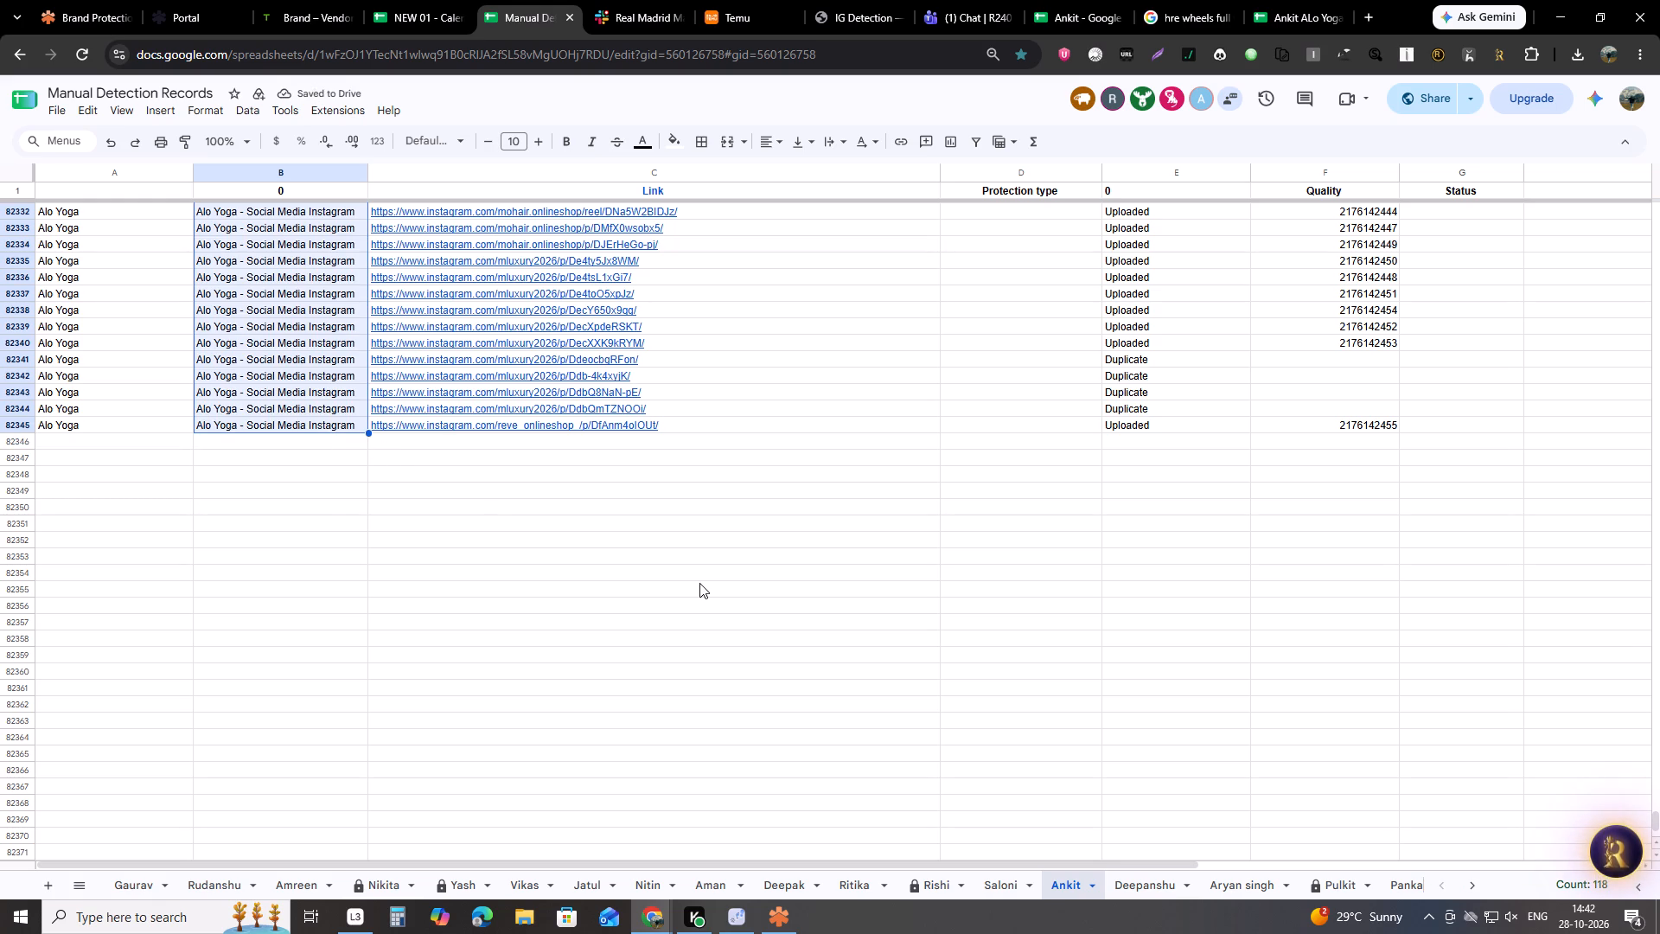
Fill Product counterfeit down the Protection type column from row 82228 to row 82345.
{"action": "scroll", "coordinate": [701, 583], "scroll_direction": "up", "scroll_amount": 1}
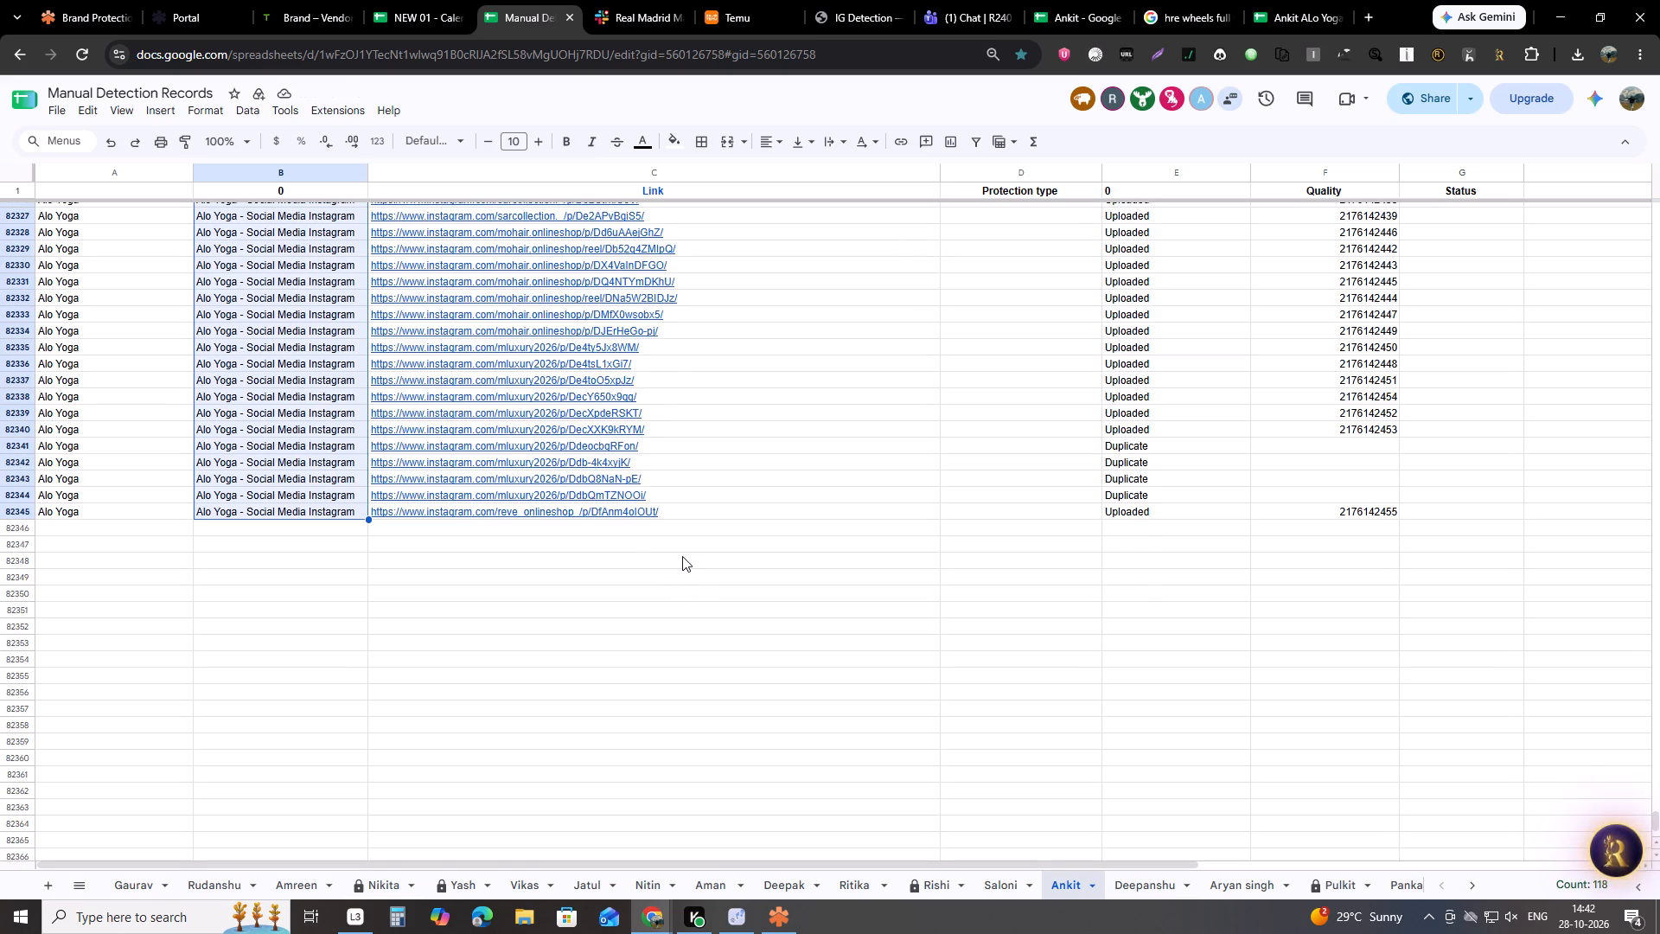
{"action": "scroll", "coordinate": [690, 555], "scroll_direction": "up", "scroll_amount": 13}
{"action": "scroll", "coordinate": [918, 649], "scroll_direction": "up", "scroll_amount": 12}
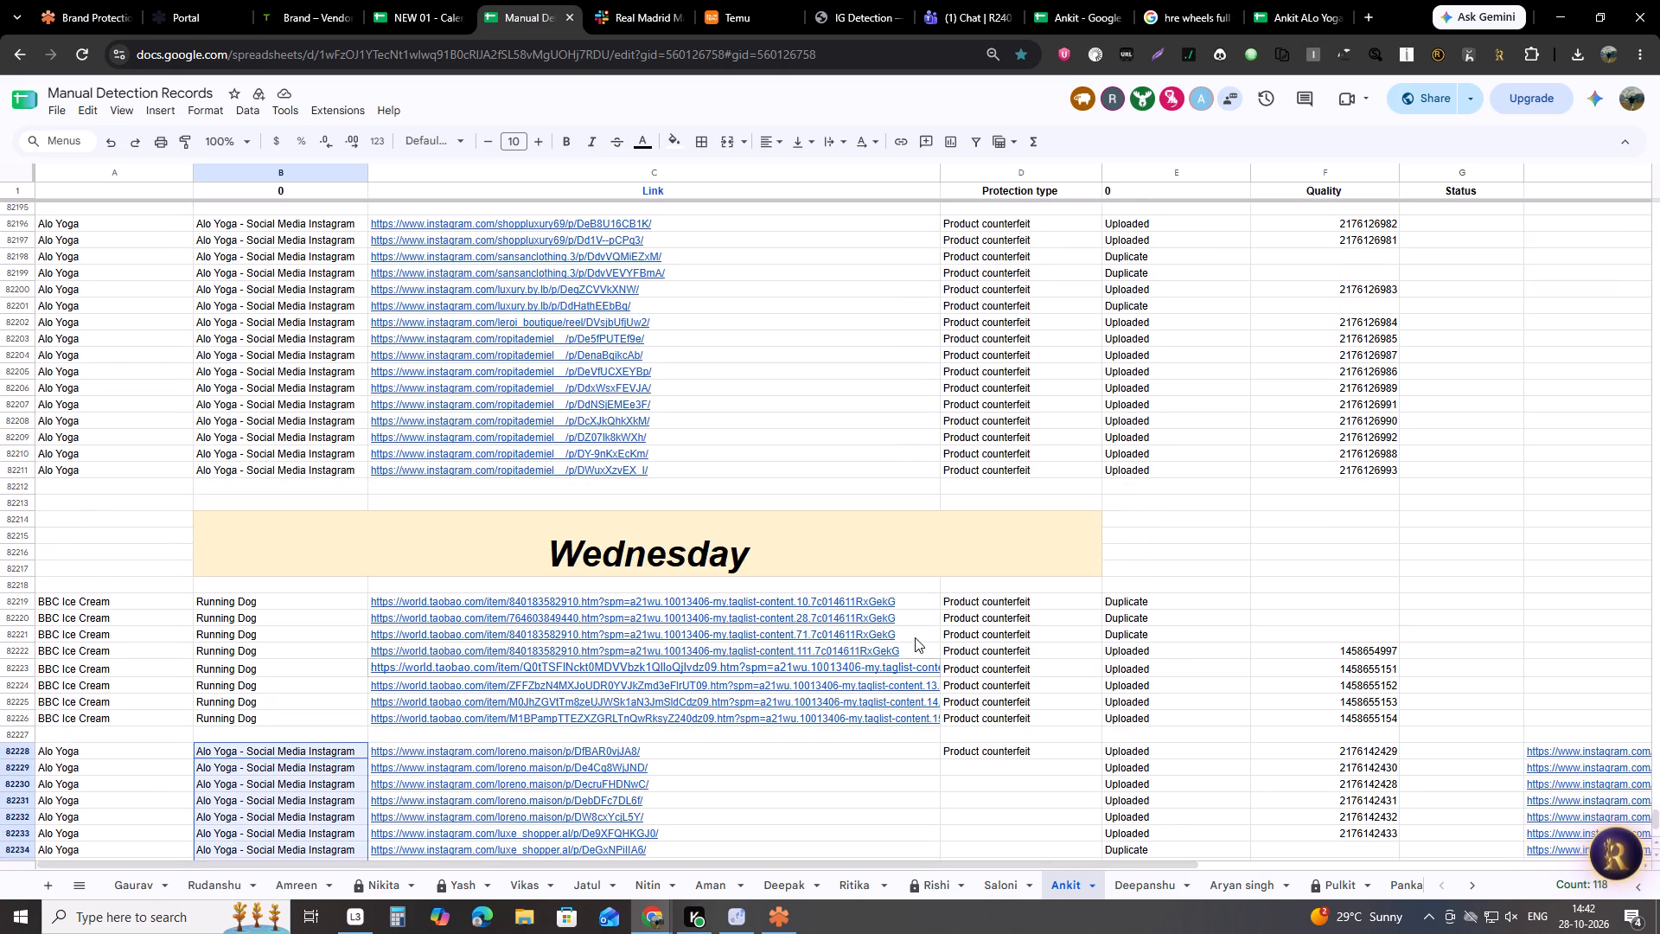
{"action": "left_click", "coordinate": [970, 703]}
{"action": "left_click_drag", "start_coordinate": [971, 754], "coordinate": [919, 783]}
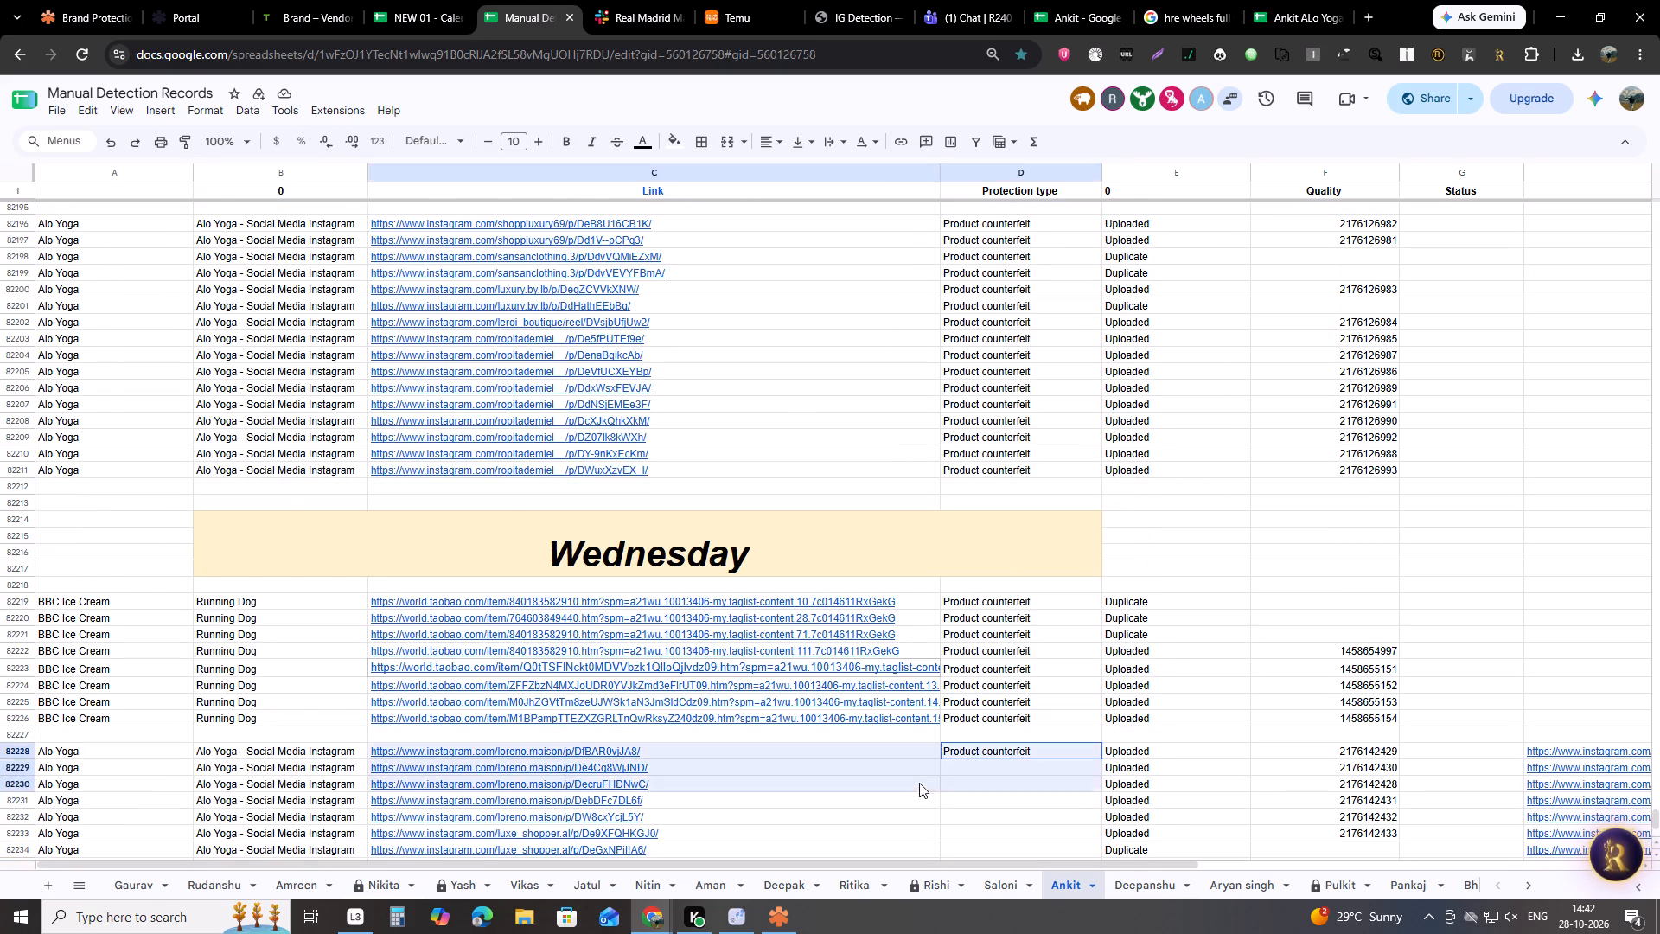
{"action": "left_click_drag", "start_coordinate": [919, 783], "coordinate": [1025, 681]}
{"action": "scroll", "coordinate": [920, 785], "scroll_direction": "down", "scroll_amount": 20}
{"action": "scroll", "coordinate": [920, 785], "scroll_direction": "down", "scroll_amount": 3}
{"action": "key", "text": "ctrl+d"}
{"action": "left_click", "coordinate": [750, 747]}
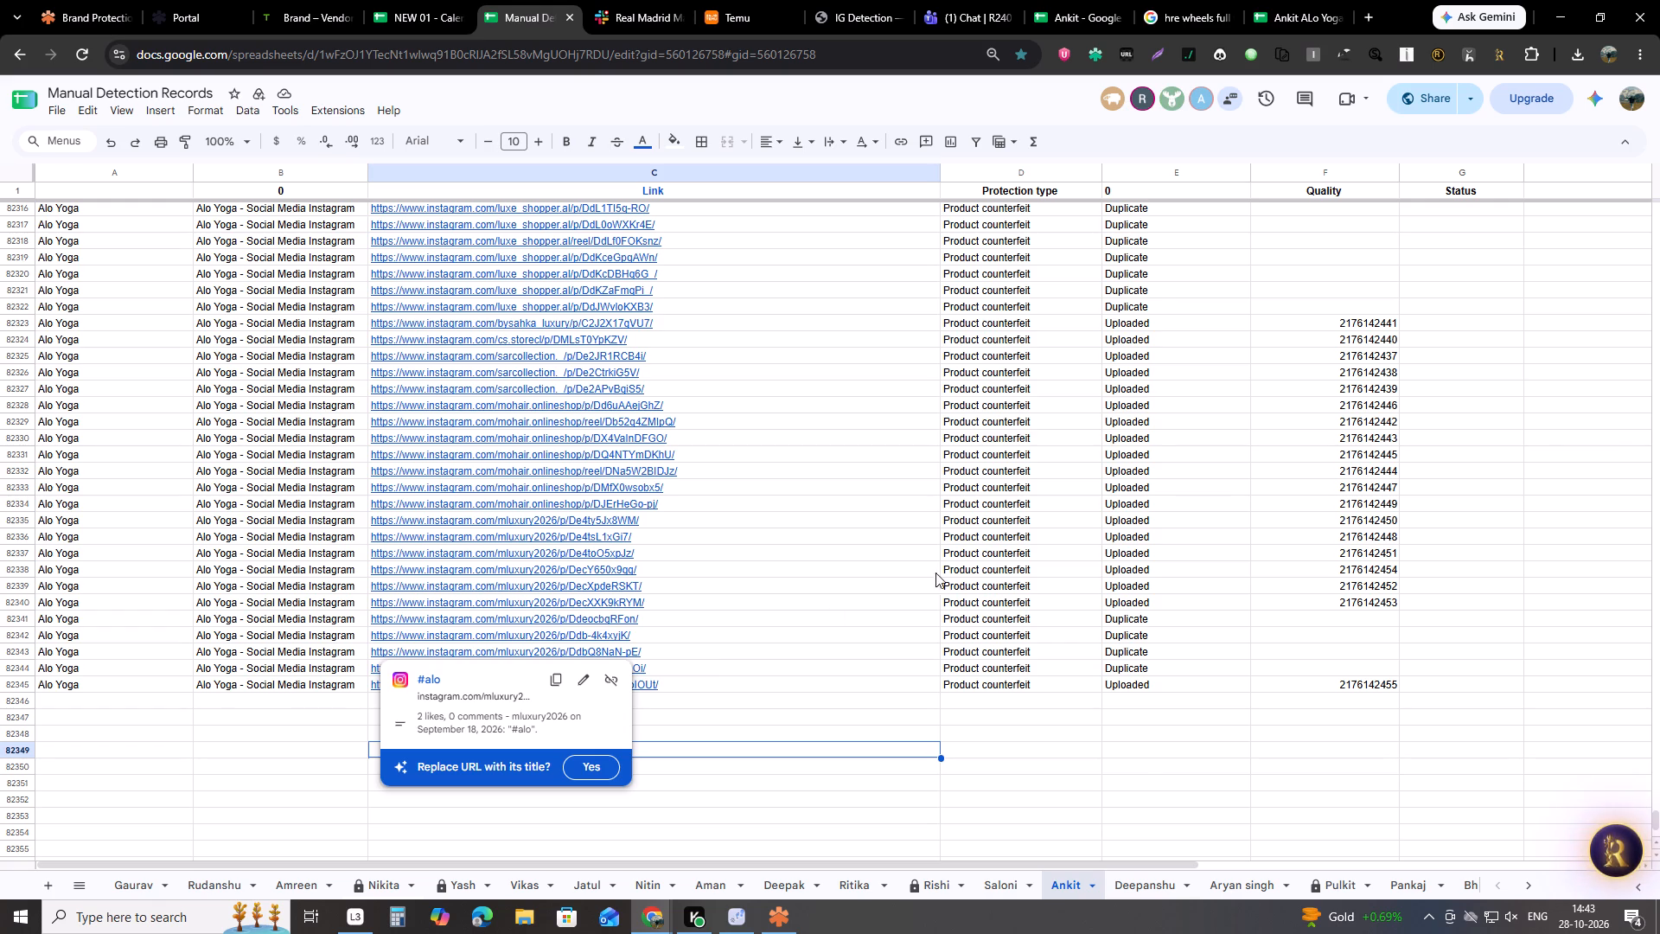
Review the Wednesday Alo Yoga links in Manual Detection Records, checking their upload statuses and incident IDs.
{"action": "scroll", "coordinate": [1161, 573], "scroll_direction": "up", "scroll_amount": 7}
{"action": "scroll", "coordinate": [1367, 610], "scroll_direction": "up", "scroll_amount": 16}
{"action": "scroll", "coordinate": [1344, 617], "scroll_direction": "down", "scroll_amount": 2}
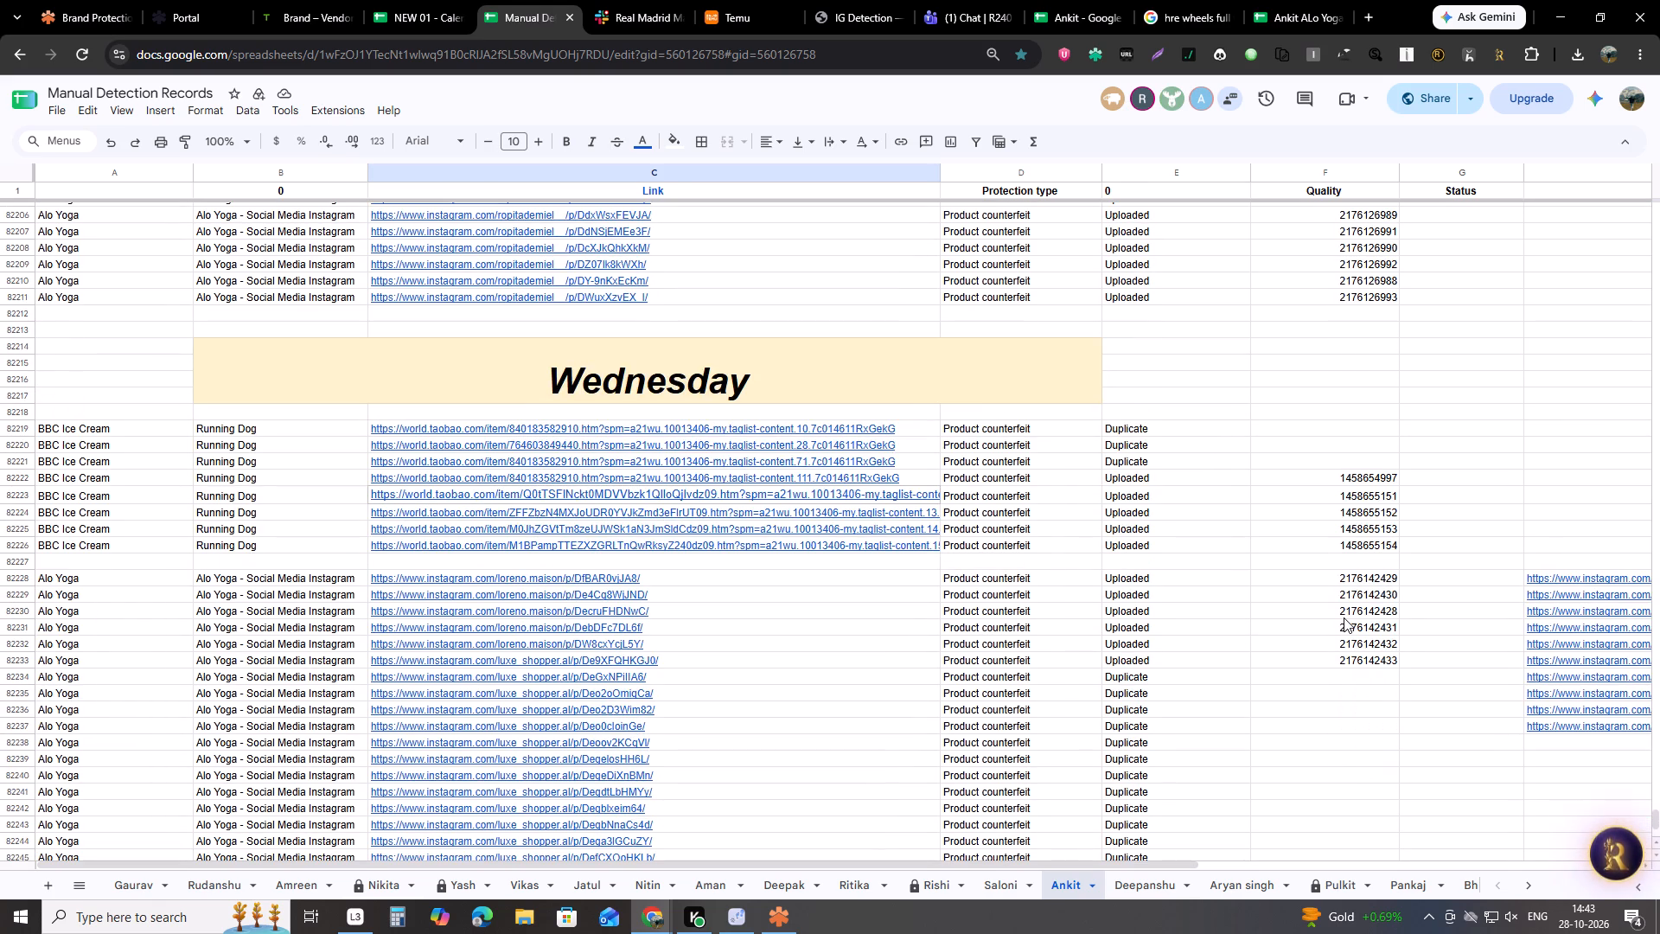
{"action": "left_click", "coordinate": [1330, 577]}
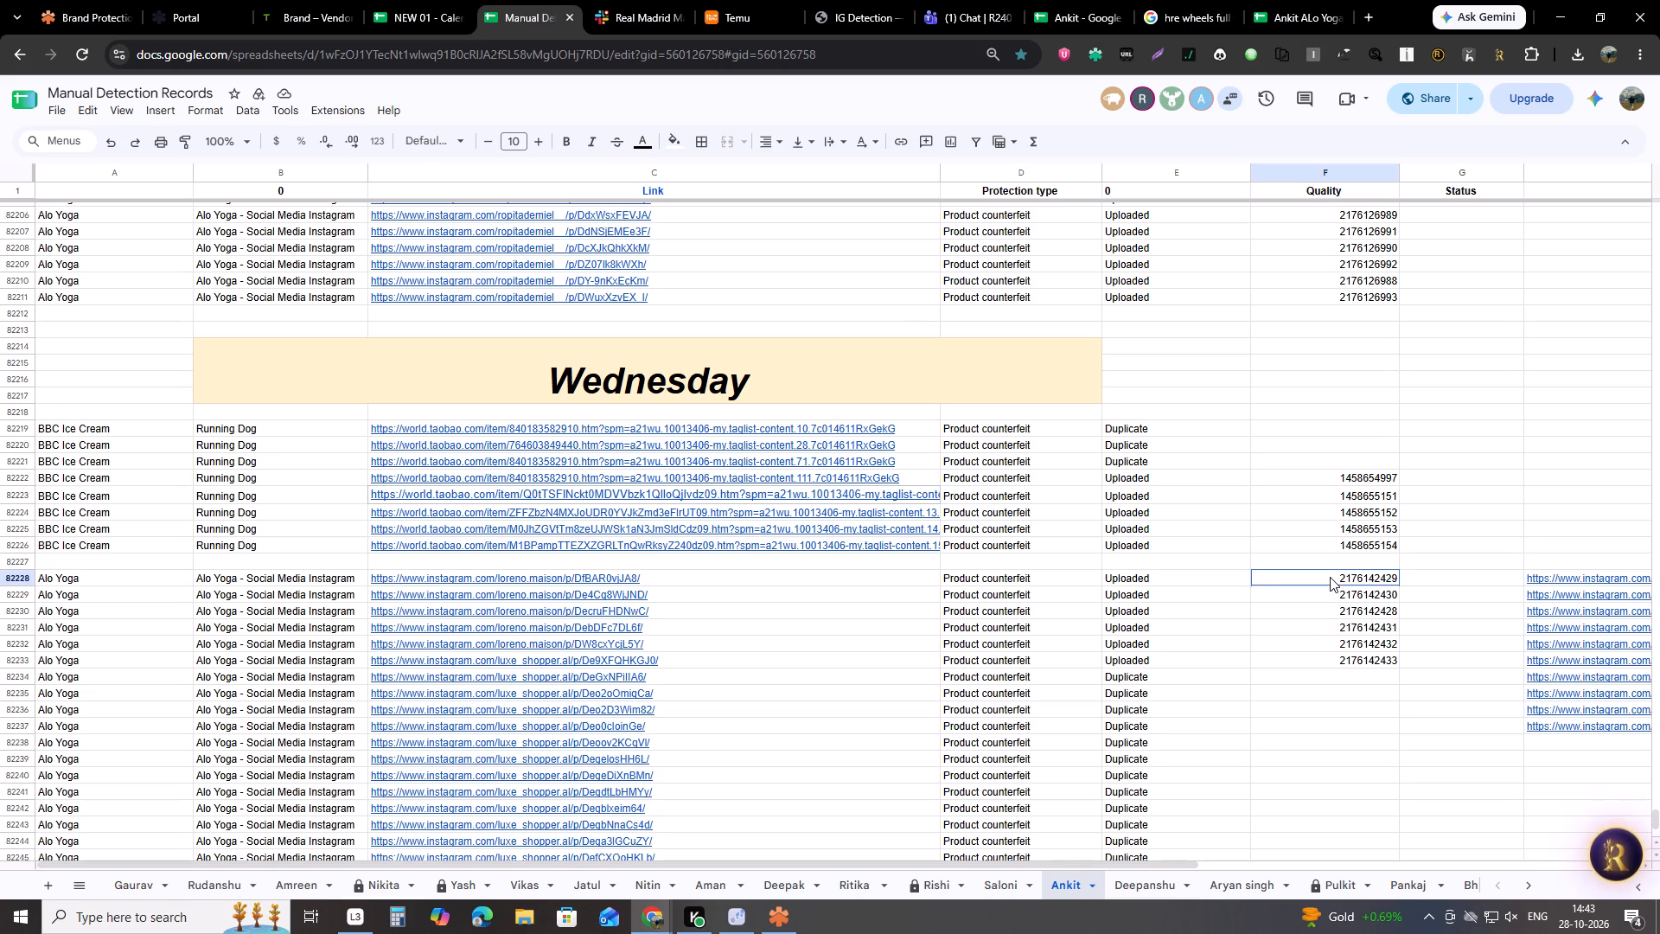
{"action": "scroll", "coordinate": [900, 636], "scroll_direction": "down", "scroll_amount": 20}
{"action": "scroll", "coordinate": [900, 636], "scroll_direction": "down", "scroll_amount": 4}
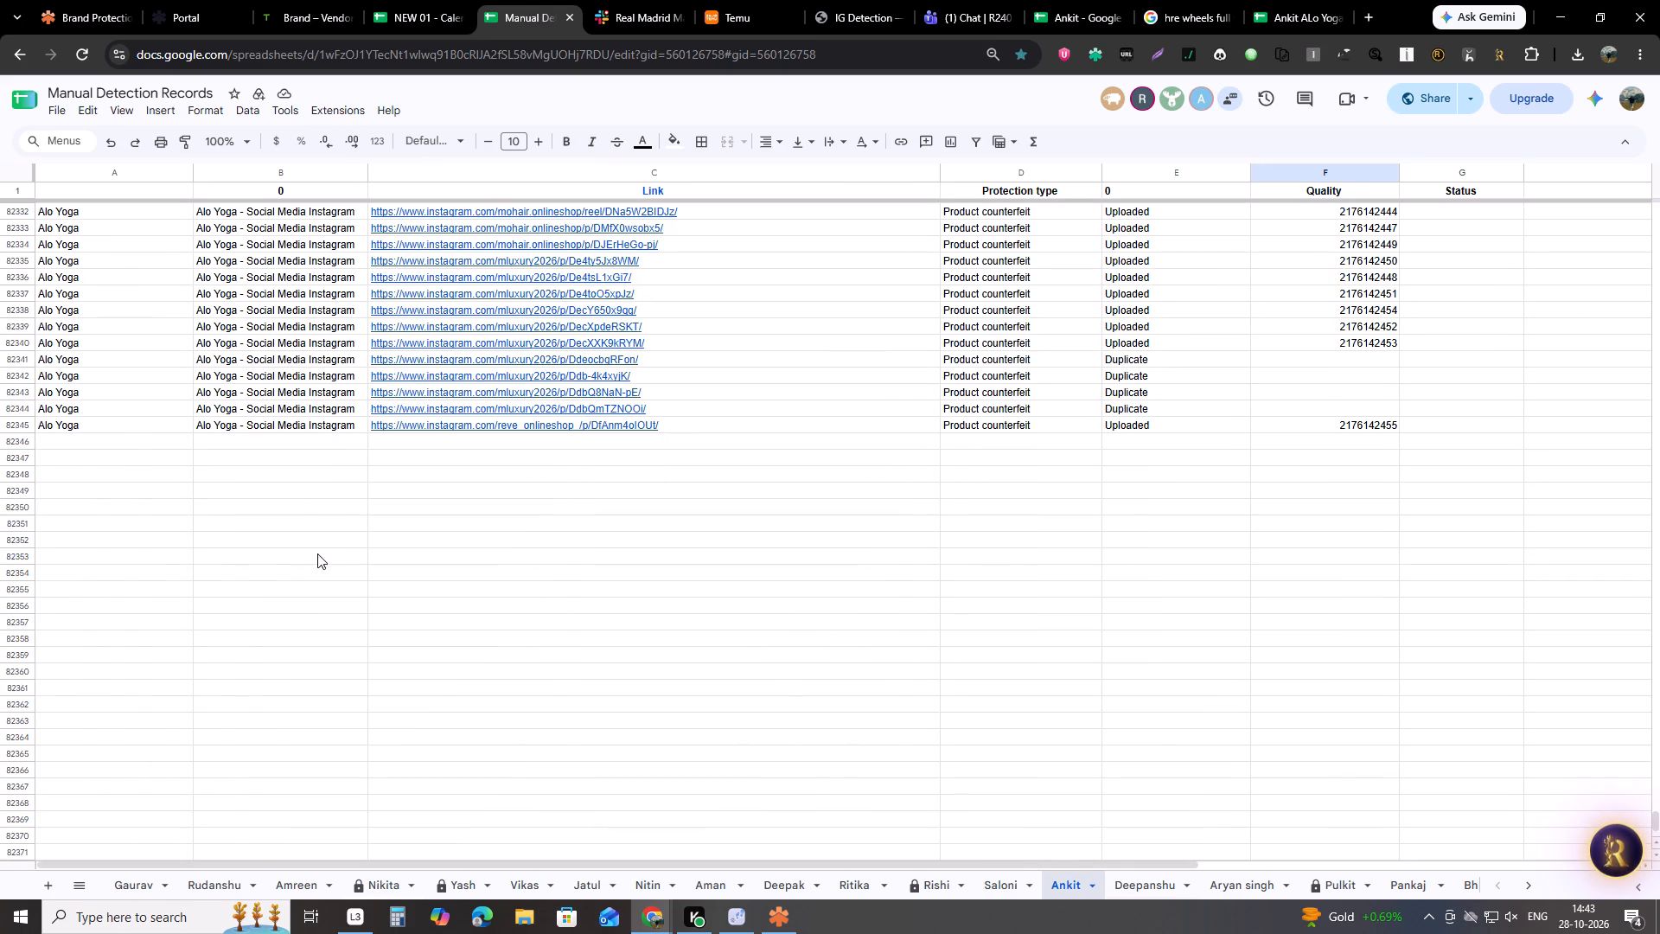
{"action": "left_click", "coordinate": [186, 453]}
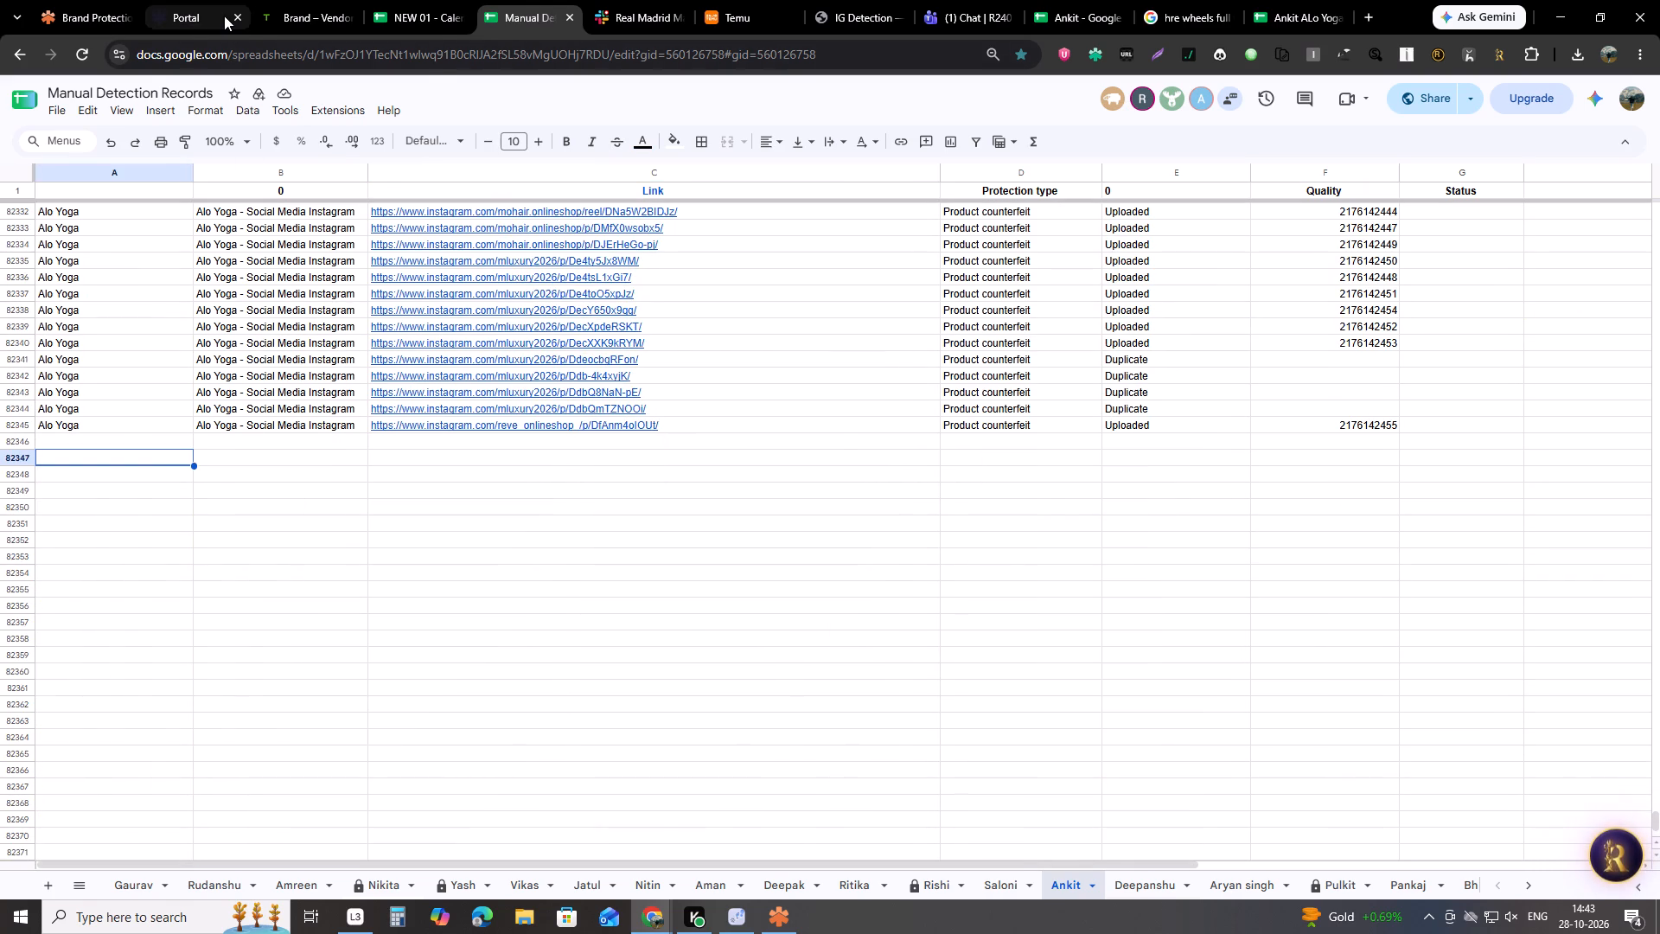
Close the Portal tab and switch to the "NEW 01 - Calendar - Suntec - Brand" spreadsheet.
{"action": "left_click", "coordinate": [224, 16]}
{"action": "middle_click", "coordinate": [210, 0]}
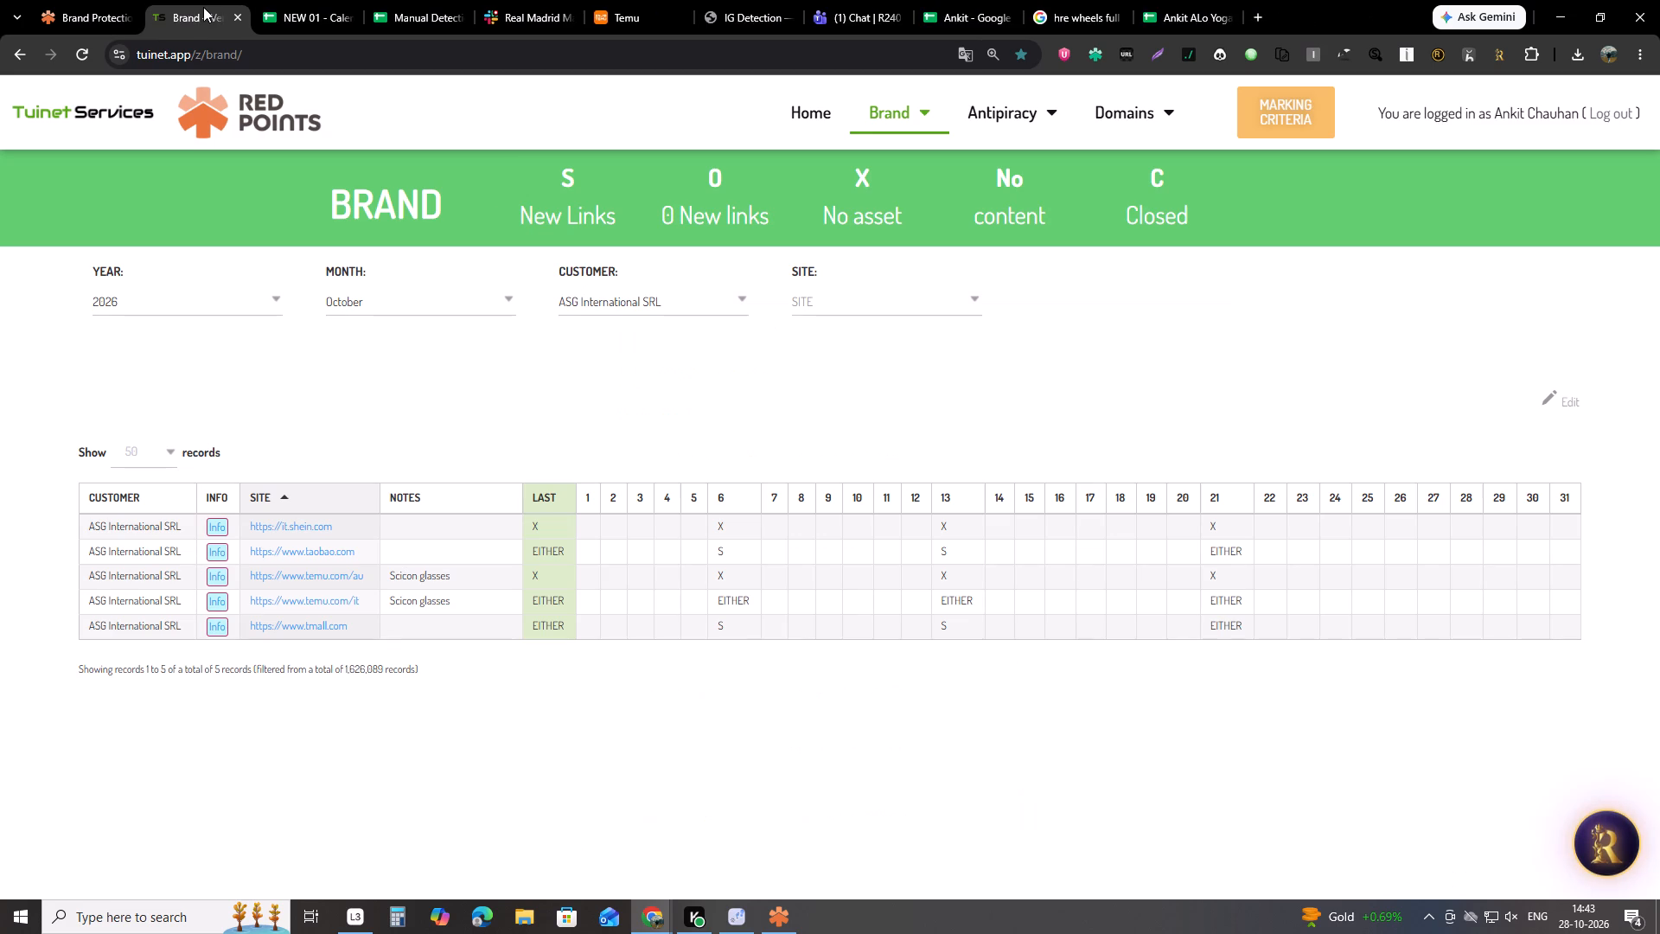
{"action": "left_click", "coordinate": [277, 0]}
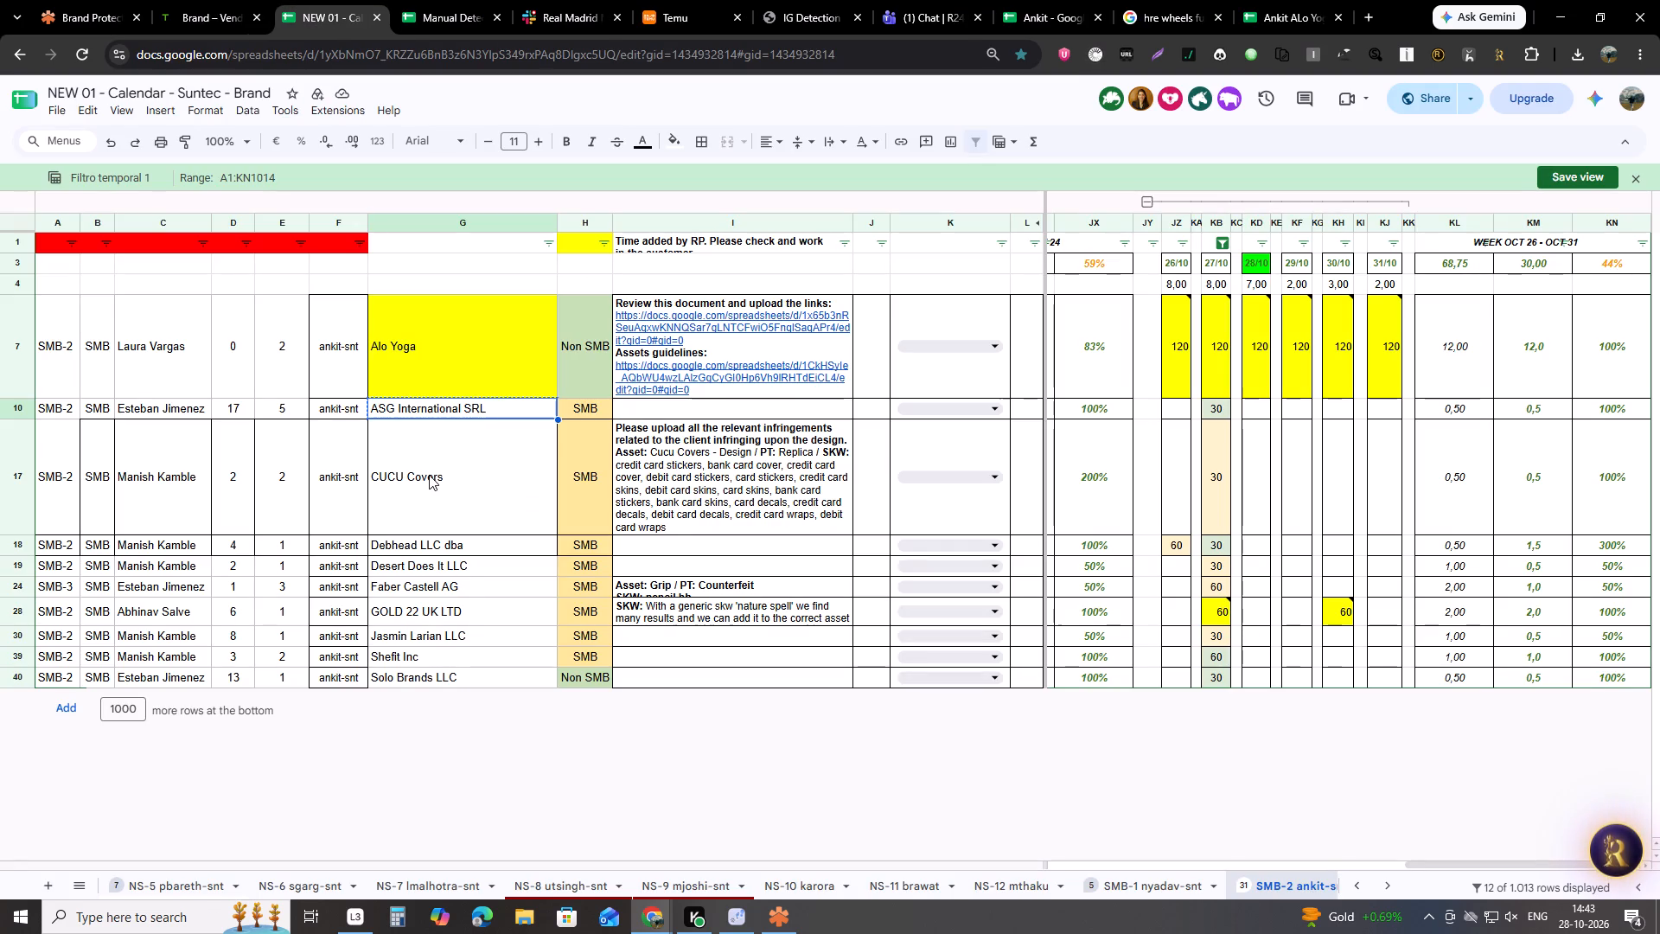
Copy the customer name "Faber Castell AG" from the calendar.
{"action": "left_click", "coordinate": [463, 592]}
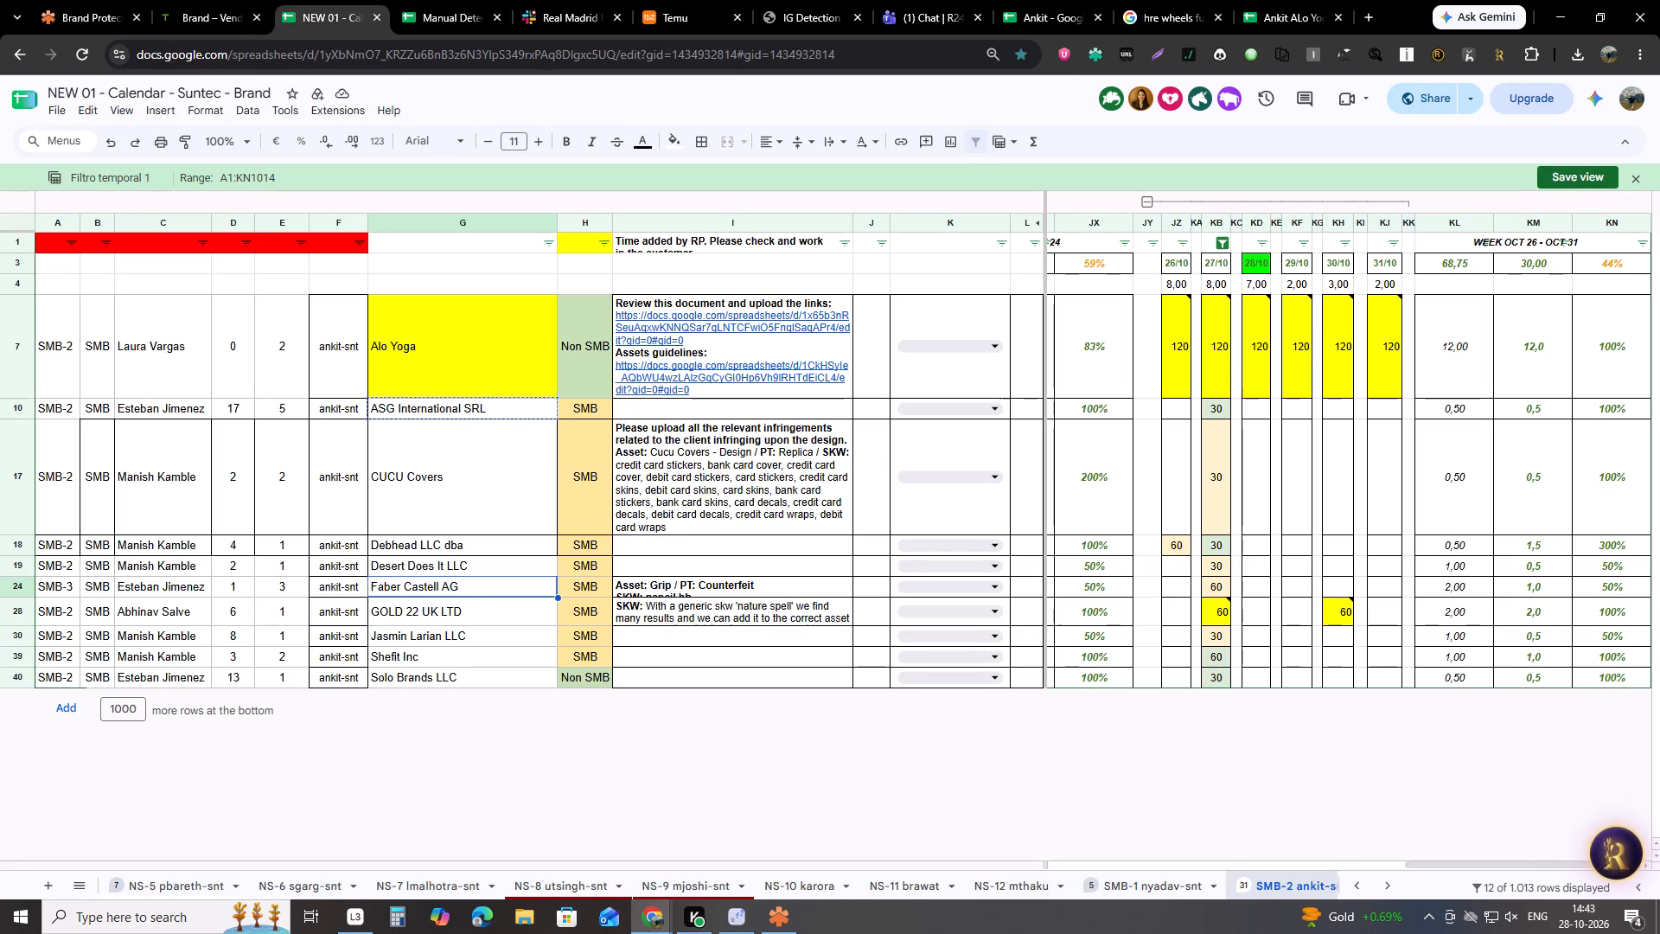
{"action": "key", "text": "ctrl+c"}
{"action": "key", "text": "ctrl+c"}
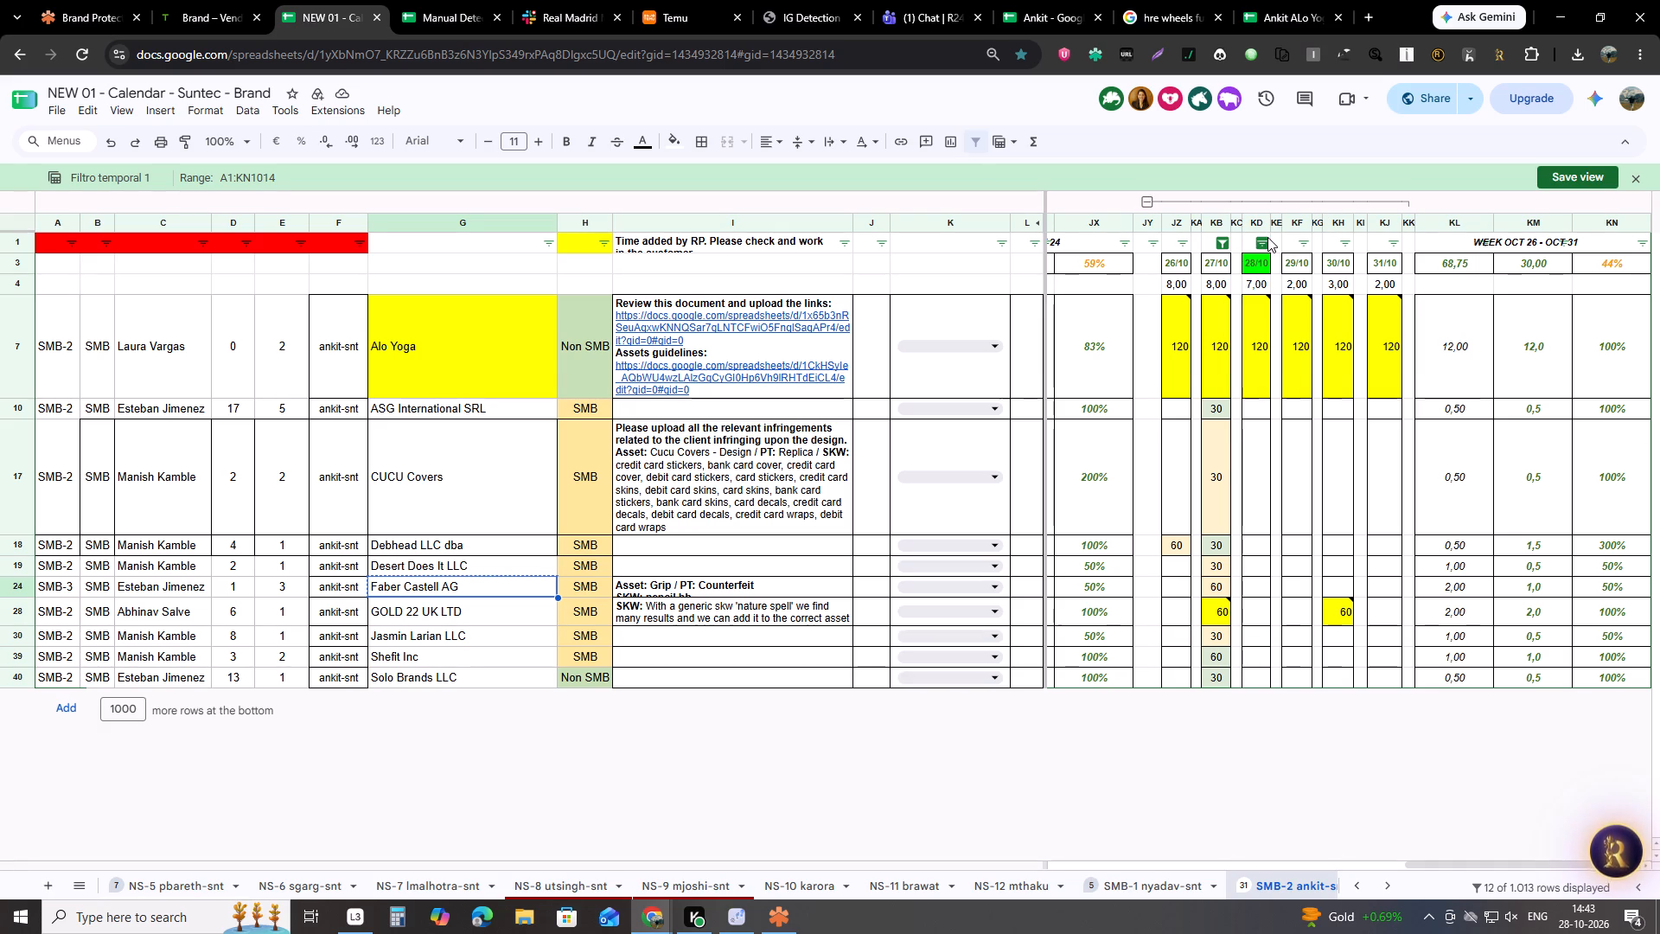
Copy the customer name "ASG International SRL" from the calendar.
{"action": "left_click", "coordinate": [423, 413]}
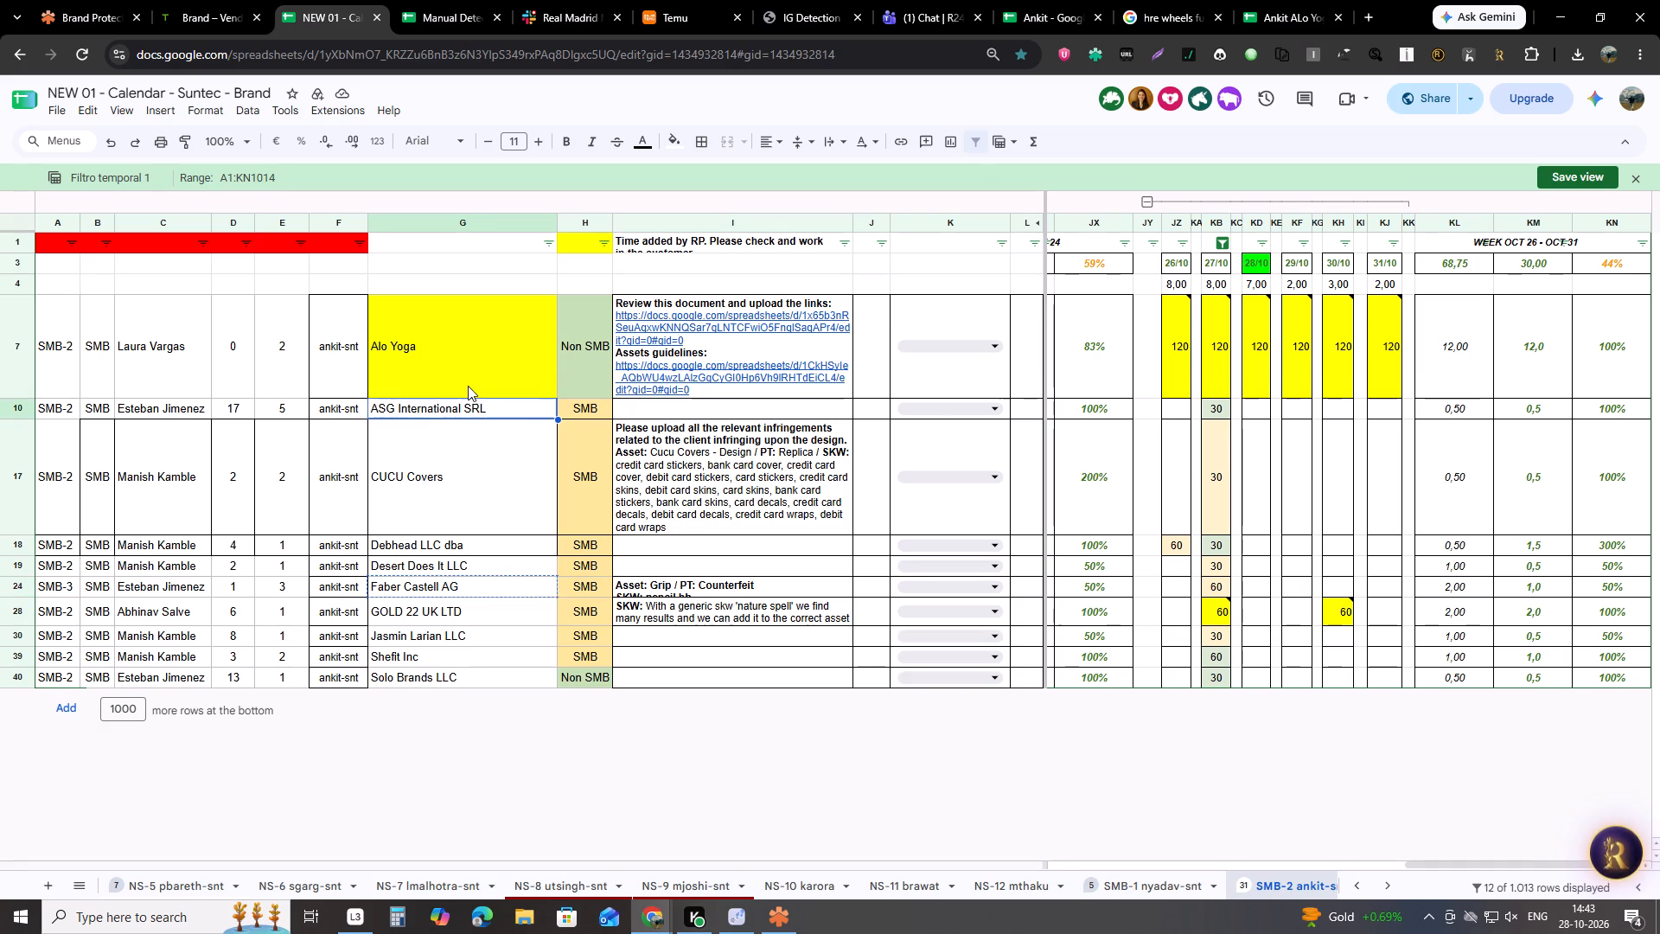
{"action": "key", "text": "ctrl+c"}
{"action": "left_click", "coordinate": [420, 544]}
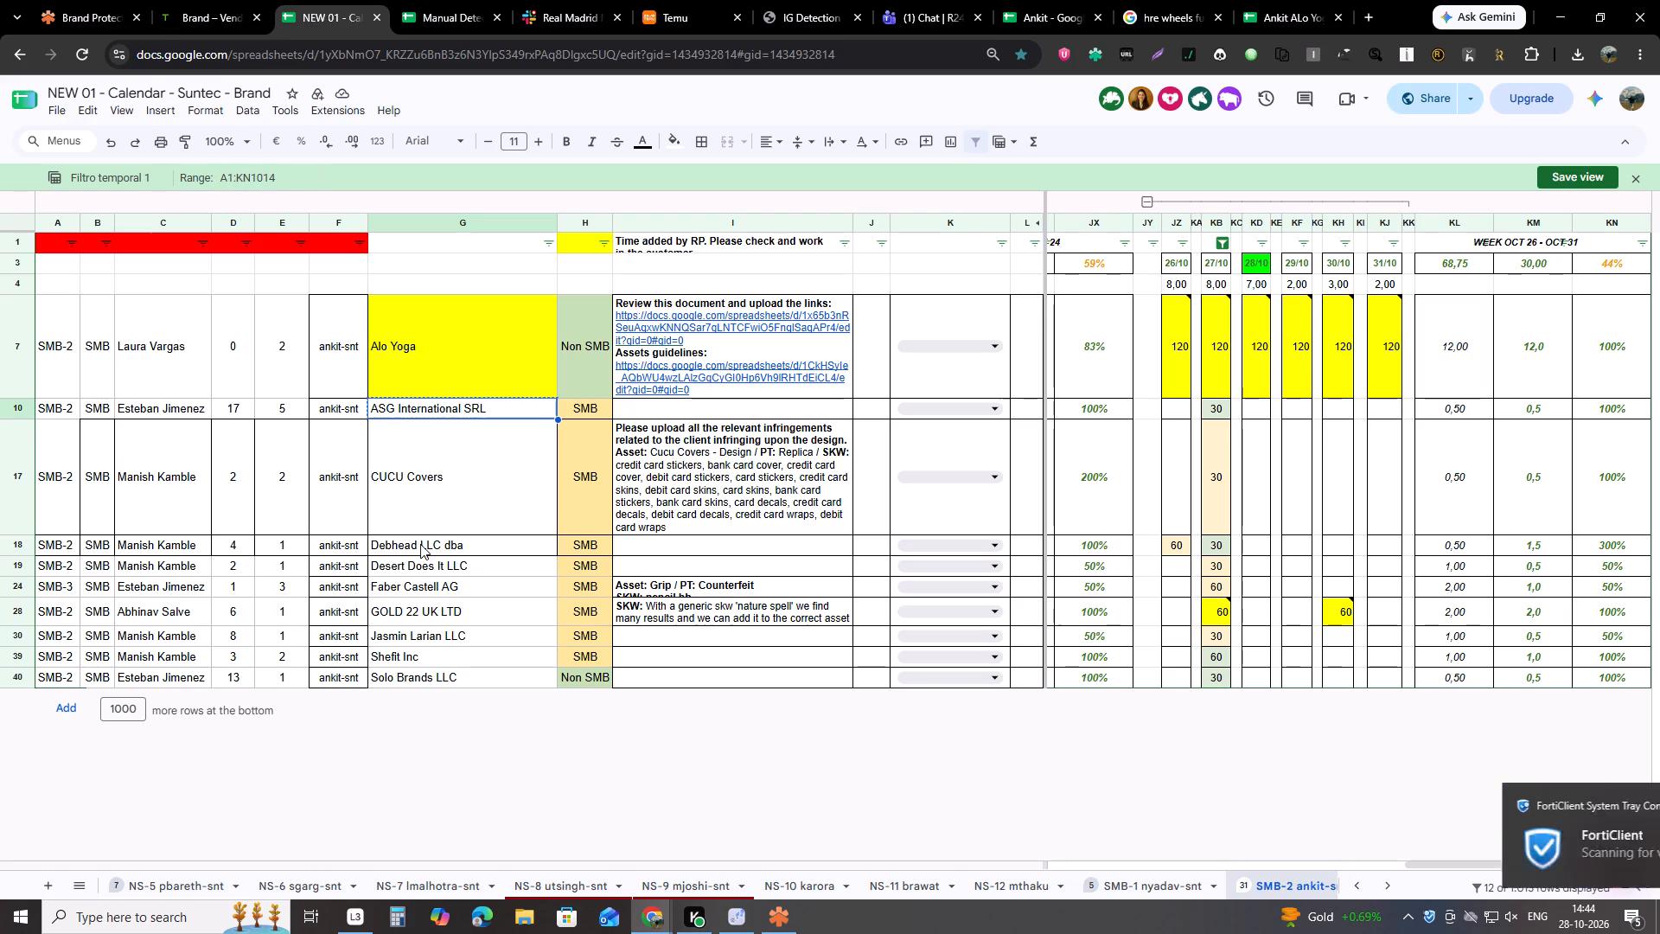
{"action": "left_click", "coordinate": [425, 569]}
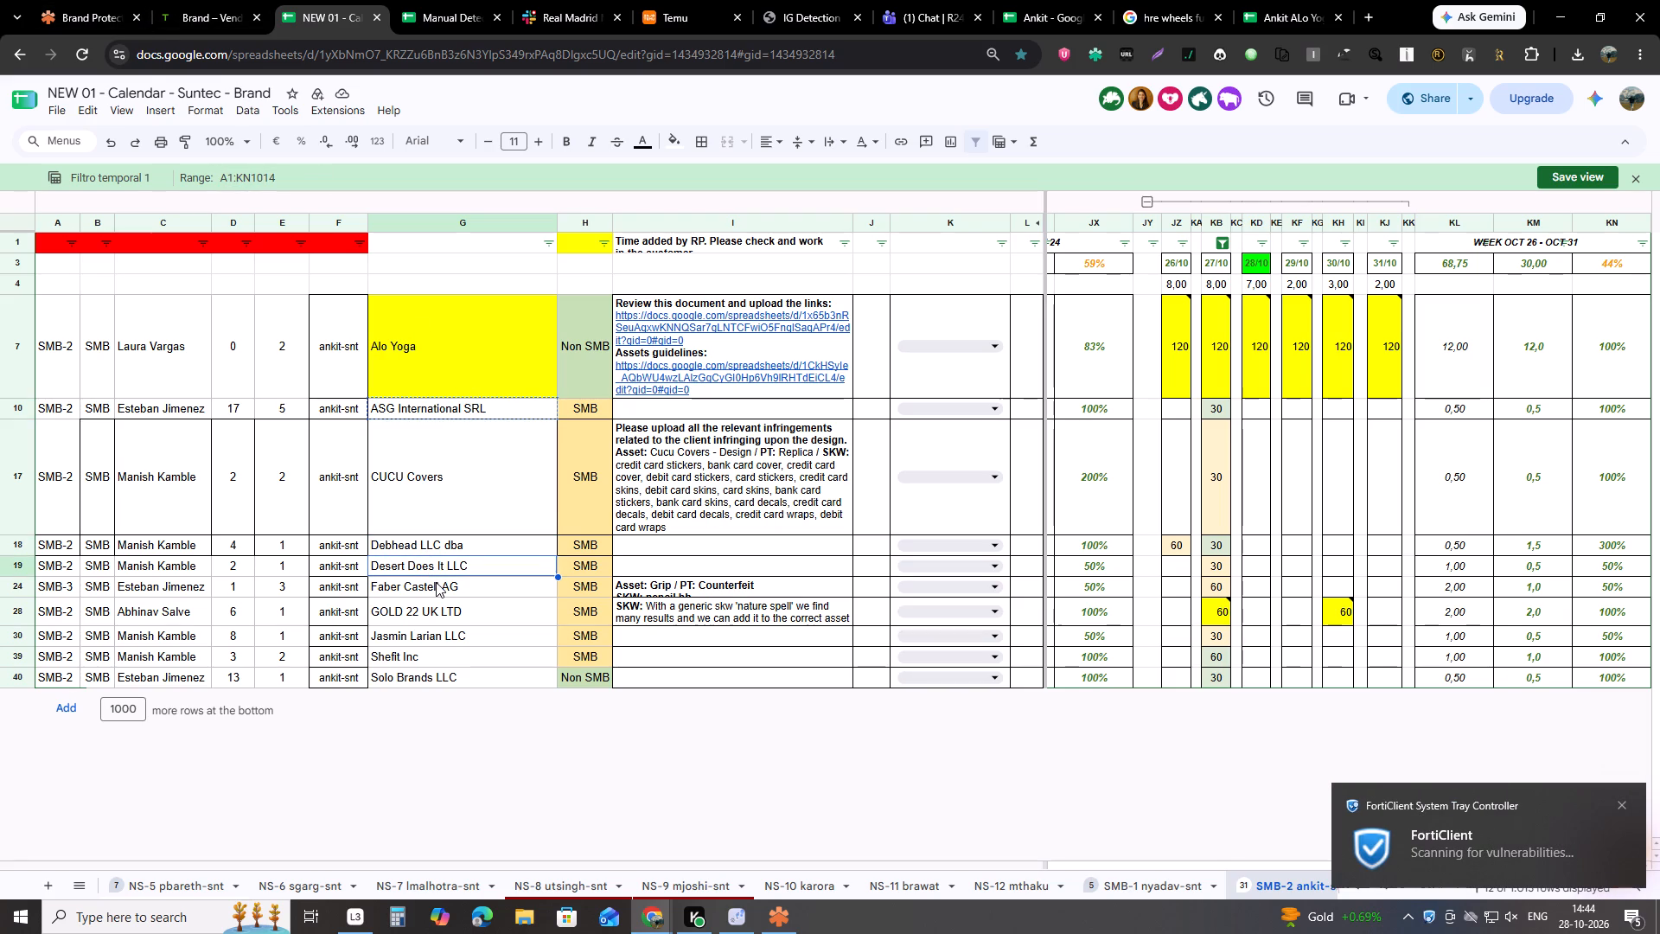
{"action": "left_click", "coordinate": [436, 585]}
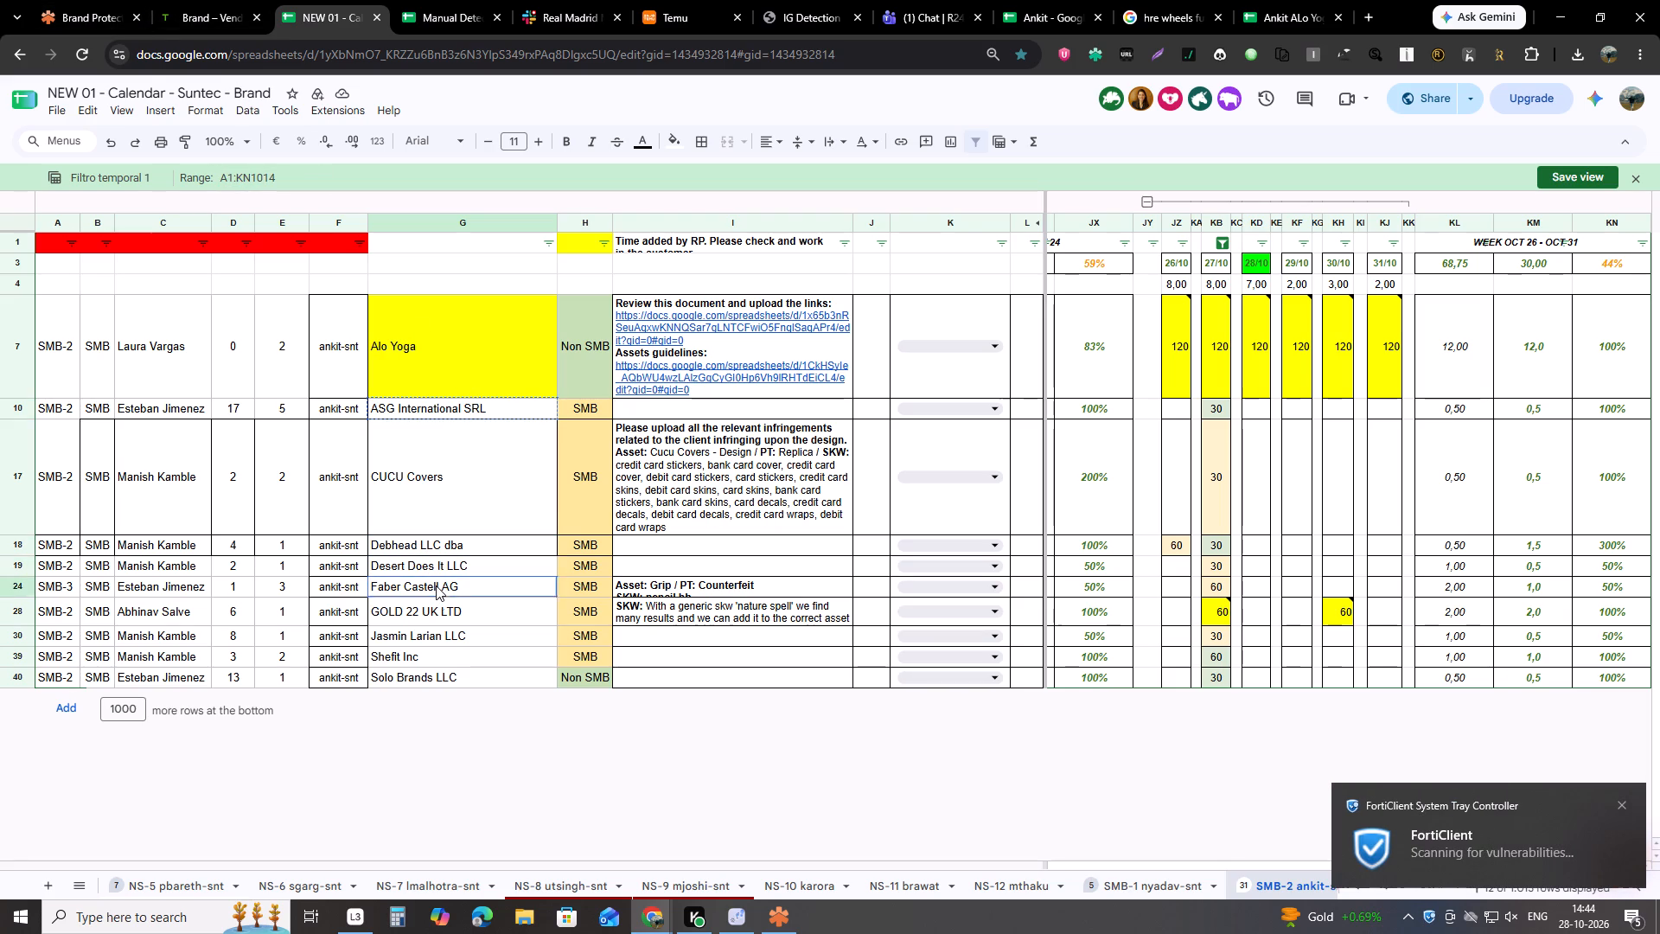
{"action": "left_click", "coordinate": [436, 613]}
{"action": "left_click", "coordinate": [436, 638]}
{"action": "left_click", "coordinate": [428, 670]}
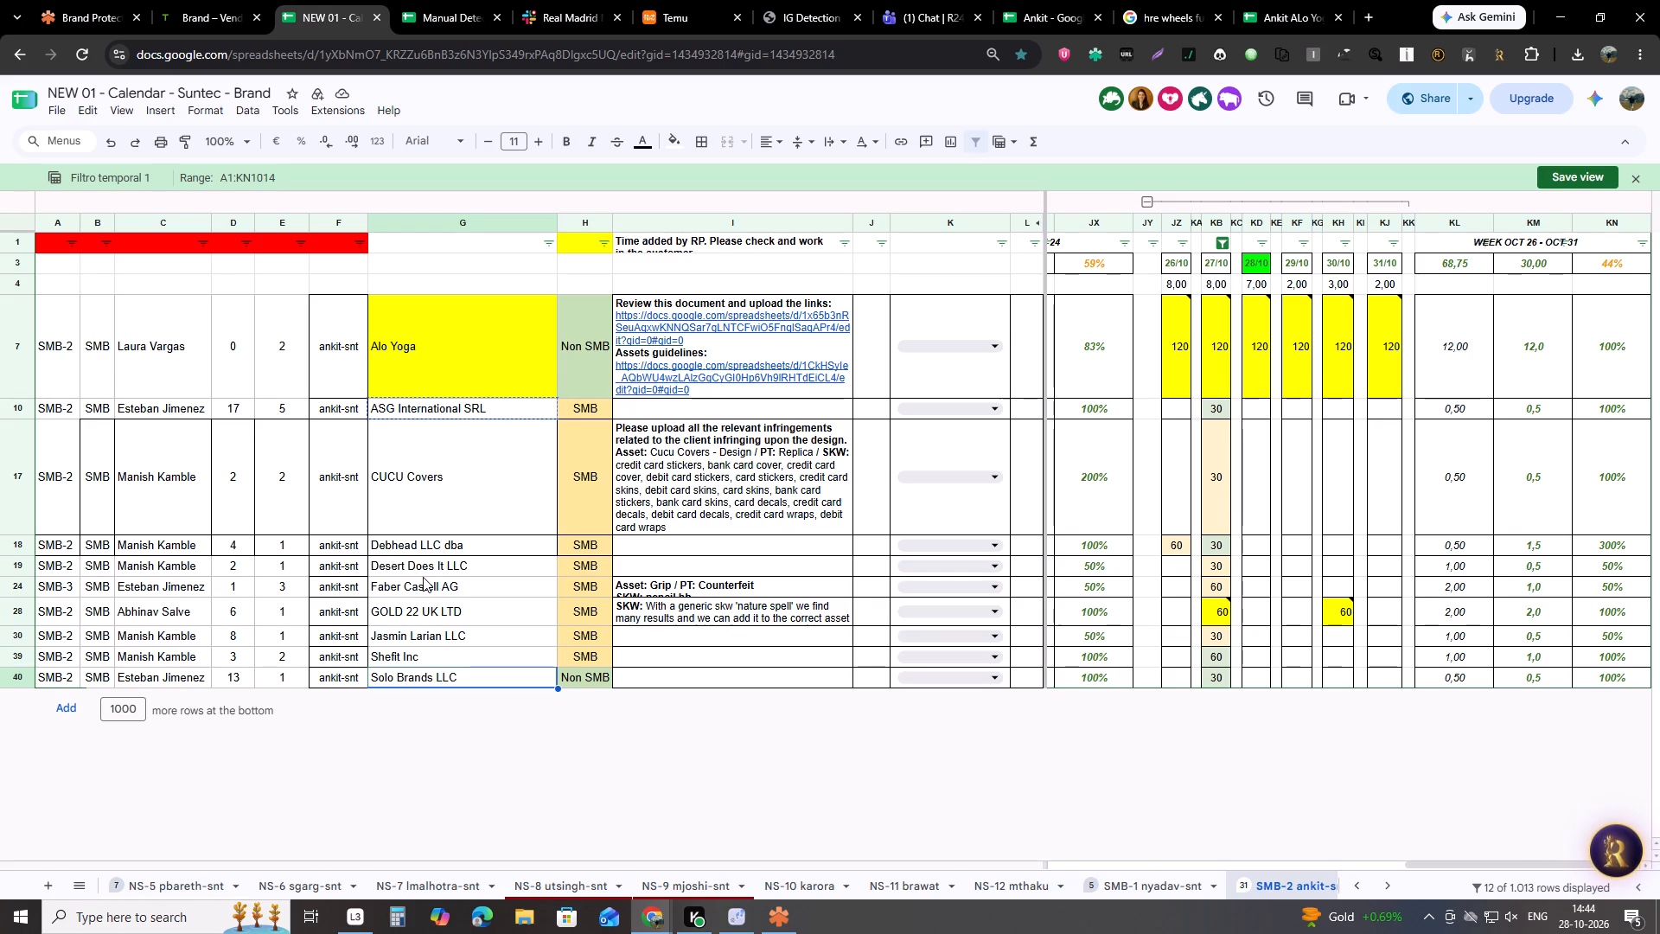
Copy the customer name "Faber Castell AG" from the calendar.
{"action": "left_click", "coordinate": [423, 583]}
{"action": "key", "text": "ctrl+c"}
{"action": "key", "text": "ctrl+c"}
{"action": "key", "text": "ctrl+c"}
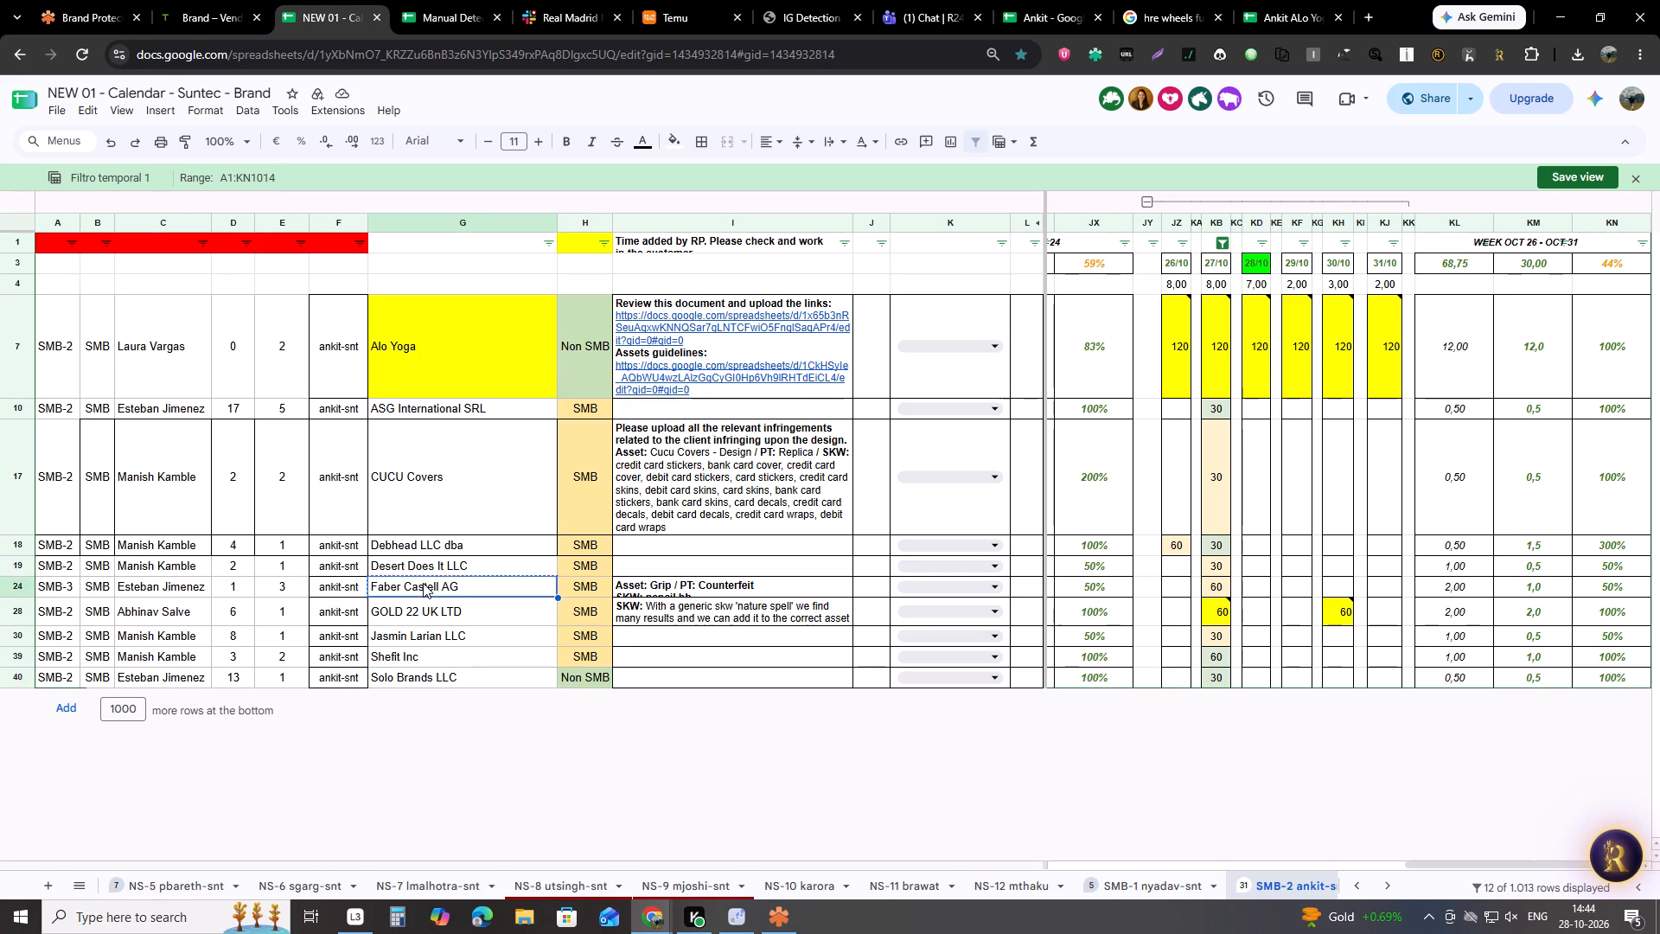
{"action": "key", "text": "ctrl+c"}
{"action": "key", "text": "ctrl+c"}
Copy "ASG International SRL" from the calendar and set it as the customer on the Brand Protection New Incident page.
{"action": "left_click", "coordinate": [429, 415]}
{"action": "key", "text": "ctrl+c"}
{"action": "left_click", "coordinate": [97, 0]}
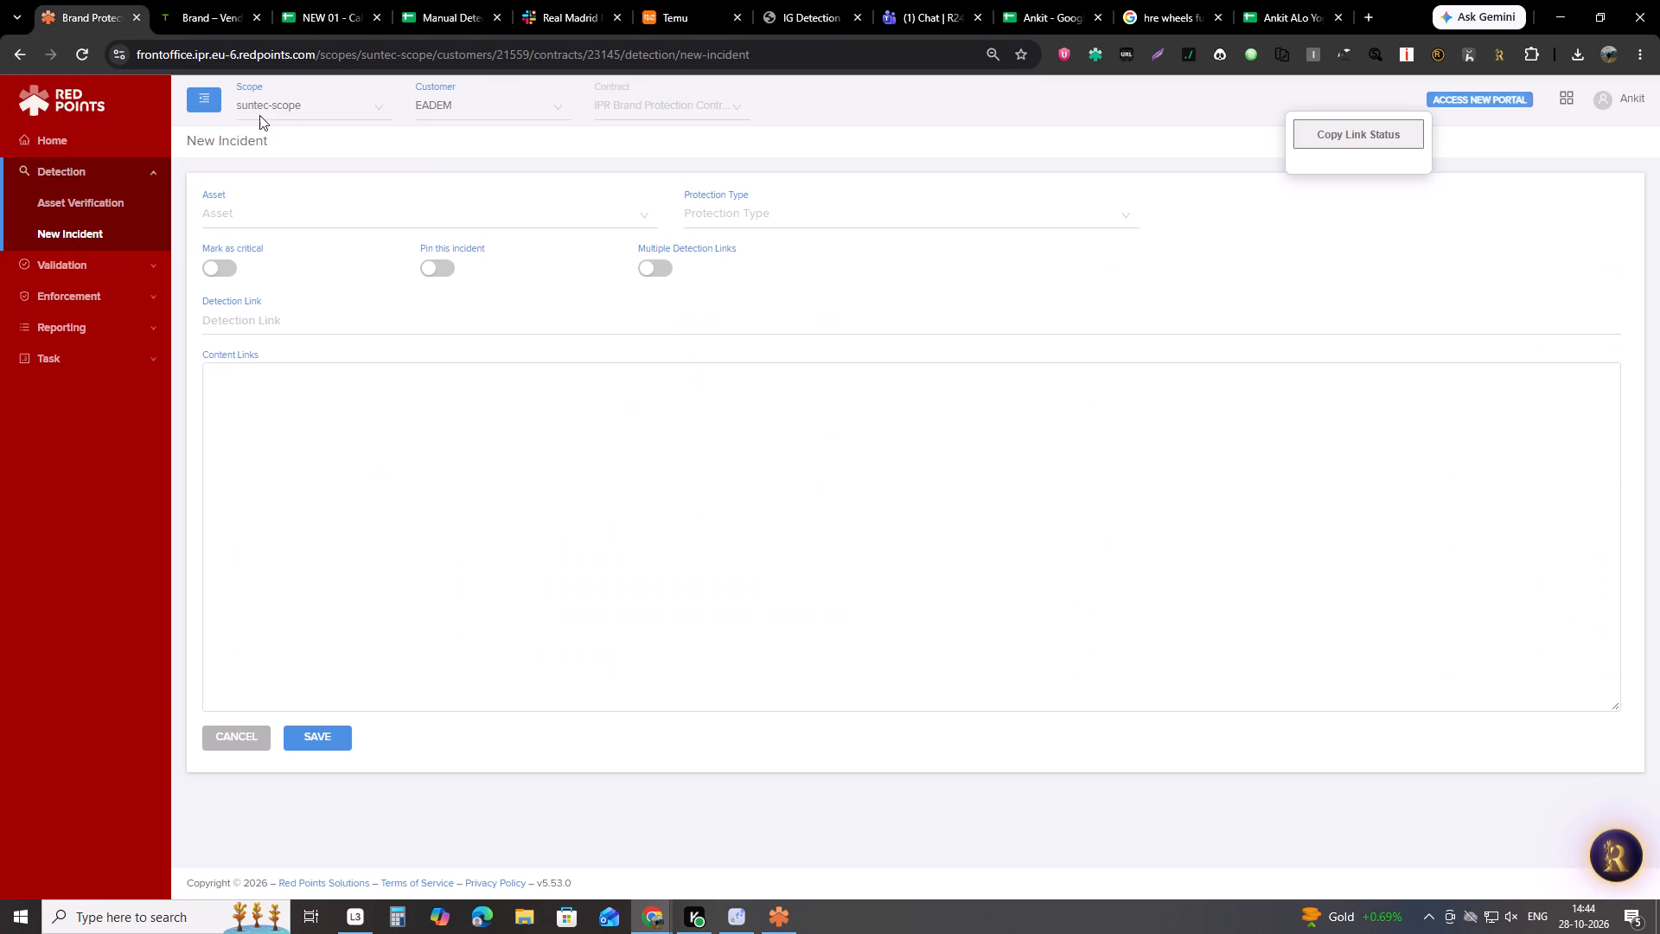
{"action": "left_click", "coordinate": [499, 106]}
{"action": "key", "text": "ctrl+v"}
{"action": "left_click", "coordinate": [488, 126]}
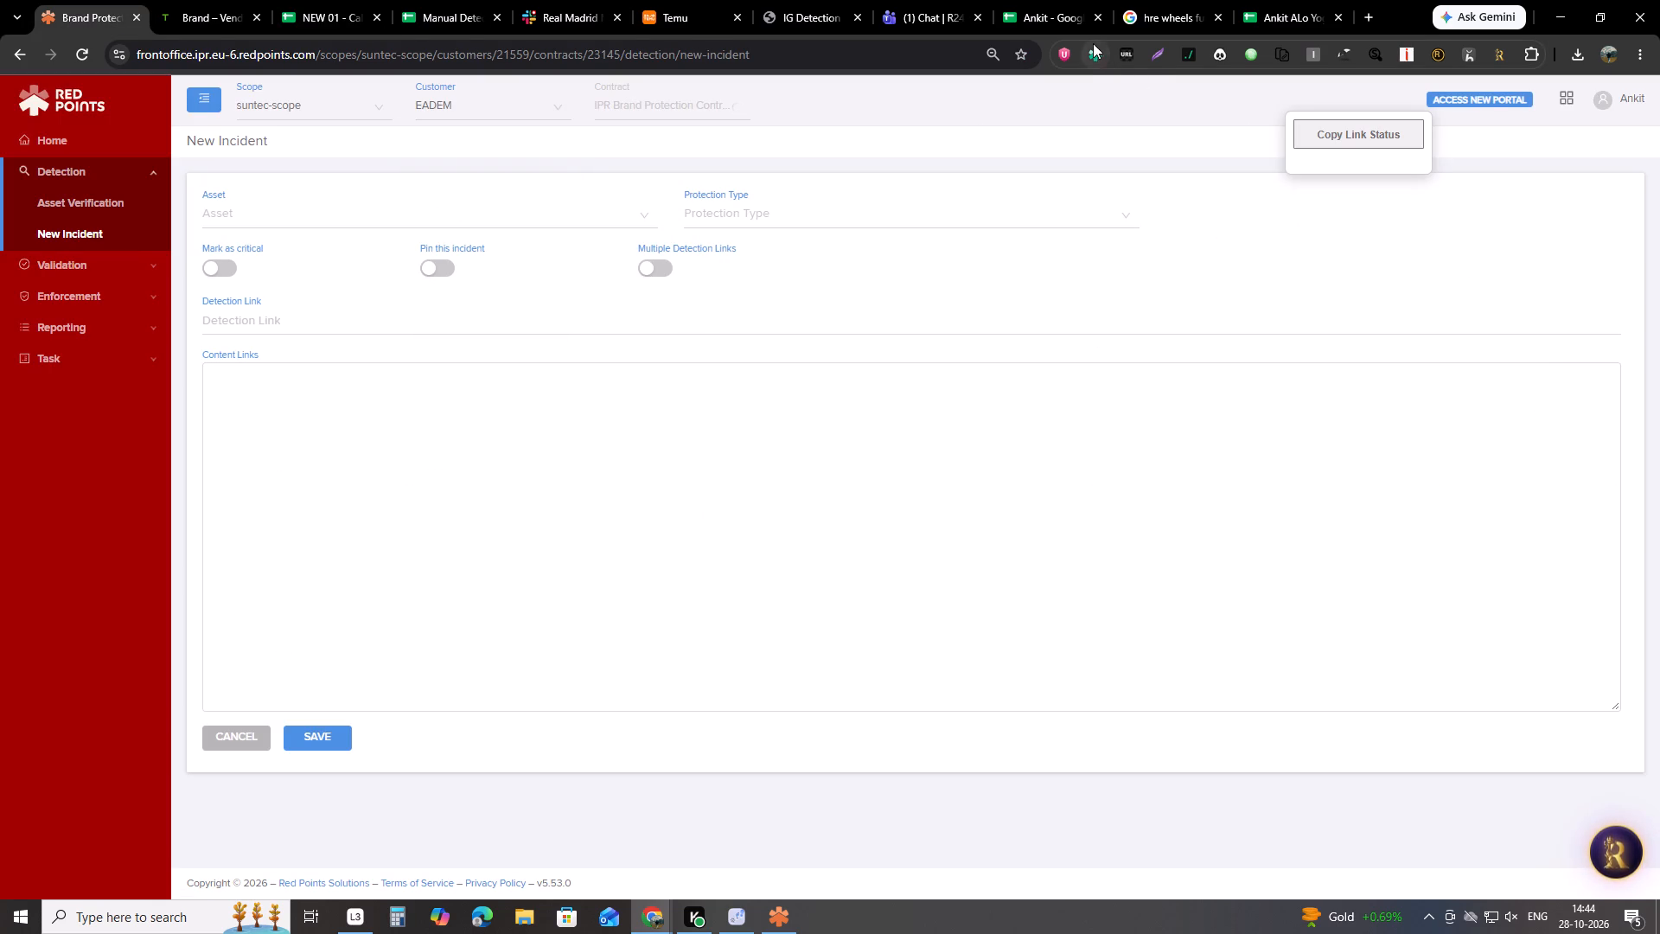
Open the RedPoints IPR Plugin's task configuration.
{"action": "left_click", "coordinate": [1087, 48]}
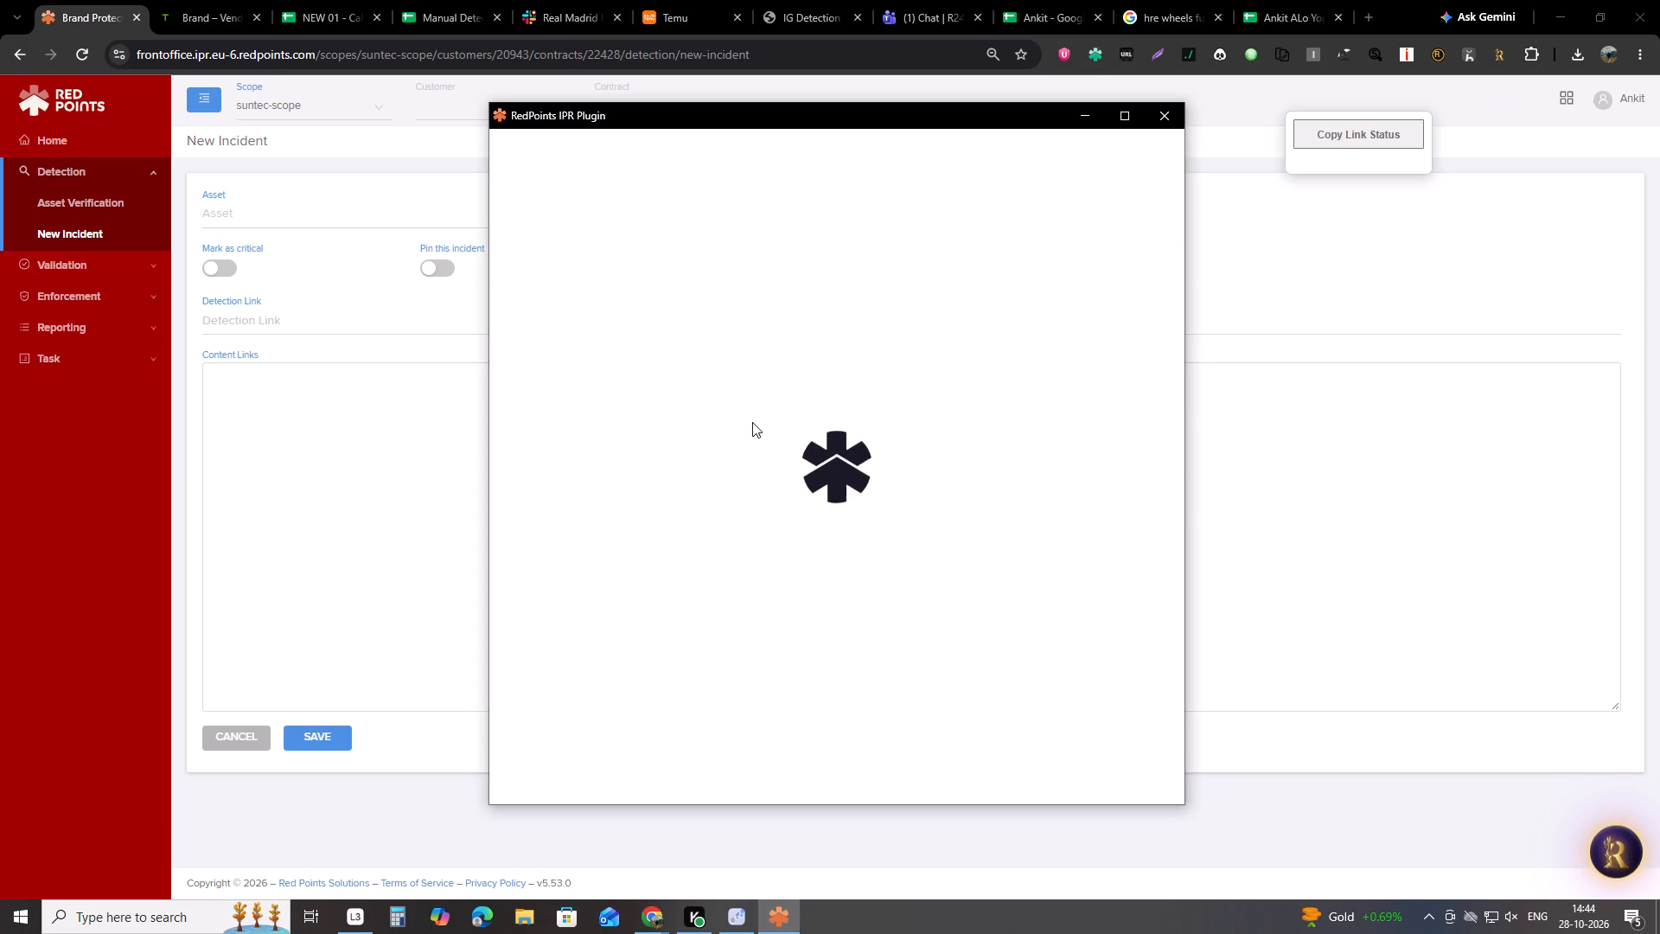
{"action": "triple_click", "coordinate": [887, 399]}
{"action": "triple_click", "coordinate": [887, 399]}
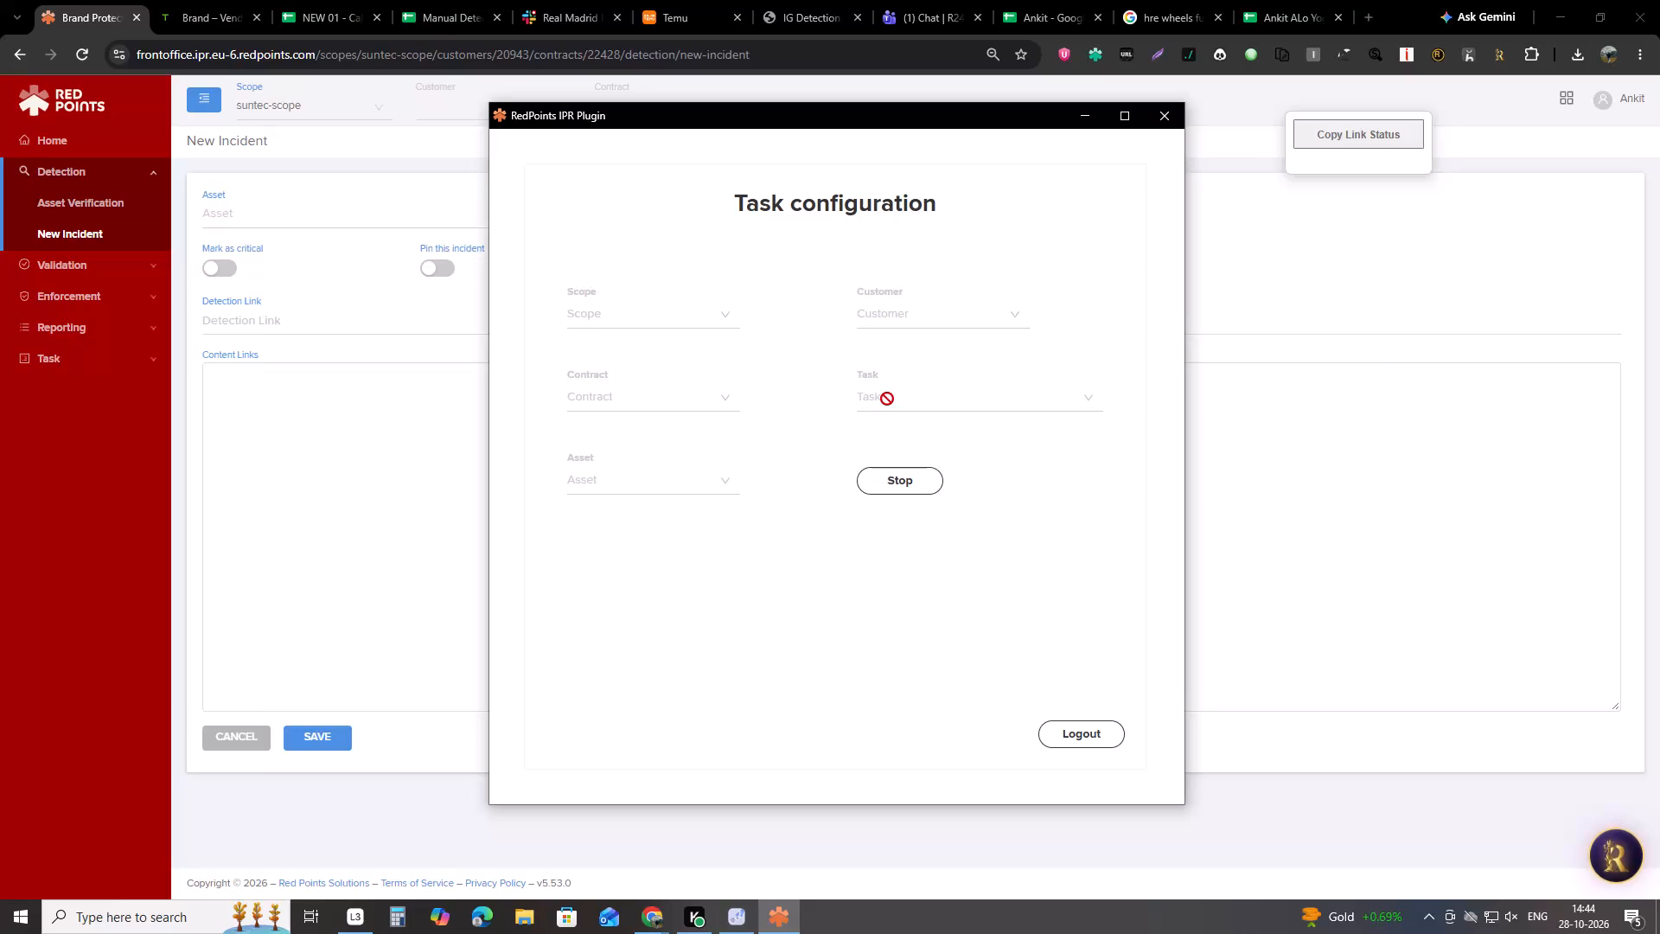
{"action": "triple_click", "coordinate": [887, 399]}
{"action": "double_click", "coordinate": [887, 399]}
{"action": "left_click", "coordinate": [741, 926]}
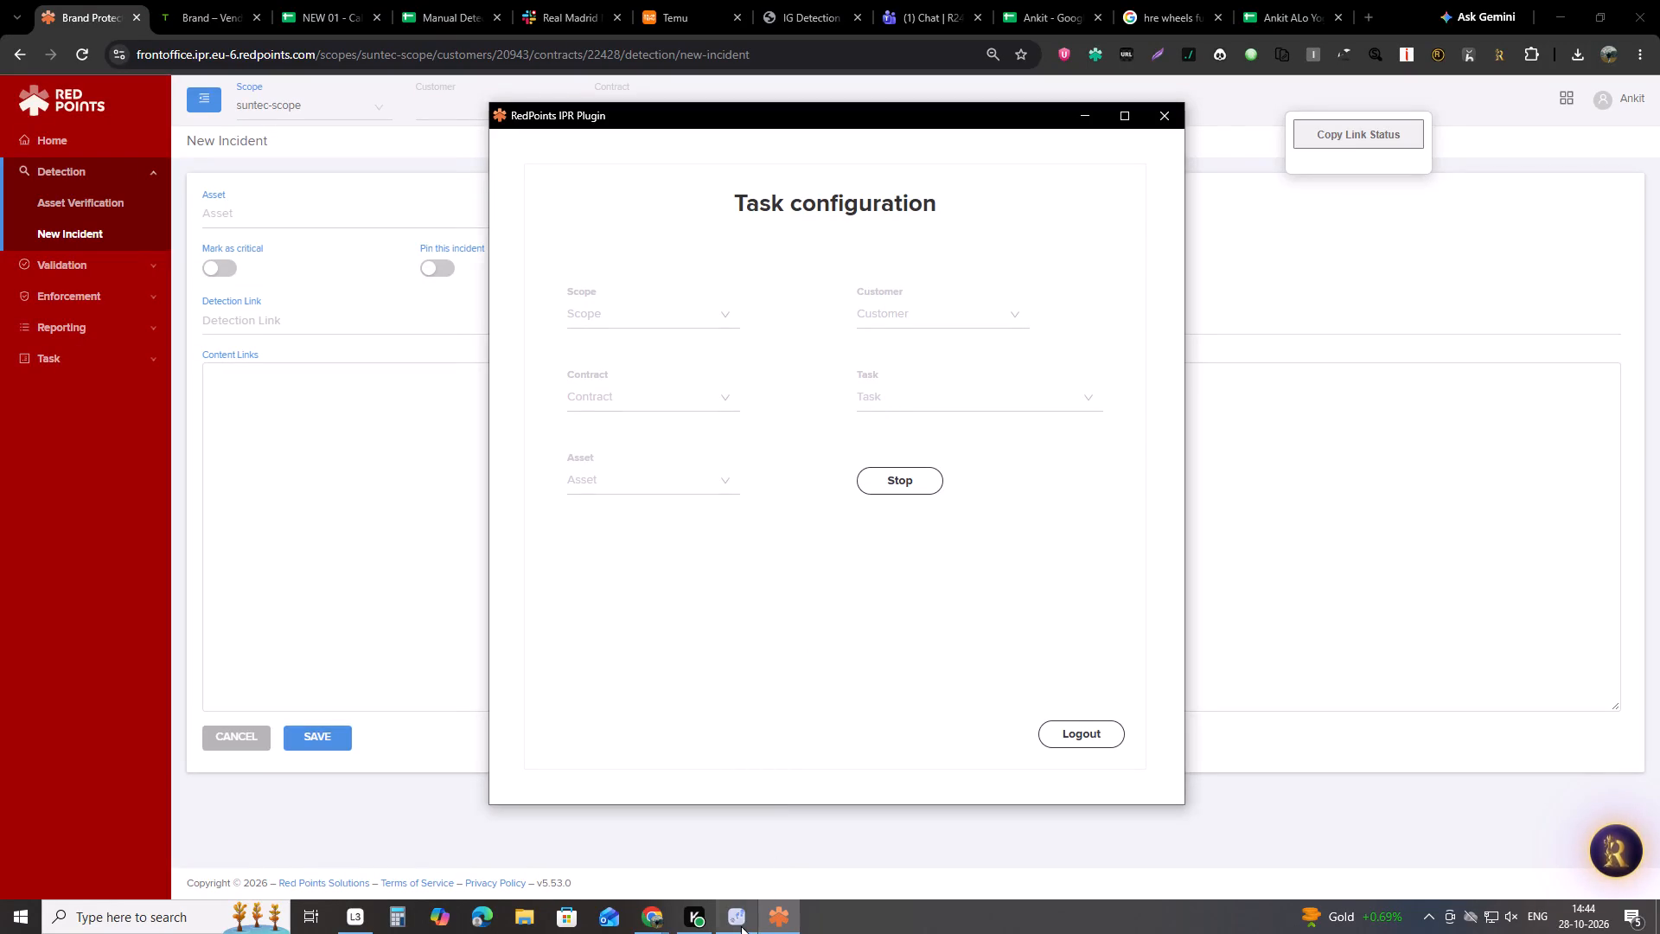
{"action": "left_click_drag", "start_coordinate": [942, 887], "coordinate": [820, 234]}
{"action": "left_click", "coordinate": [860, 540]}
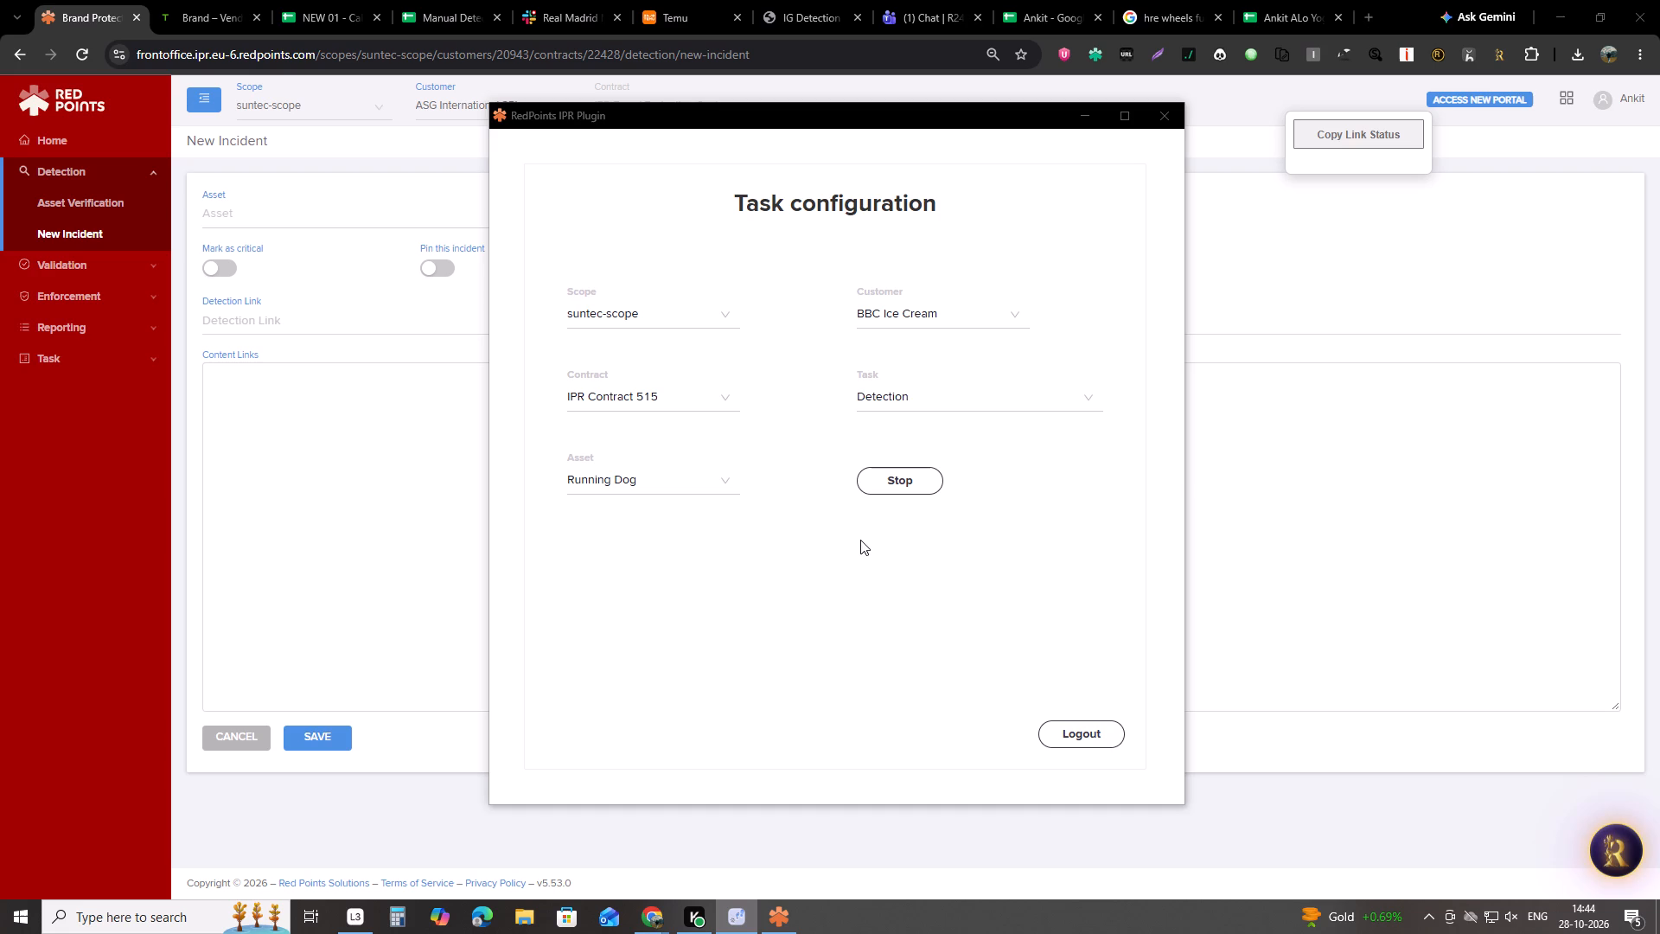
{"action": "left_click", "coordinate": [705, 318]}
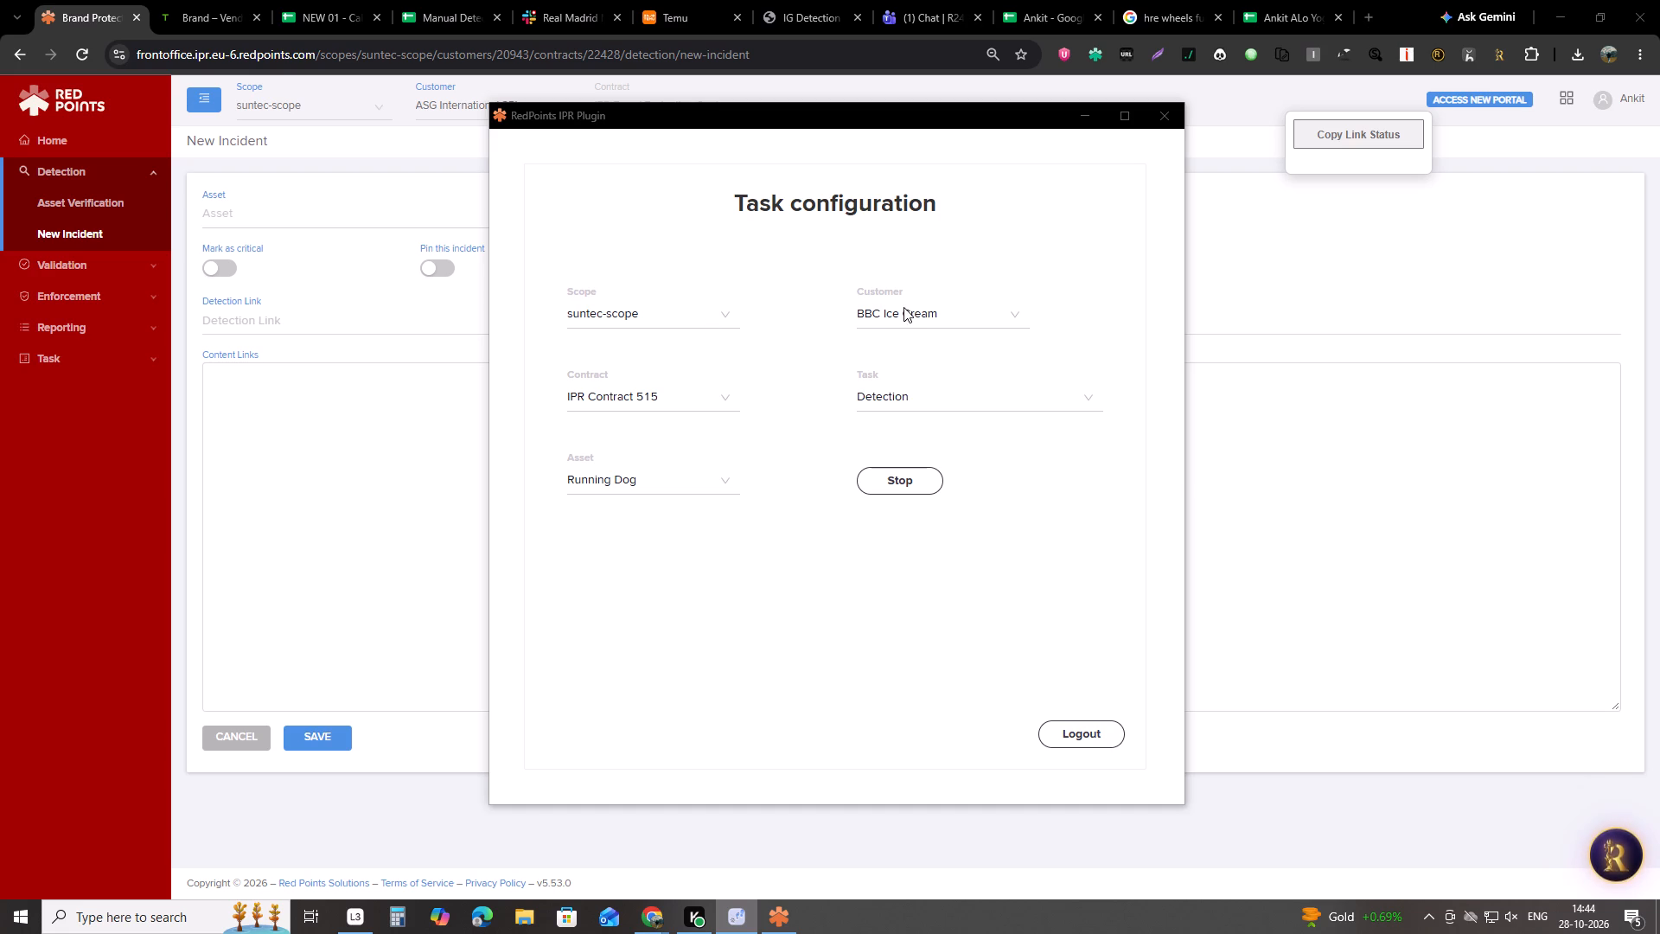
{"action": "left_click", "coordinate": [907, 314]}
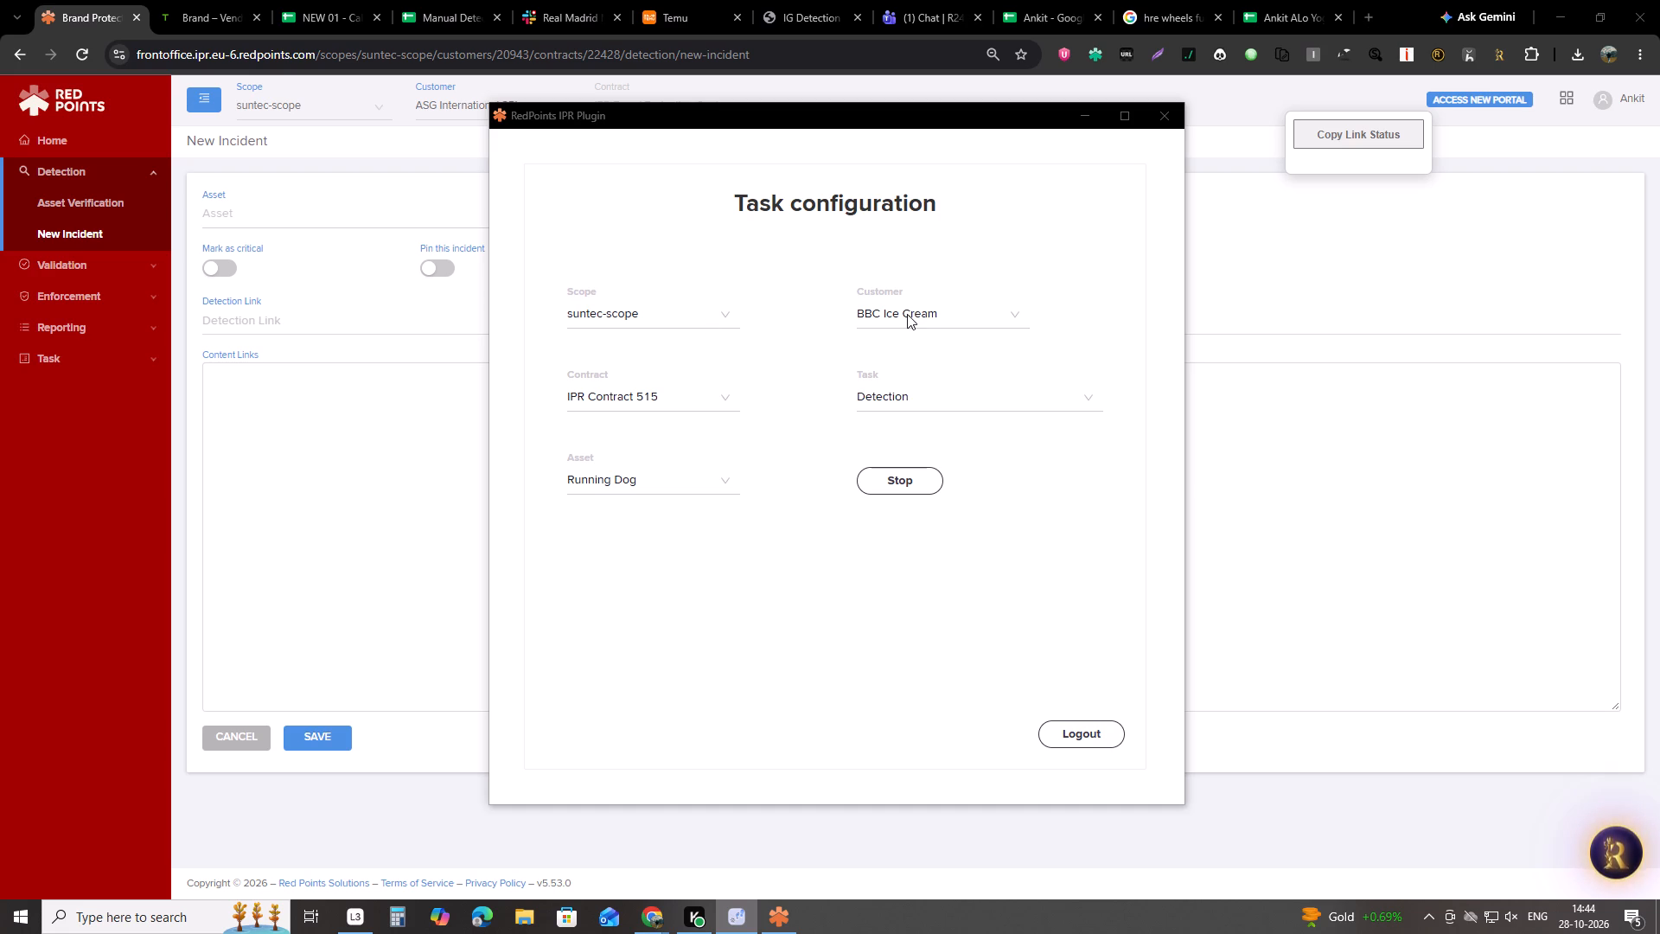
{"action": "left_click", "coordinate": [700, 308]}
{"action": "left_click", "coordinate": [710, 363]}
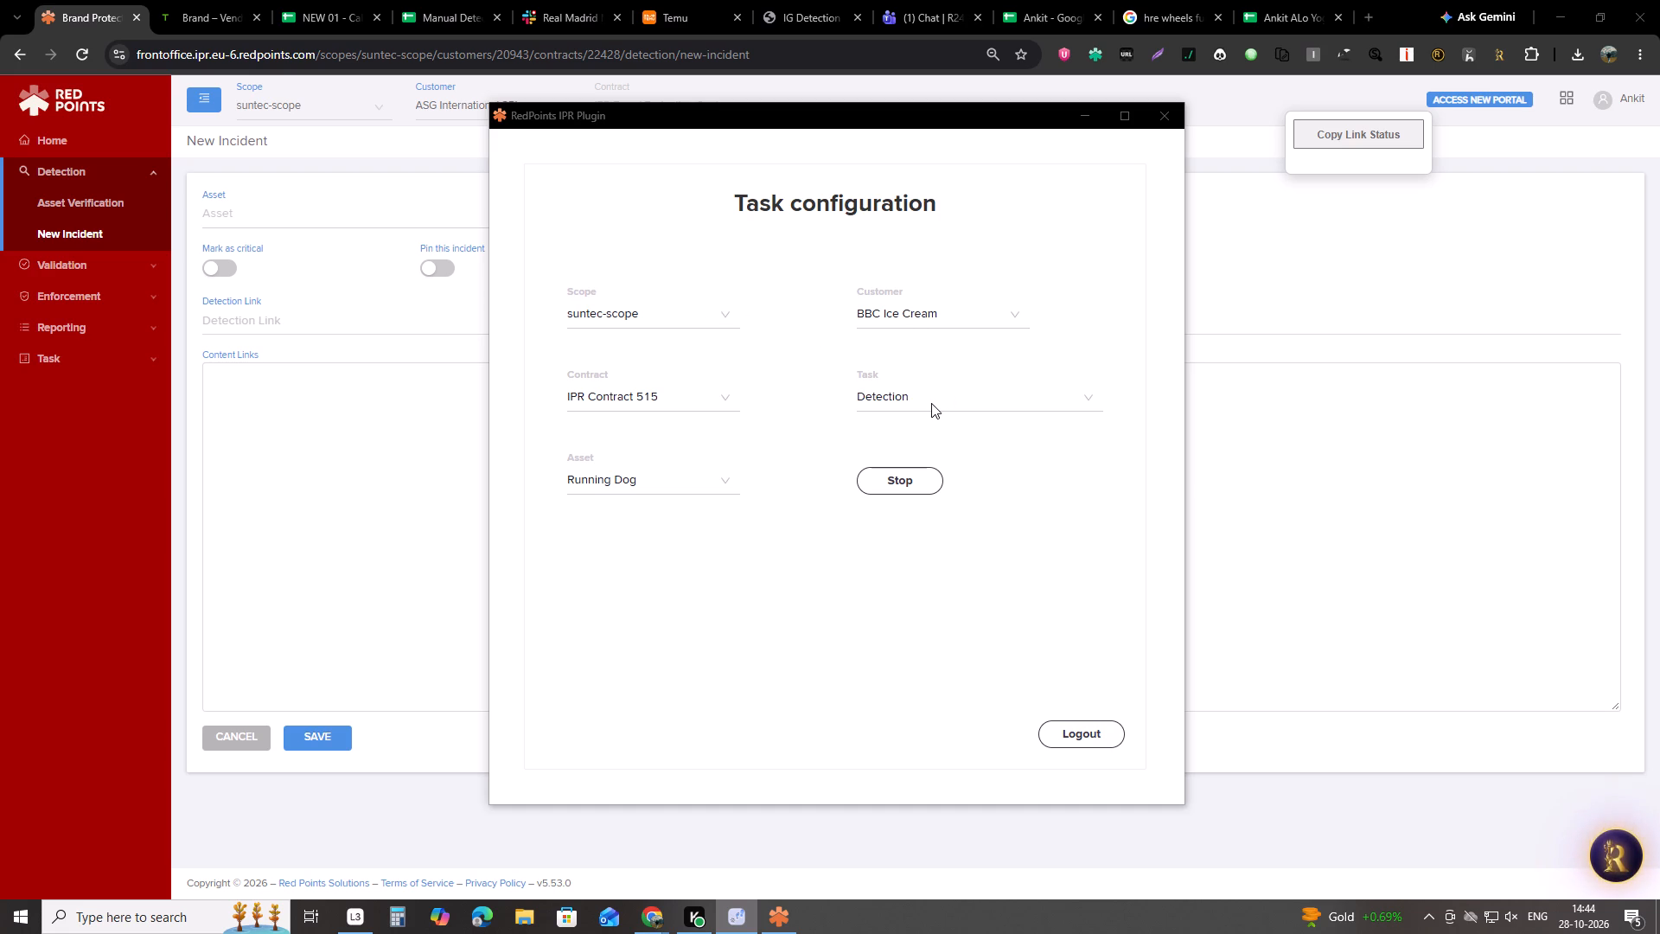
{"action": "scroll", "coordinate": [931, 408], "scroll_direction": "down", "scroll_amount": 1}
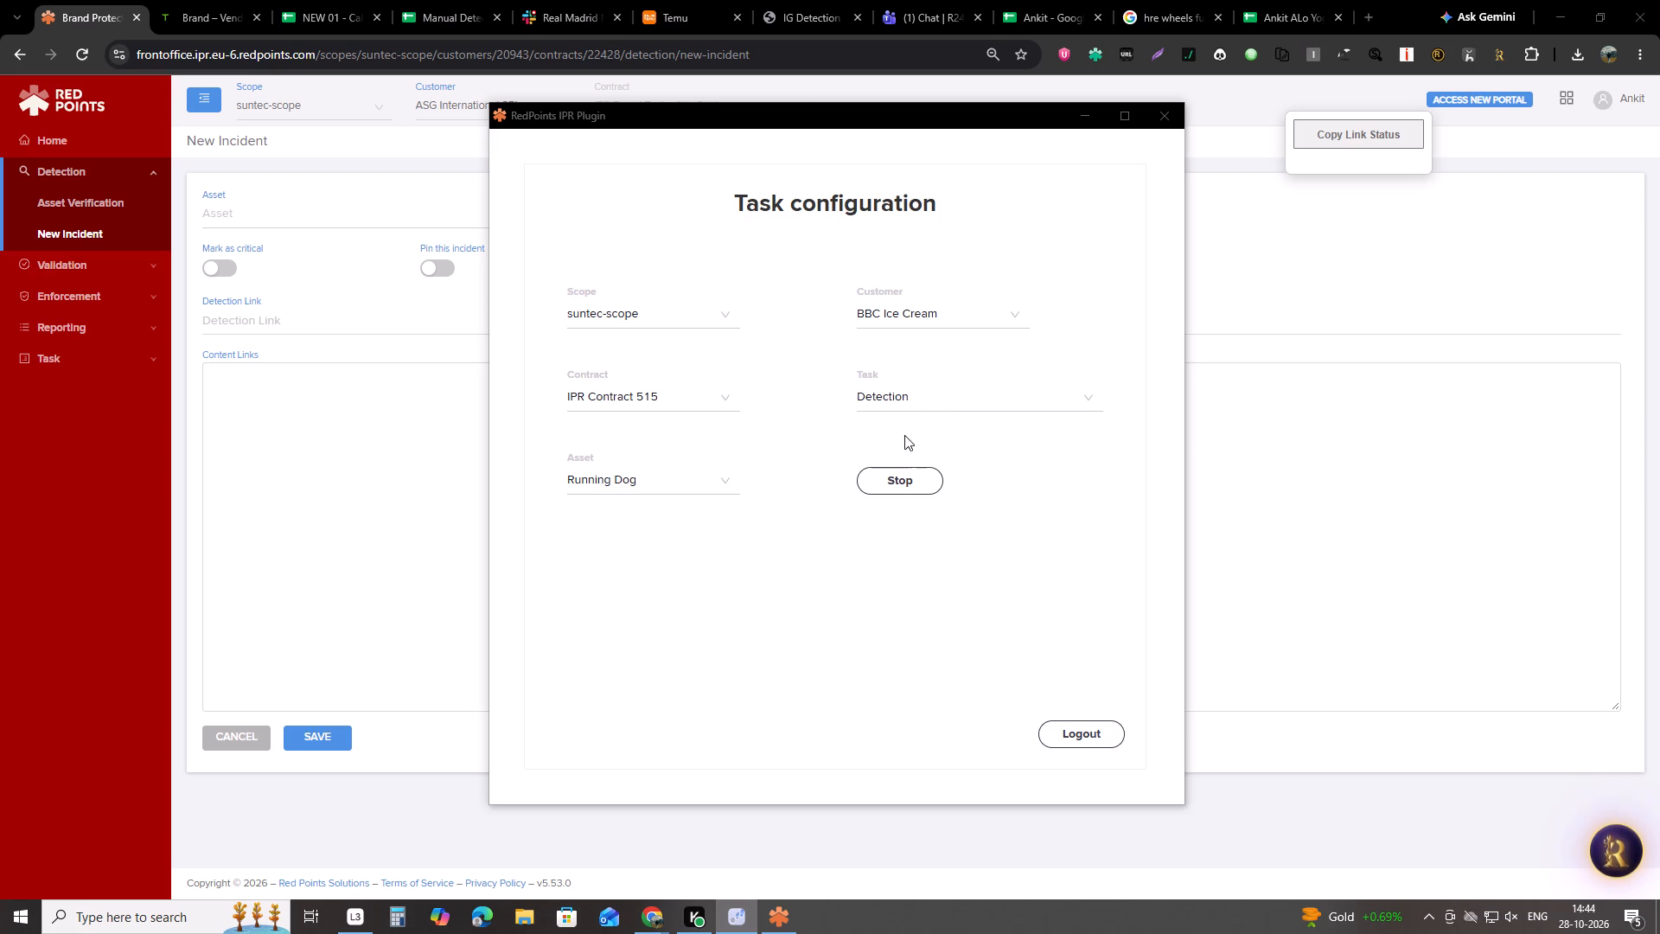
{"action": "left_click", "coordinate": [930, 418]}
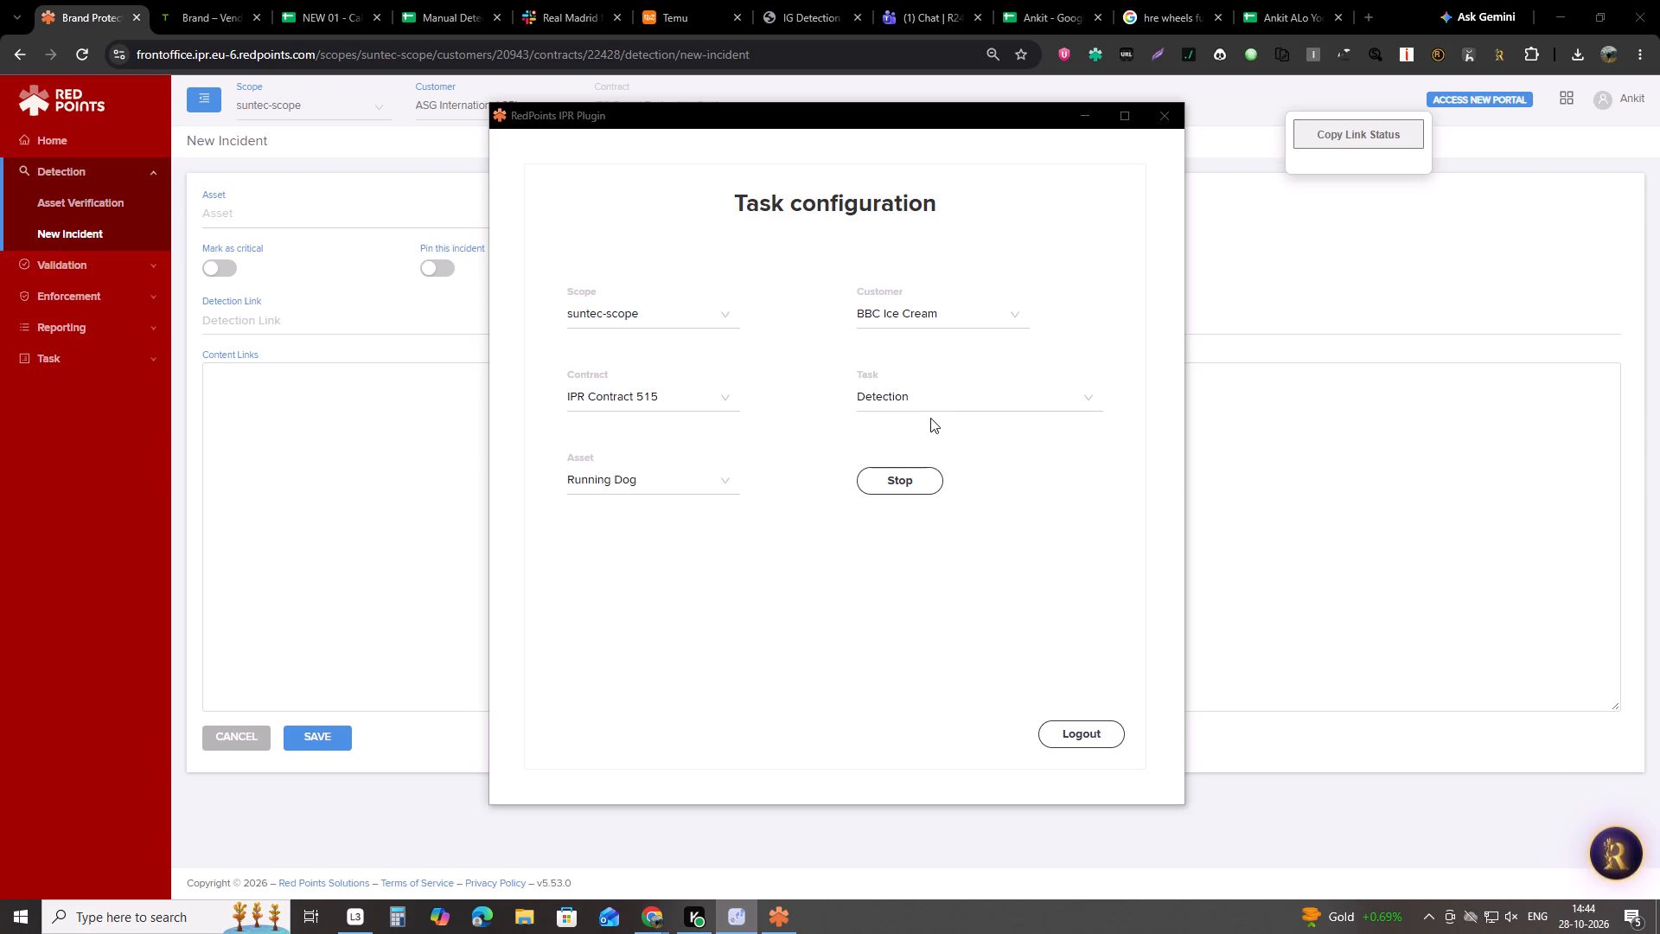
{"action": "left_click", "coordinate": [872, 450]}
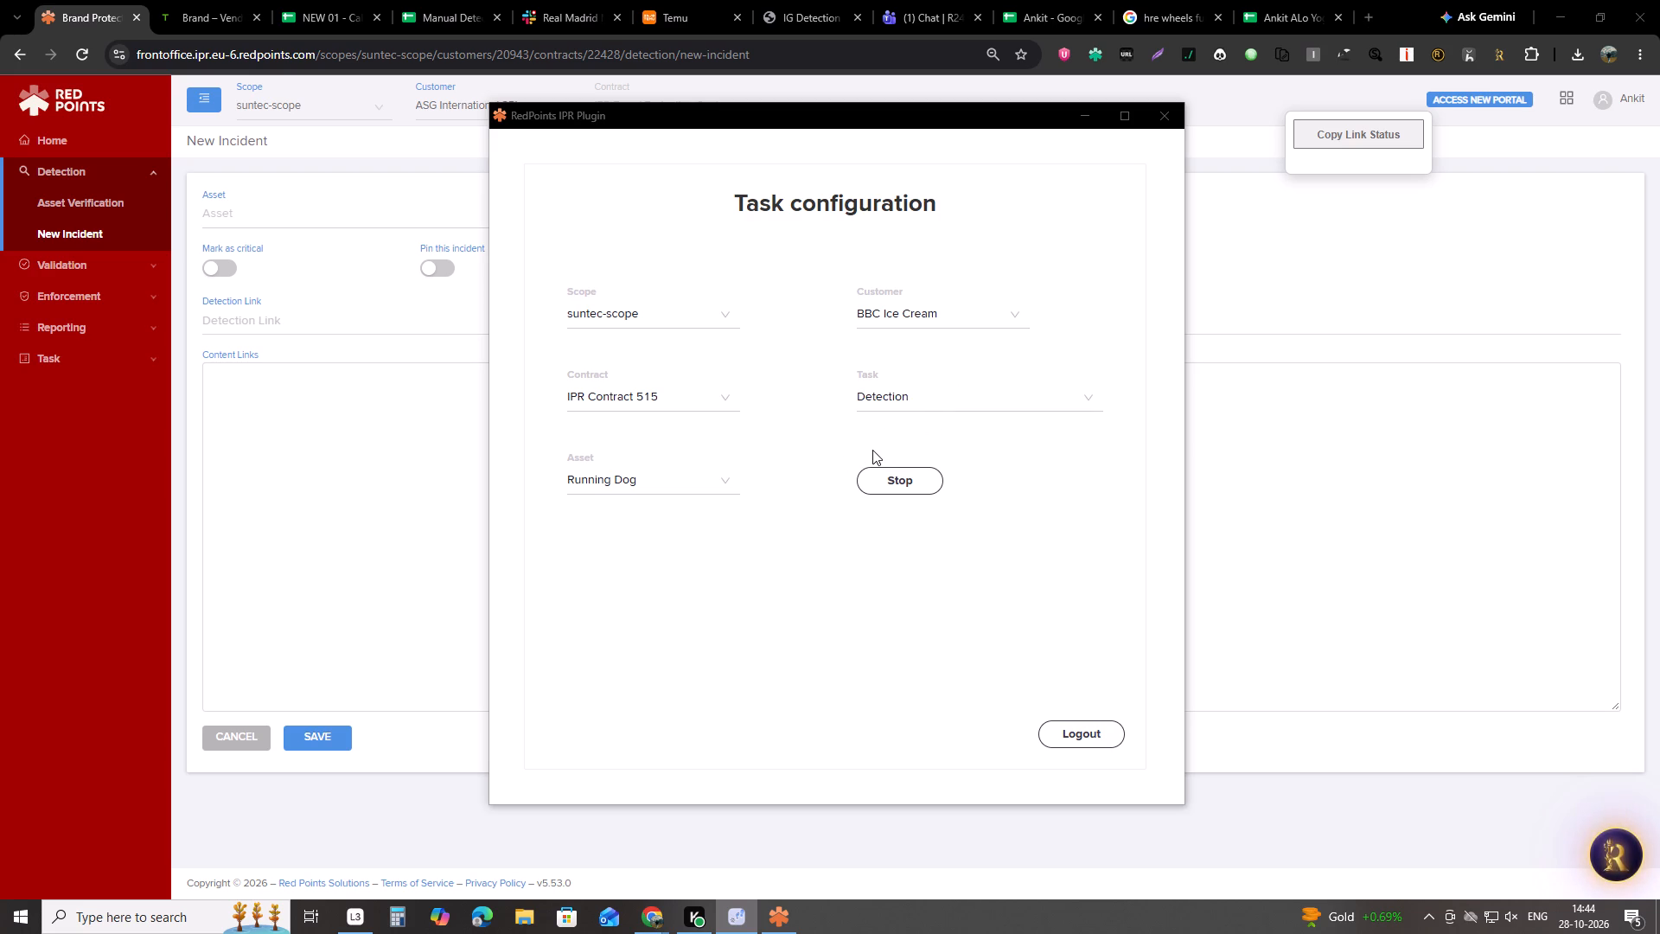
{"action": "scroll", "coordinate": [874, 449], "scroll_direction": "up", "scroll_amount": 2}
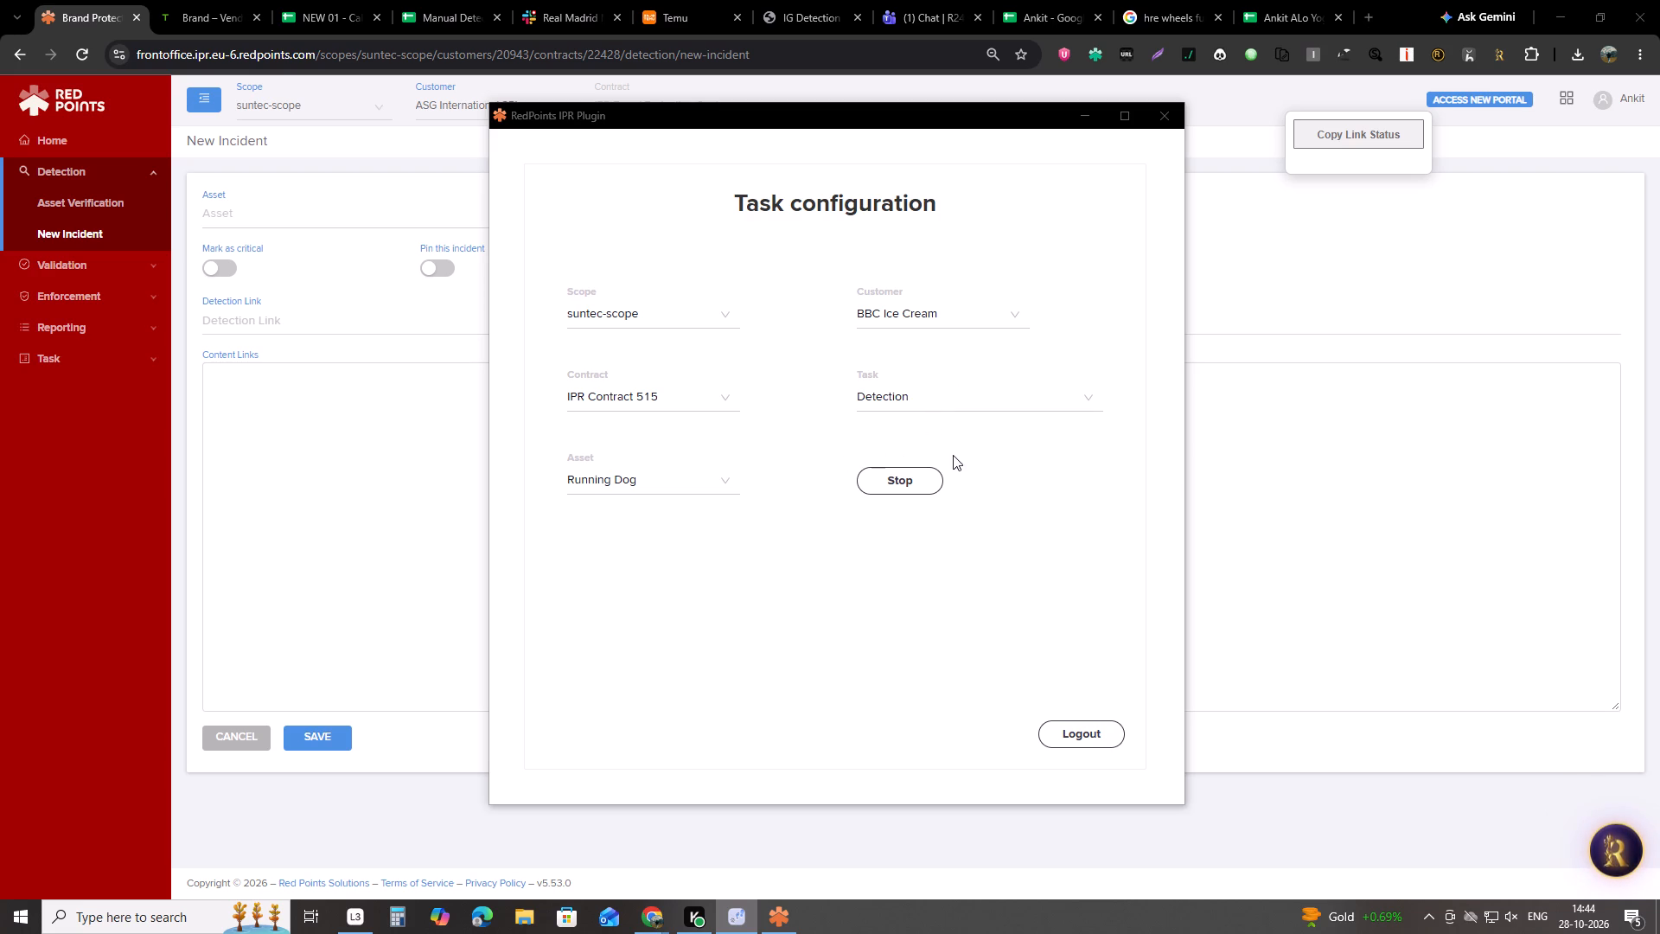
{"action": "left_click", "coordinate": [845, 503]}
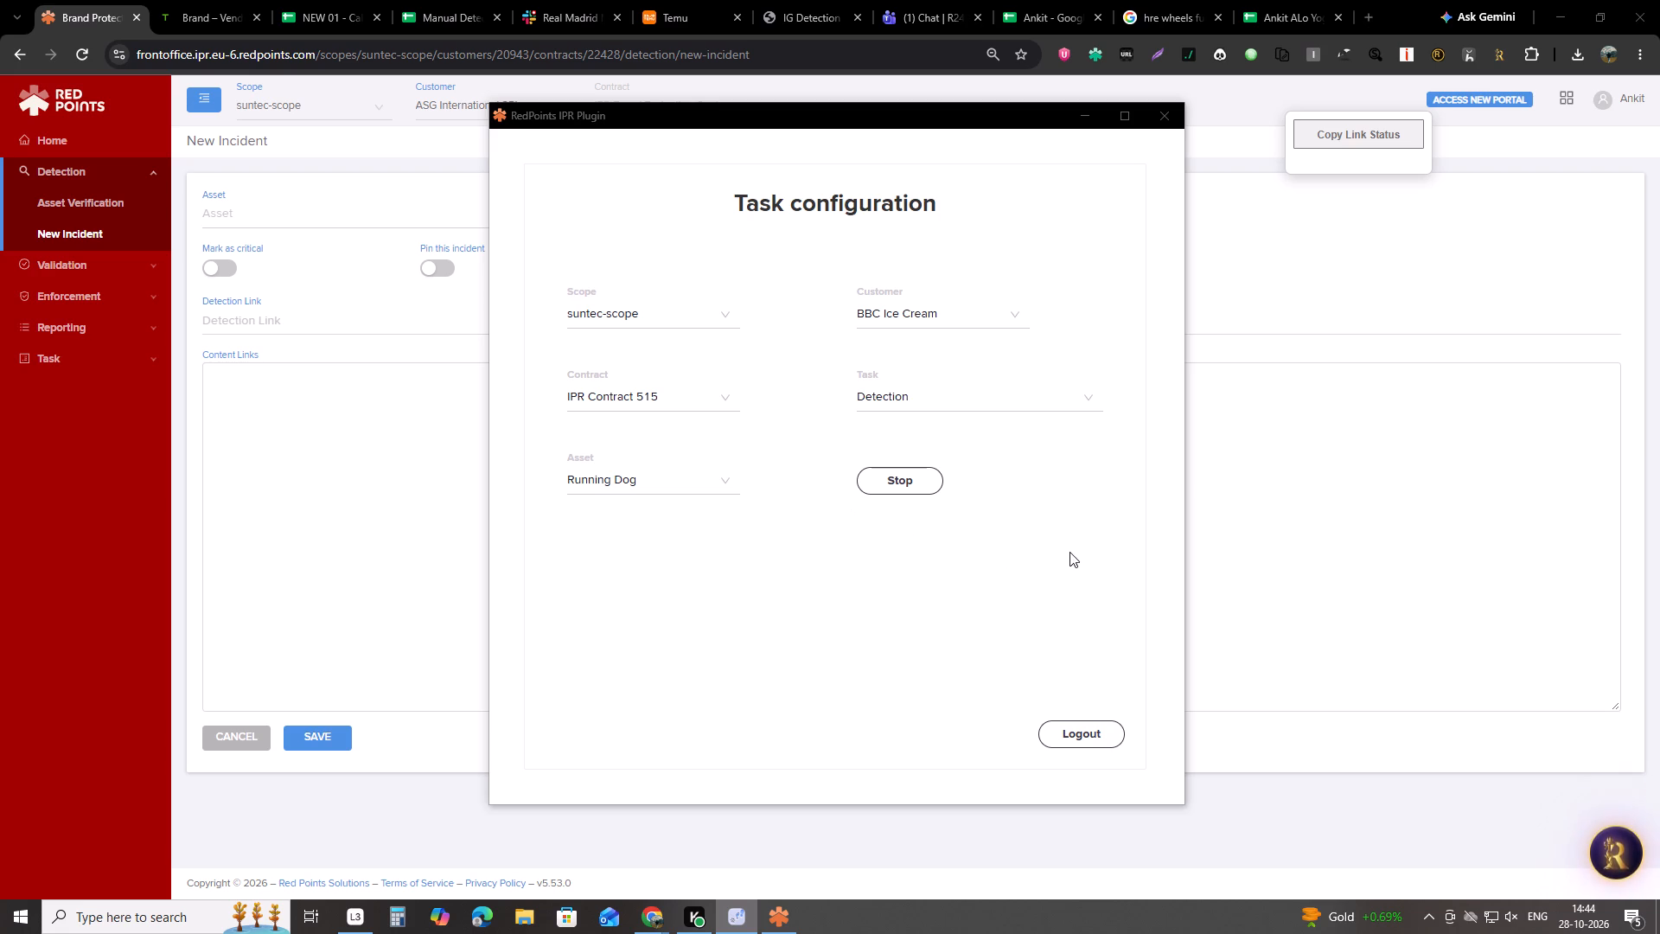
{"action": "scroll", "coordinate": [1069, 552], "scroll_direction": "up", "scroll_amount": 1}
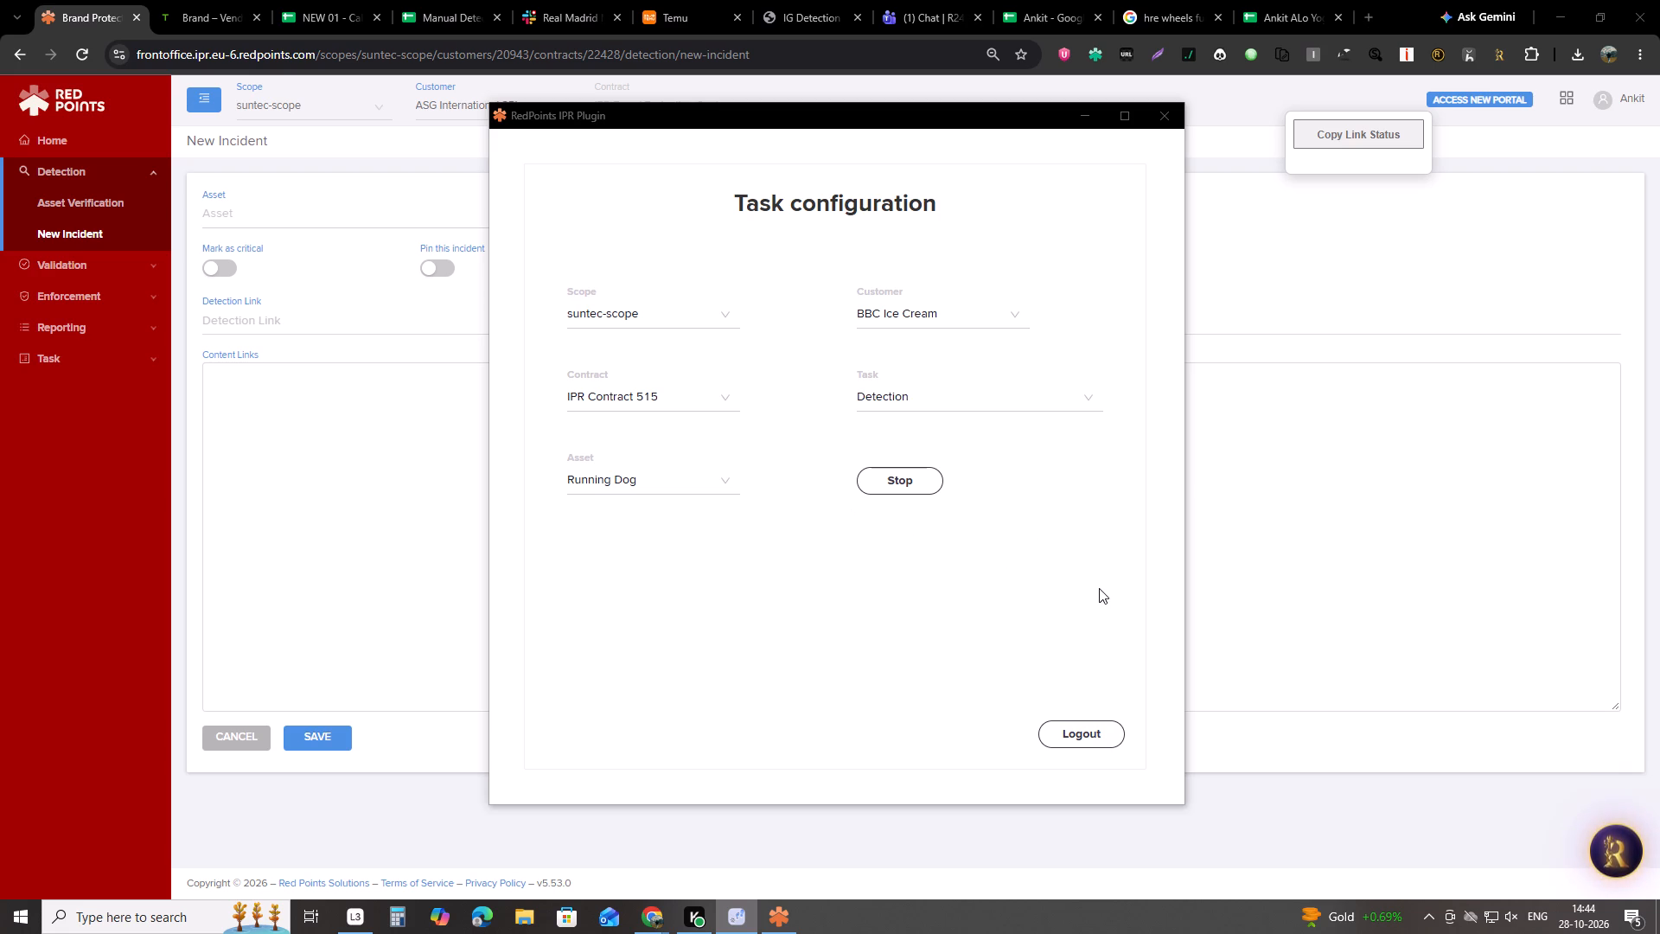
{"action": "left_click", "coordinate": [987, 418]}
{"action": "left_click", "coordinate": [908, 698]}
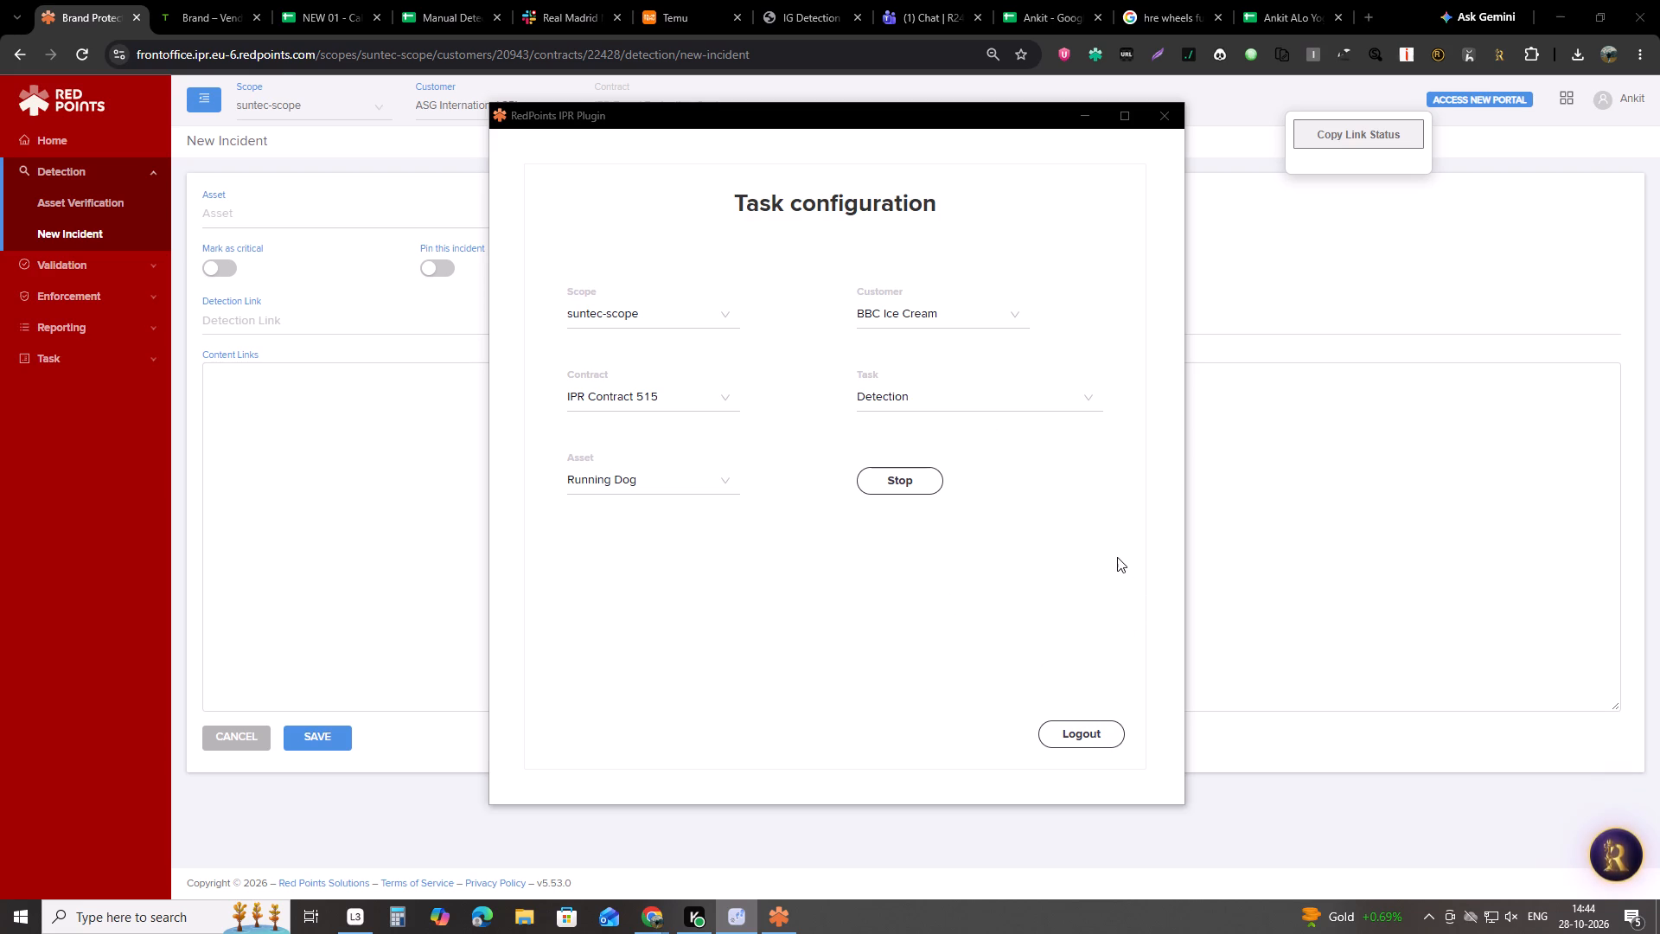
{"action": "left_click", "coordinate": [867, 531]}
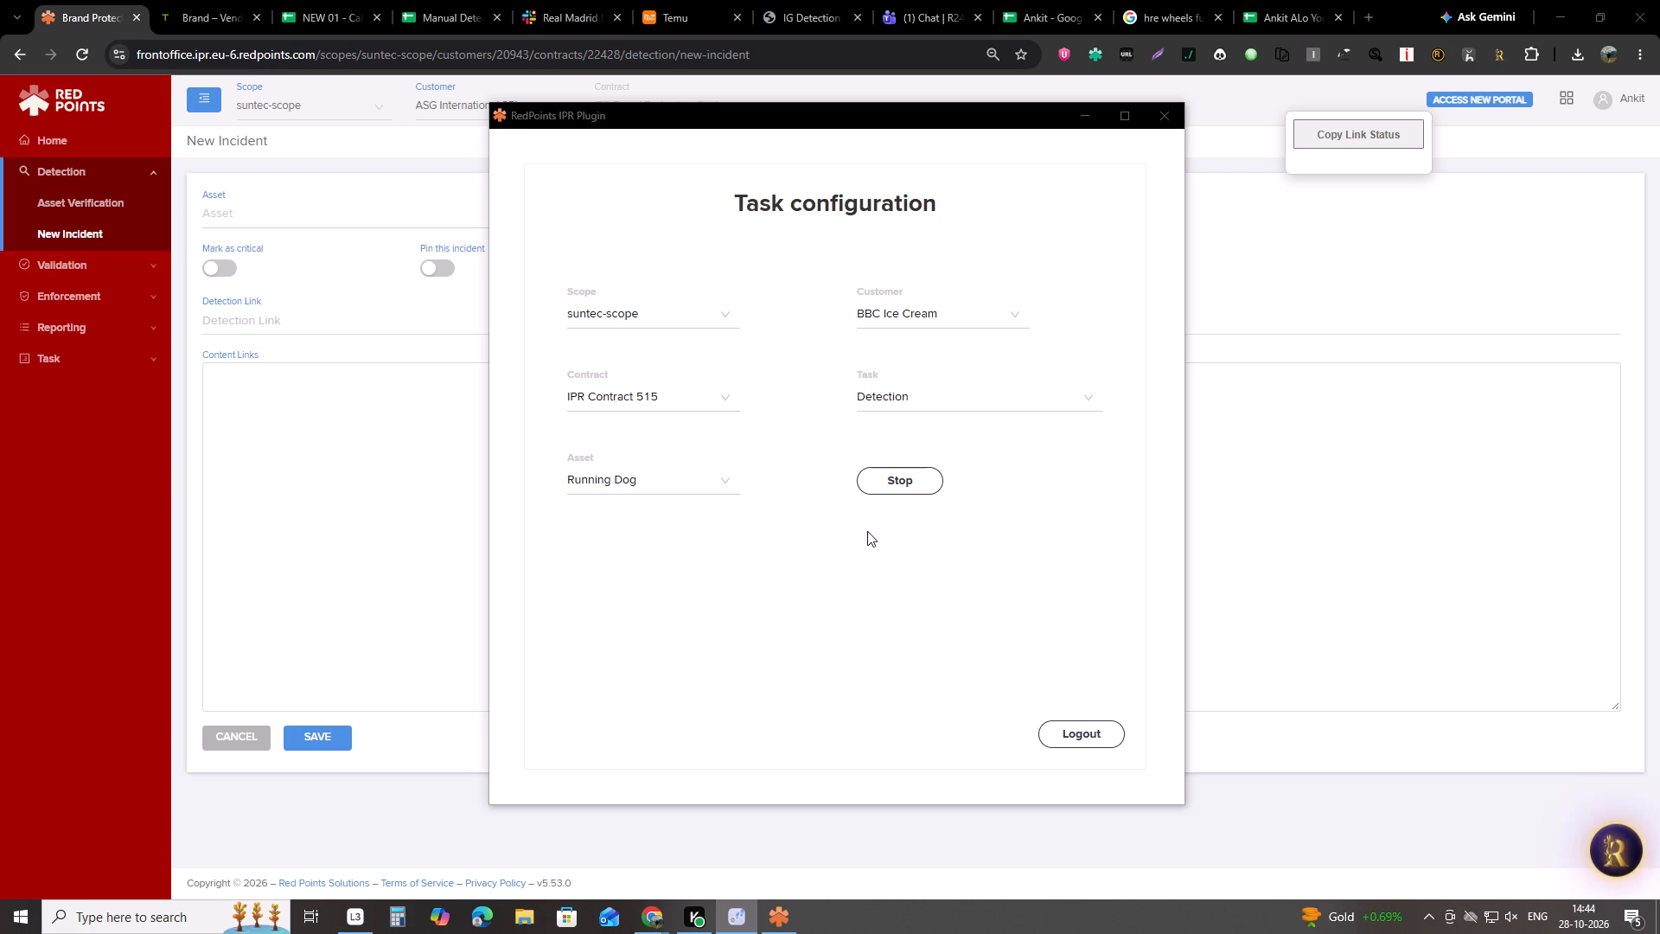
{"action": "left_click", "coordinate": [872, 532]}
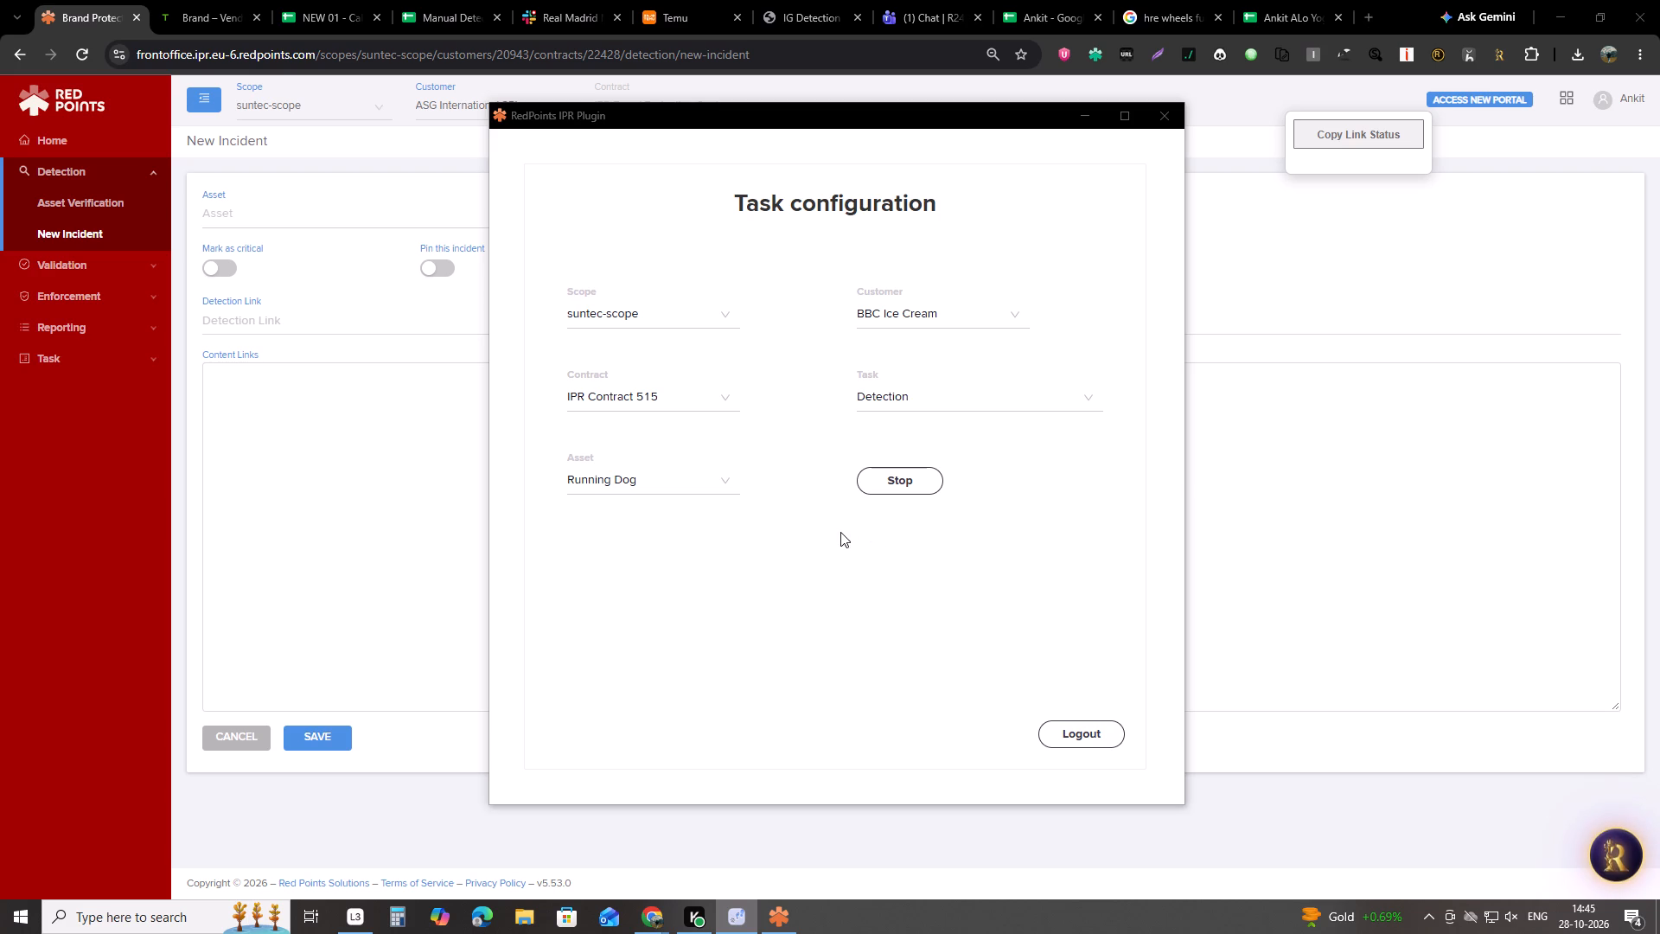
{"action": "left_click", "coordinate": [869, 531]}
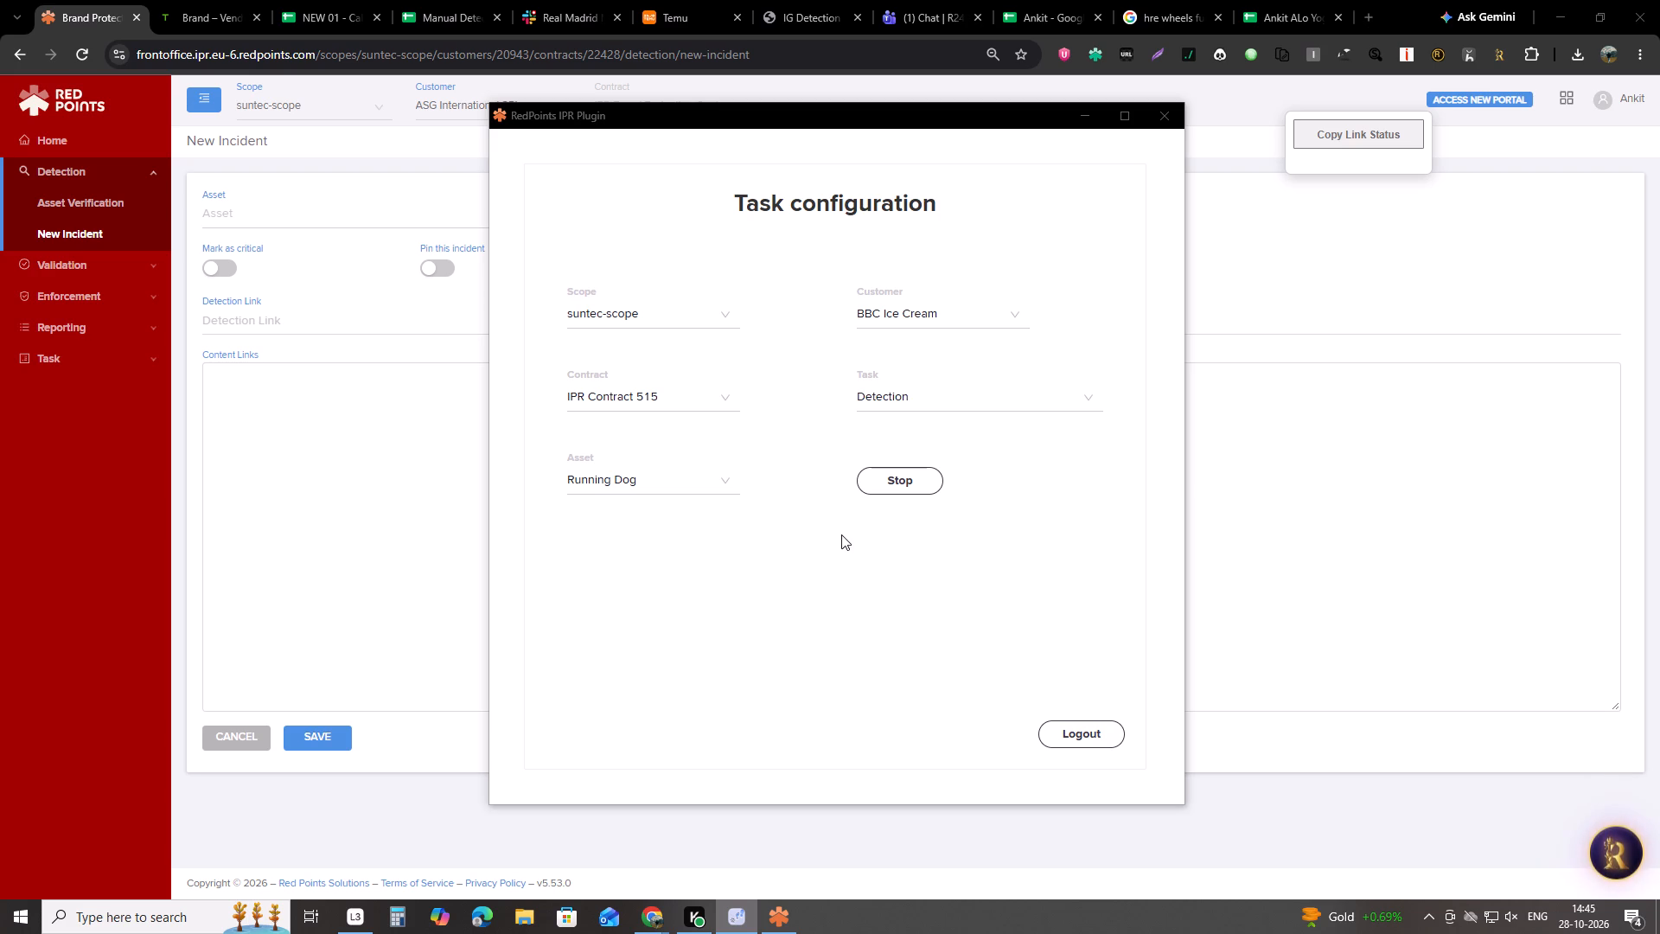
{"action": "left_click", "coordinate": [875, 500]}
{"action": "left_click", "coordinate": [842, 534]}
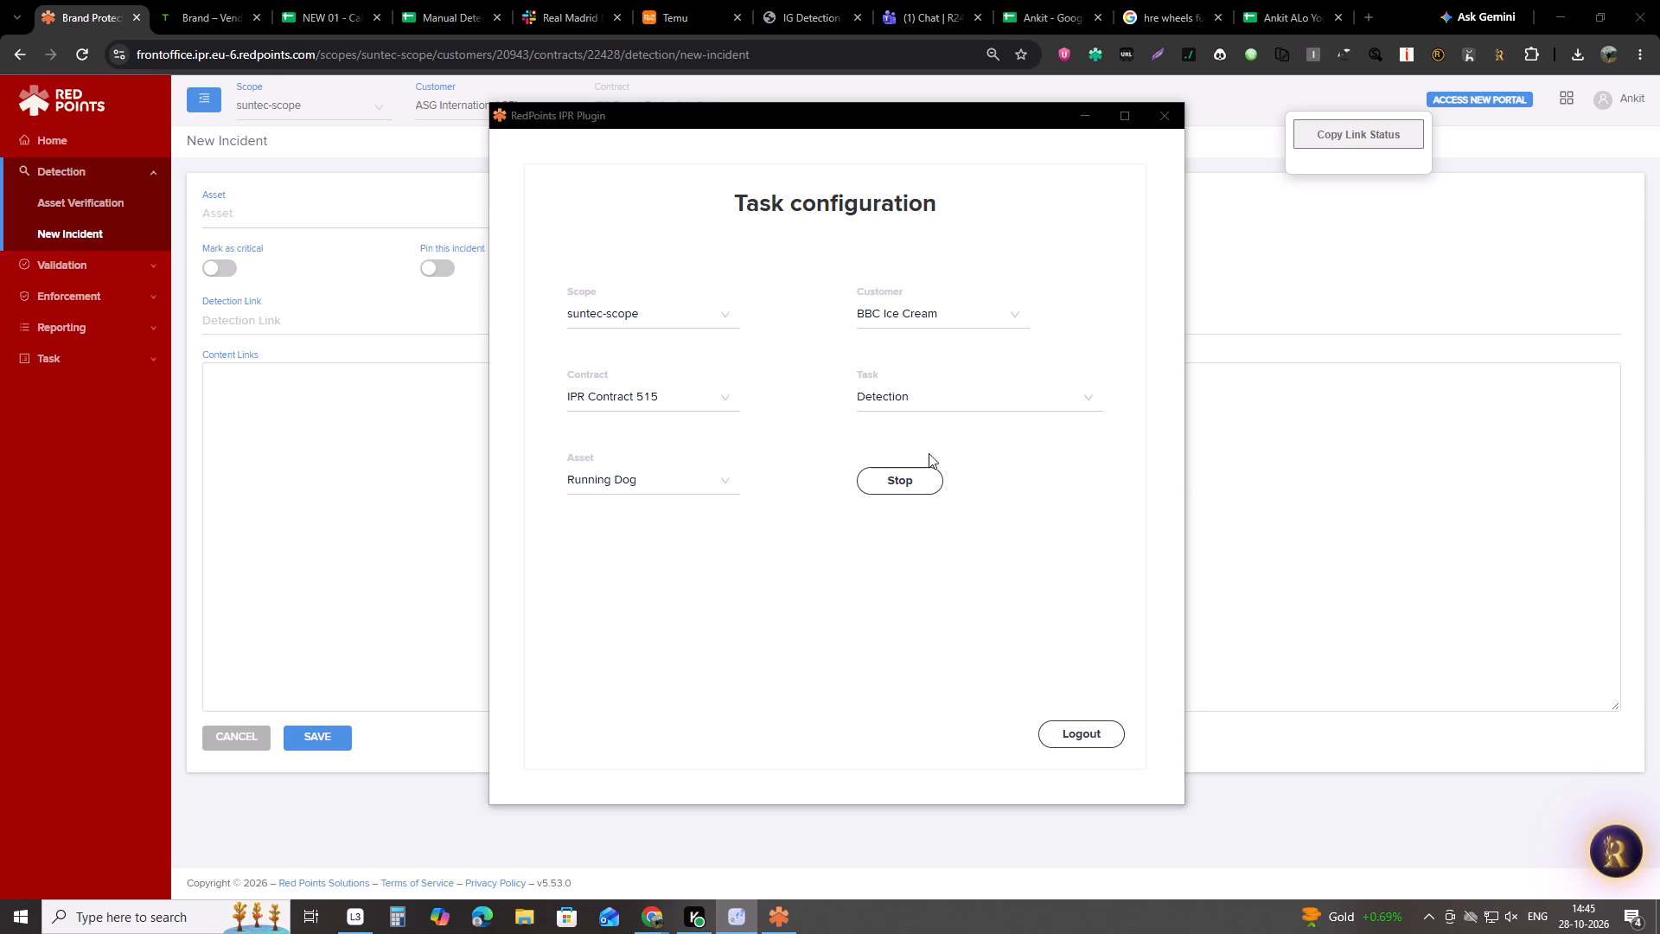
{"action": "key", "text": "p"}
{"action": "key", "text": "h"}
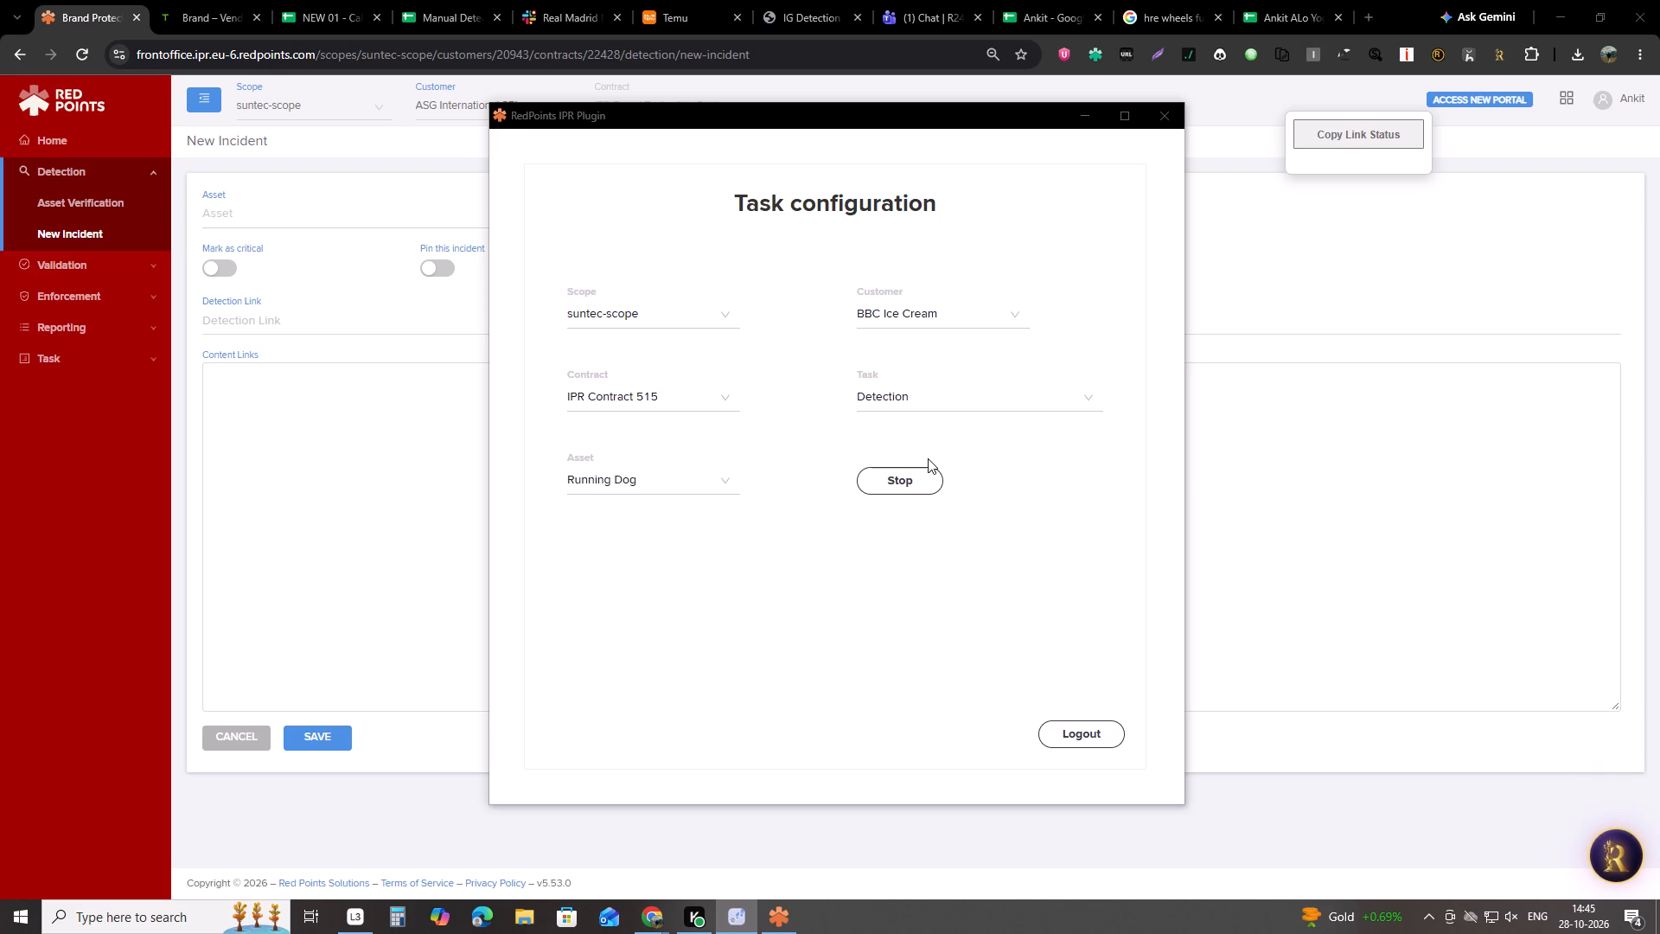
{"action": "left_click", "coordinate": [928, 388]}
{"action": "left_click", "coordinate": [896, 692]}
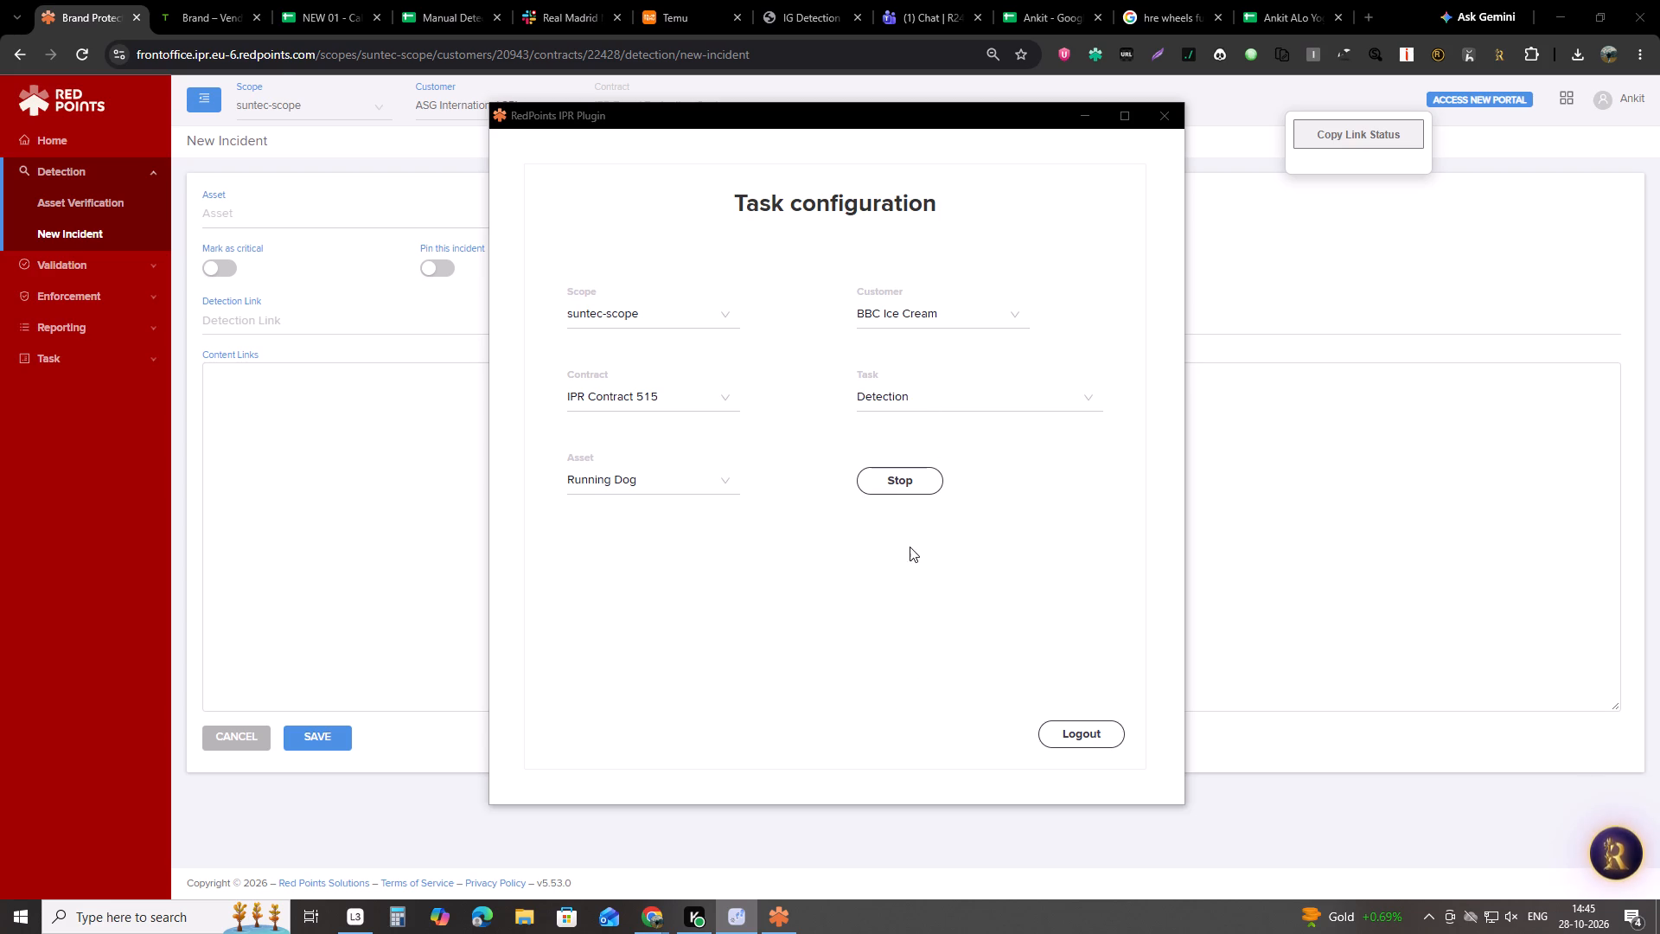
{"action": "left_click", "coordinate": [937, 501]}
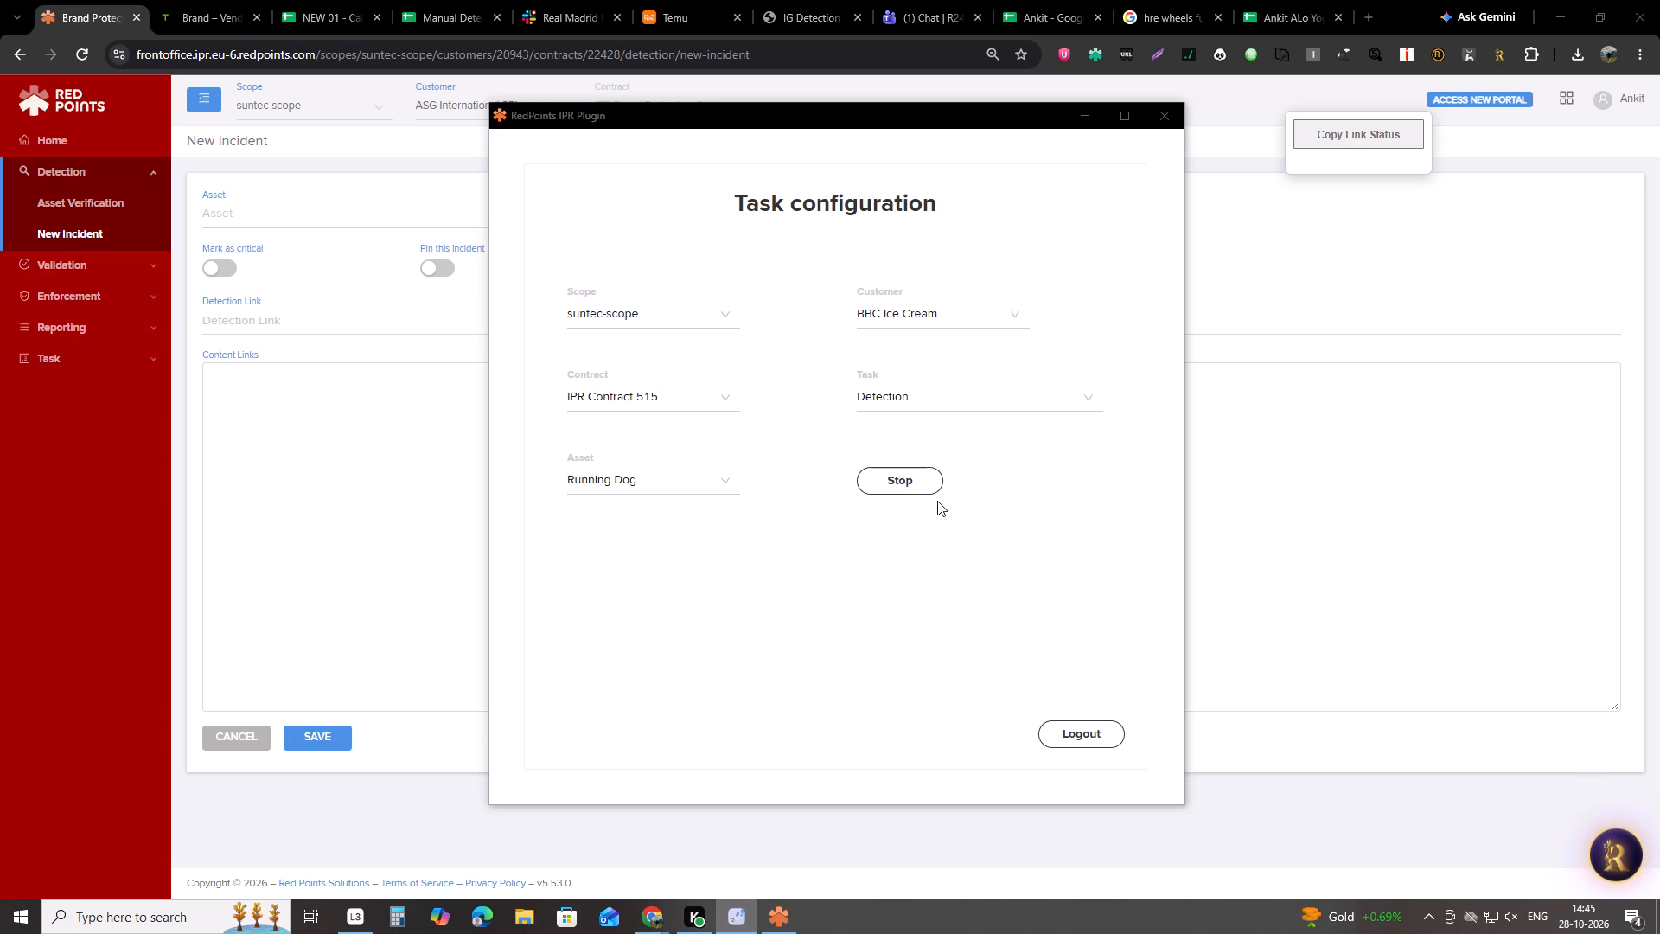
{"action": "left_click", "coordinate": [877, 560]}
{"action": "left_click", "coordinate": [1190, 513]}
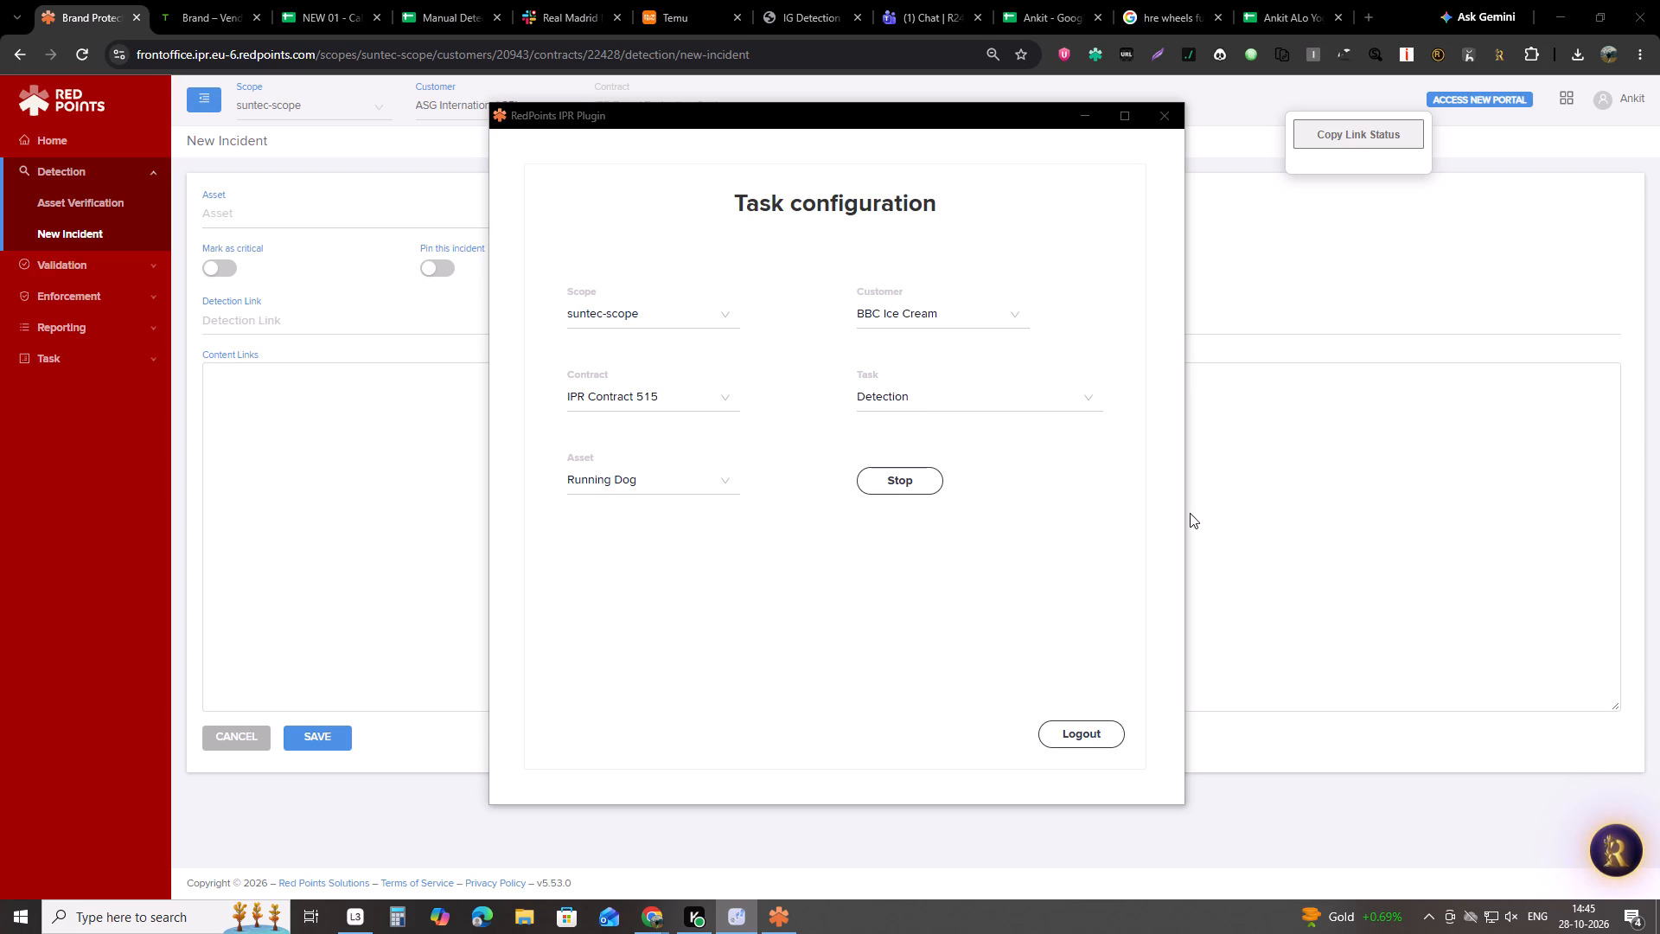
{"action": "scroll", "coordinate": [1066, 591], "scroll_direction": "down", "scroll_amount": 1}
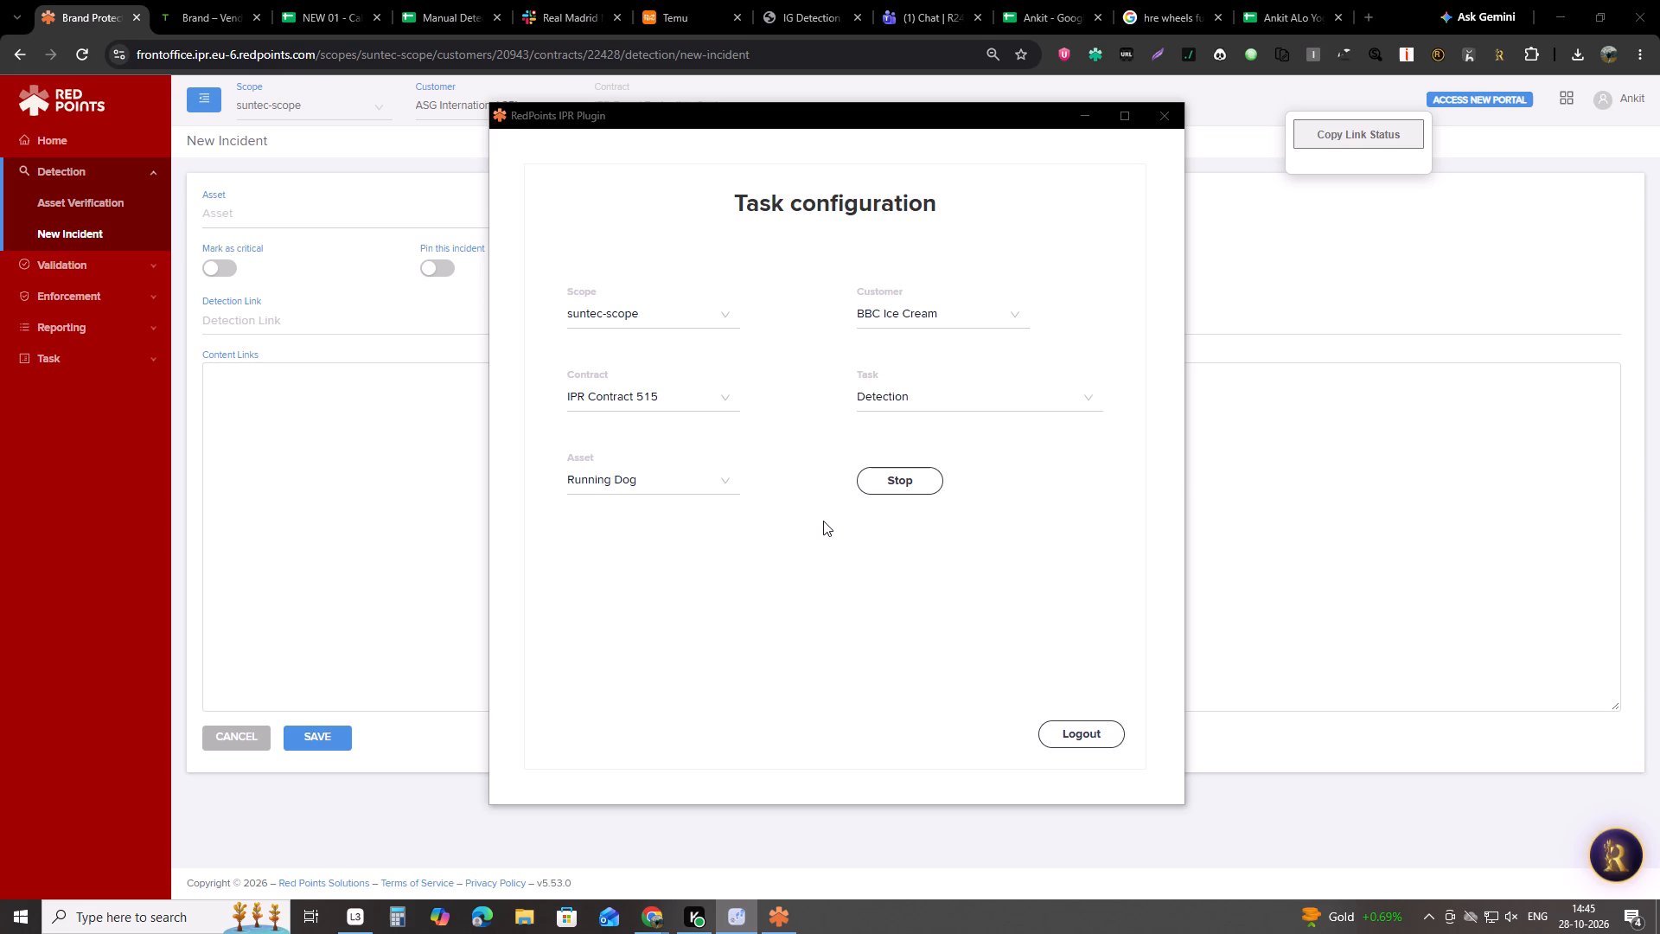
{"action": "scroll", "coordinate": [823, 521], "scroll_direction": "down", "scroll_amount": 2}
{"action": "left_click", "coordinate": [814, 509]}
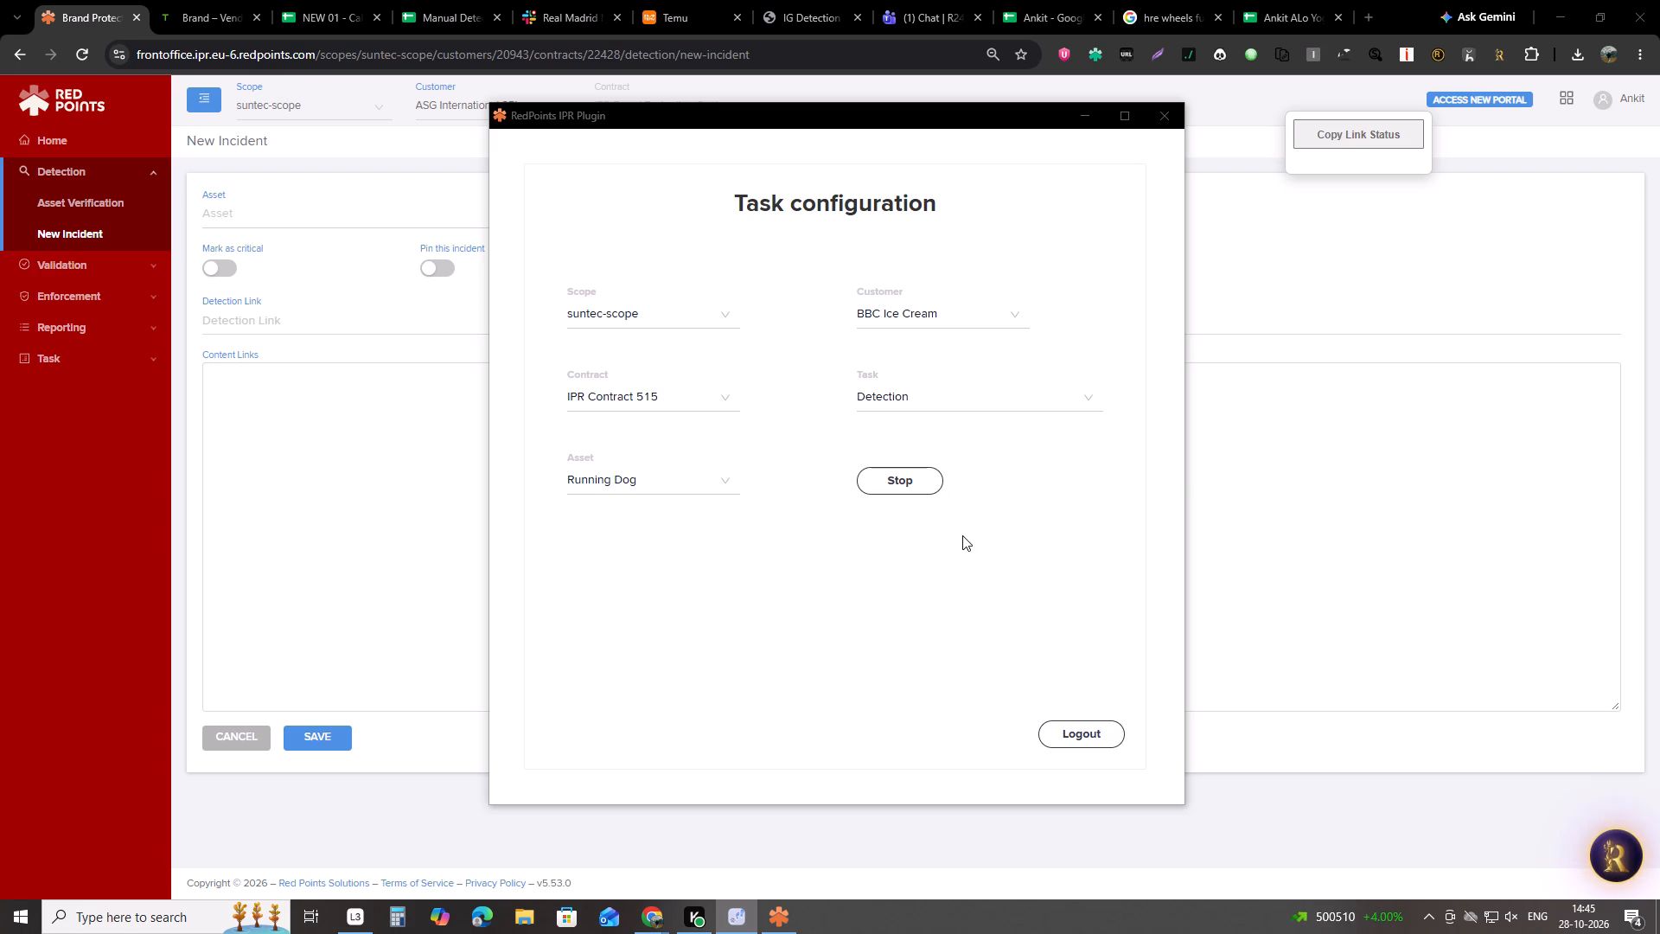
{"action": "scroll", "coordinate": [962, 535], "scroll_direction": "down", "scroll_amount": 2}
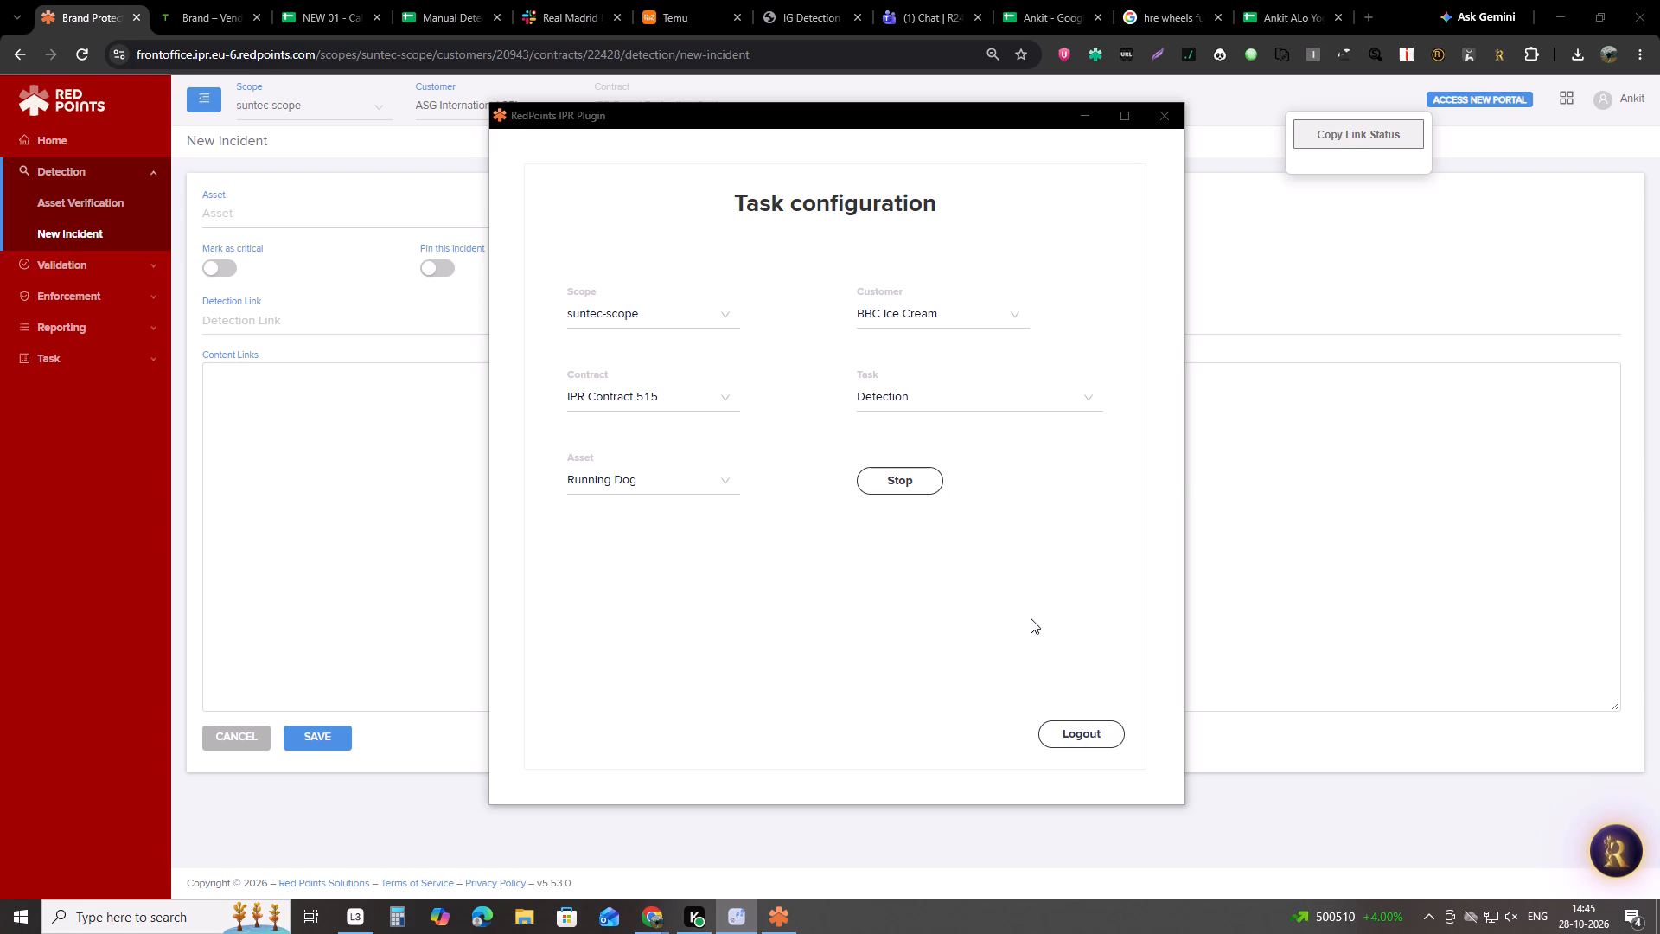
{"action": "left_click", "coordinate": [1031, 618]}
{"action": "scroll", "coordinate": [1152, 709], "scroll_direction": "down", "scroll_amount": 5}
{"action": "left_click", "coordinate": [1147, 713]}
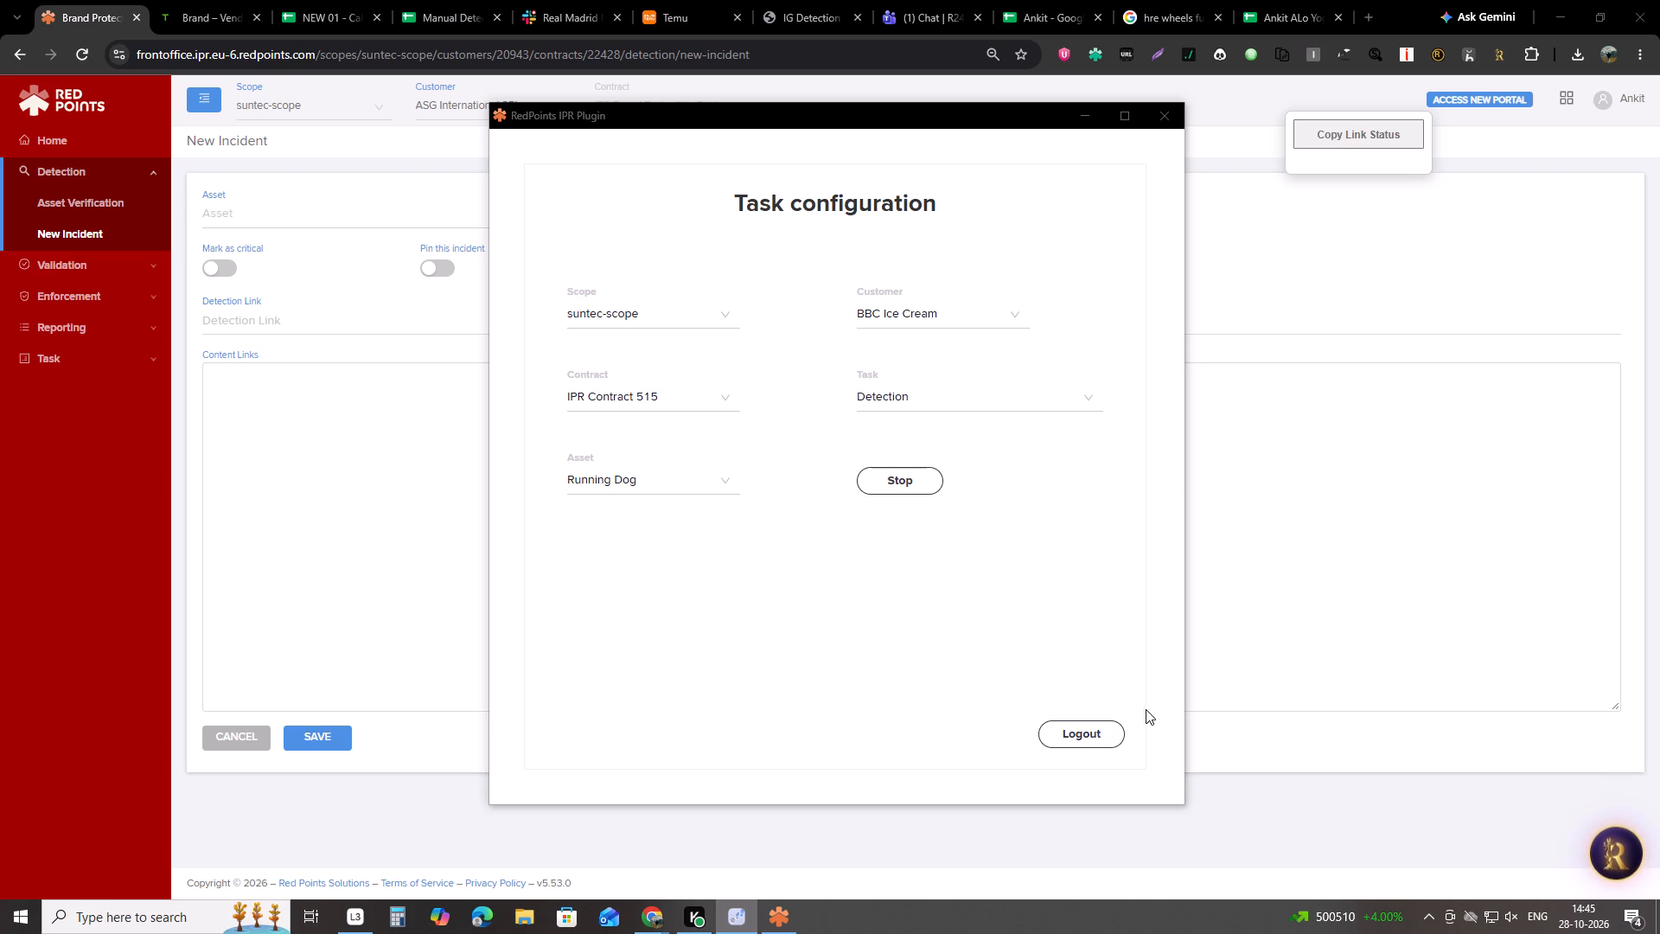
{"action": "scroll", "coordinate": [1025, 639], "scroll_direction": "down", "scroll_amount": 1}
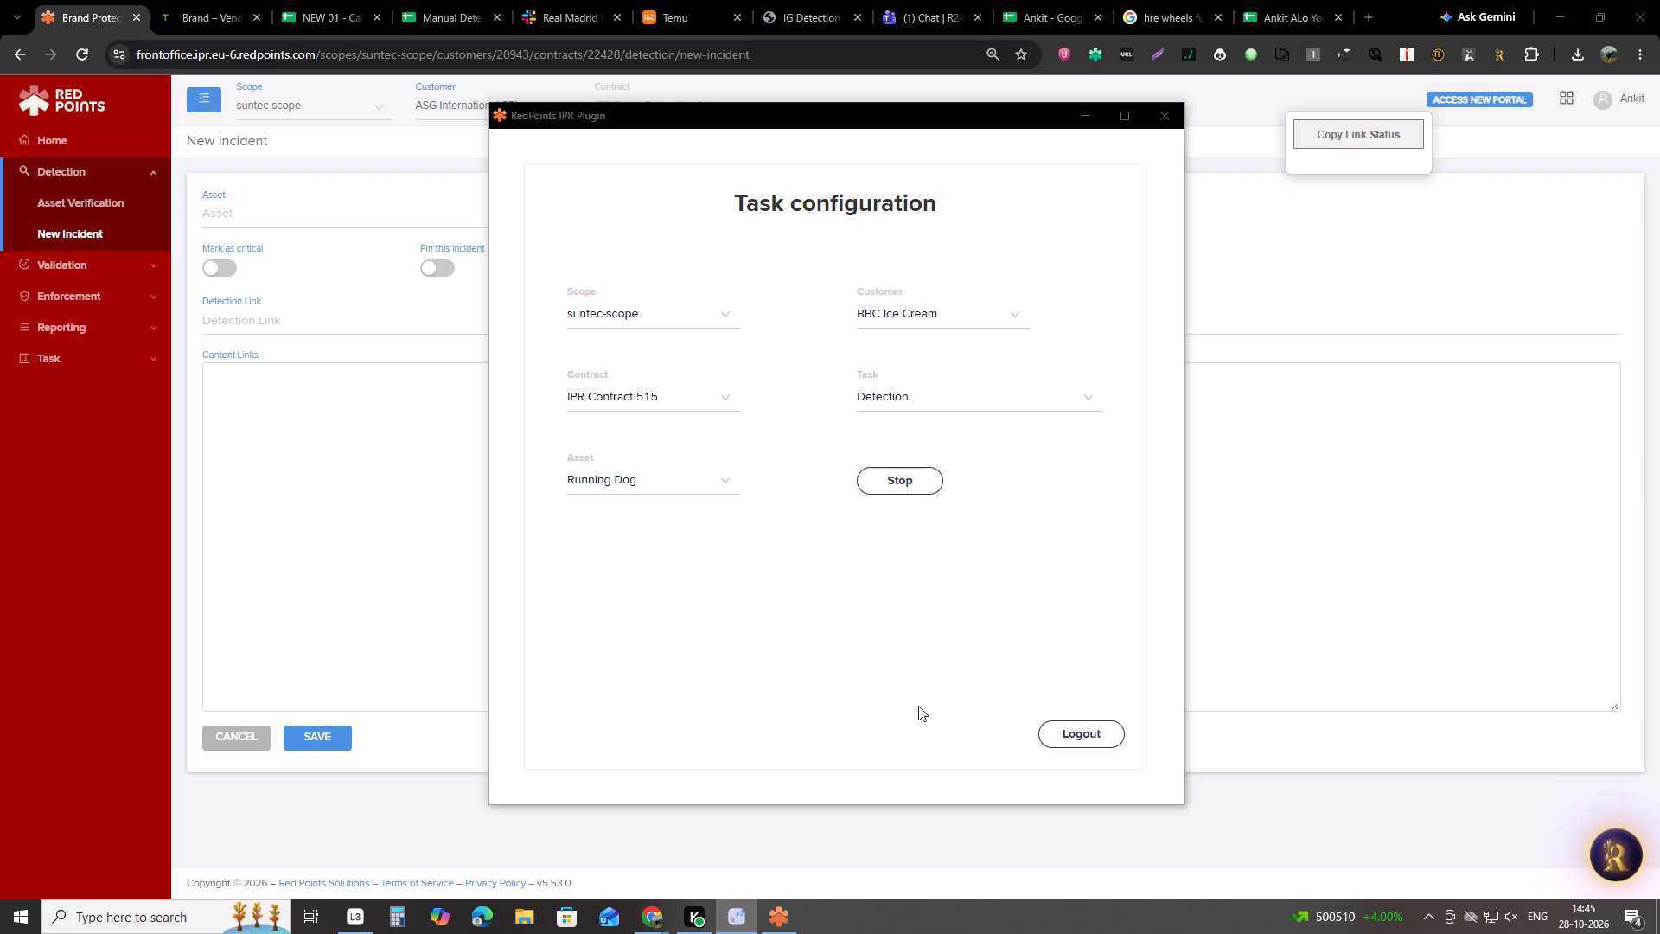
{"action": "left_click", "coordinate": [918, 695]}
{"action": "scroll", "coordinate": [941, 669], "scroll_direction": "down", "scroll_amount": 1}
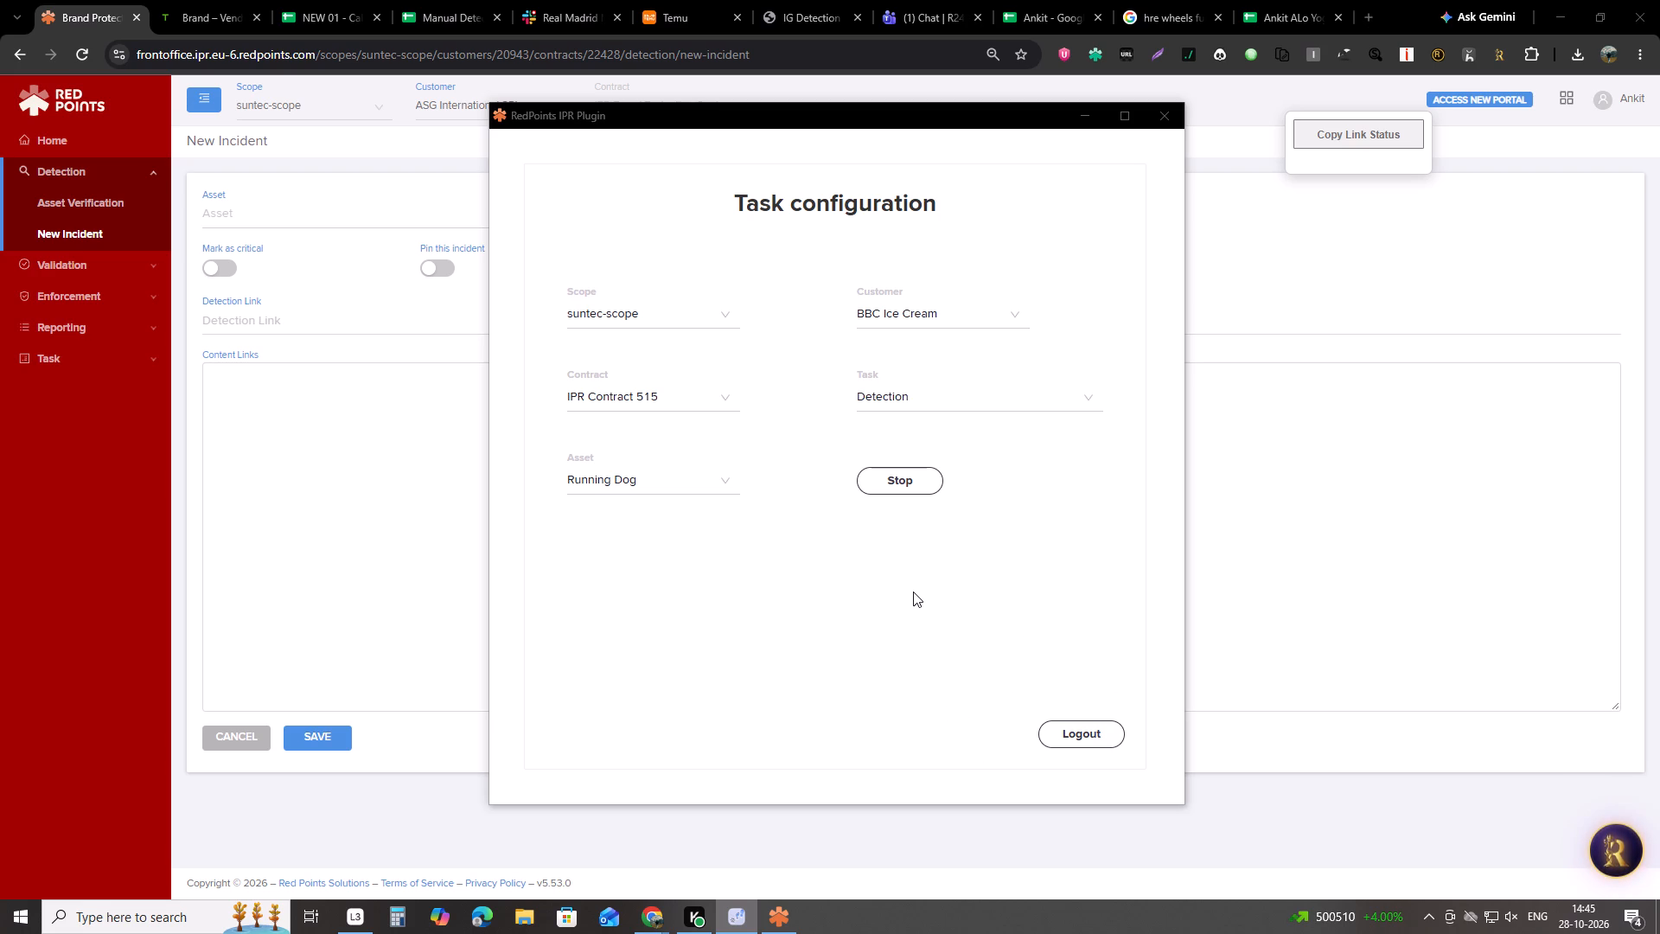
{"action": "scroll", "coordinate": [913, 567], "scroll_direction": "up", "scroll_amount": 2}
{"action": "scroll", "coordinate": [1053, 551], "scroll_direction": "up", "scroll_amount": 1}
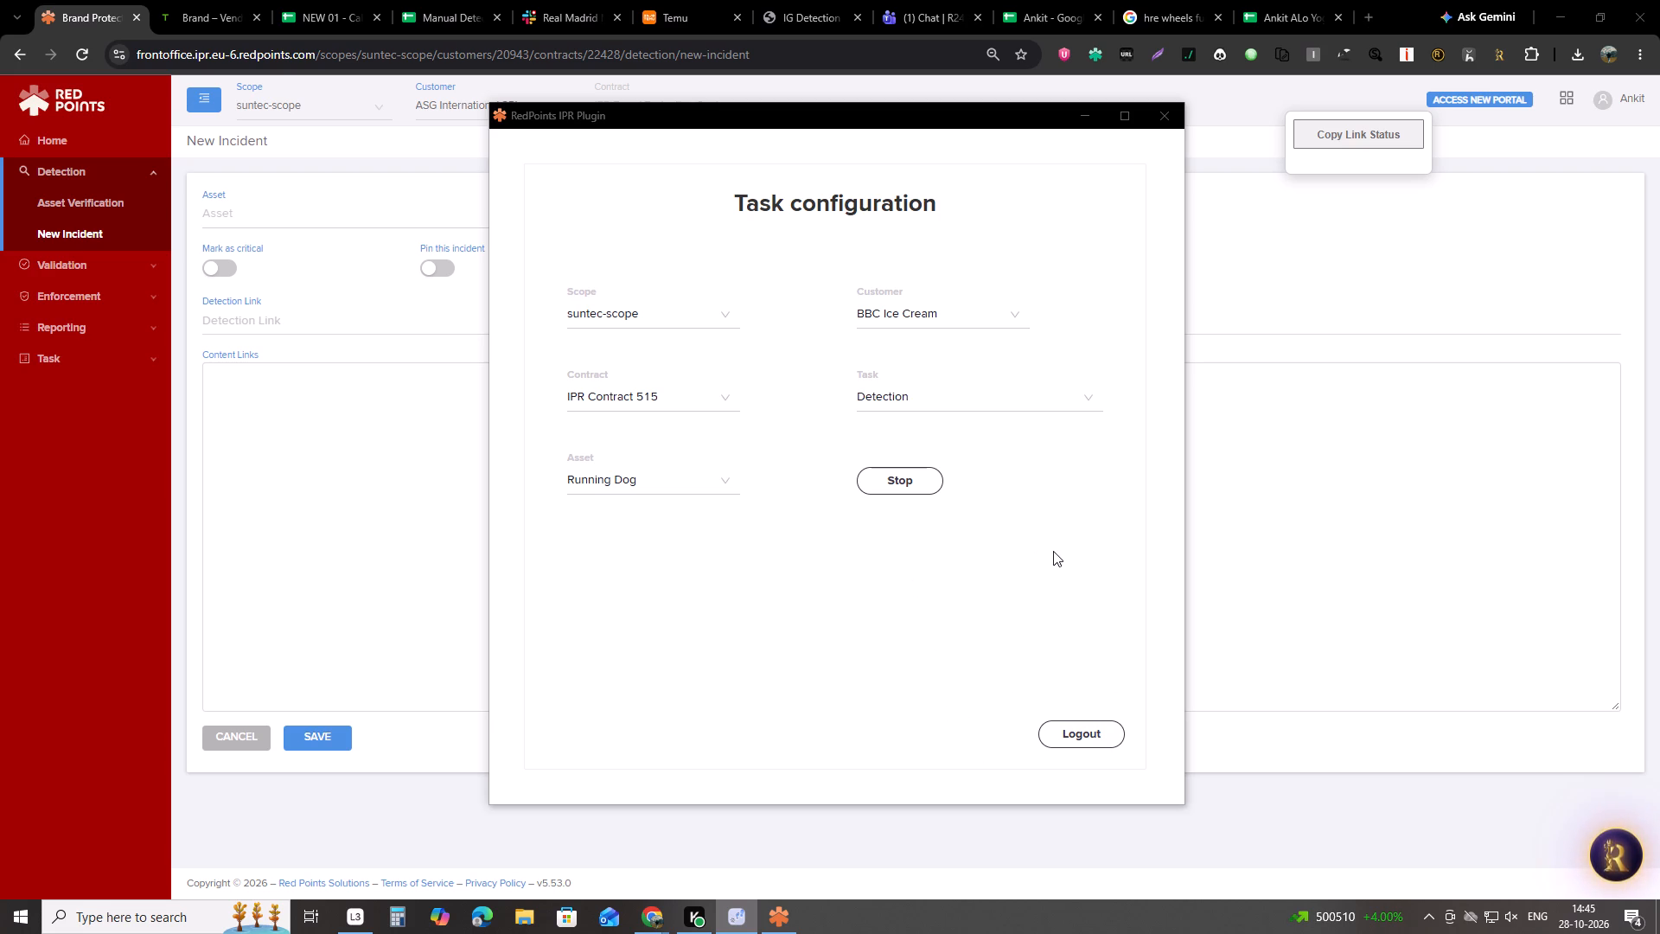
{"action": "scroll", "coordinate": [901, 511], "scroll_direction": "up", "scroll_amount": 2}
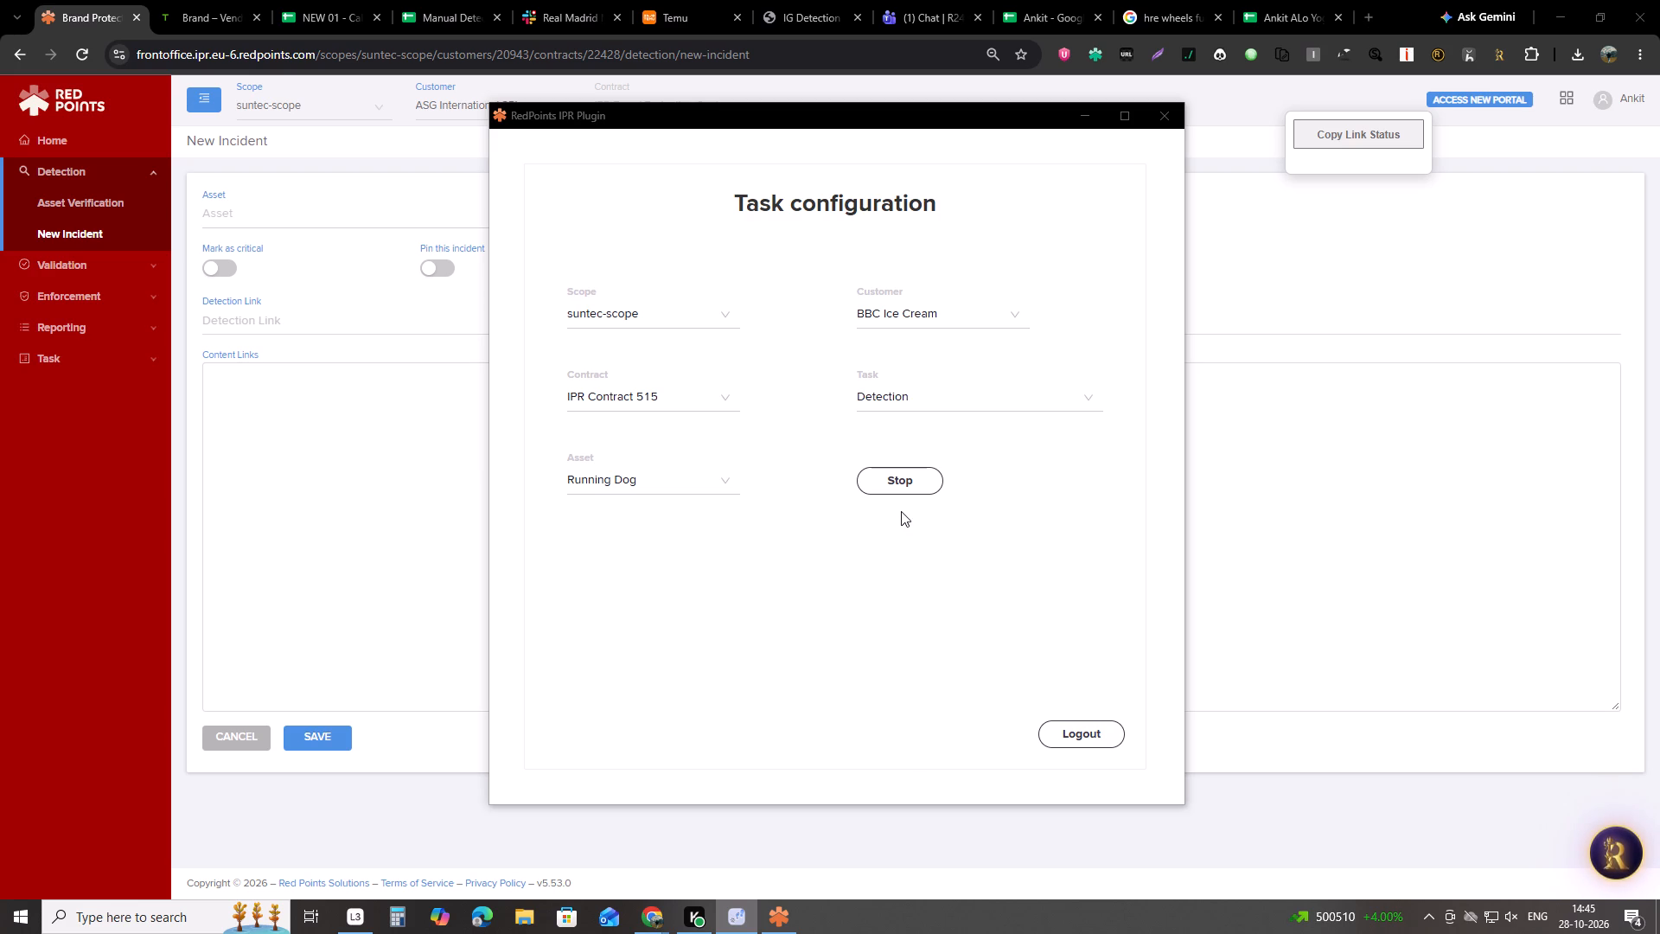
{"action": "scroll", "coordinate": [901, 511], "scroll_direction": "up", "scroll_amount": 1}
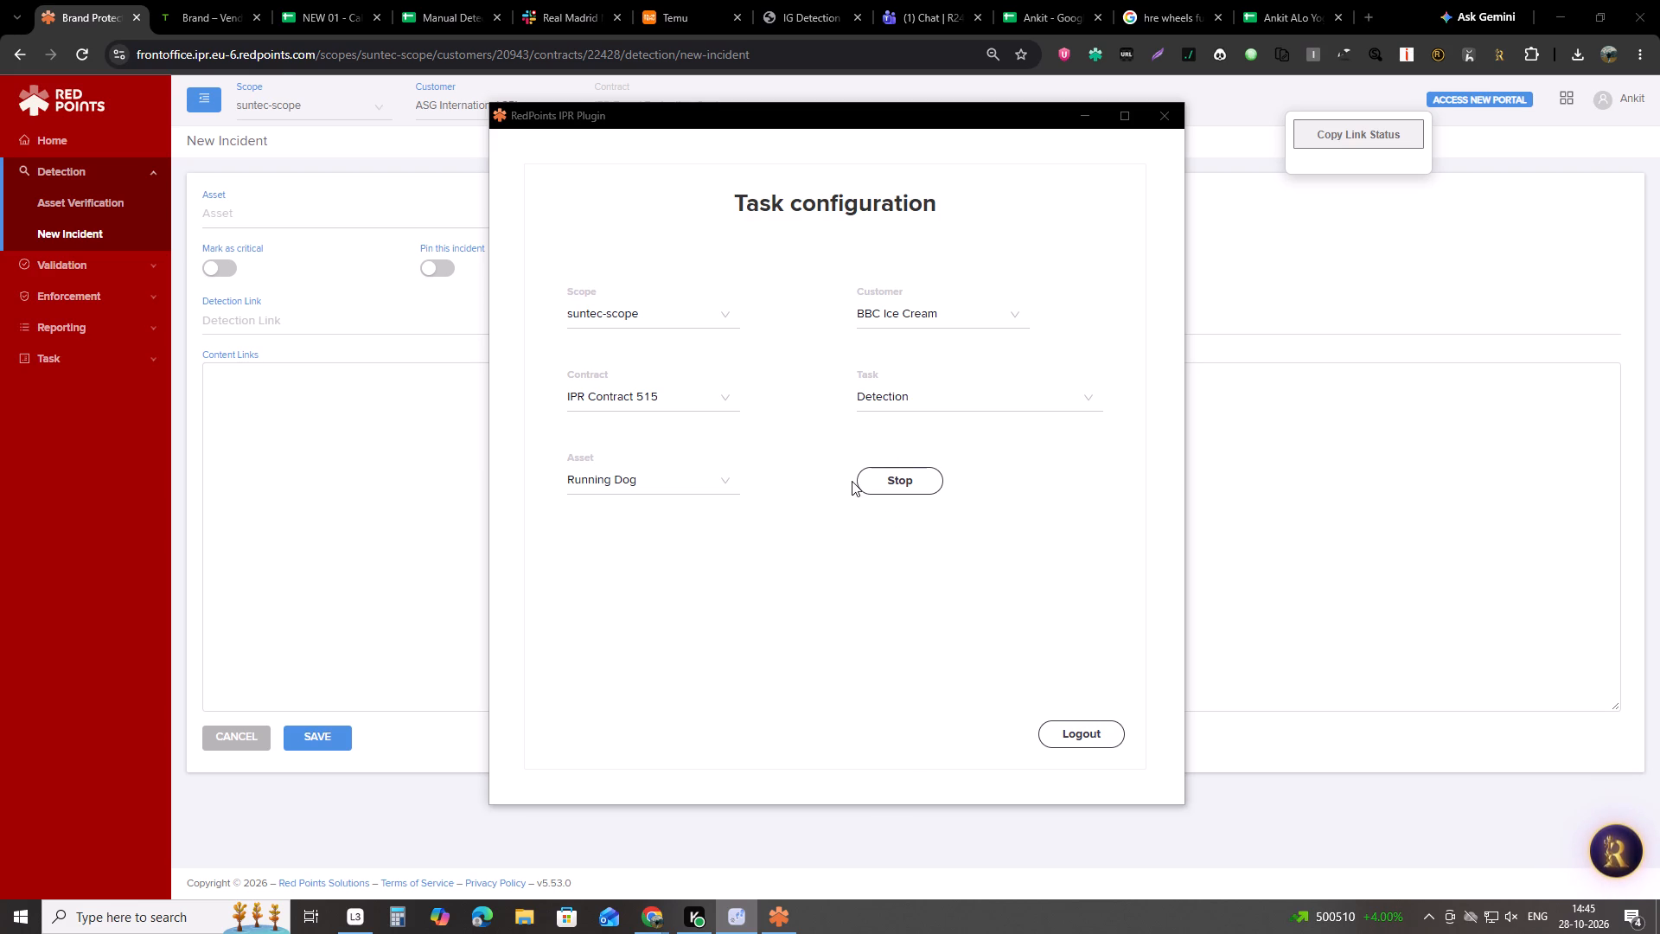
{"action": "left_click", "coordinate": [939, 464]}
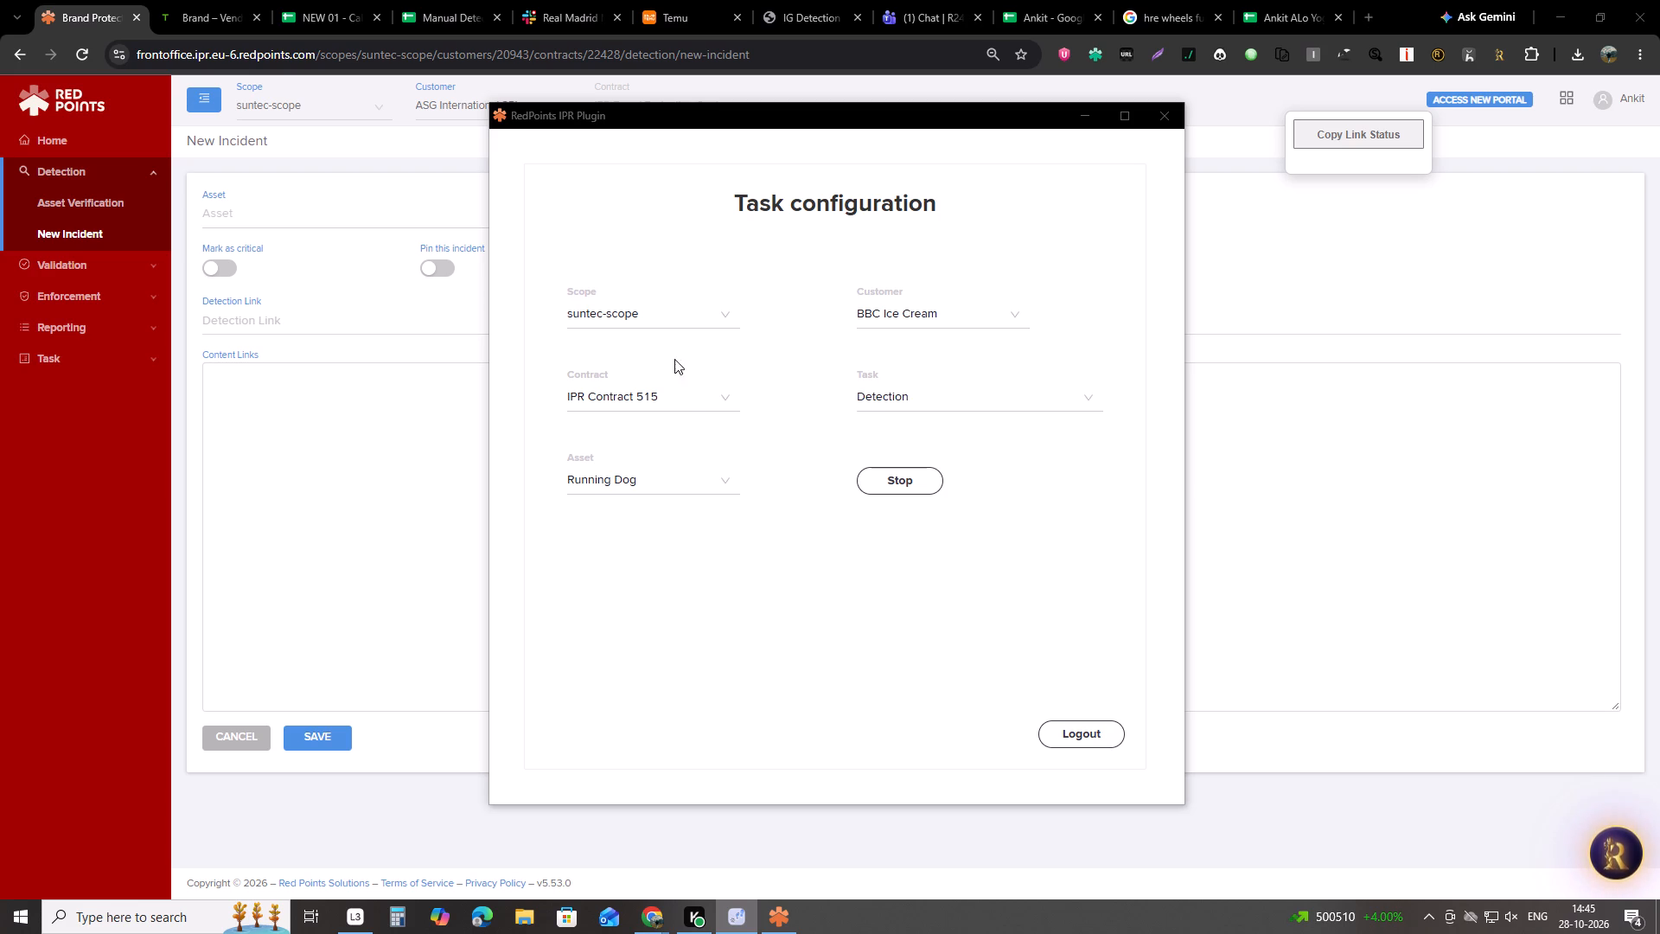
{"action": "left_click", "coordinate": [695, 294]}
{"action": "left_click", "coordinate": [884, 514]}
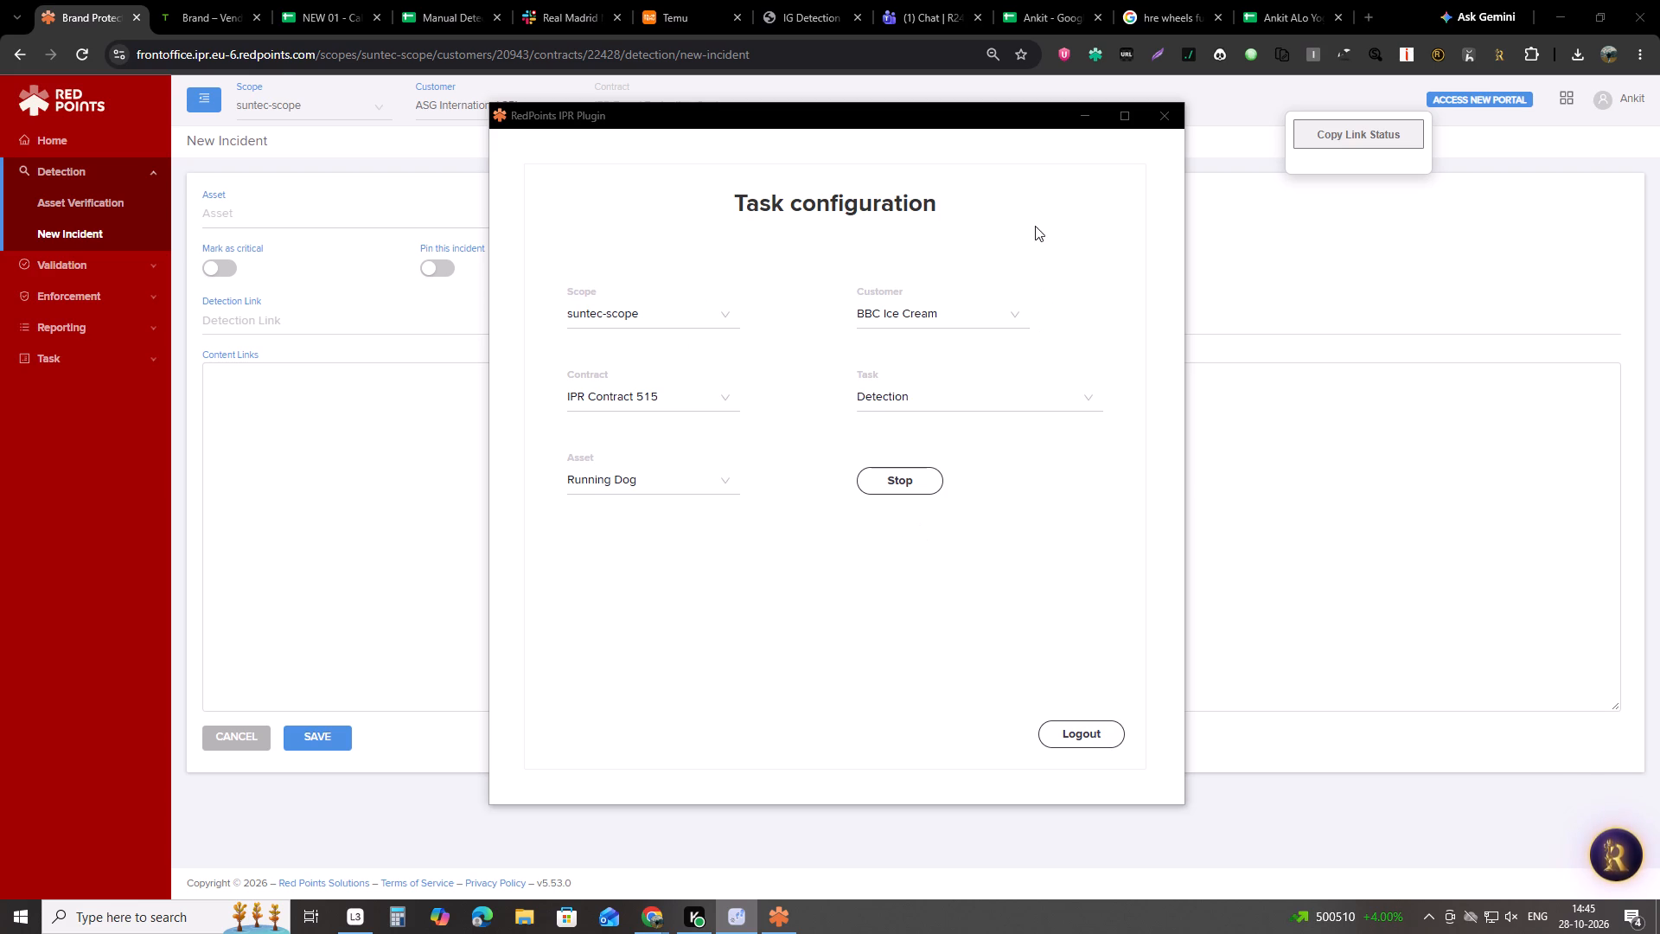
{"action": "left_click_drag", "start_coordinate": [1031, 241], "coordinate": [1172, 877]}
Minimize the RedPoints IPR Plugin window to return to the New Incident page.
{"action": "left_click", "coordinate": [1081, 118]}
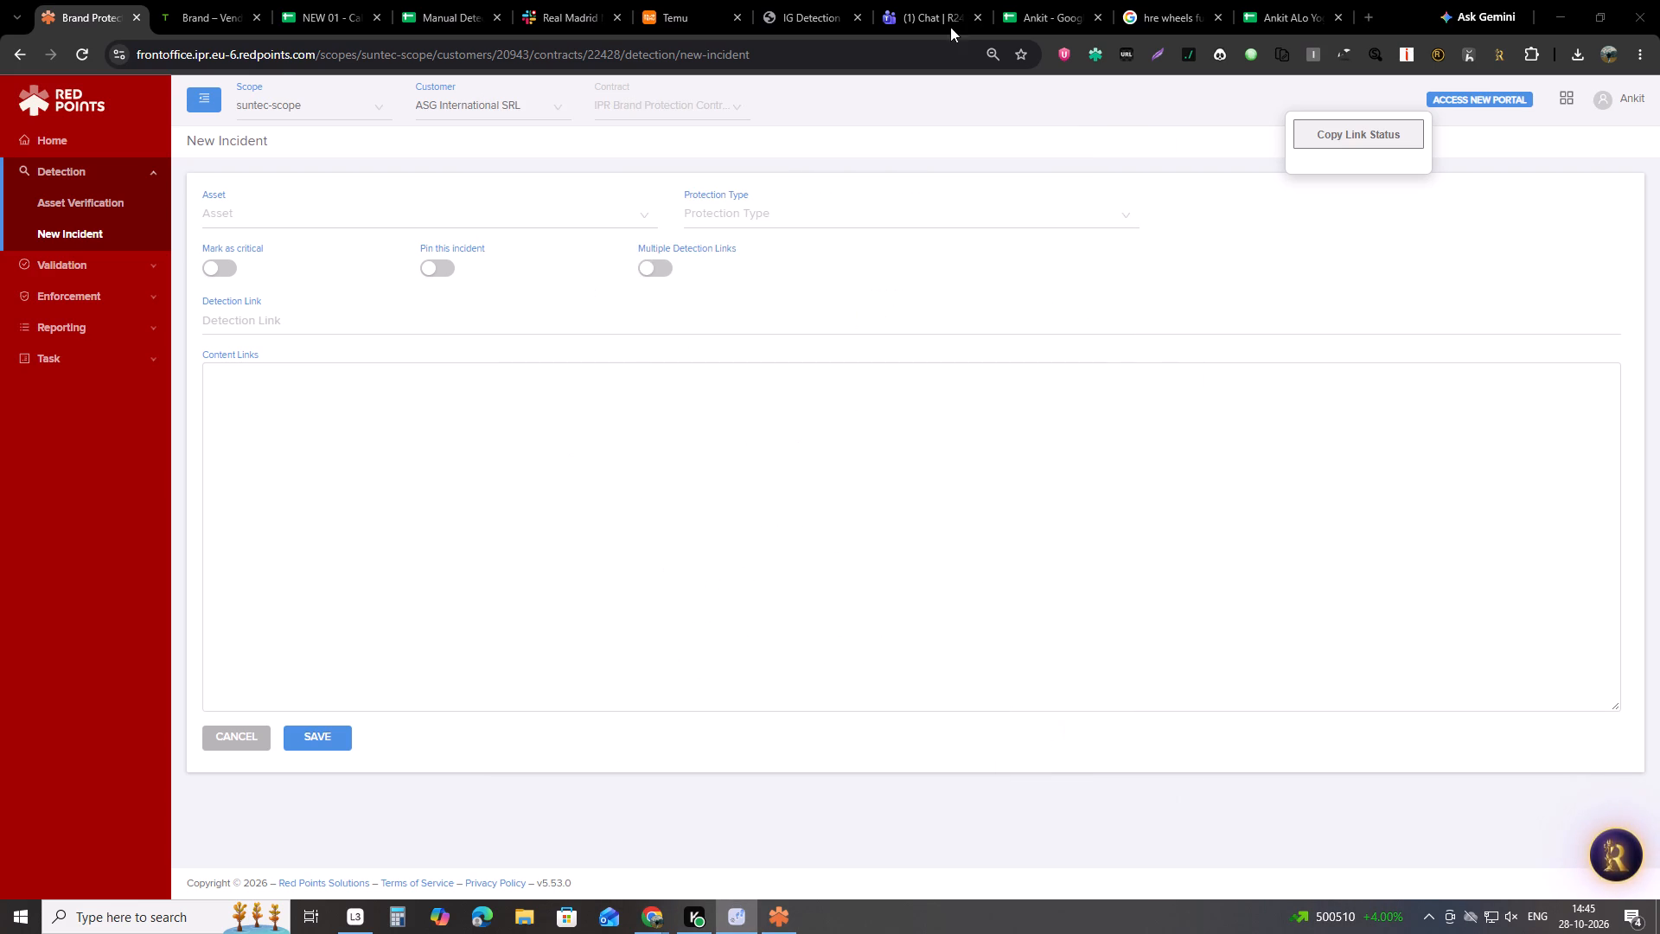
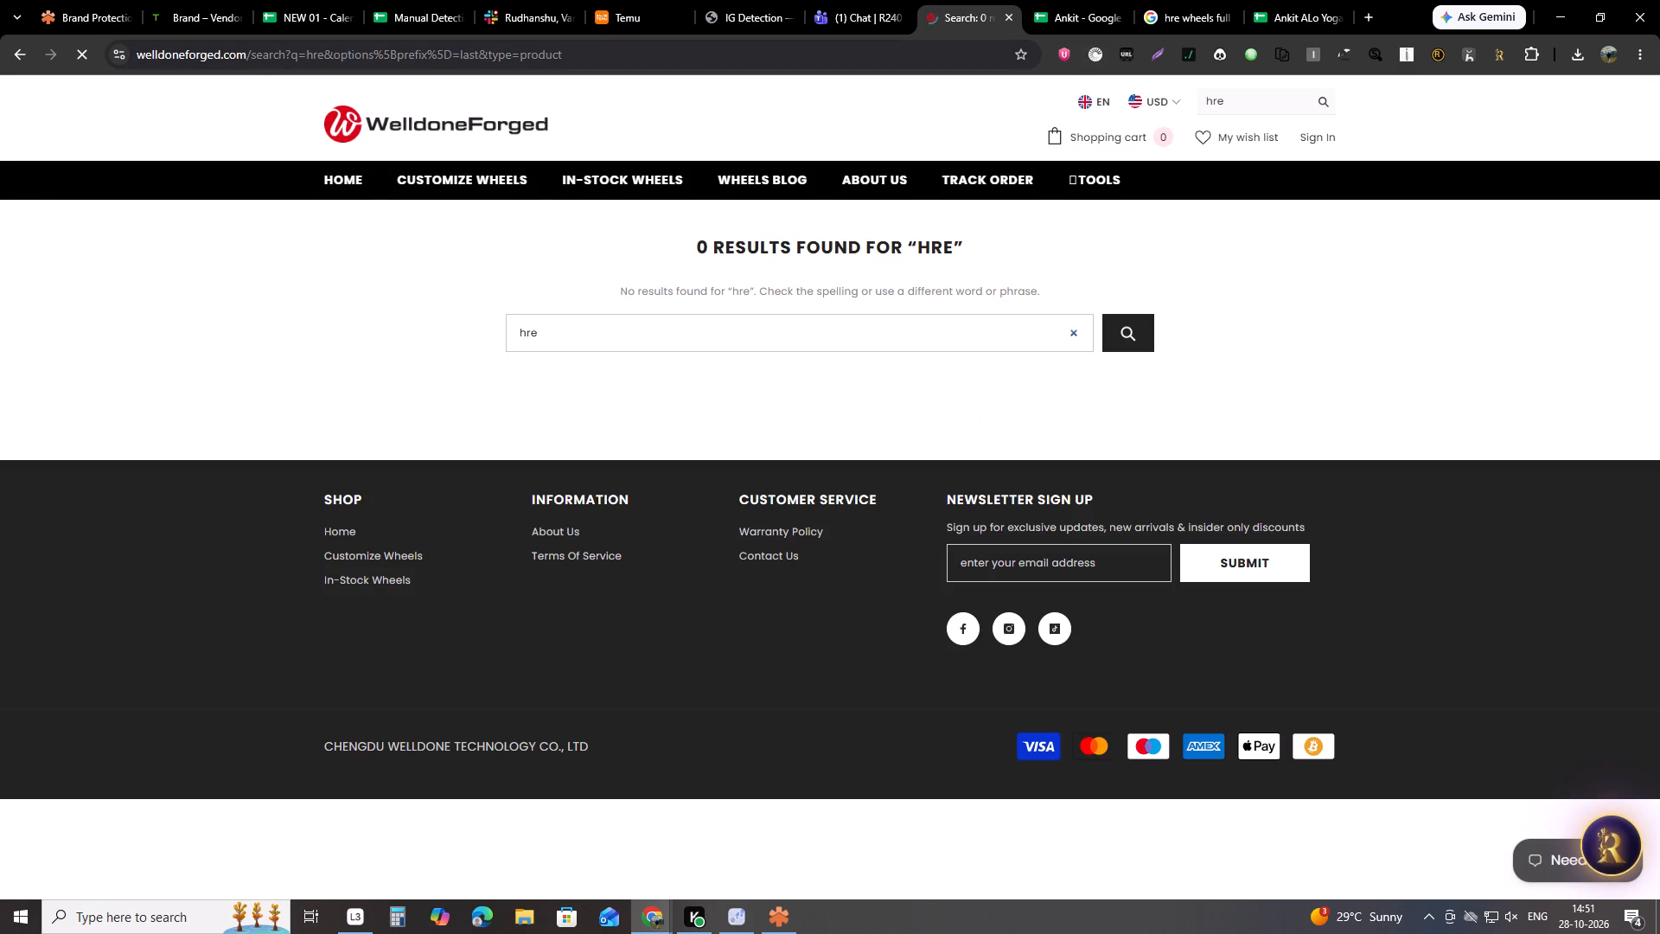
Return from the "hre" search results to the WelldoneForged store's home page.
{"action": "left_click", "coordinate": [426, 99]}
{"action": "left_click", "coordinate": [413, 118]}
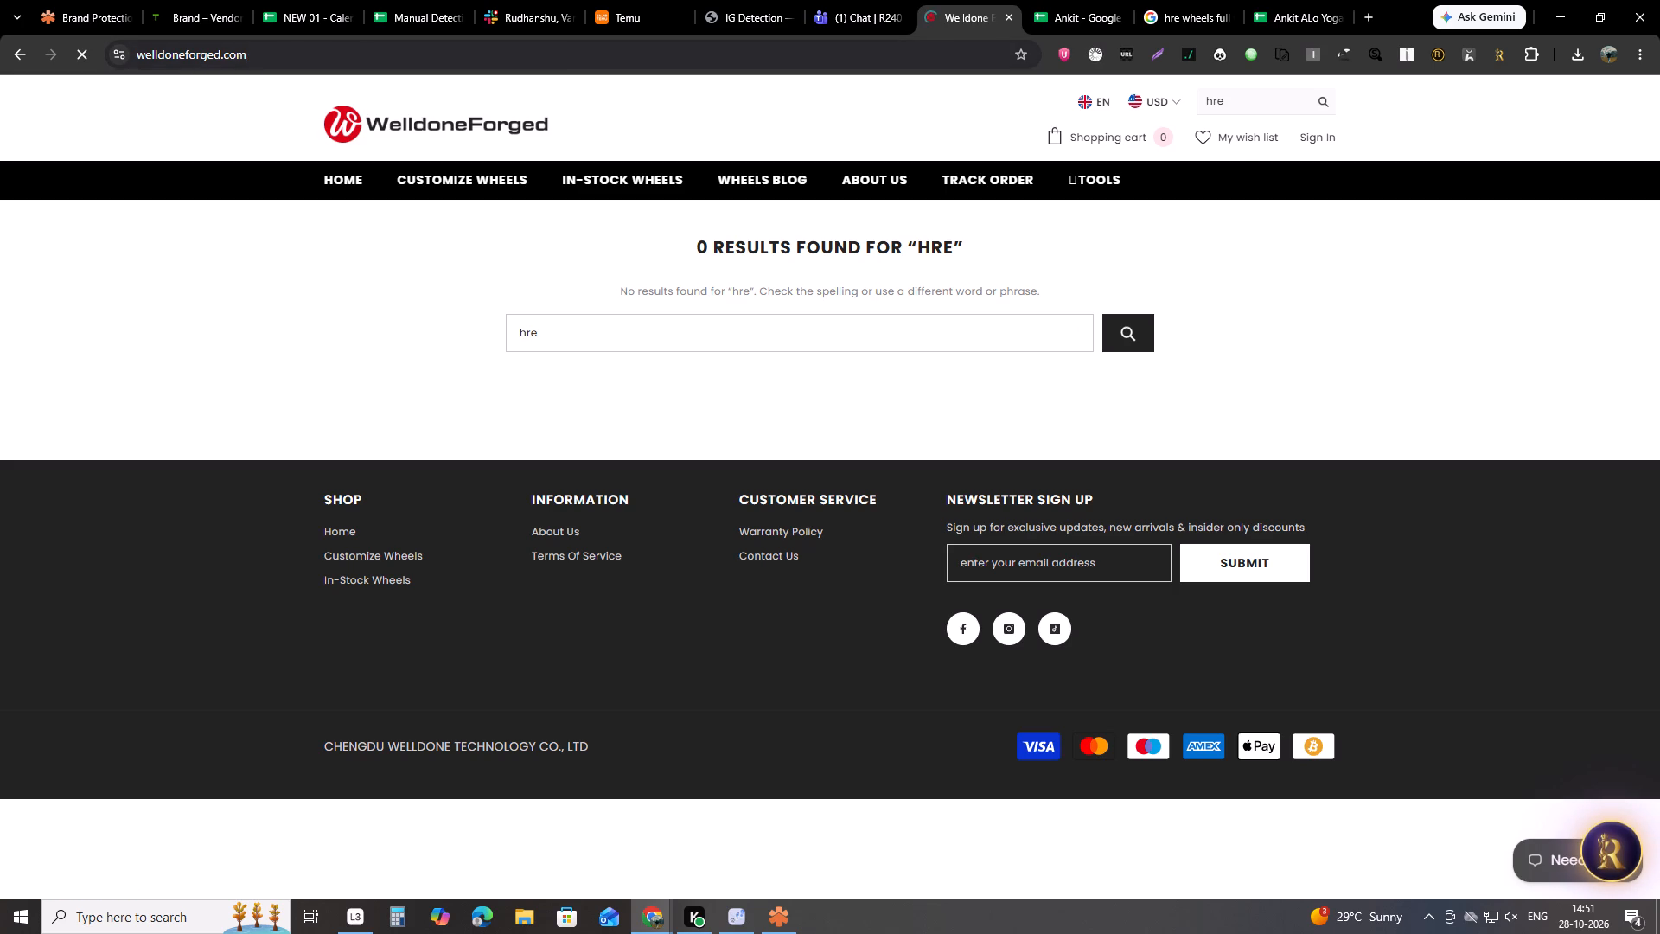
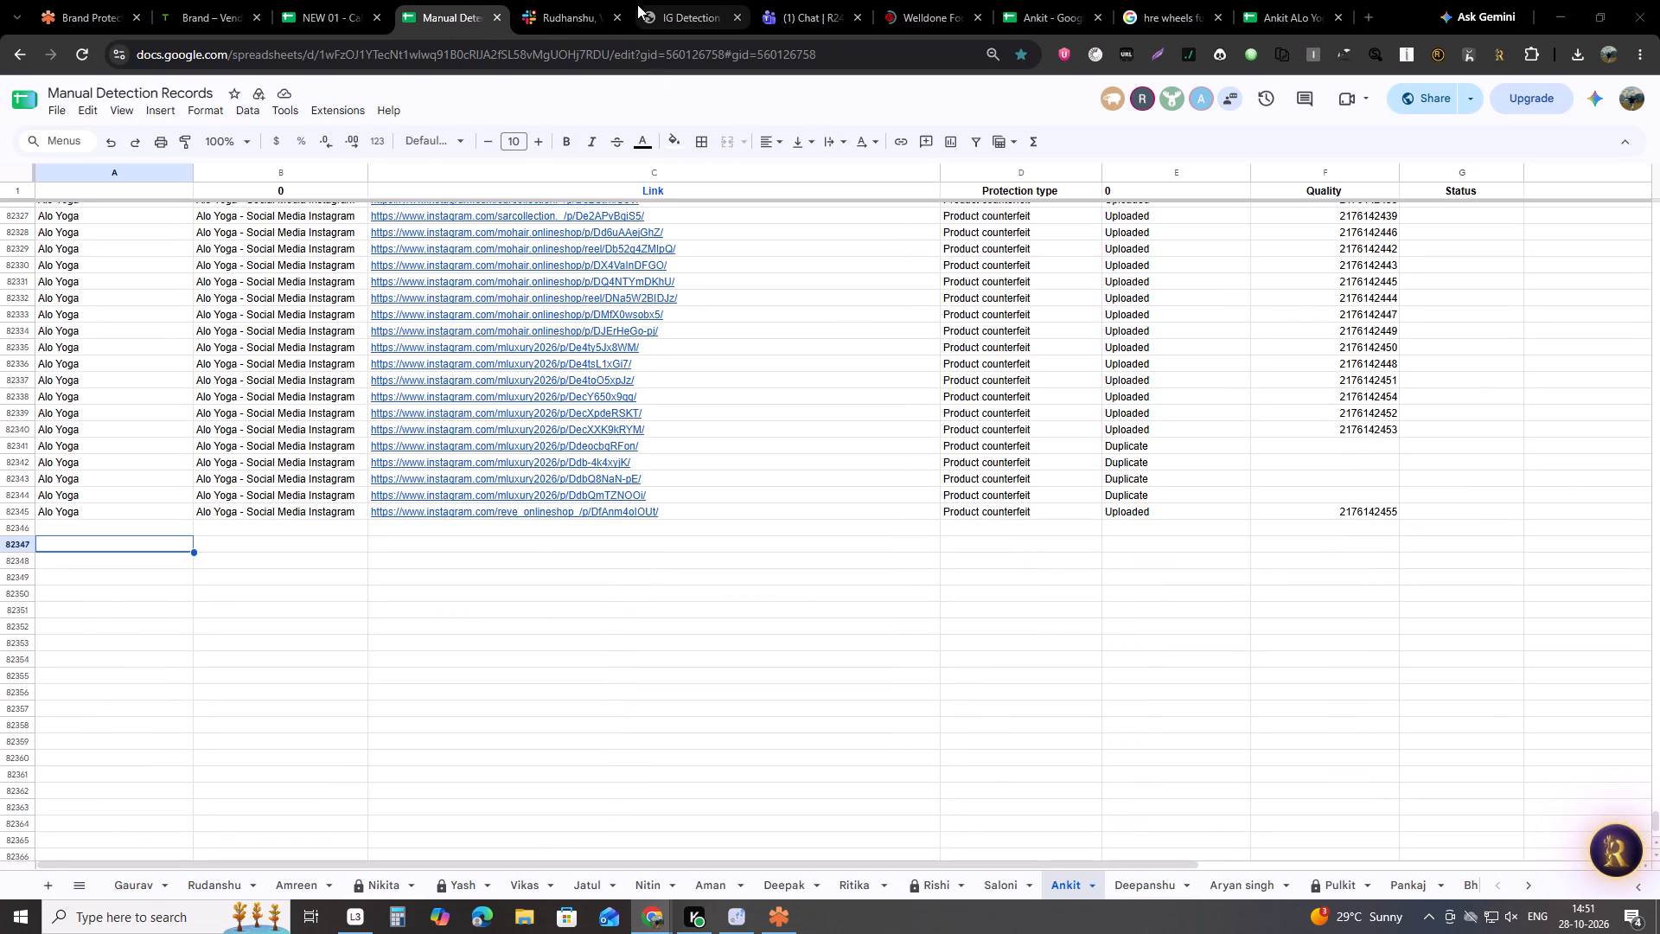
Switch to the incognito browser window with the "eadem taobao 1000" search and close the Taobao eadem包包 product listing.
{"action": "key", "text": "alt+Tab"}
{"action": "key", "text": "alt+Tab"}
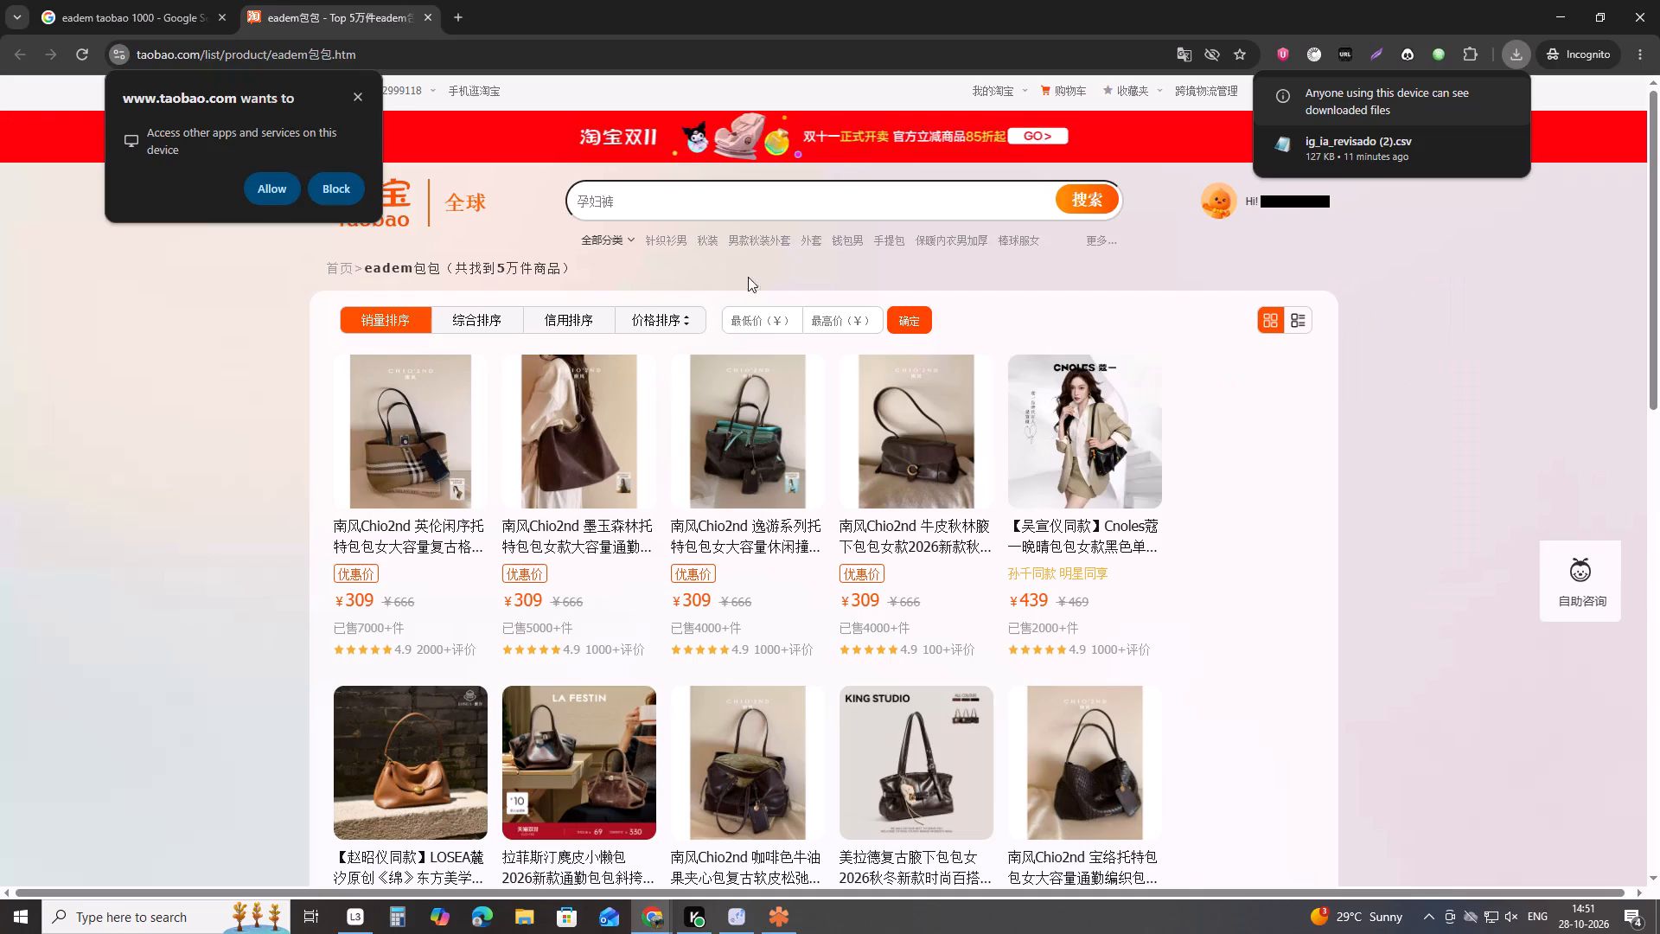
{"action": "left_click", "coordinate": [165, 0]}
{"action": "left_click", "coordinate": [307, 1]}
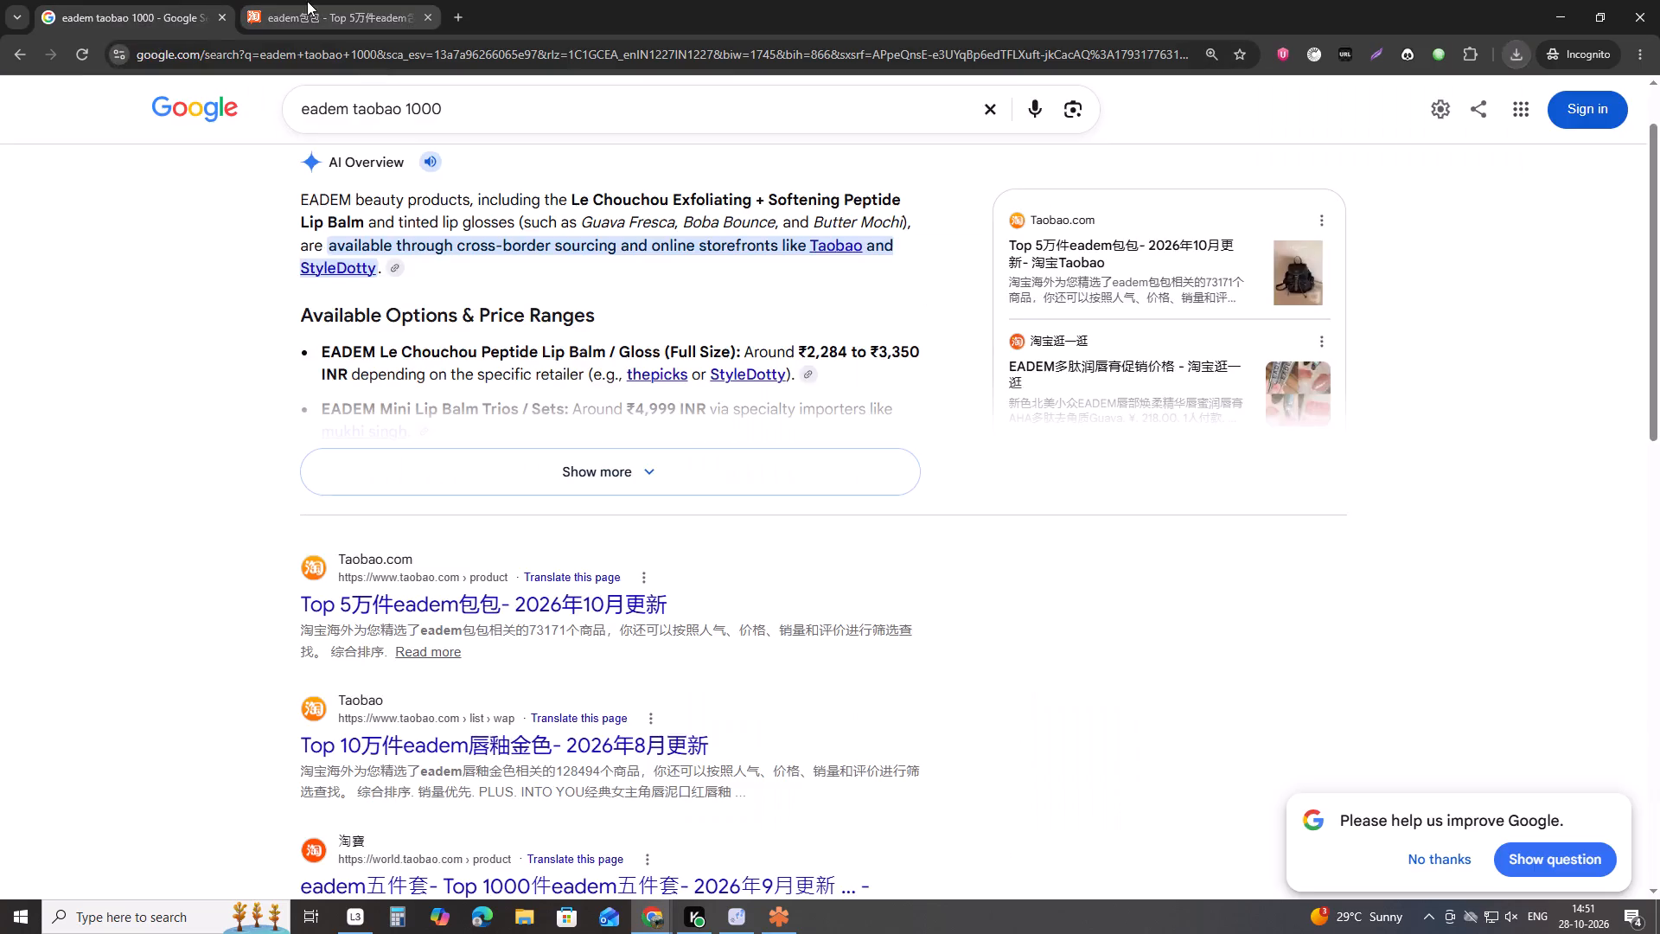
{"action": "middle_click", "coordinate": [303, 0]}
Open the Taobao search result "Top 10万件eadem唇釉金色" in a new tab.
{"action": "scroll", "coordinate": [414, 649], "scroll_direction": "down", "scroll_amount": 1}
{"action": "middle_click", "coordinate": [406, 651]}
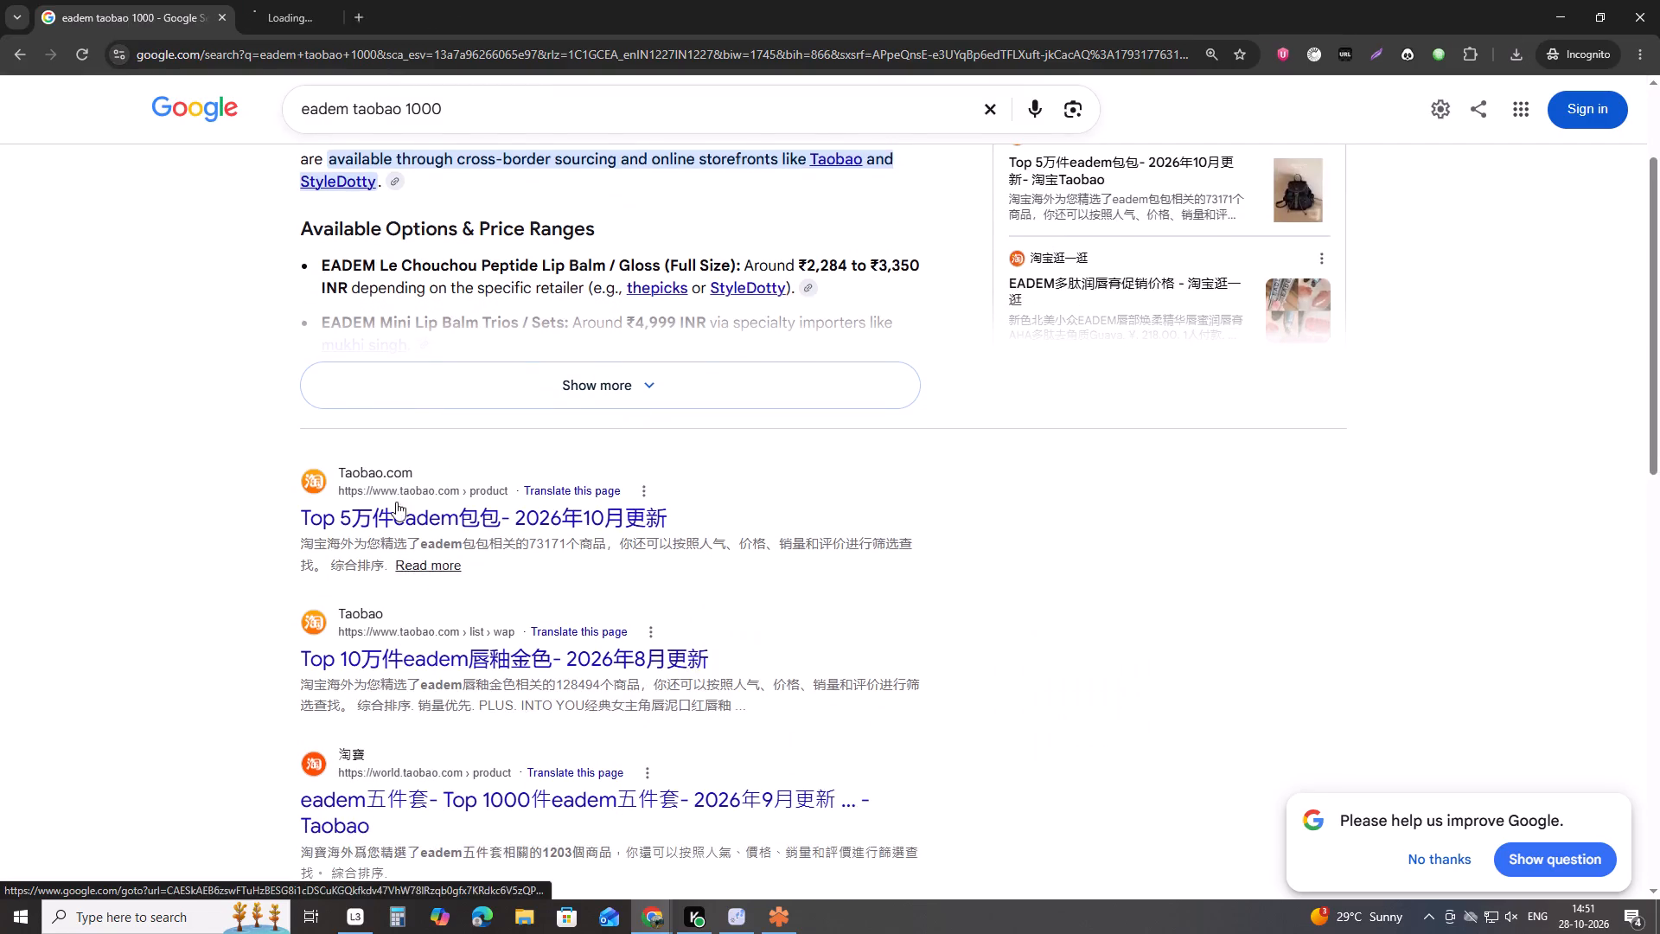
Search Taobao's overseas site for eadem and allow the results site to access other apps and services.
{"action": "left_click", "coordinate": [327, 0]}
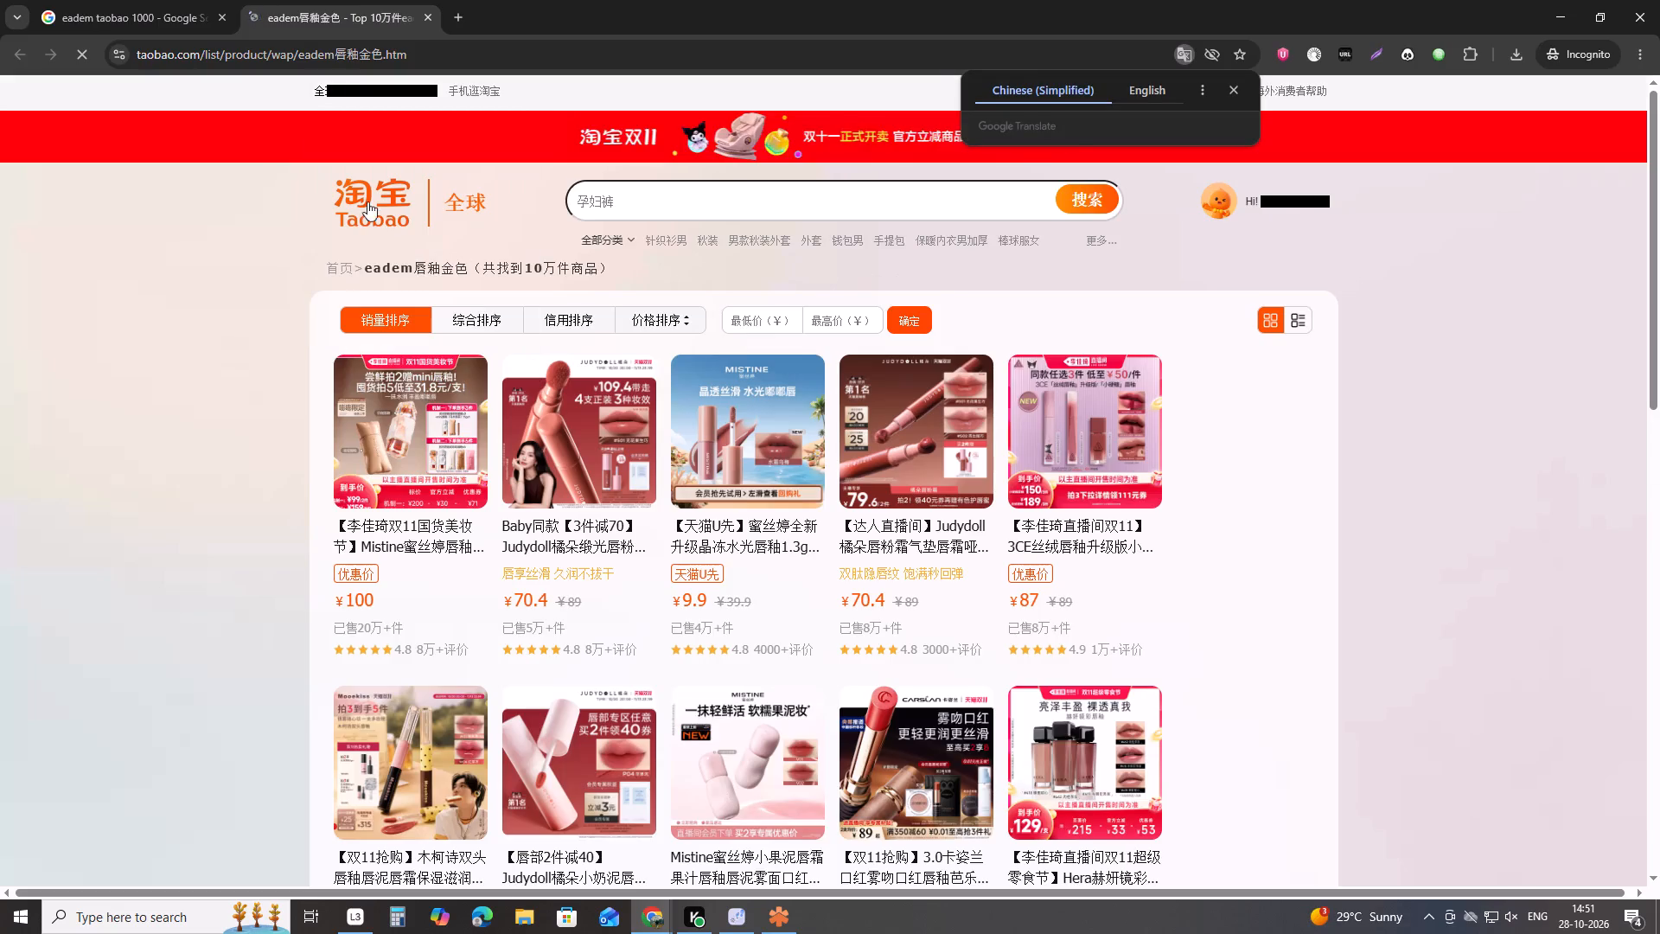
{"action": "left_click", "coordinate": [359, 201]}
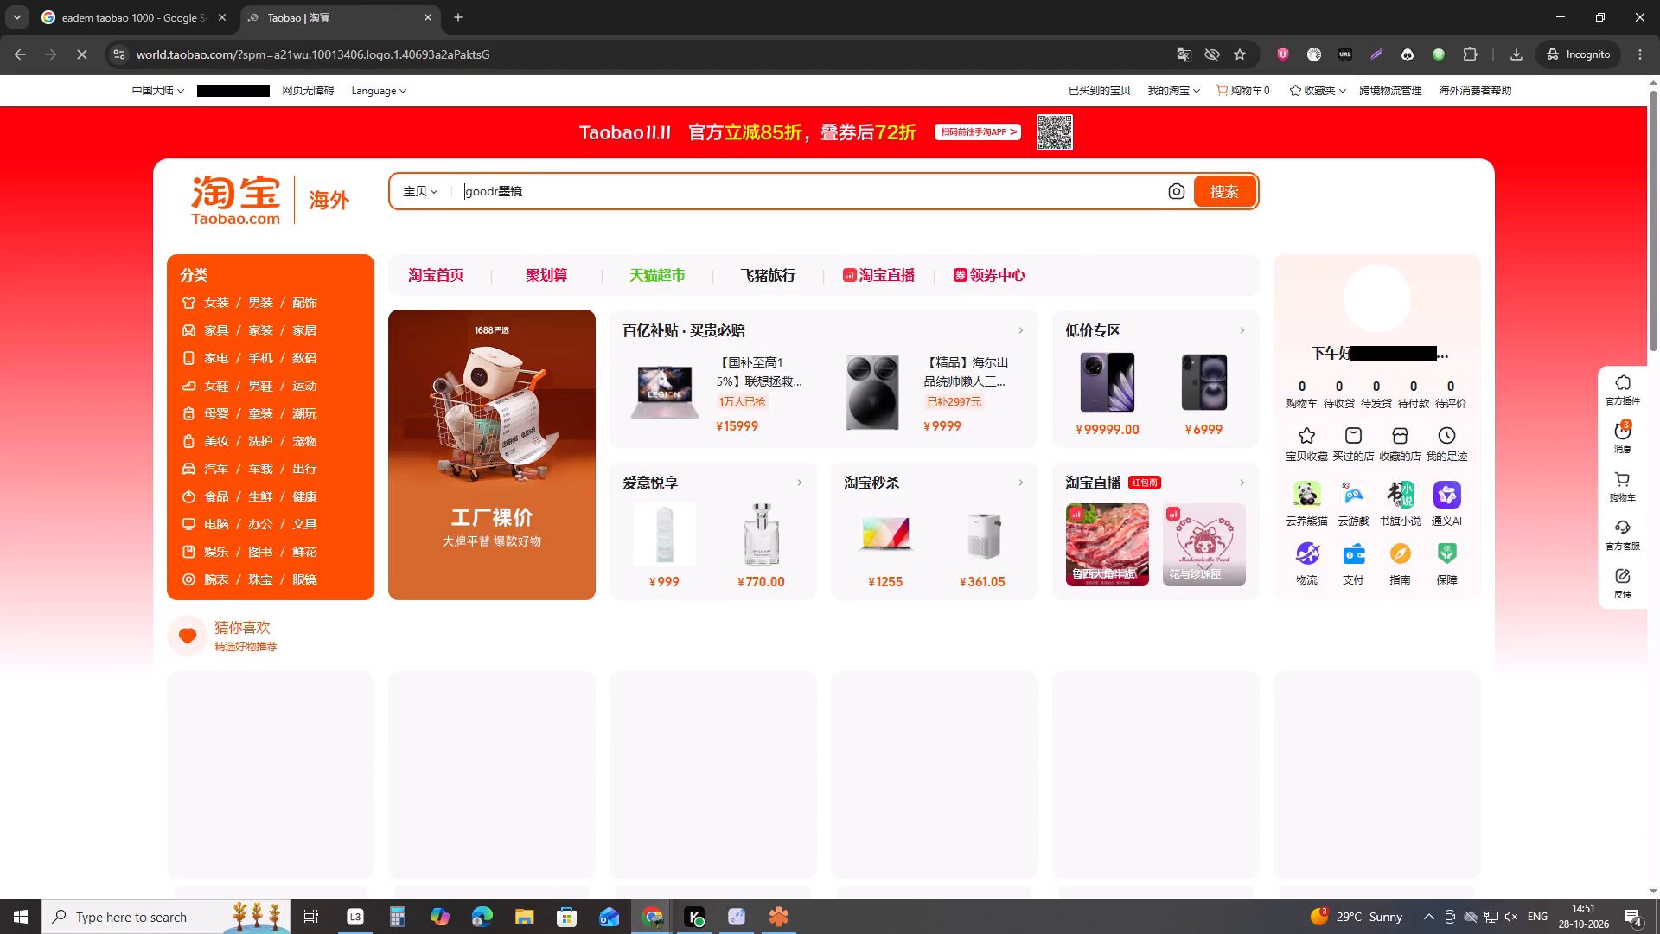
{"action": "type", "text": "eadem"}
{"action": "key", "text": "Return"}
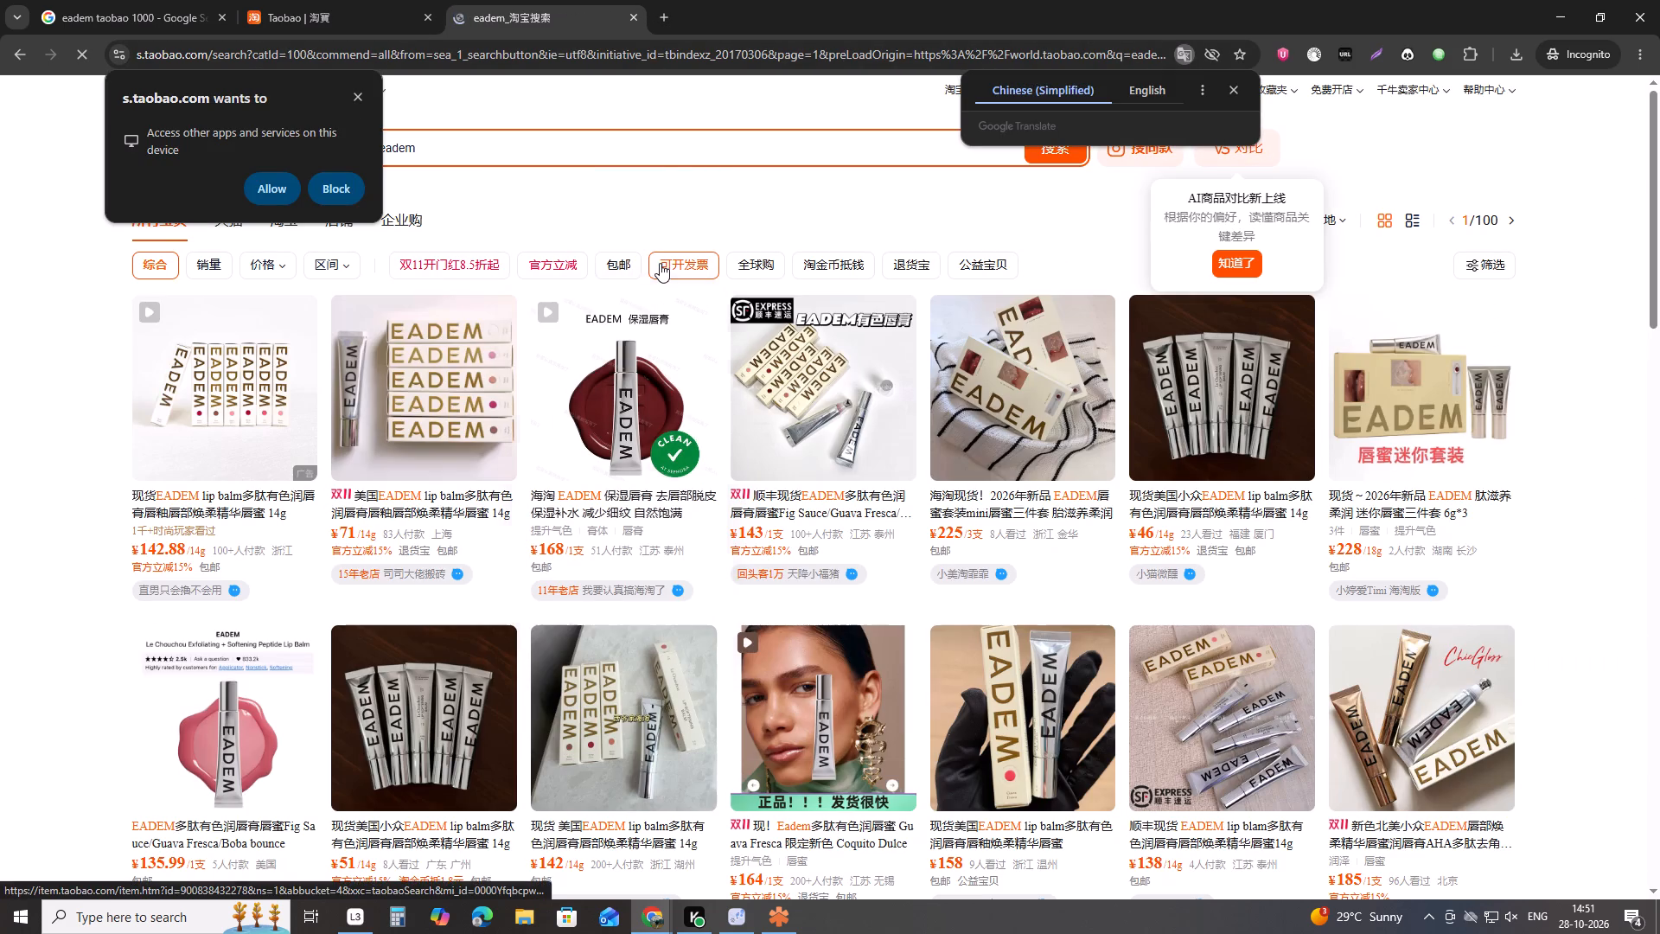
{"action": "left_click", "coordinate": [1325, 55]}
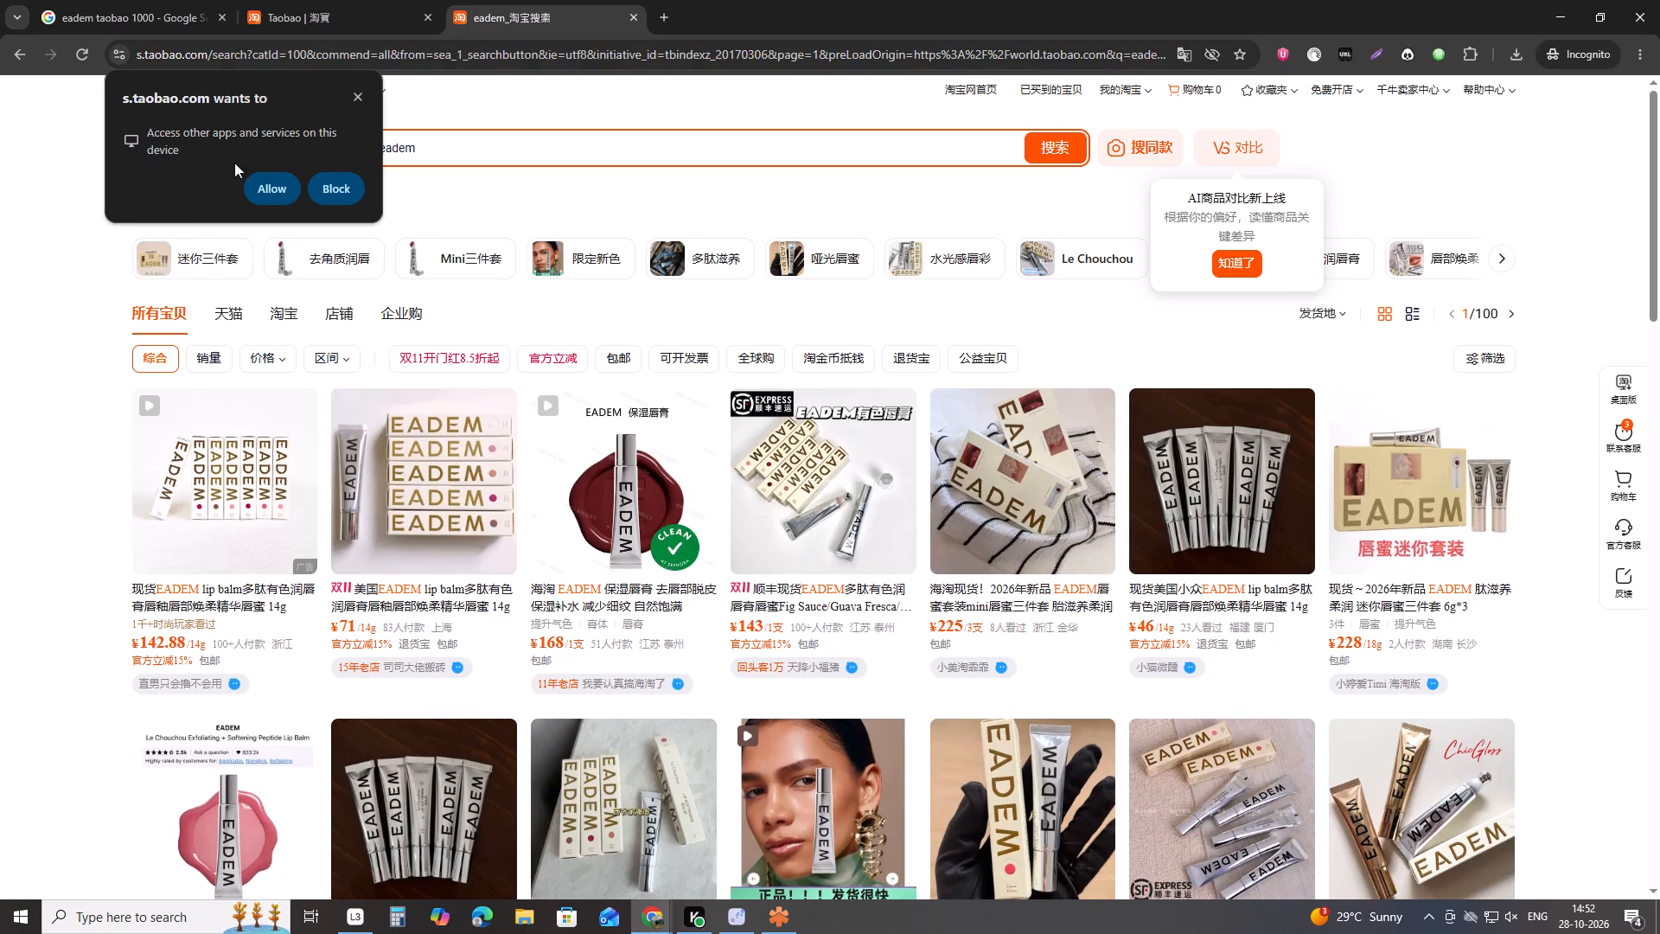
{"action": "left_click", "coordinate": [270, 182]}
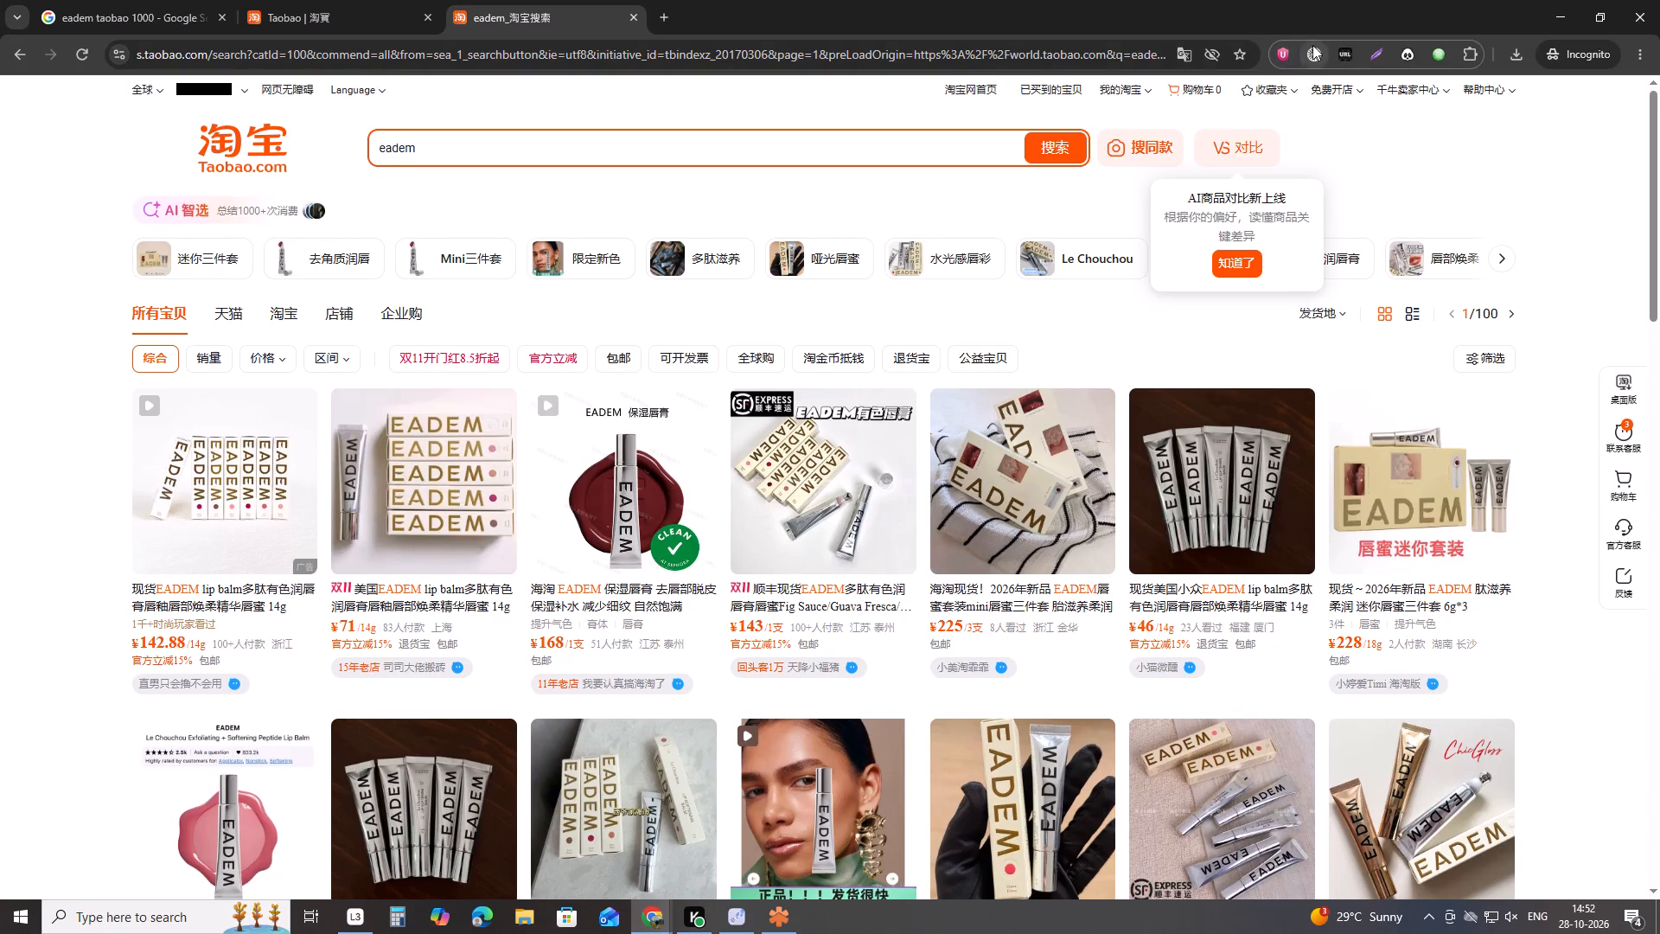
Open the RedPoints IPR Plugin's task configuration and stop the running BBC Ice Cream detection task.
{"action": "left_click", "coordinate": [1312, 45]}
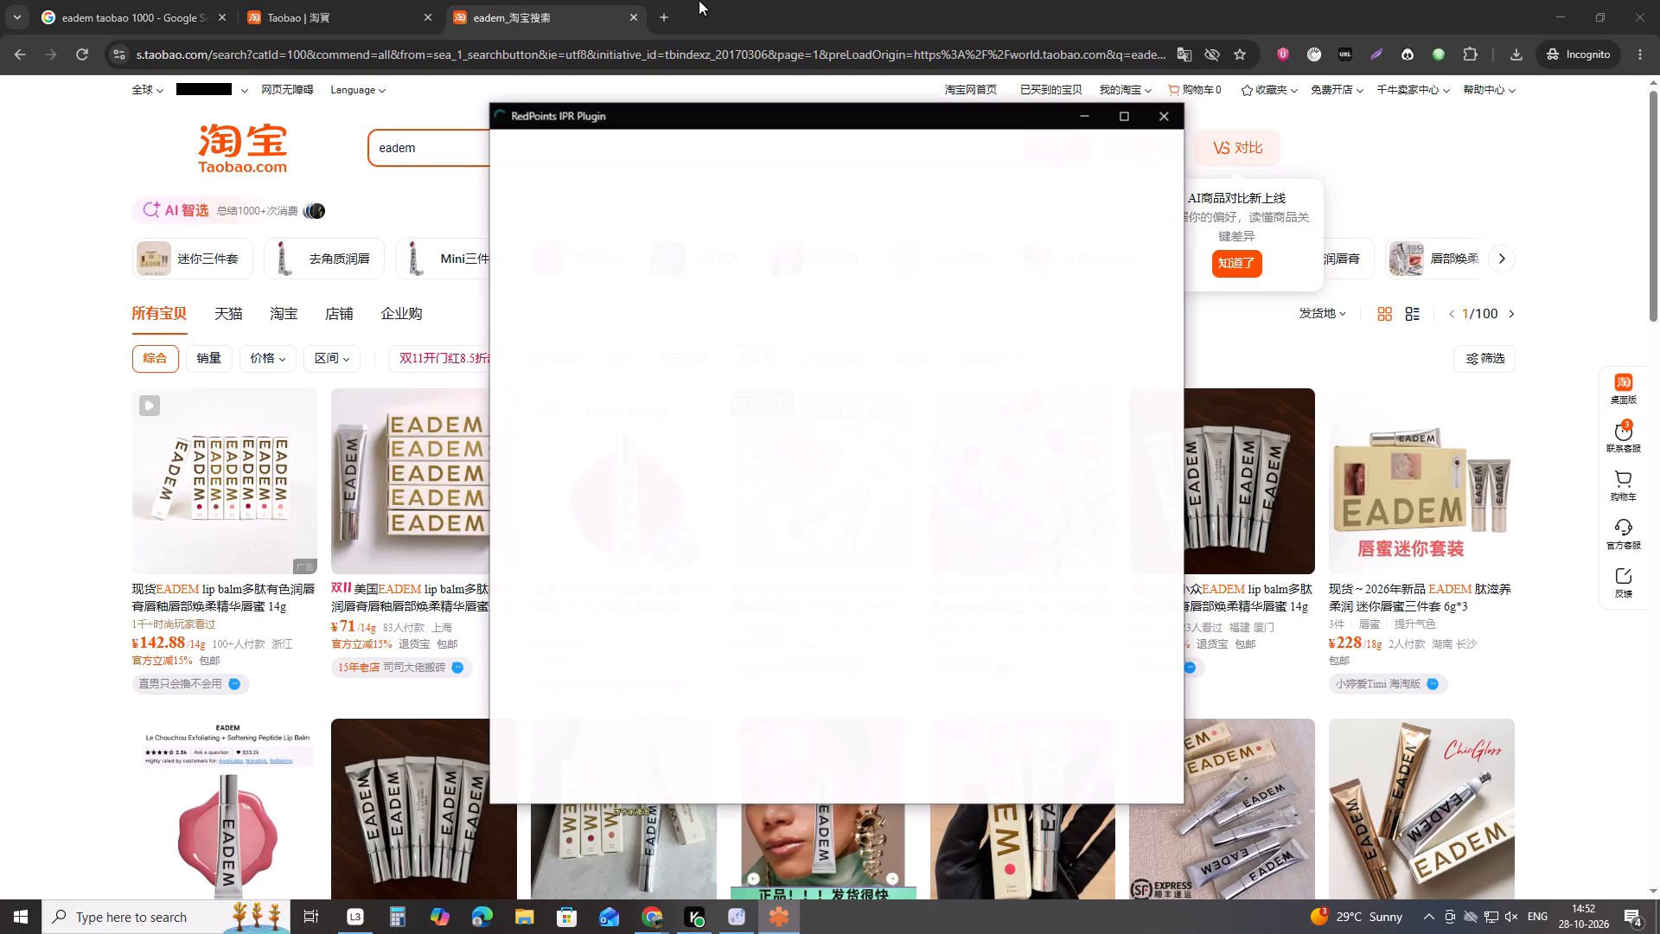
{"action": "left_click", "coordinate": [1159, 110]}
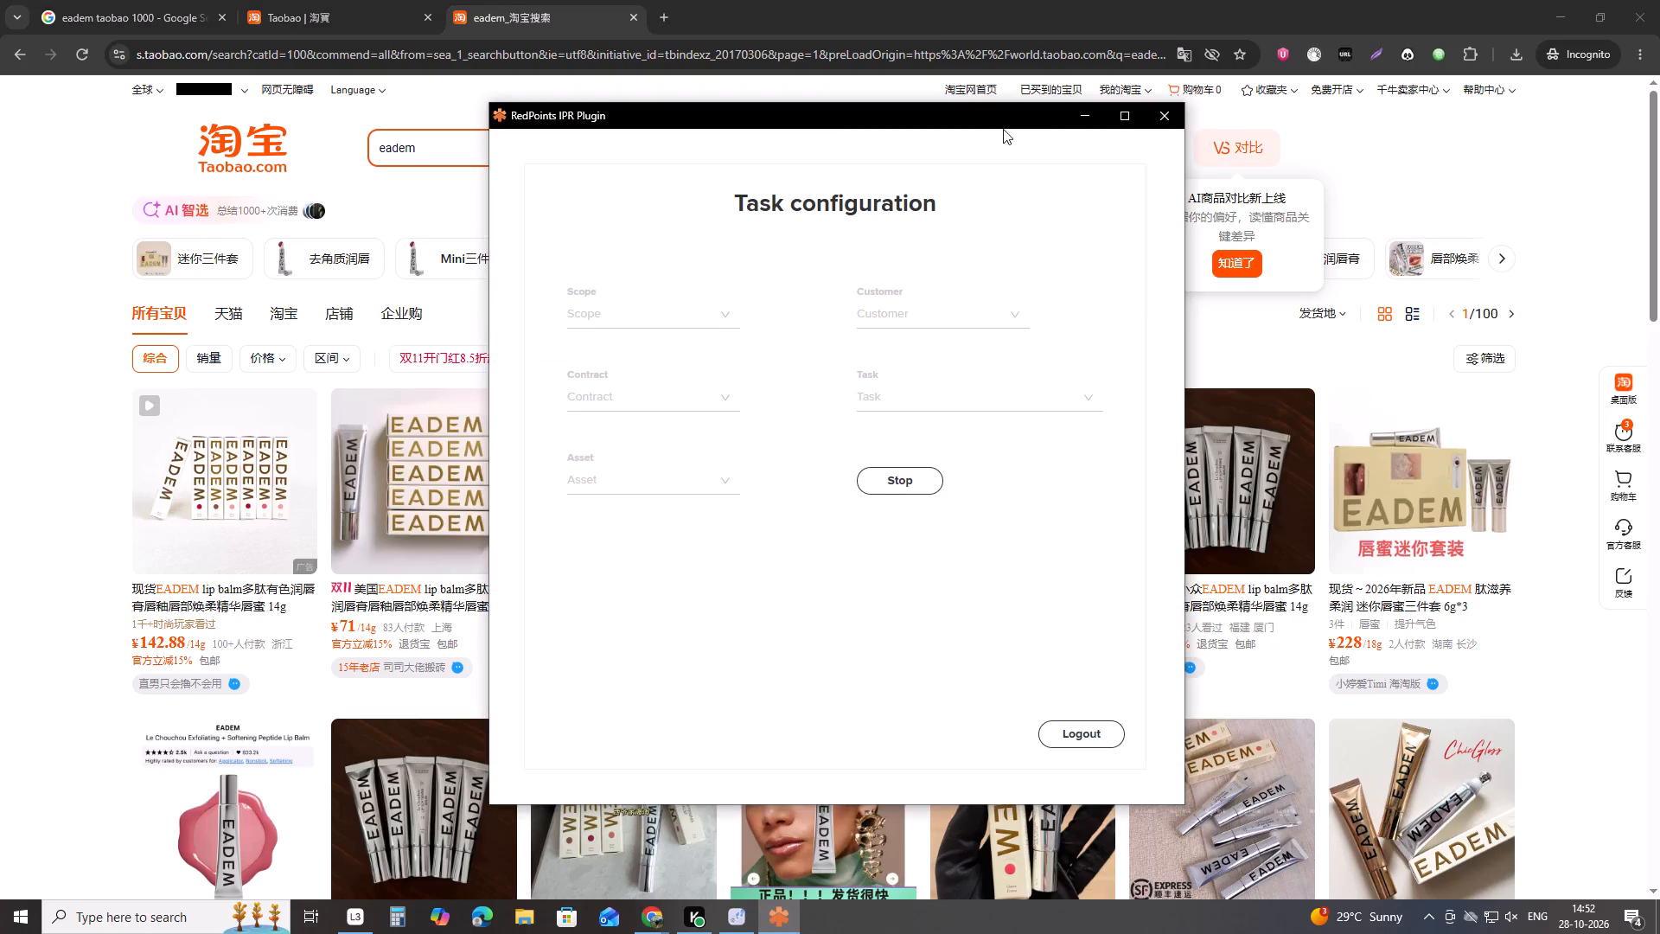
{"action": "left_click_drag", "start_coordinate": [990, 113], "coordinate": [966, 139]}
{"action": "triple_click", "coordinate": [910, 429]}
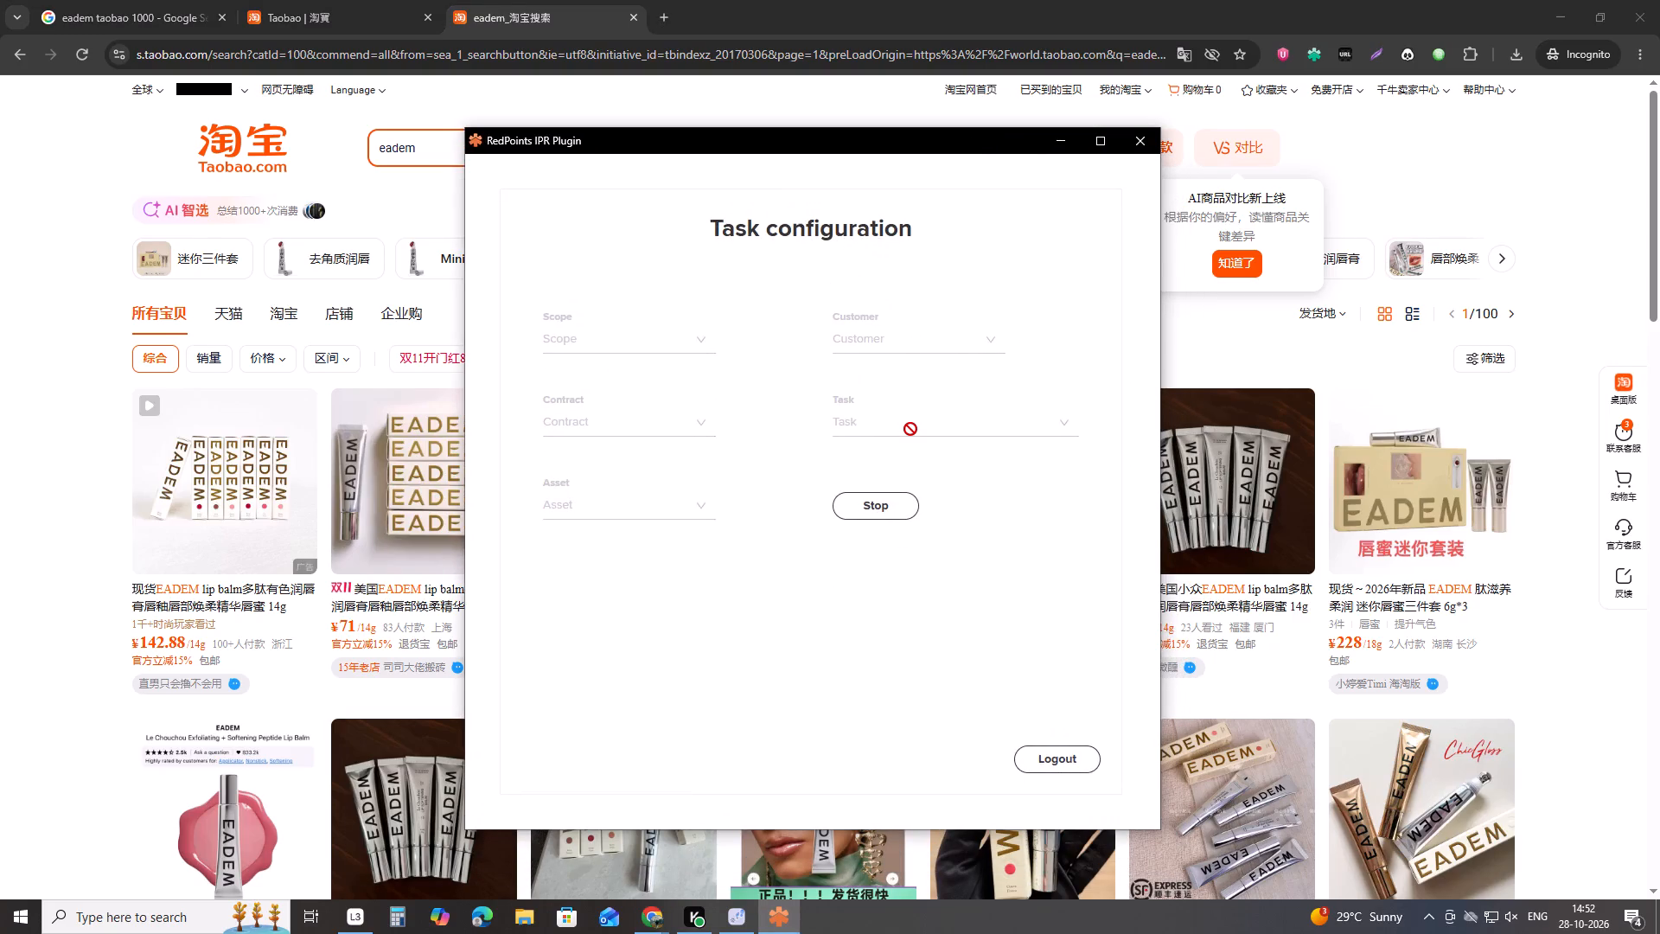
{"action": "triple_click", "coordinate": [910, 429]}
{"action": "triple_click", "coordinate": [910, 429]}
{"action": "triple_click", "coordinate": [910, 429]}
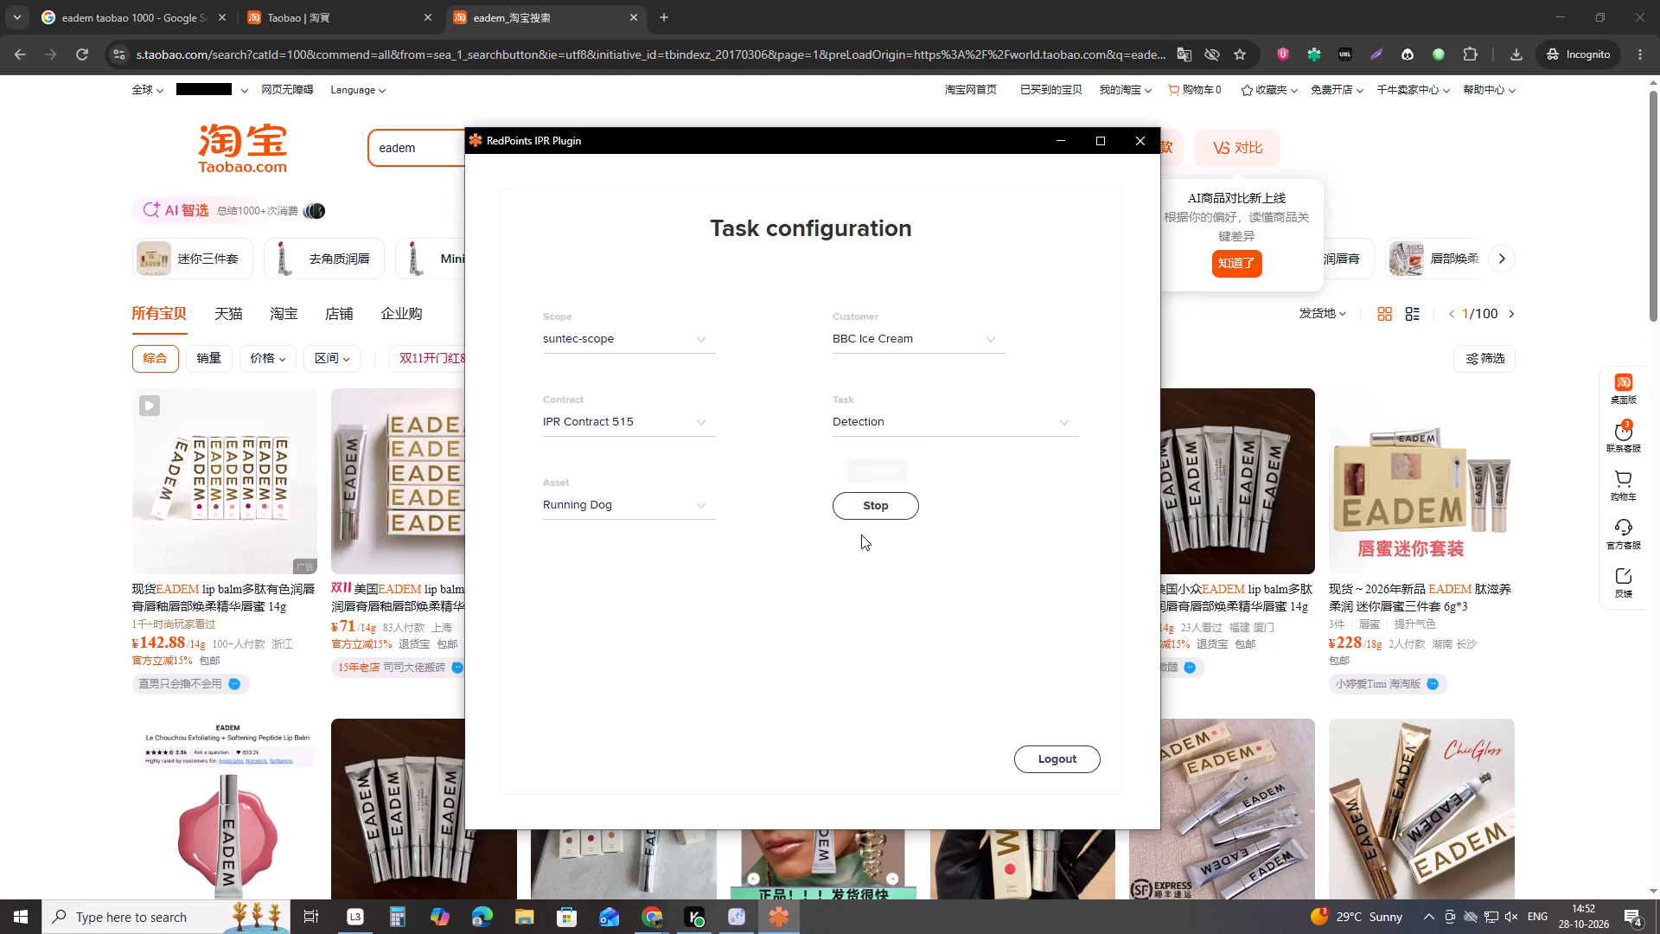
{"action": "left_click", "coordinate": [871, 504]}
Start a Detection task in the plugin for customer EADEM with the IPR Brand Protection contract and the Lip Care asset.
{"action": "left_click", "coordinate": [891, 297]}
{"action": "left_click", "coordinate": [895, 327]}
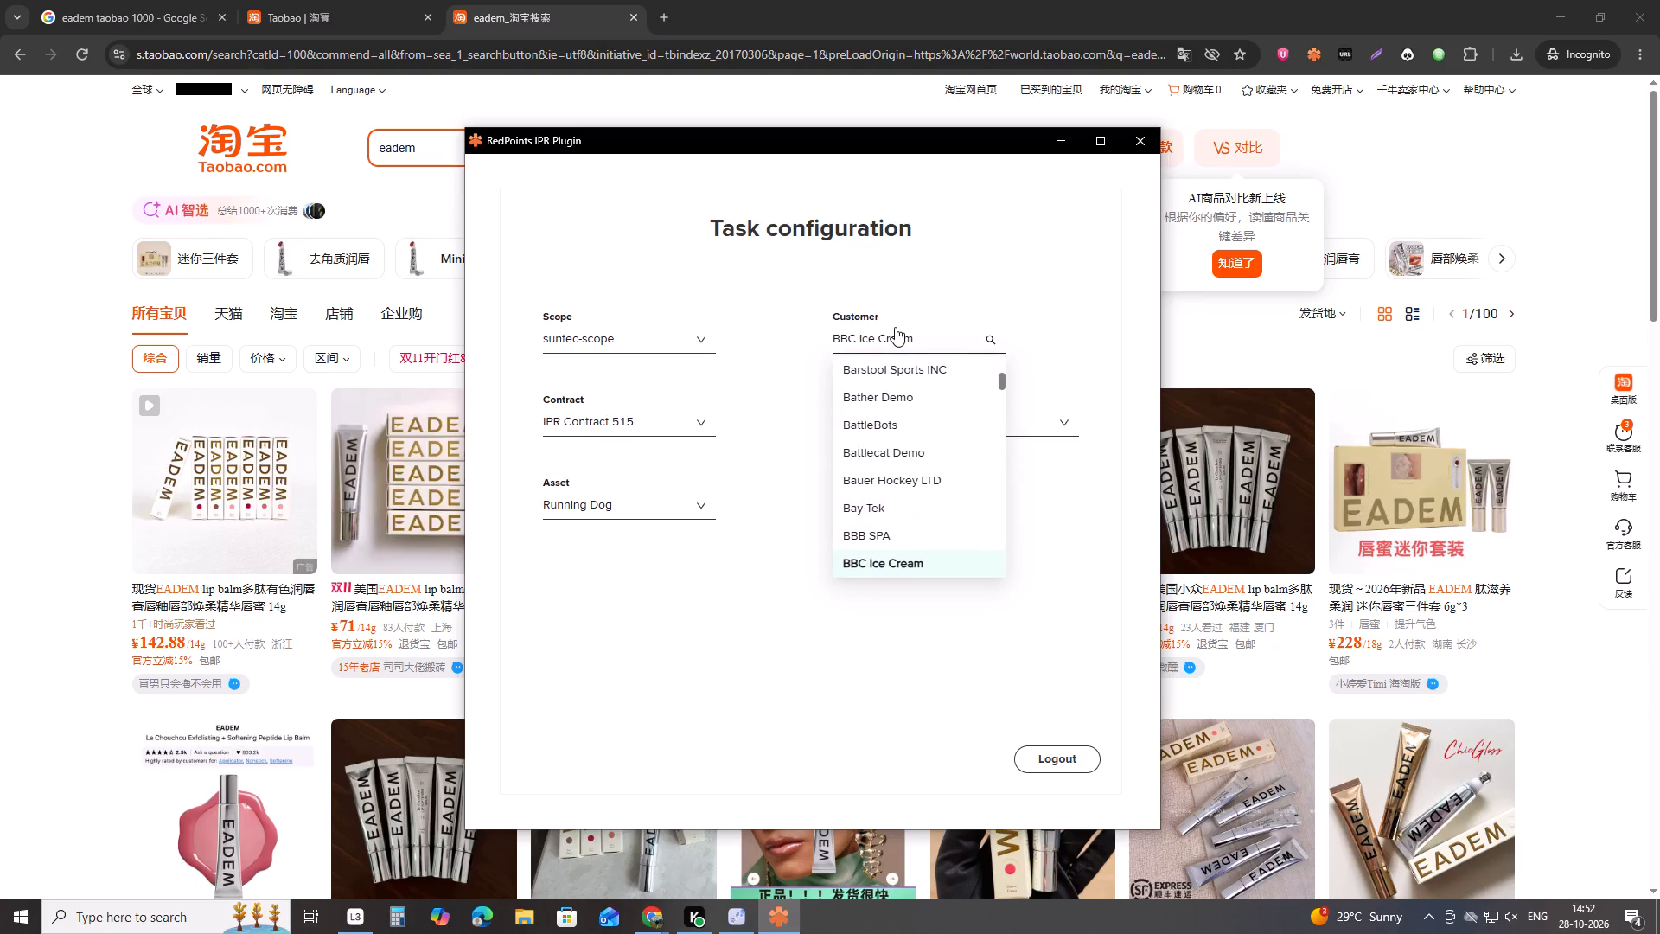
{"action": "type", "text": "eade"}
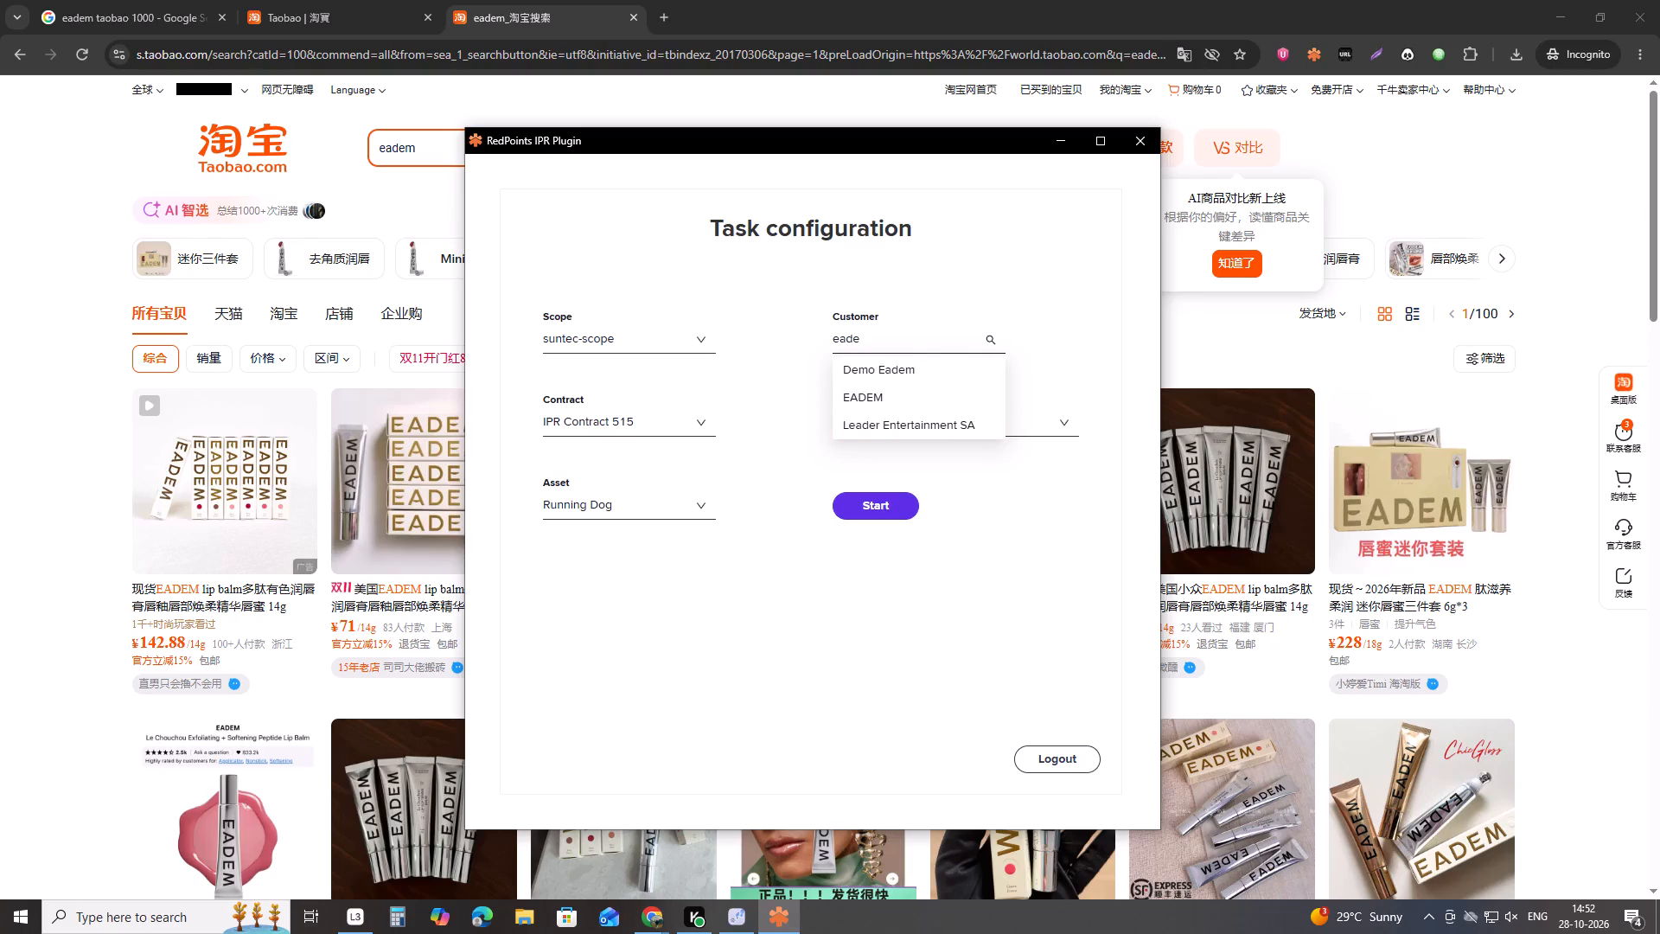
{"action": "left_click", "coordinate": [882, 389]}
{"action": "left_click", "coordinate": [669, 426]}
{"action": "left_click", "coordinate": [599, 458]}
{"action": "left_click", "coordinate": [605, 502]}
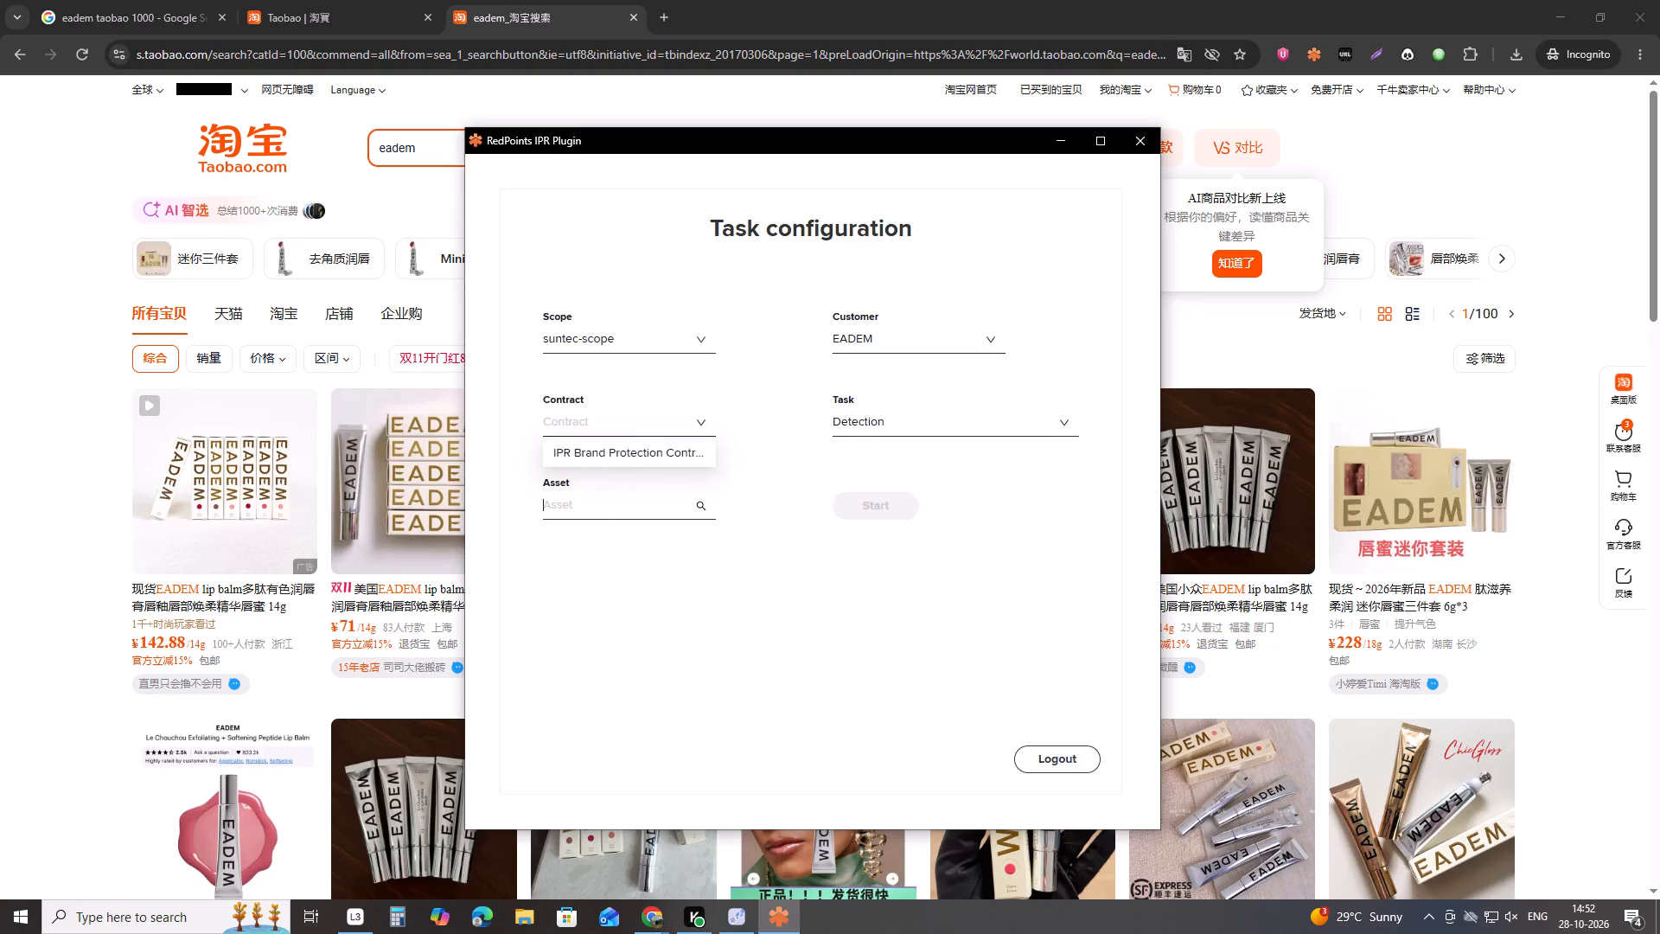
{"action": "left_click", "coordinate": [620, 420]}
{"action": "left_click", "coordinate": [613, 457]}
{"action": "left_click", "coordinate": [610, 493]}
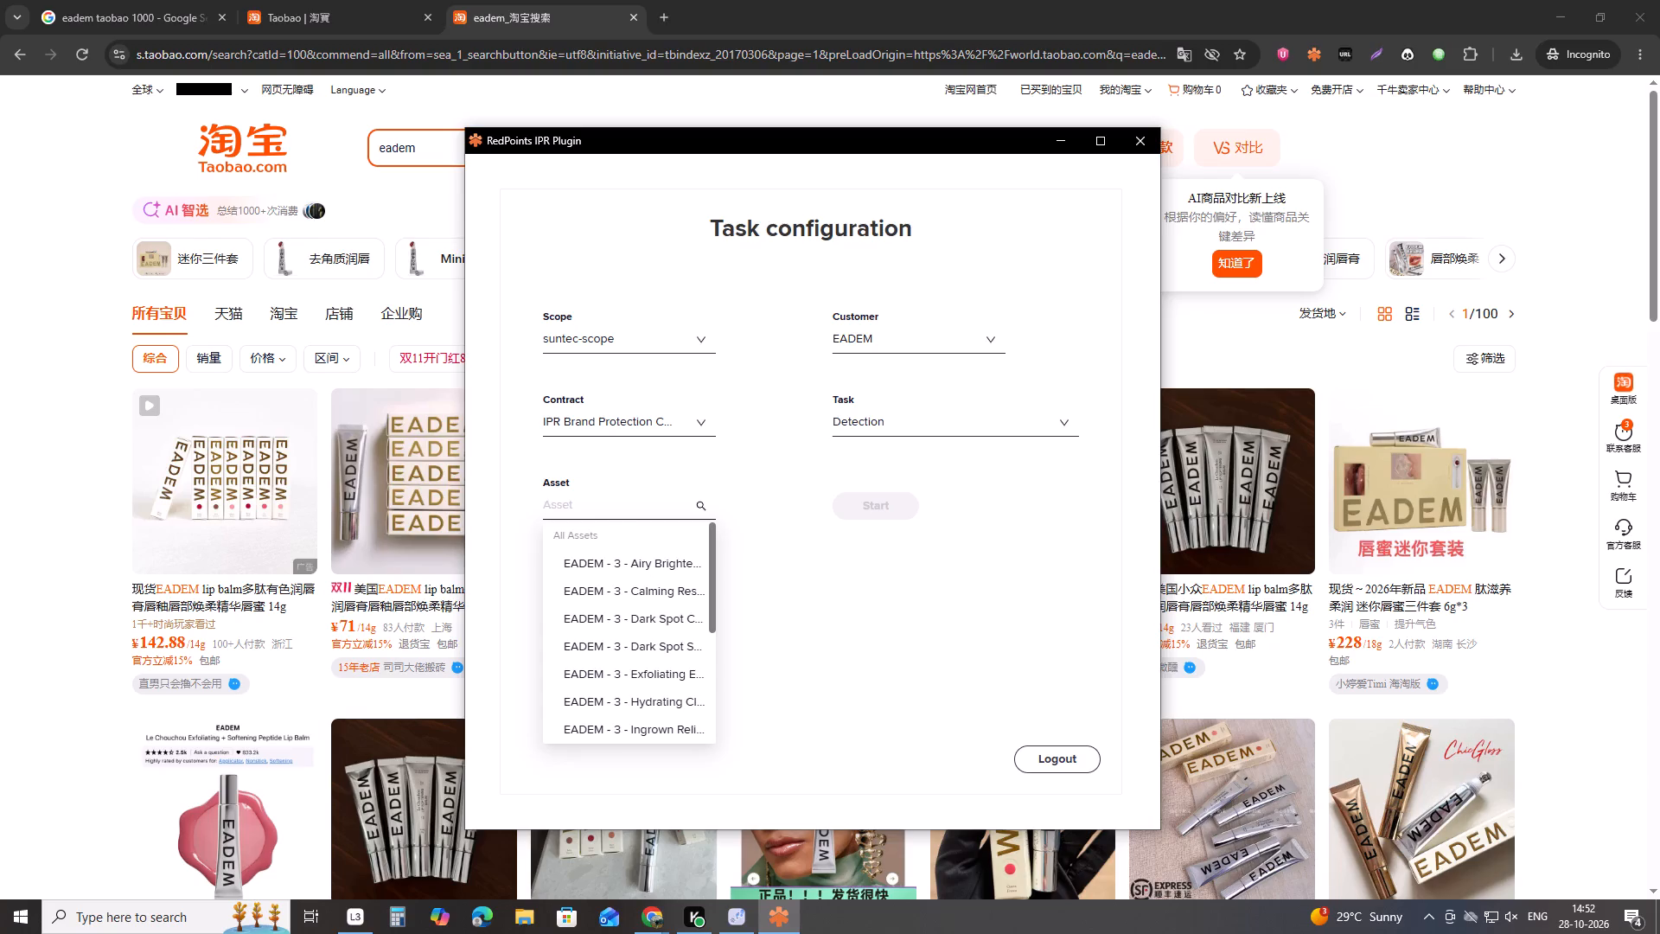
{"action": "key", "text": "l"}
{"action": "type", "text": "ipp"}
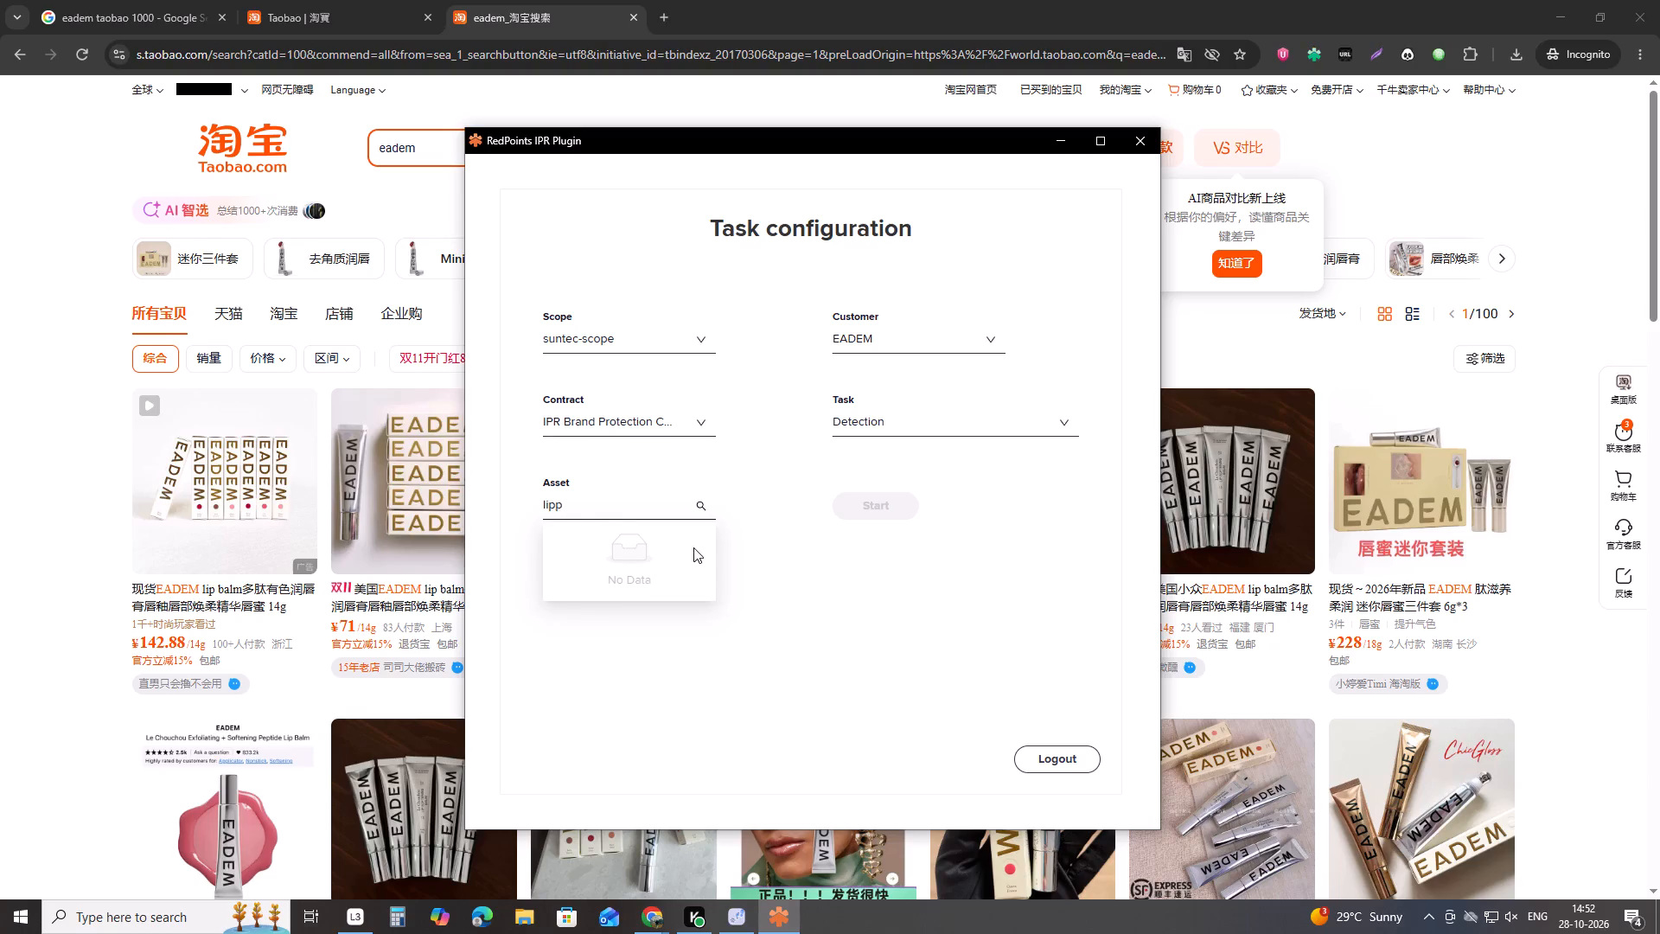
{"action": "key", "text": "BackSpace"}
{"action": "left_click", "coordinate": [667, 556]}
{"action": "left_click", "coordinate": [852, 509]}
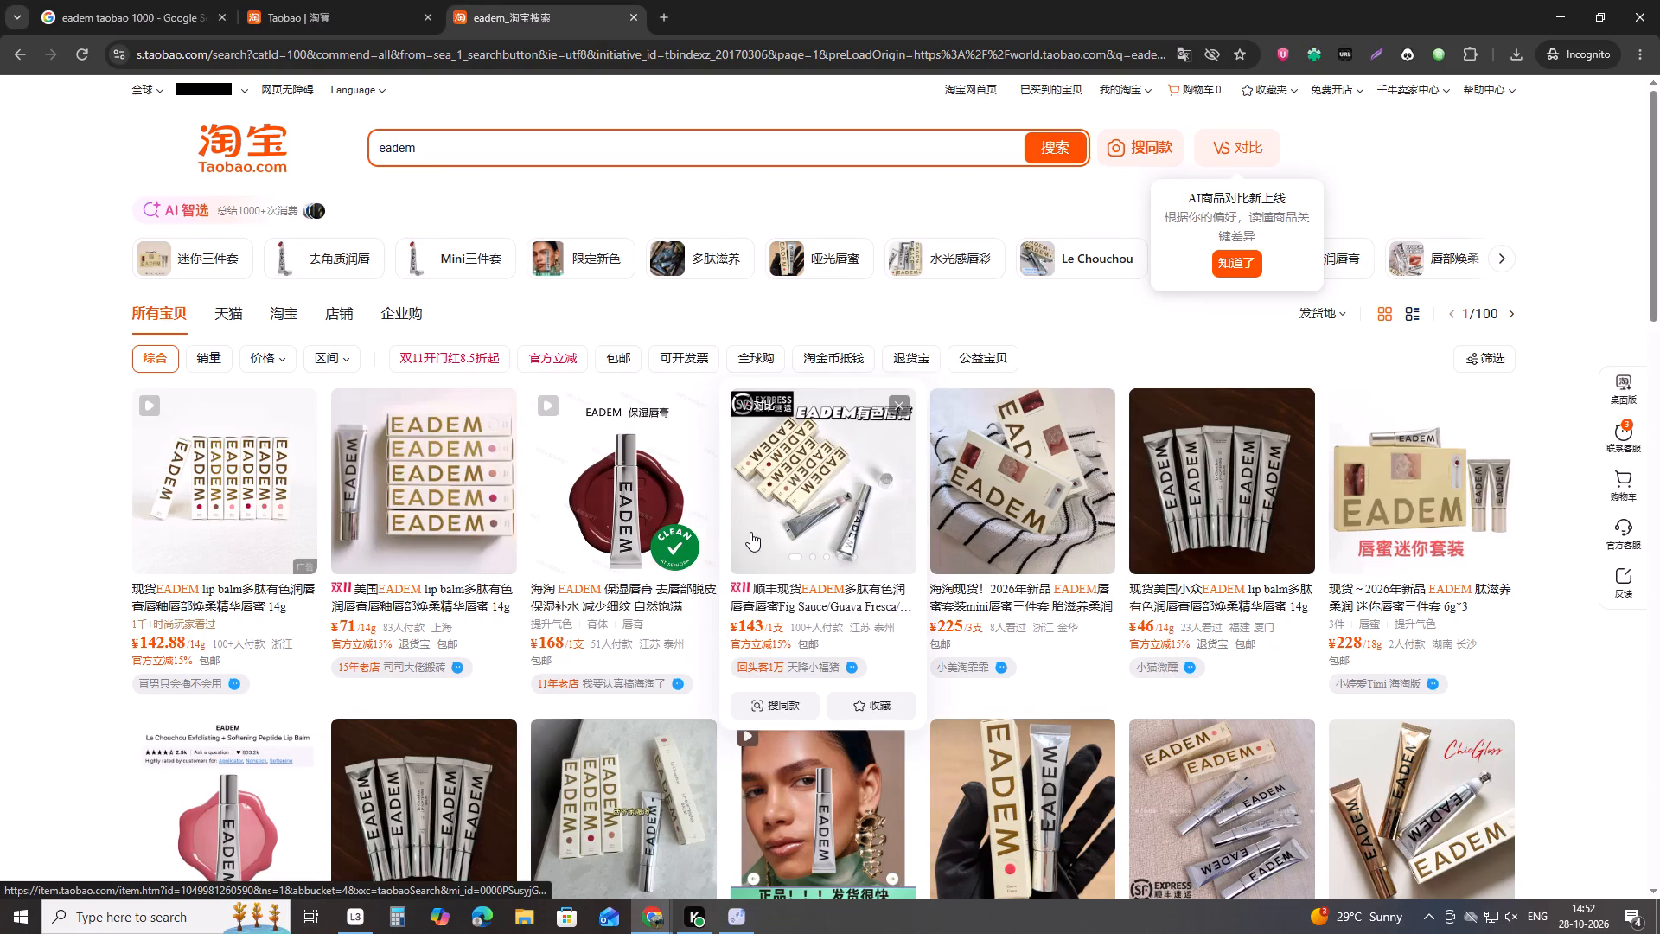
Look through the eadem listings on Taobao and check the configuration of the plugin's running task.
{"action": "scroll", "coordinate": [751, 538], "scroll_direction": "down", "scroll_amount": 4}
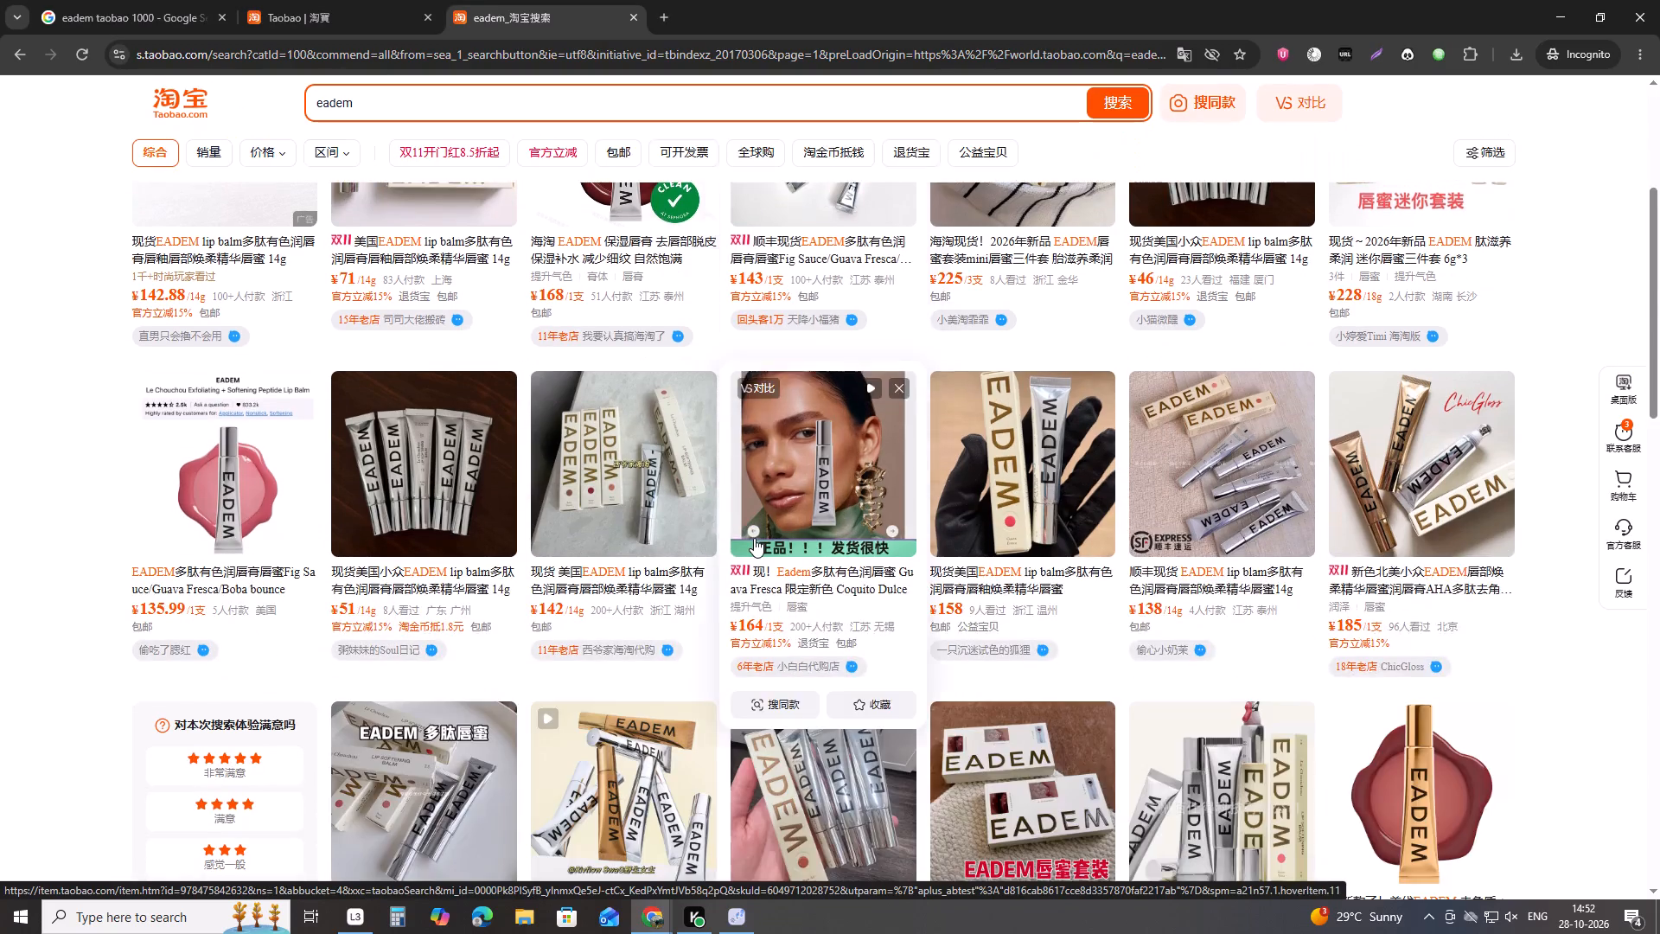
{"action": "scroll", "coordinate": [754, 538], "scroll_direction": "down", "scroll_amount": 10}
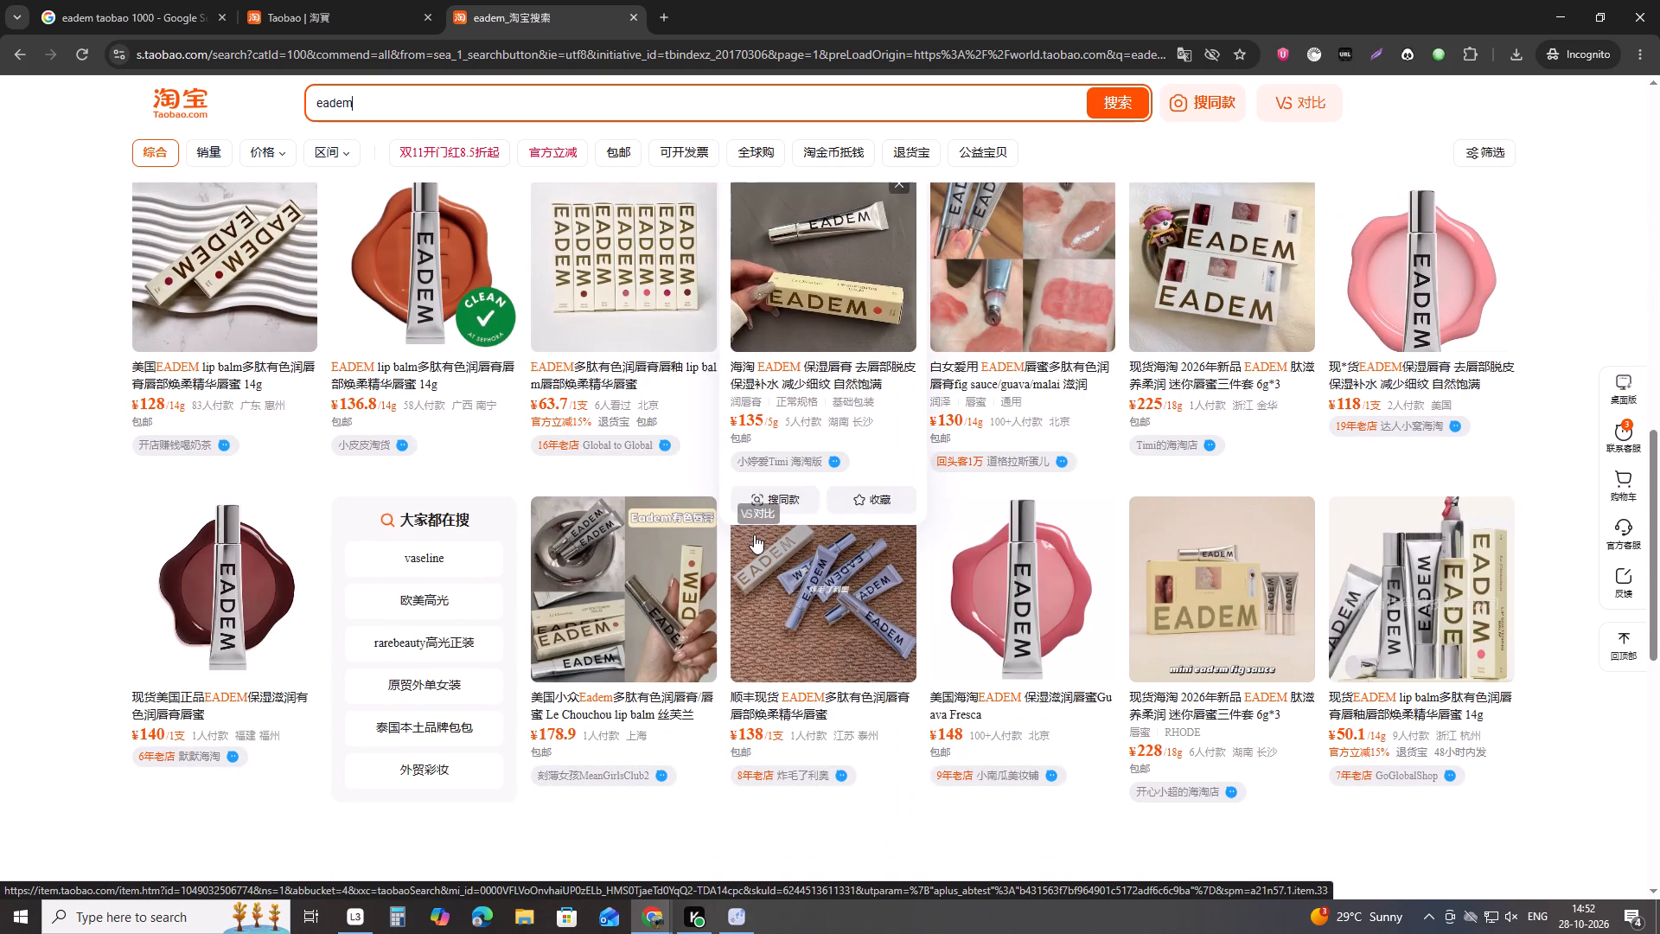
{"action": "scroll", "coordinate": [754, 534], "scroll_direction": "down", "scroll_amount": 1}
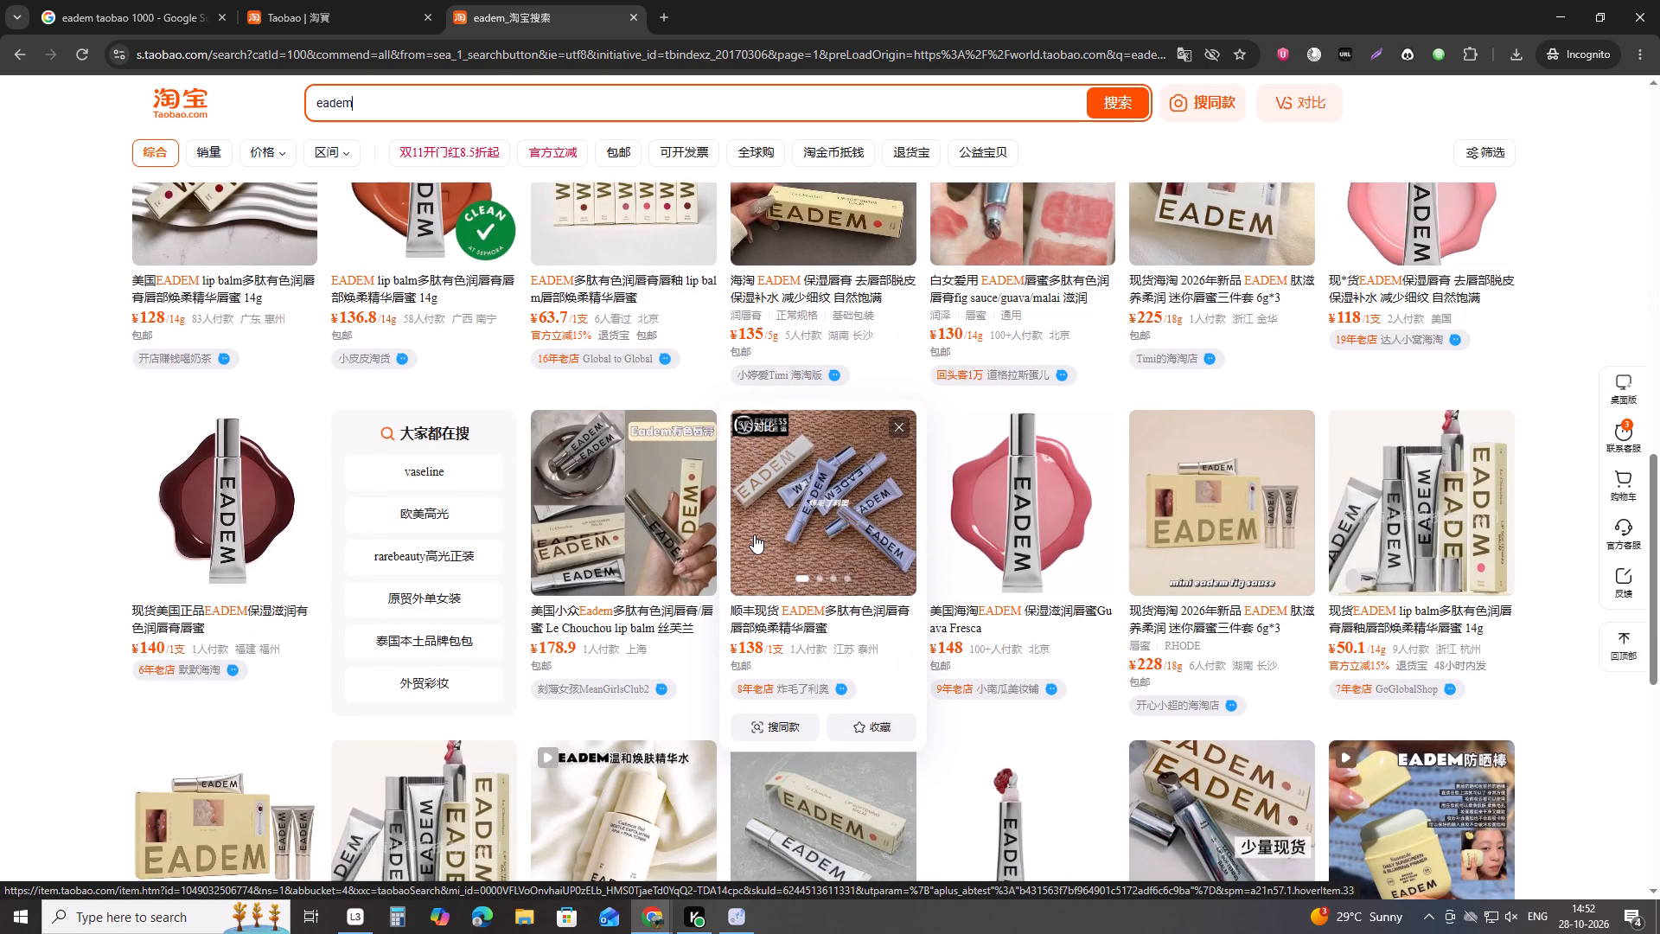
{"action": "scroll", "coordinate": [754, 534], "scroll_direction": "down", "scroll_amount": 3}
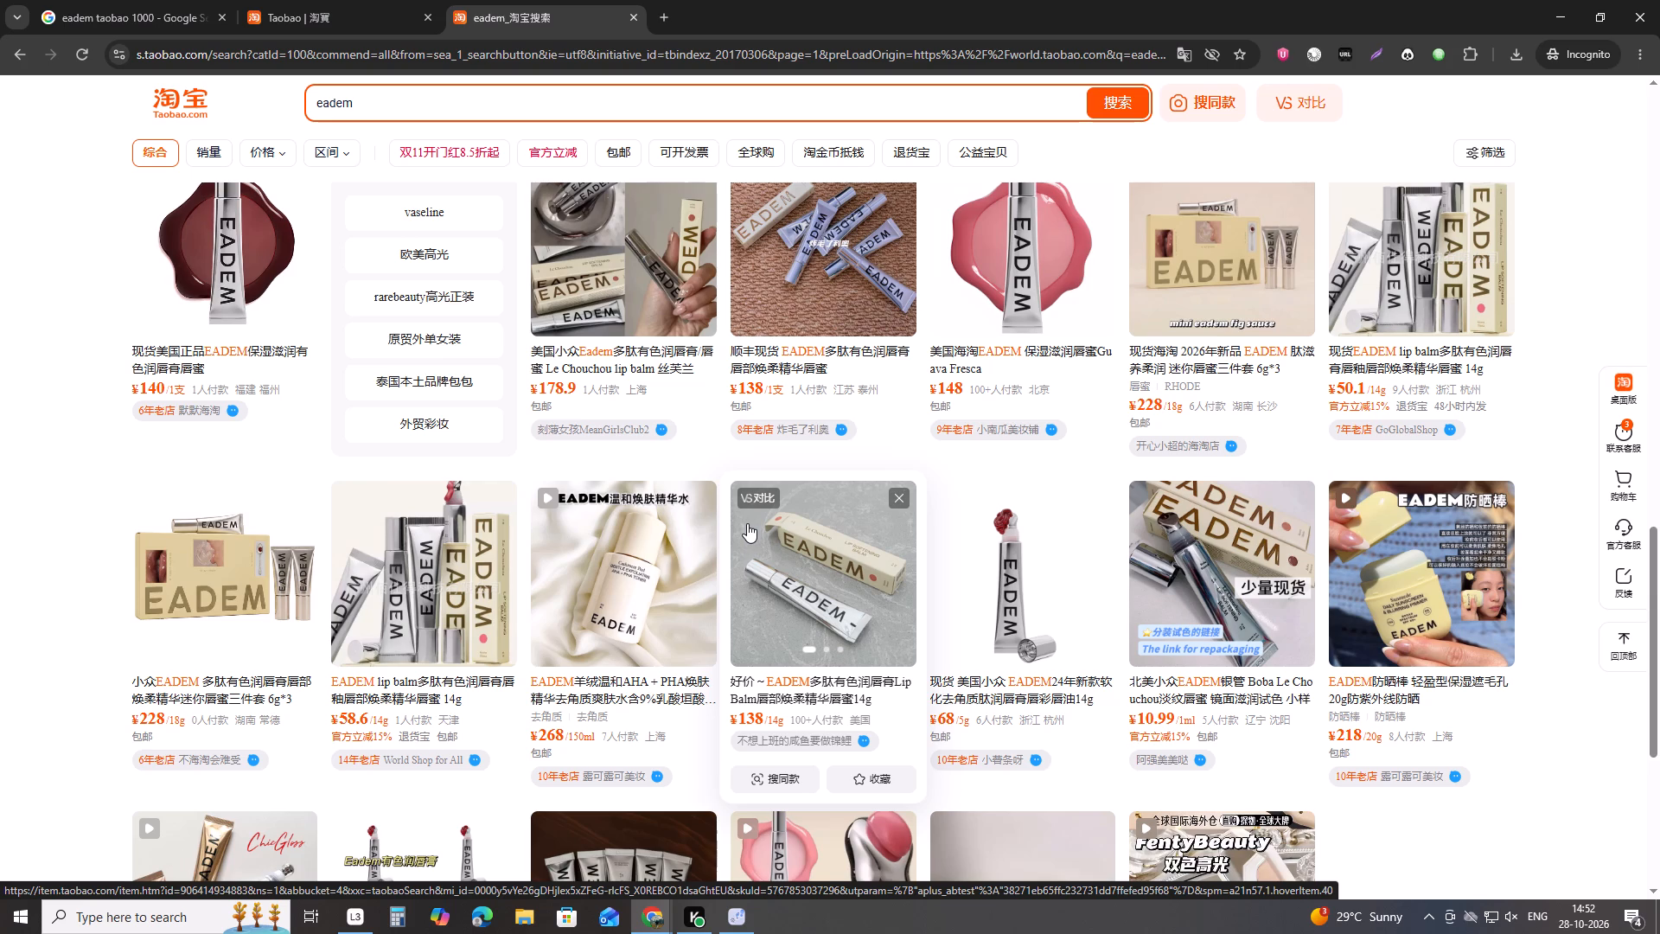
{"action": "left_click", "coordinate": [1312, 56]}
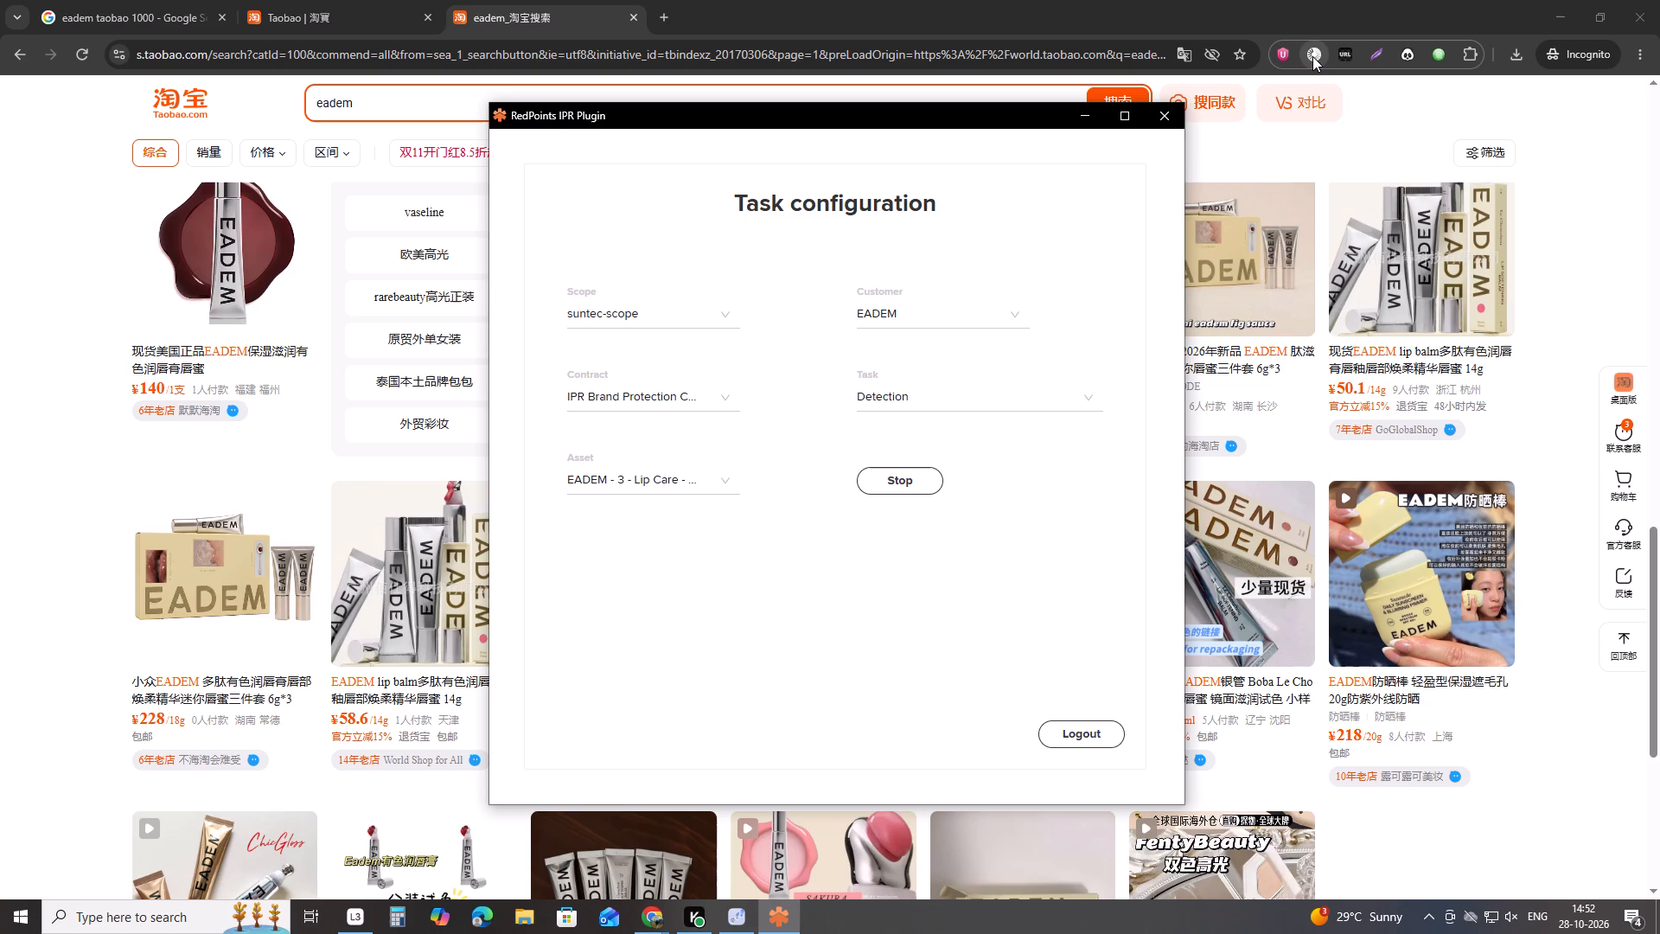
{"action": "left_click", "coordinate": [1080, 116]}
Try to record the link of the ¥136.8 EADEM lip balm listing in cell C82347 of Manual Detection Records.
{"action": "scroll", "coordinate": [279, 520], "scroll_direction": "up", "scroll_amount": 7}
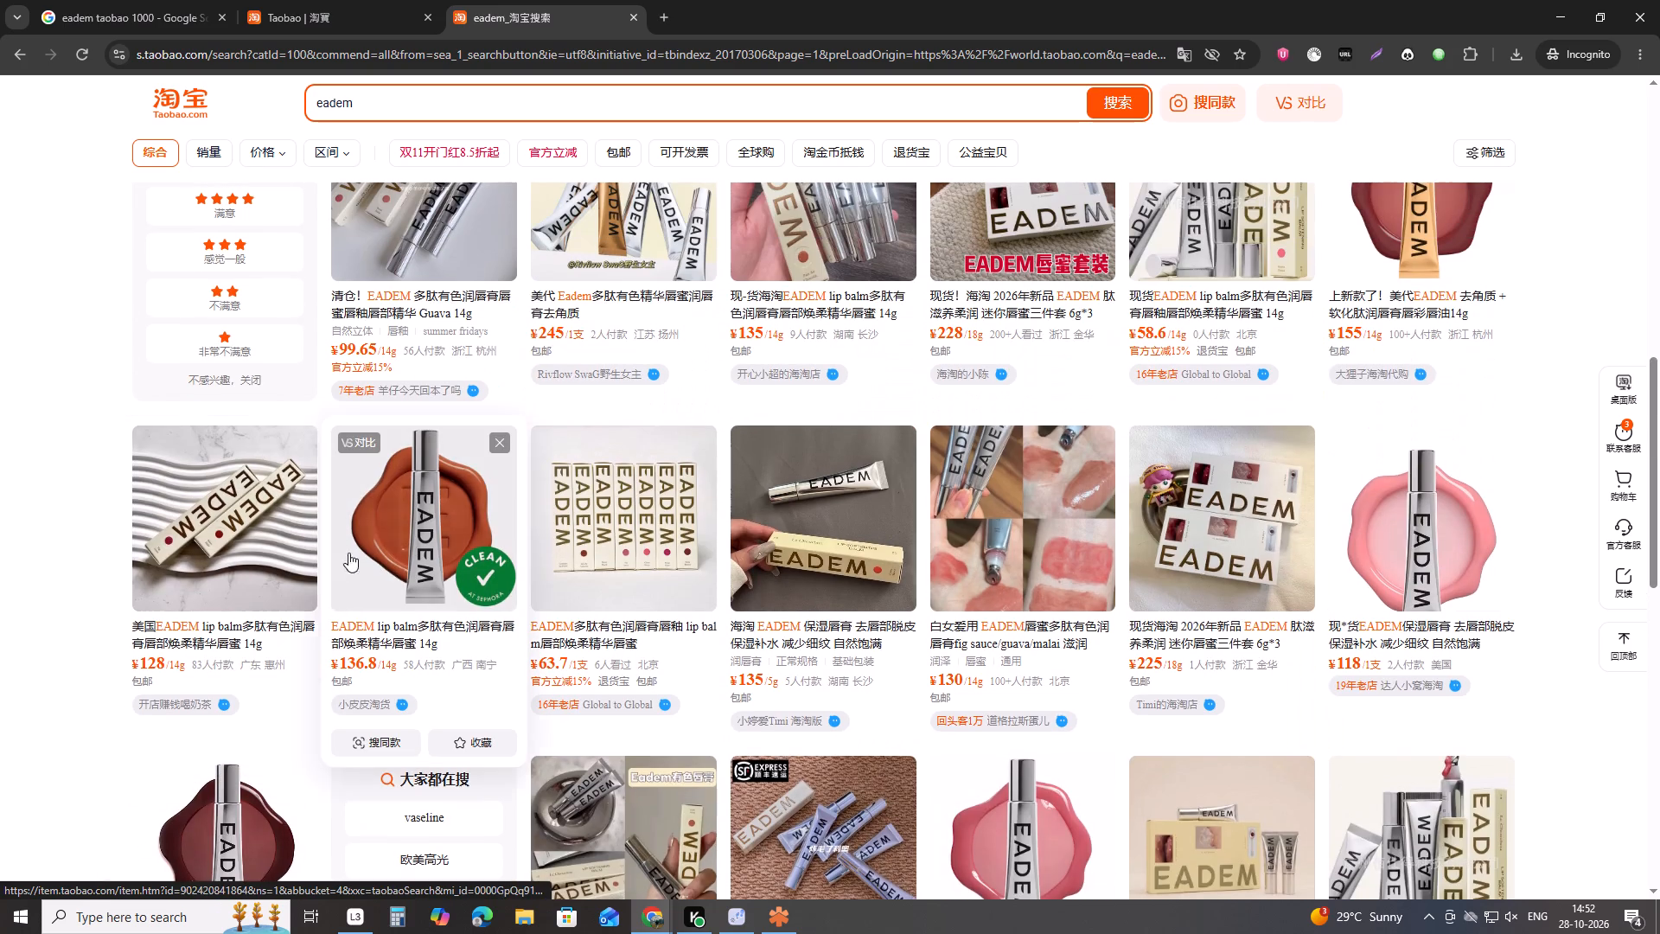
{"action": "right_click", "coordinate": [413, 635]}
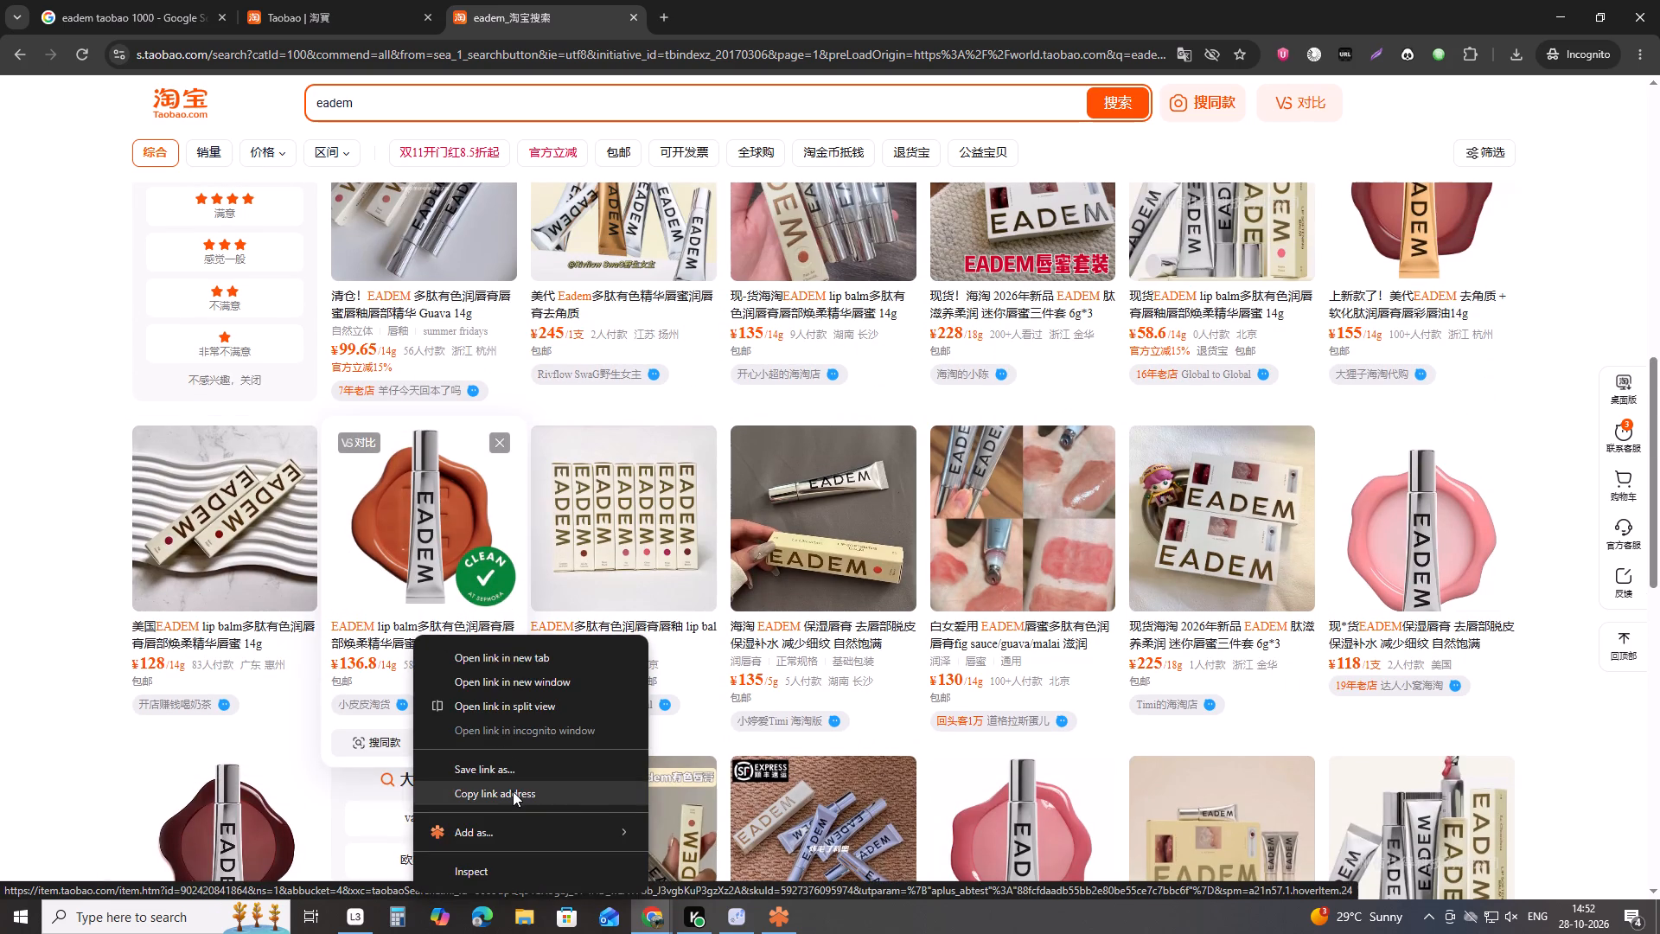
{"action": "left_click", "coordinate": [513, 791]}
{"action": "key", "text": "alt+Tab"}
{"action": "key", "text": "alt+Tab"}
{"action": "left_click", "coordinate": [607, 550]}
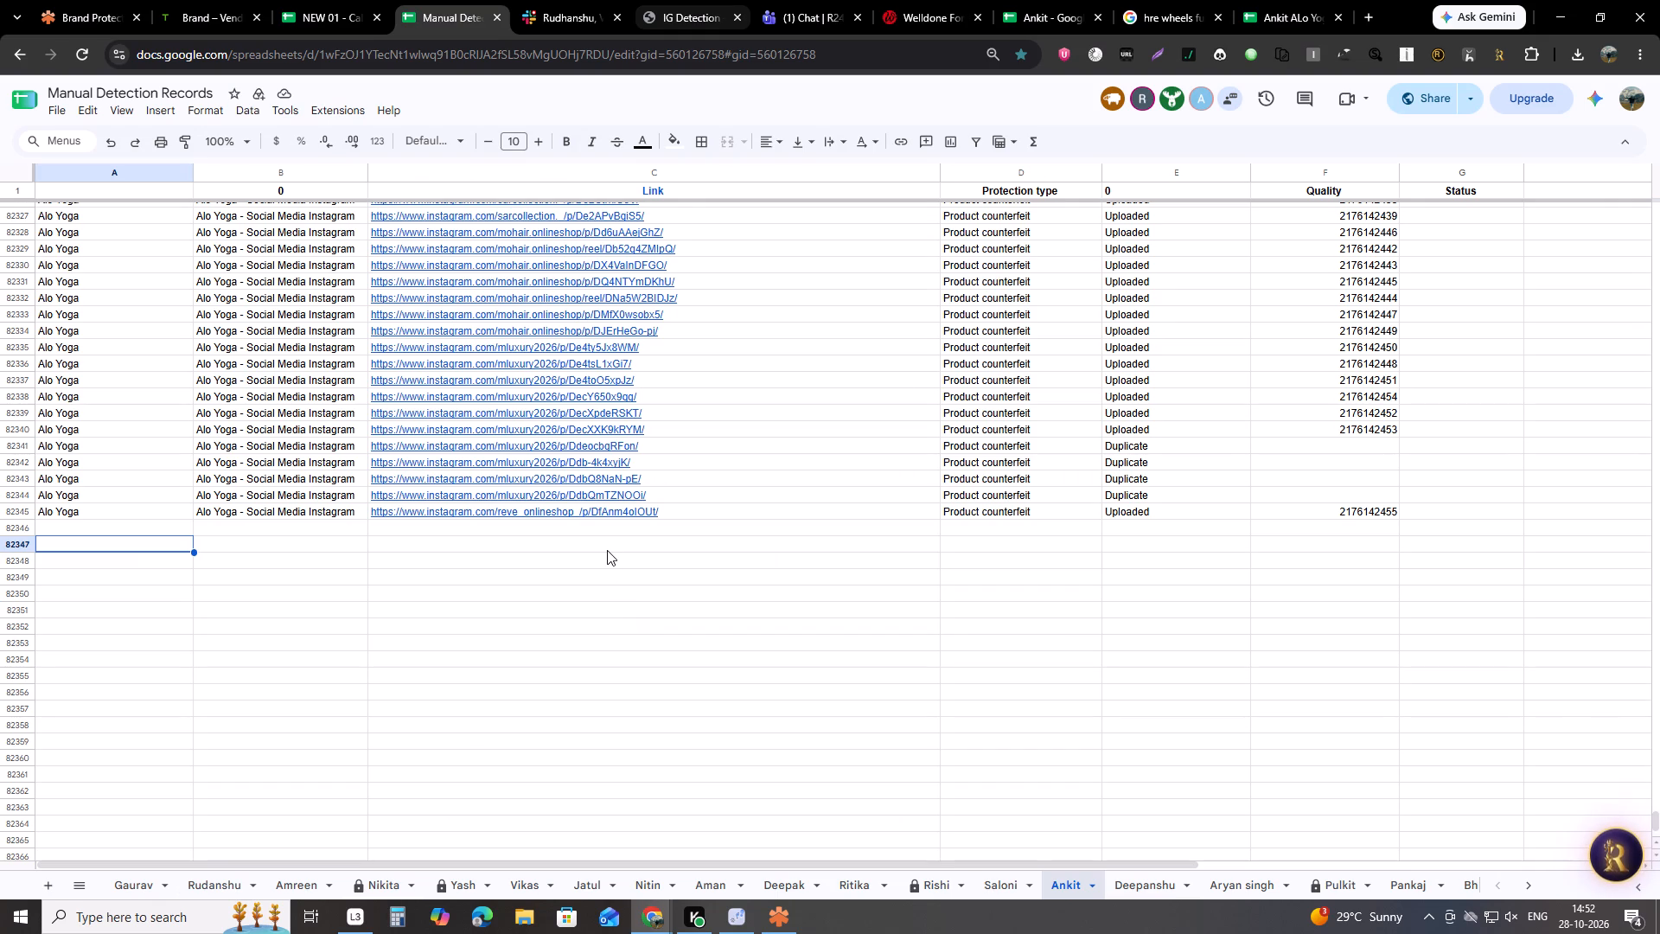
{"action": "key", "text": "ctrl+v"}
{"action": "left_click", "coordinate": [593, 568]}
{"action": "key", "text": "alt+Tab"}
Copy the link of the ¥136.8 EADEM lip balm listing again and paste it over cell C82347 of Manual Detection Records.
{"action": "right_click", "coordinate": [446, 637]}
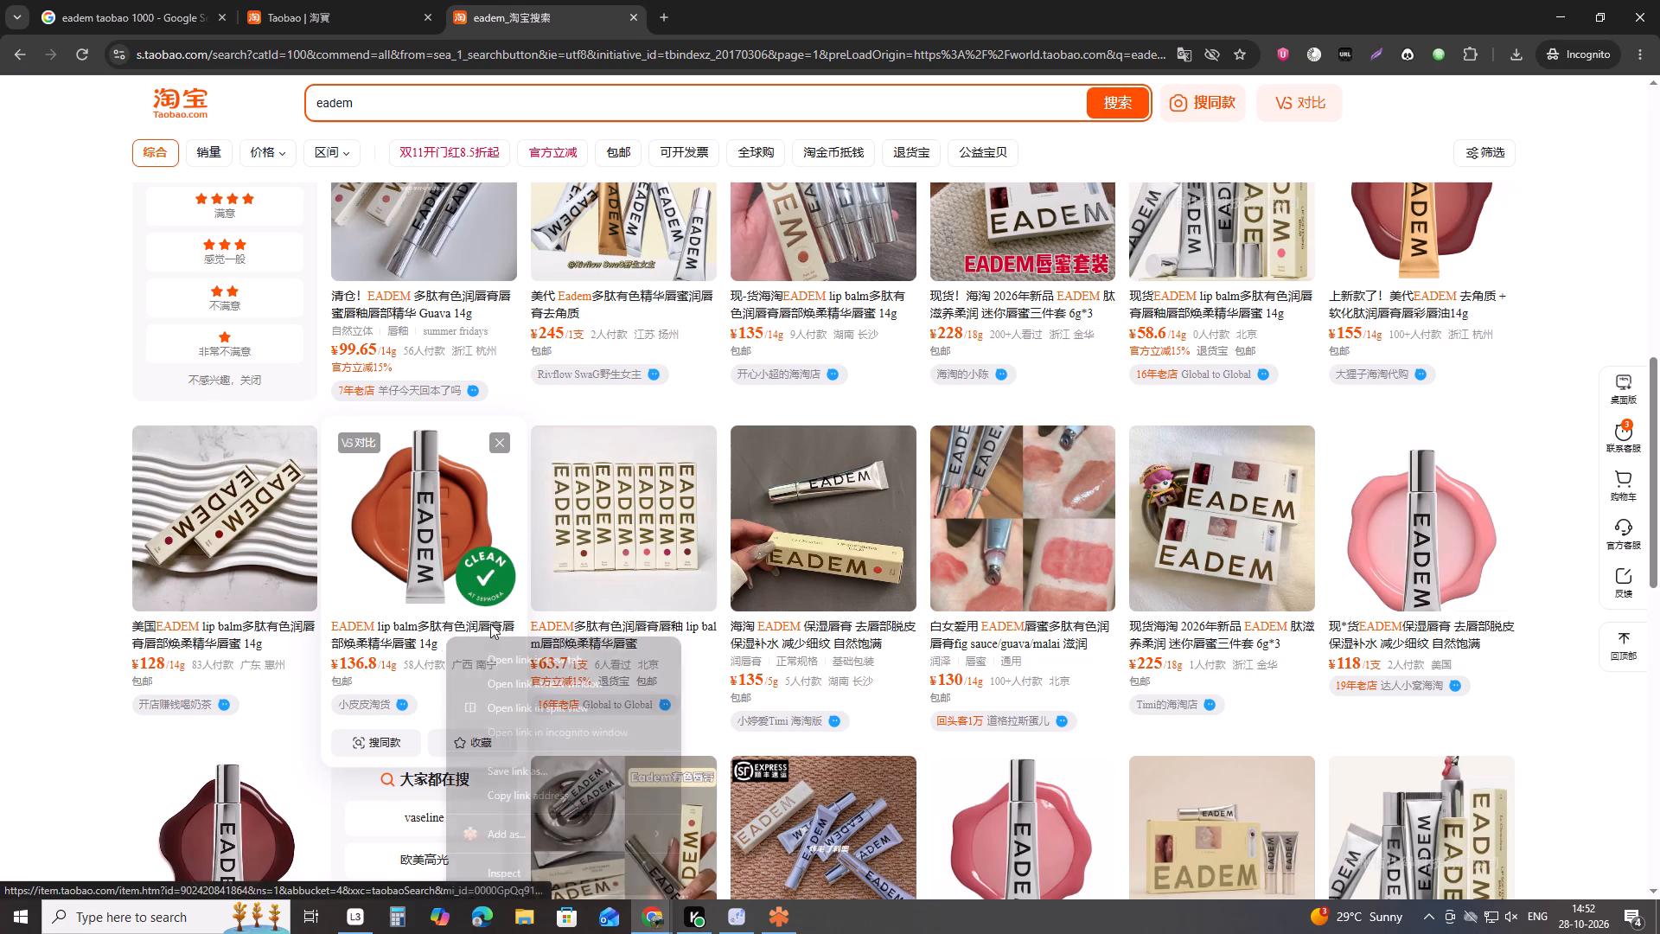
{"action": "left_click", "coordinate": [550, 793]}
{"action": "key", "text": "alt+Tab"}
{"action": "left_click", "coordinate": [667, 542]}
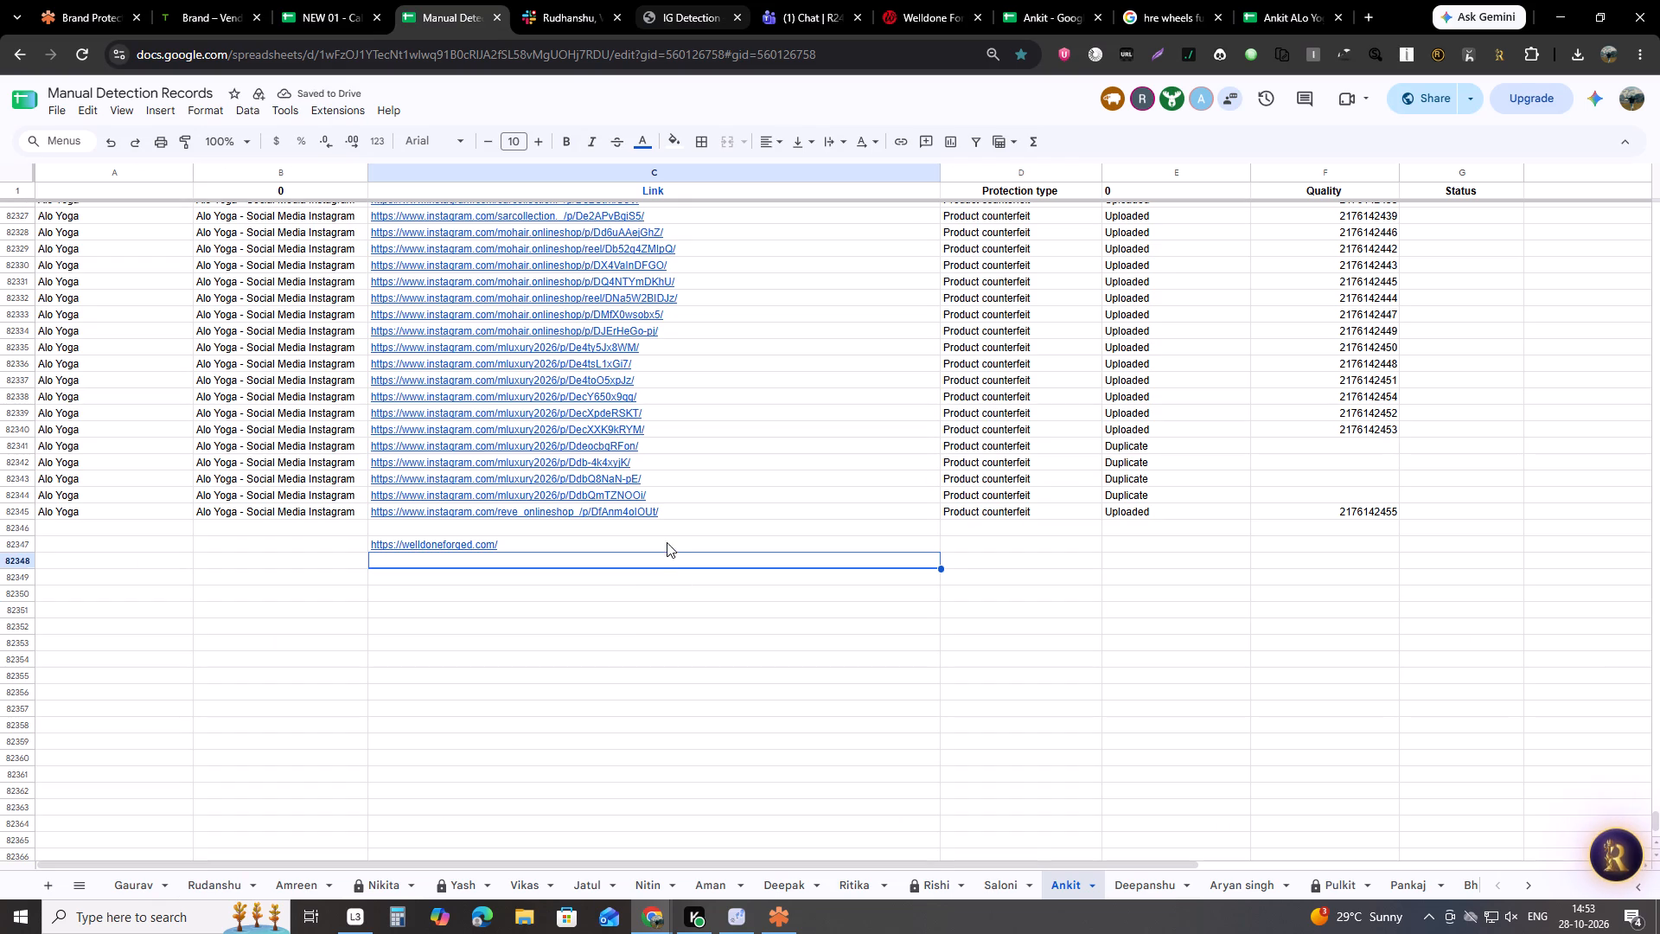
{"action": "key", "text": "ctrl+v"}
{"action": "left_click", "coordinate": [705, 567]}
{"action": "key", "text": "alt+Tab"}
Record the link of the ¥63.7 EADEM lip balm listing in cell C82348 of Manual Detection Records.
{"action": "right_click", "coordinate": [608, 662]}
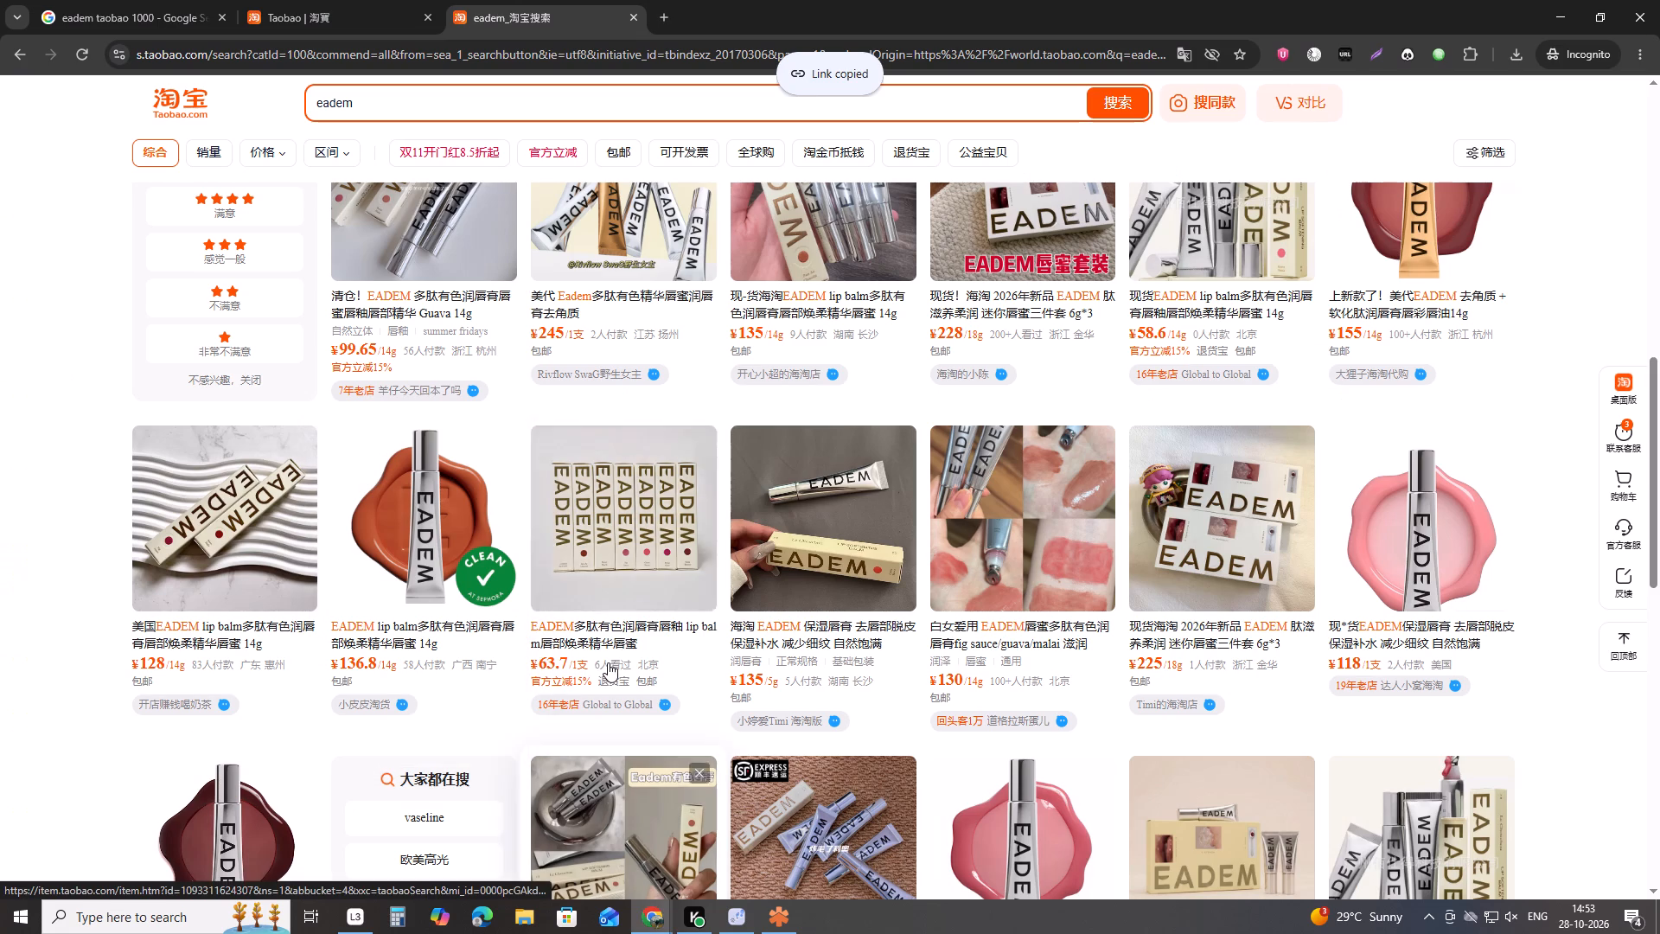
{"action": "right_click", "coordinate": [579, 630]}
{"action": "left_click", "coordinate": [678, 783]}
{"action": "key", "text": "alt+Tab"}
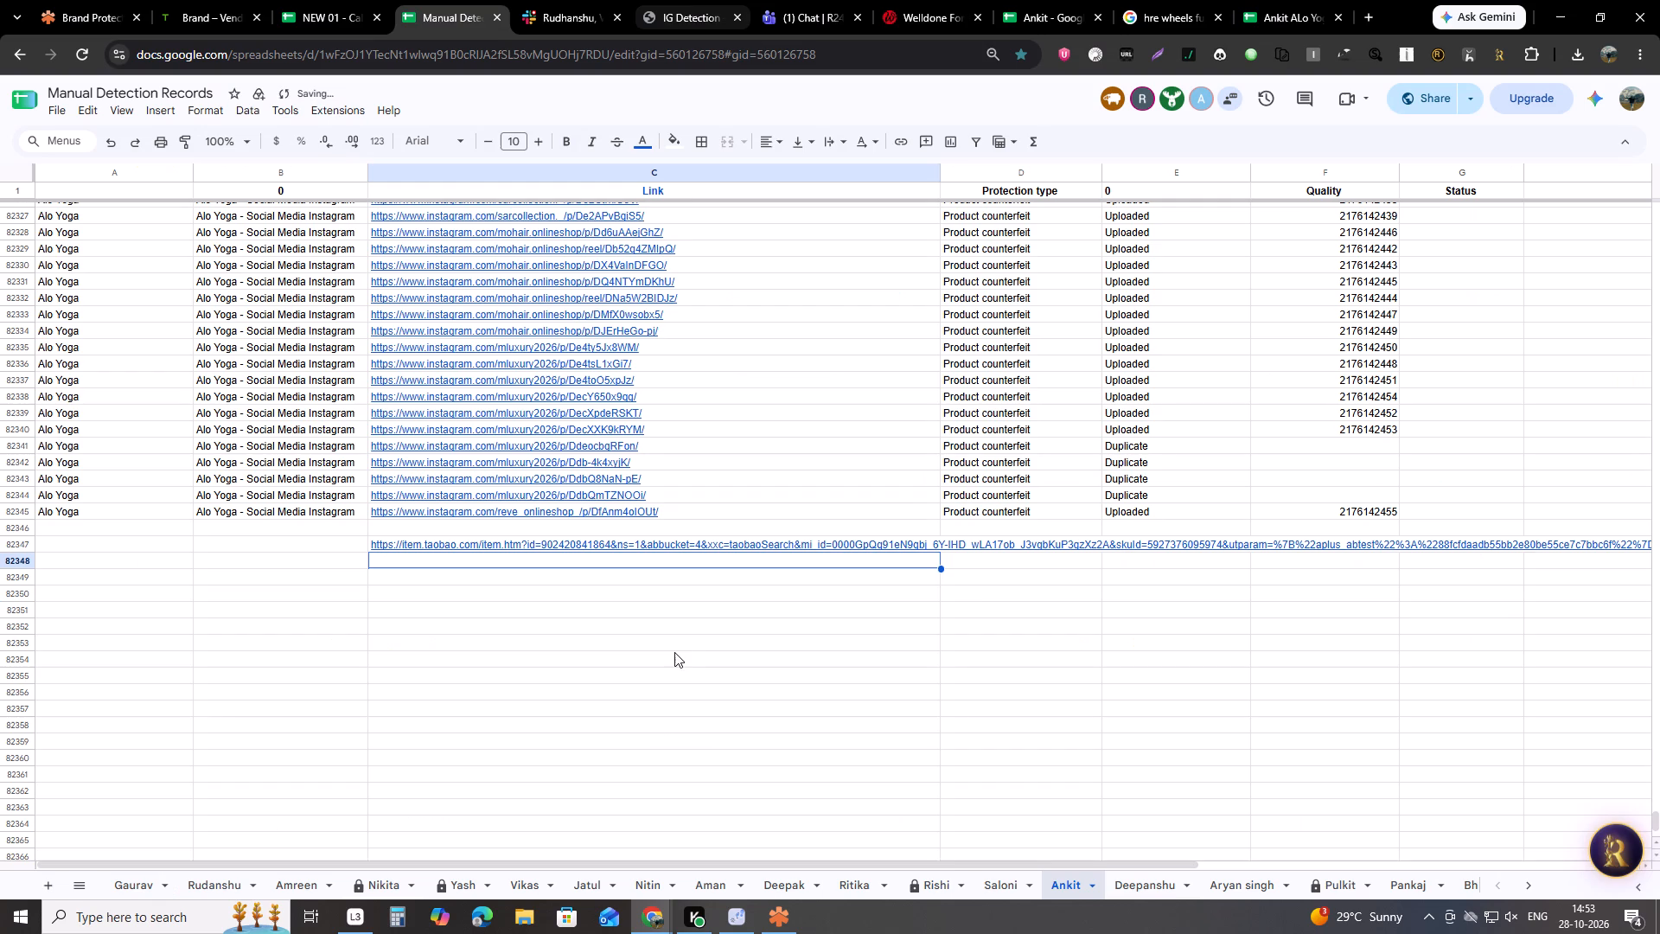
{"action": "key", "text": "ctrl+v"}
{"action": "left_click", "coordinate": [678, 579]}
{"action": "key", "text": "alt+Tab"}
Record the link of the ¥135 EADEM lip balm listing in cell C82349 of Manual Detection Records.
{"action": "right_click", "coordinate": [828, 630]}
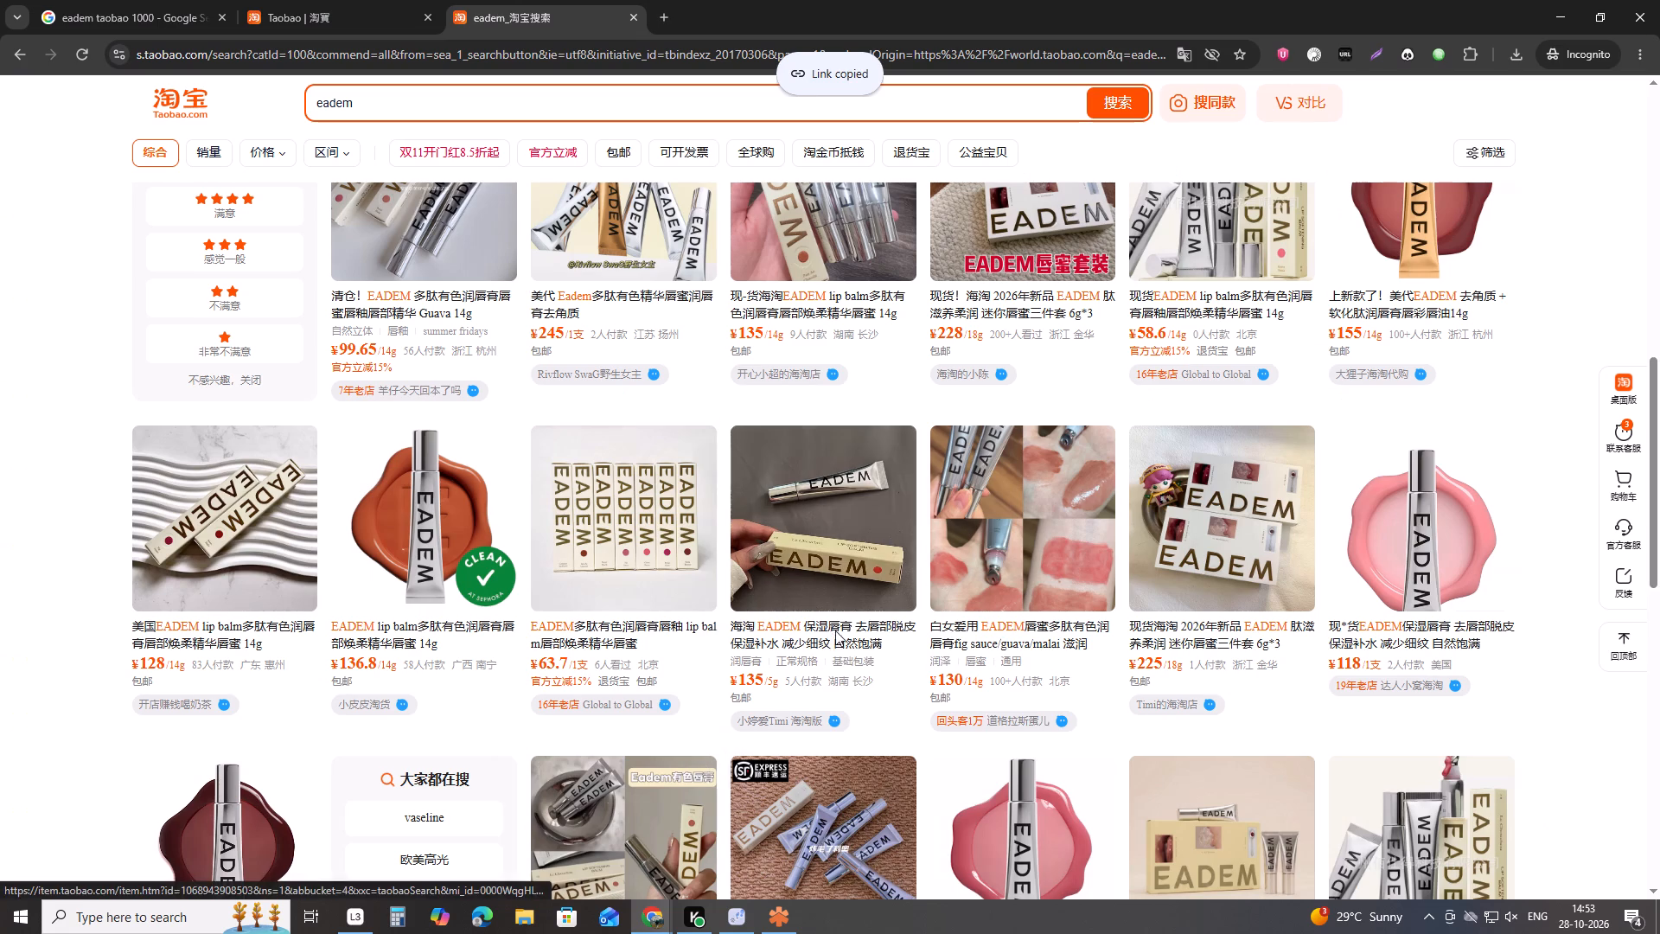
{"action": "left_click", "coordinate": [935, 789]}
{"action": "key", "text": "alt+Tab"}
{"action": "key", "text": "ctrl+v"}
{"action": "left_click", "coordinate": [800, 603]}
{"action": "key", "text": "alt+Tab"}
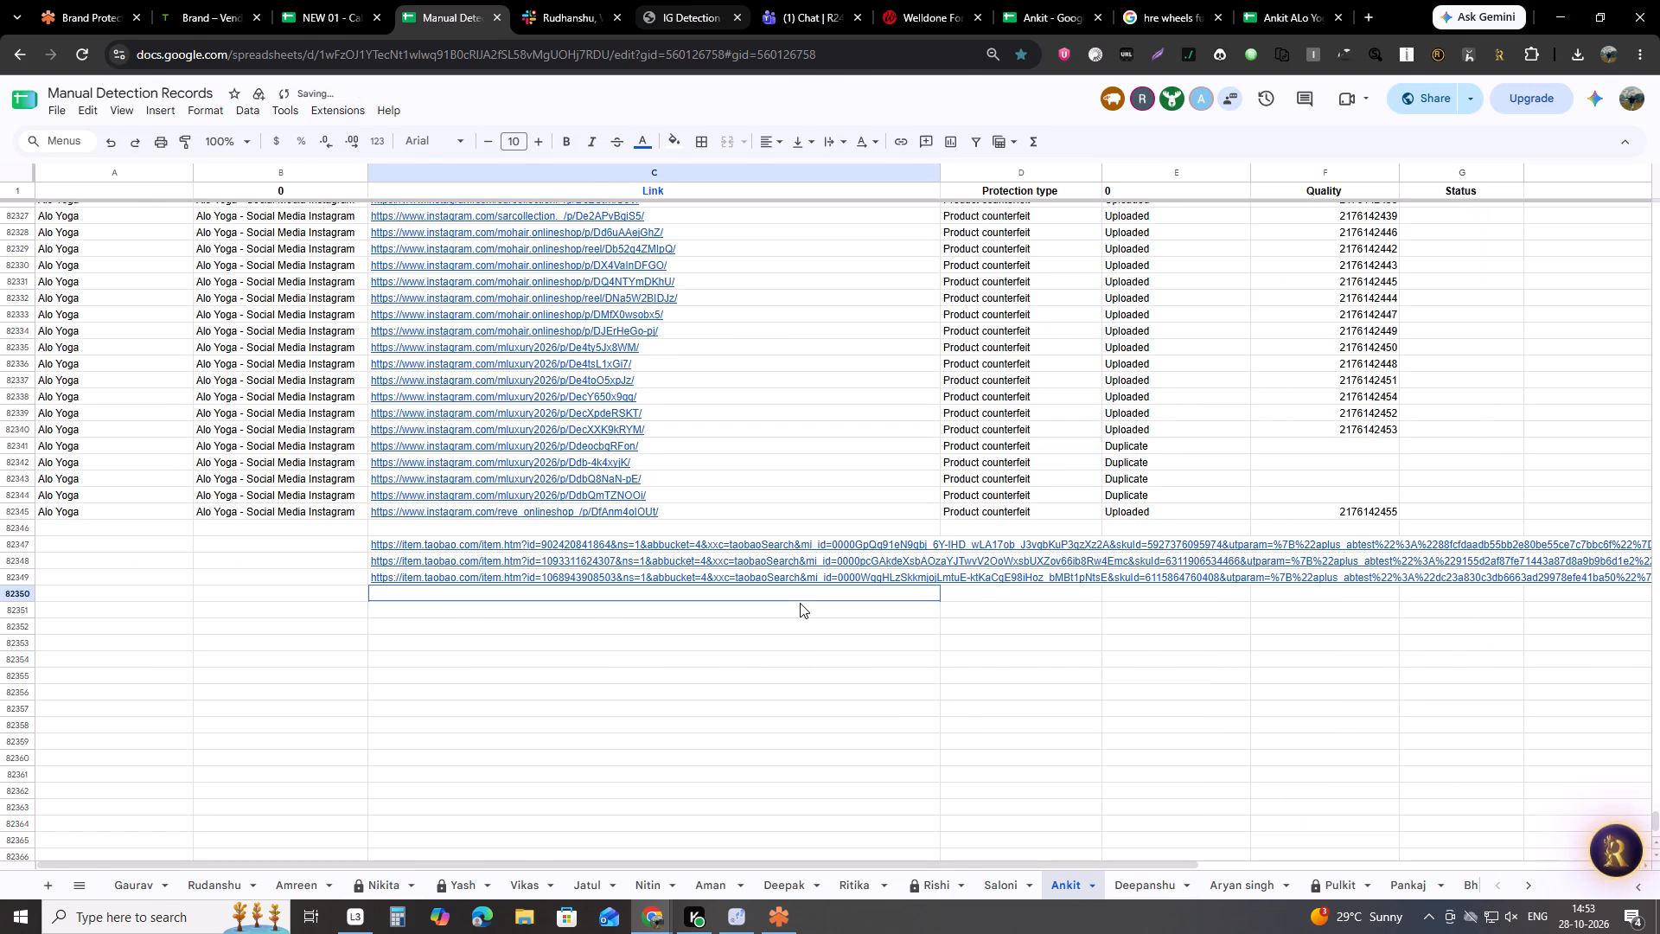
Record the link of the ¥130 EADEM lip balm listing in cell C82350 of Manual Detection Records.
{"action": "right_click", "coordinate": [1049, 629]}
{"action": "left_click", "coordinate": [1128, 790]}
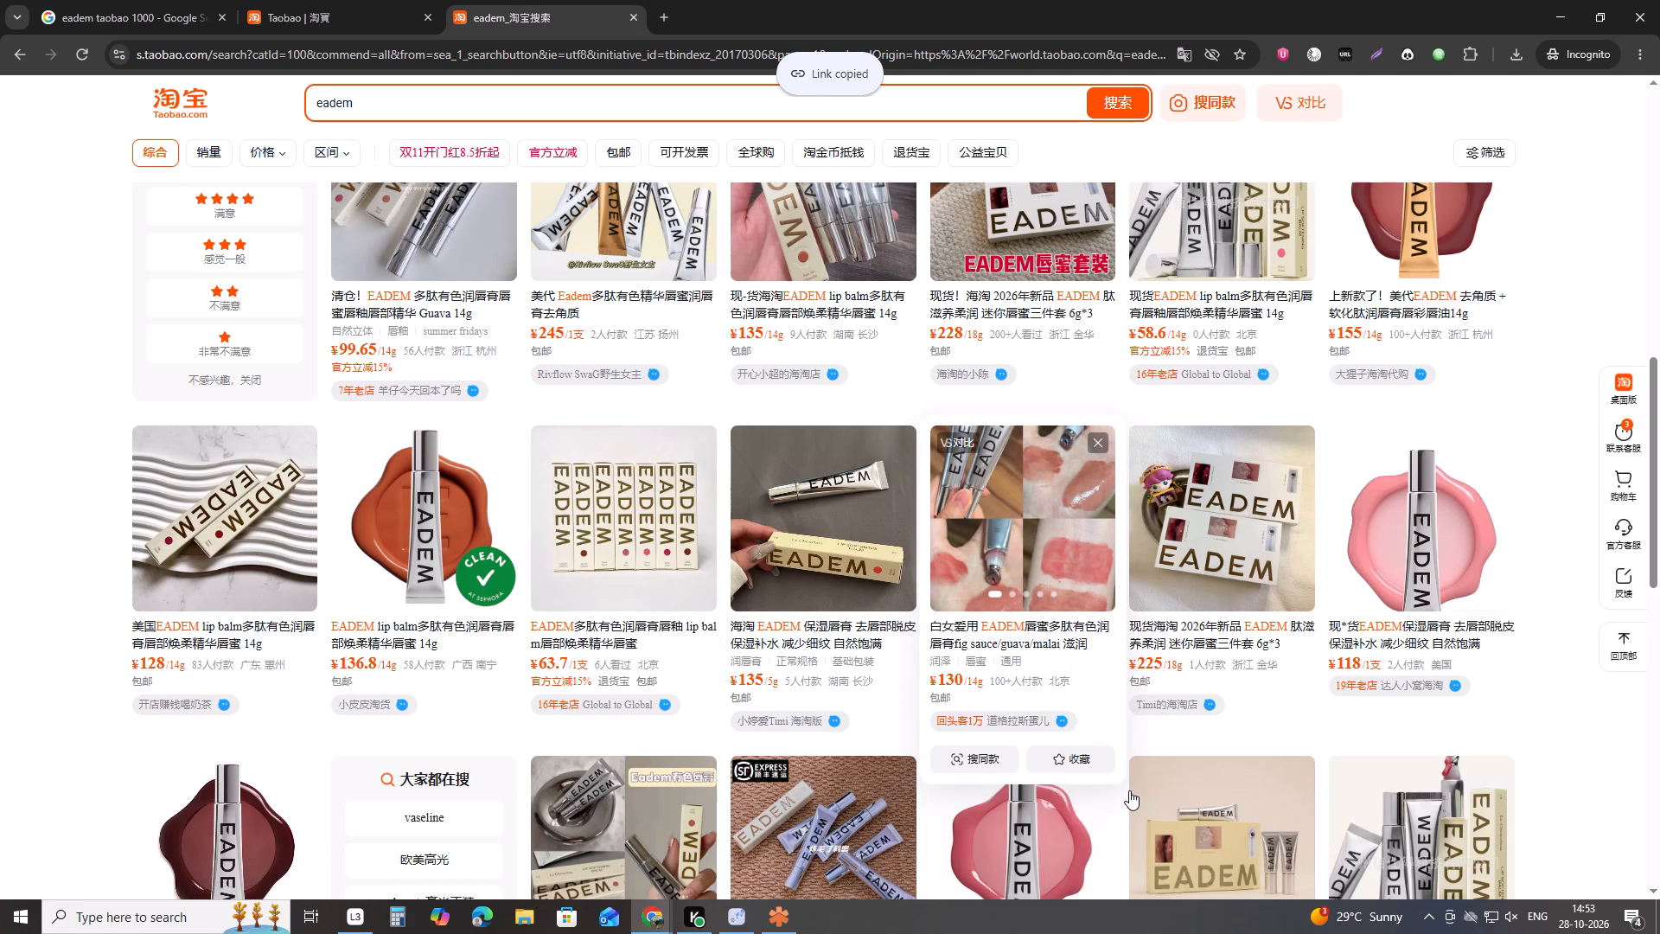
{"action": "key", "text": "alt+Tab"}
{"action": "key", "text": "ctrl+v"}
Copy the four new Taobao links, C82347 to C82350, from the Link column of Manual Detection Records.
{"action": "key", "text": "ctrl+space"}
{"action": "key", "text": "ctrl+c"}
{"action": "key", "text": "ctrl+c"}
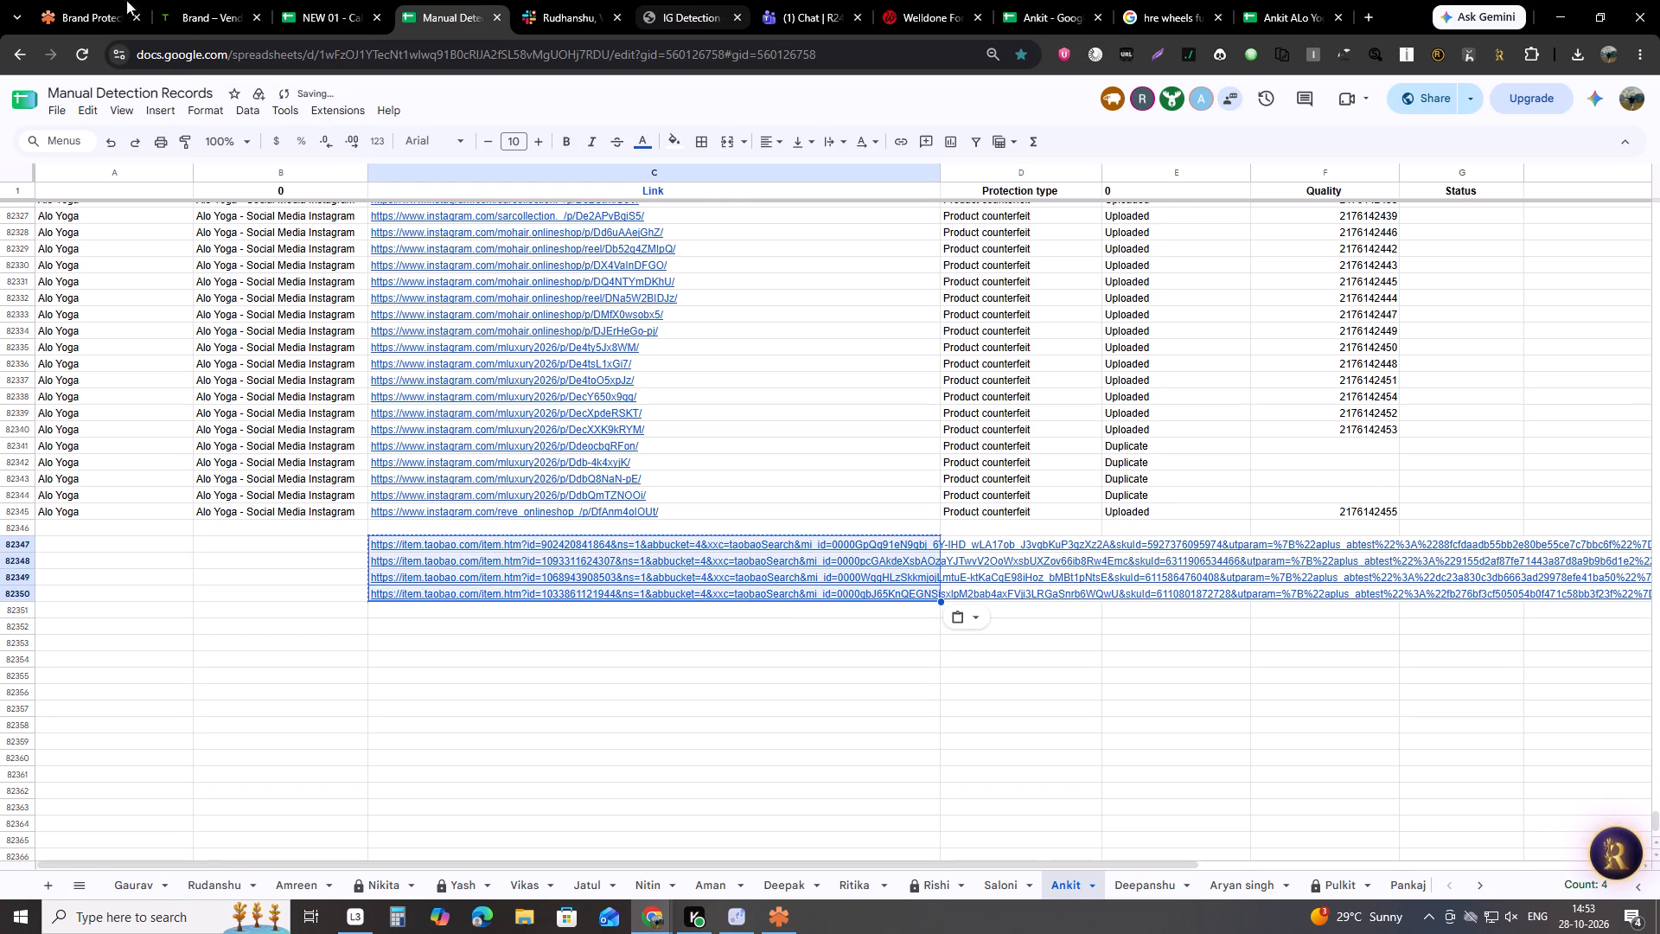
Set the customer of the Red Points new incident form to EADEM.
{"action": "left_click", "coordinate": [91, 0]}
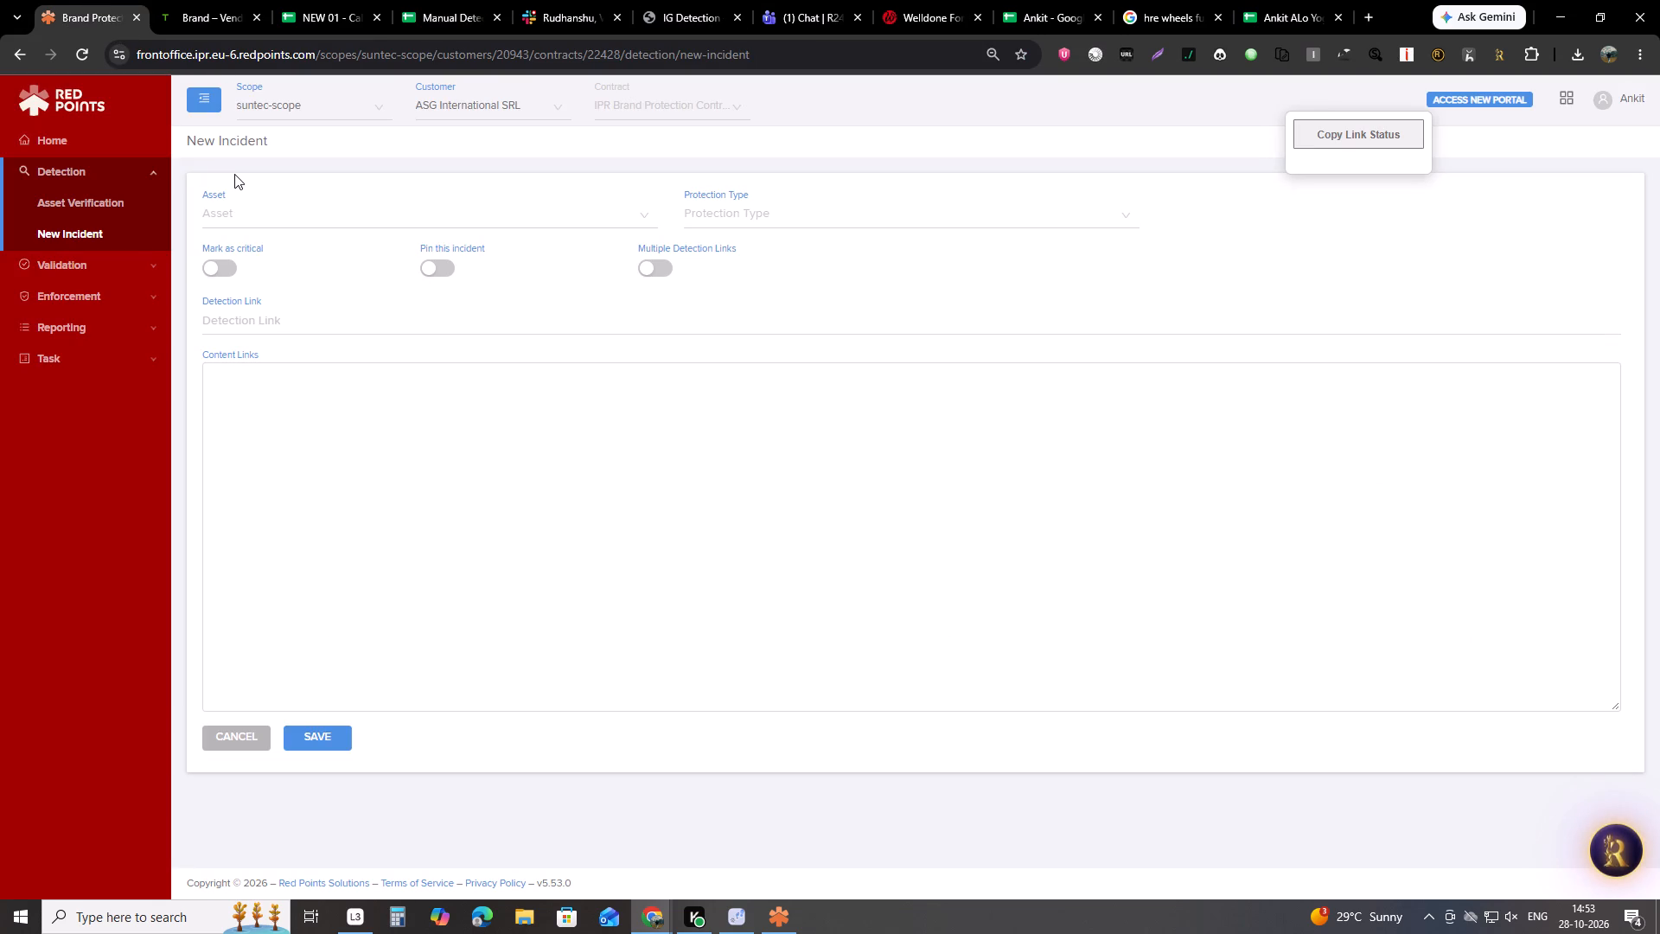
{"action": "left_click", "coordinate": [284, 228]}
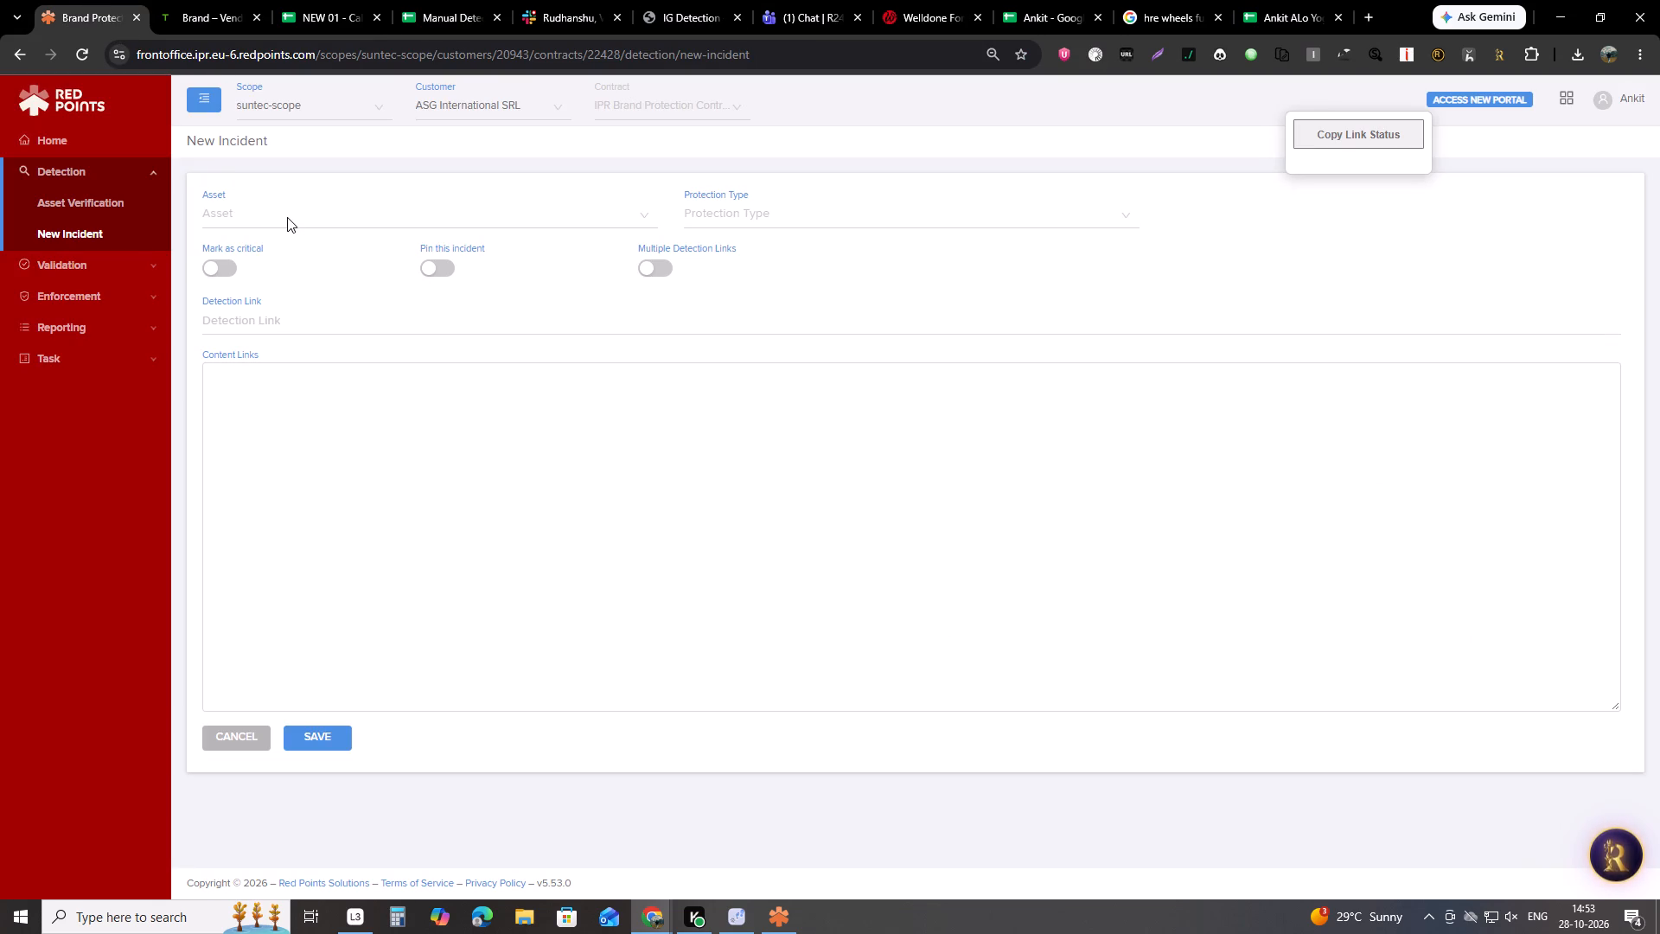
{"action": "left_click", "coordinate": [287, 217]}
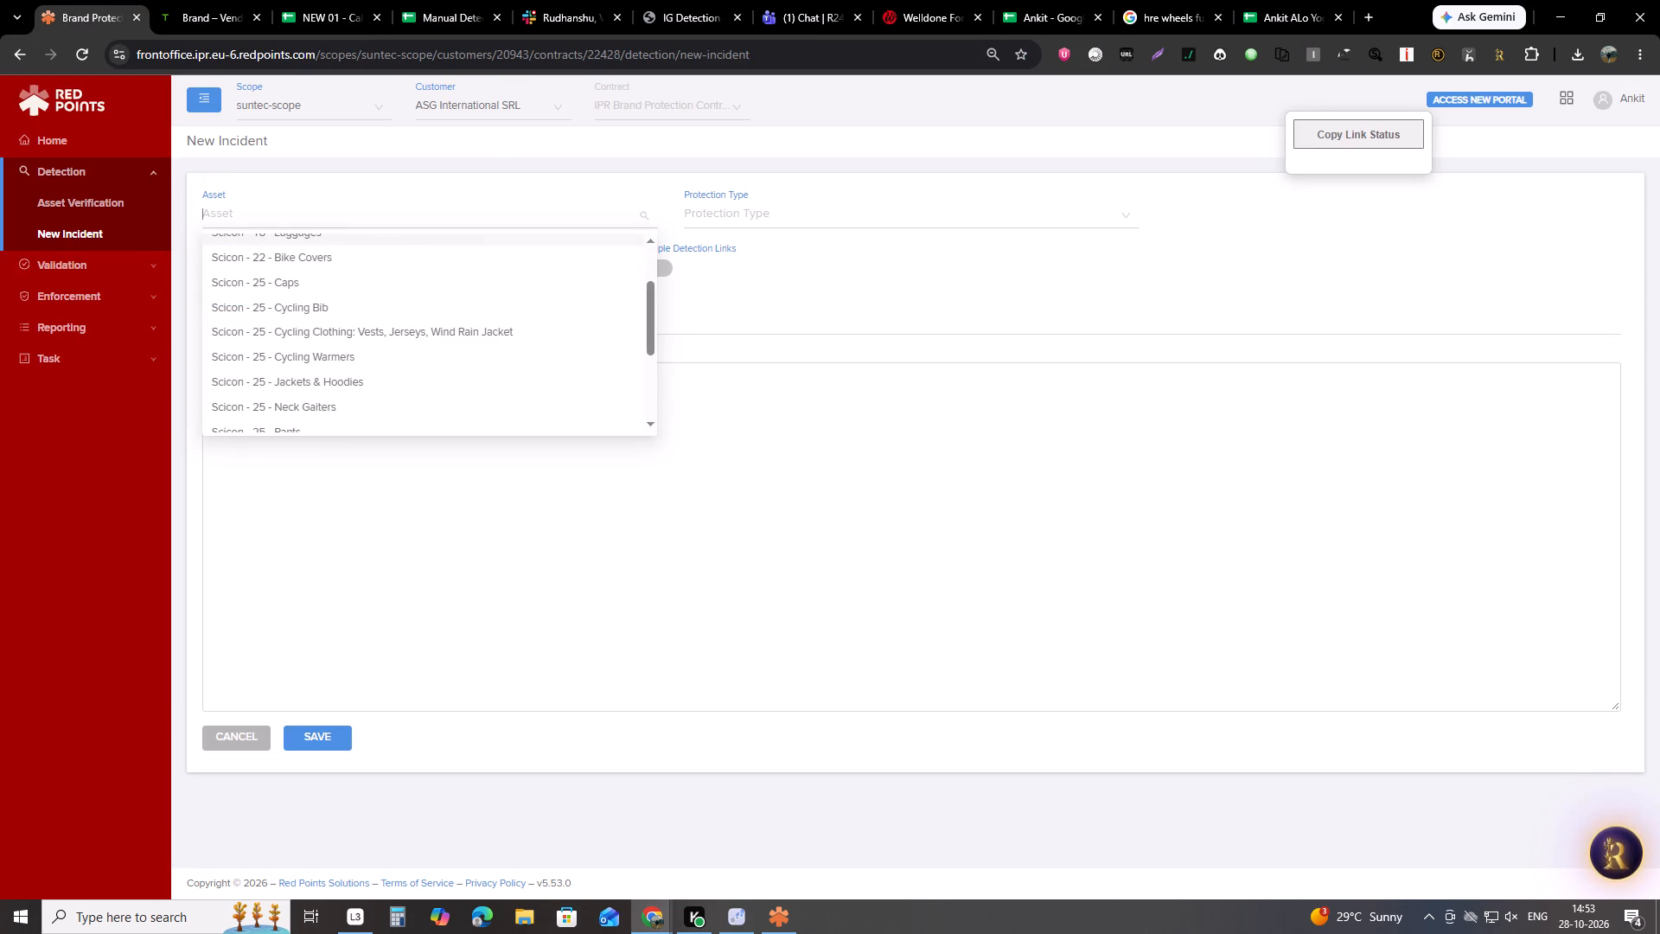
{"action": "left_click", "coordinate": [505, 114]}
{"action": "type", "text": "eade"}
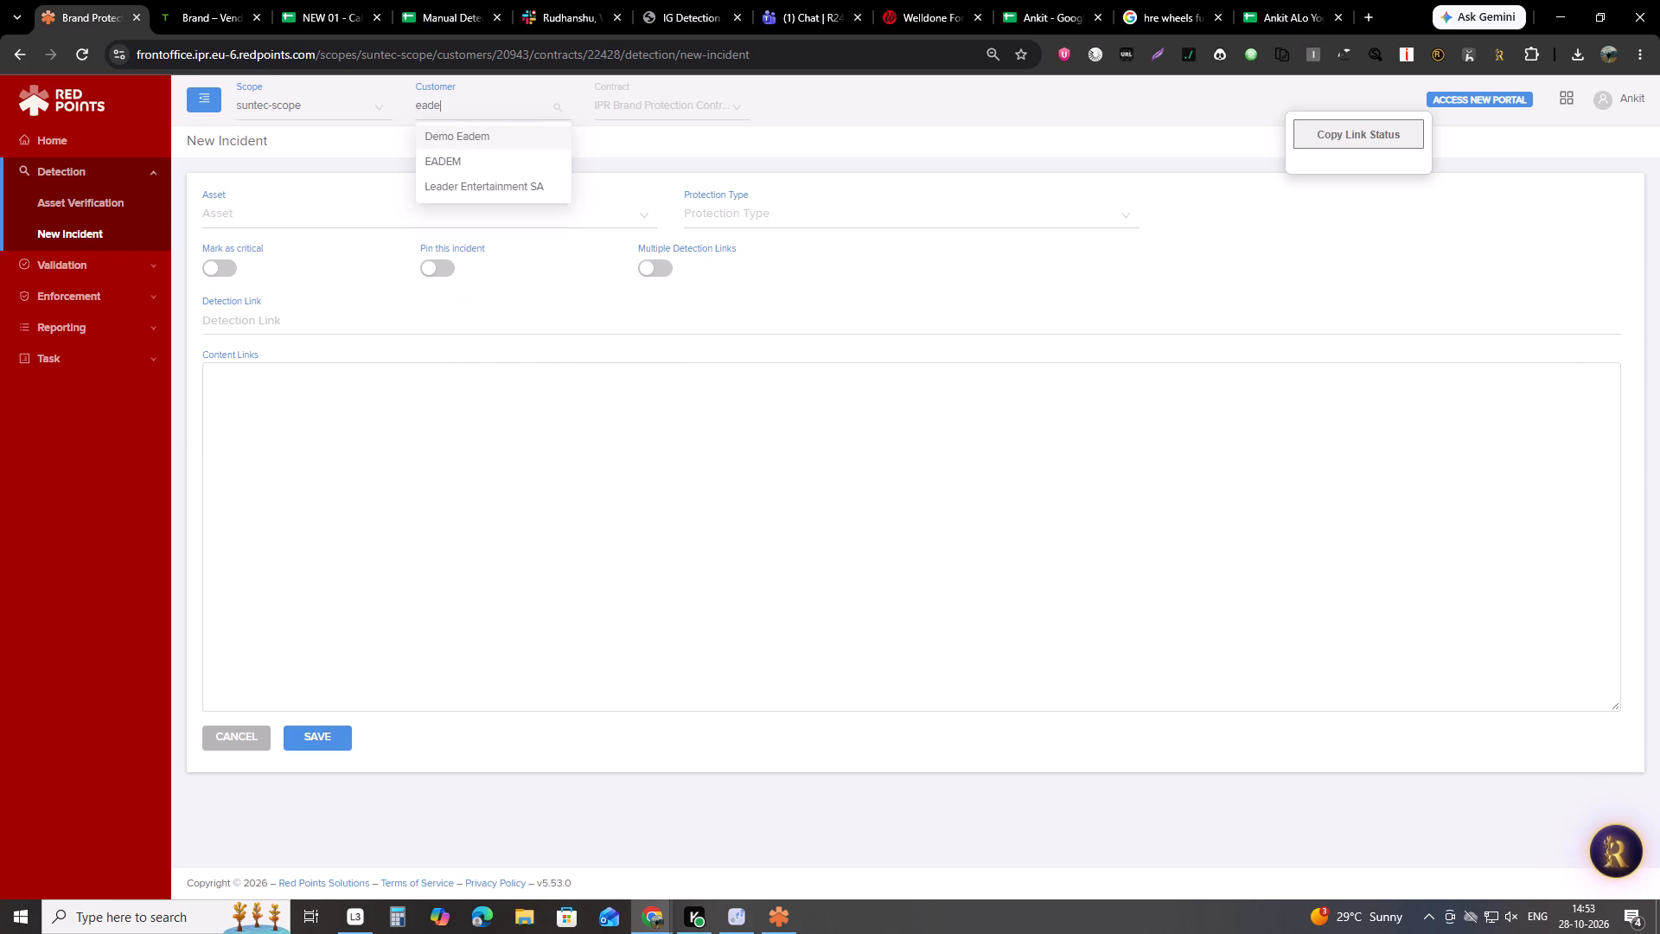
{"action": "key", "text": "Down"}
{"action": "key", "text": "Return"}
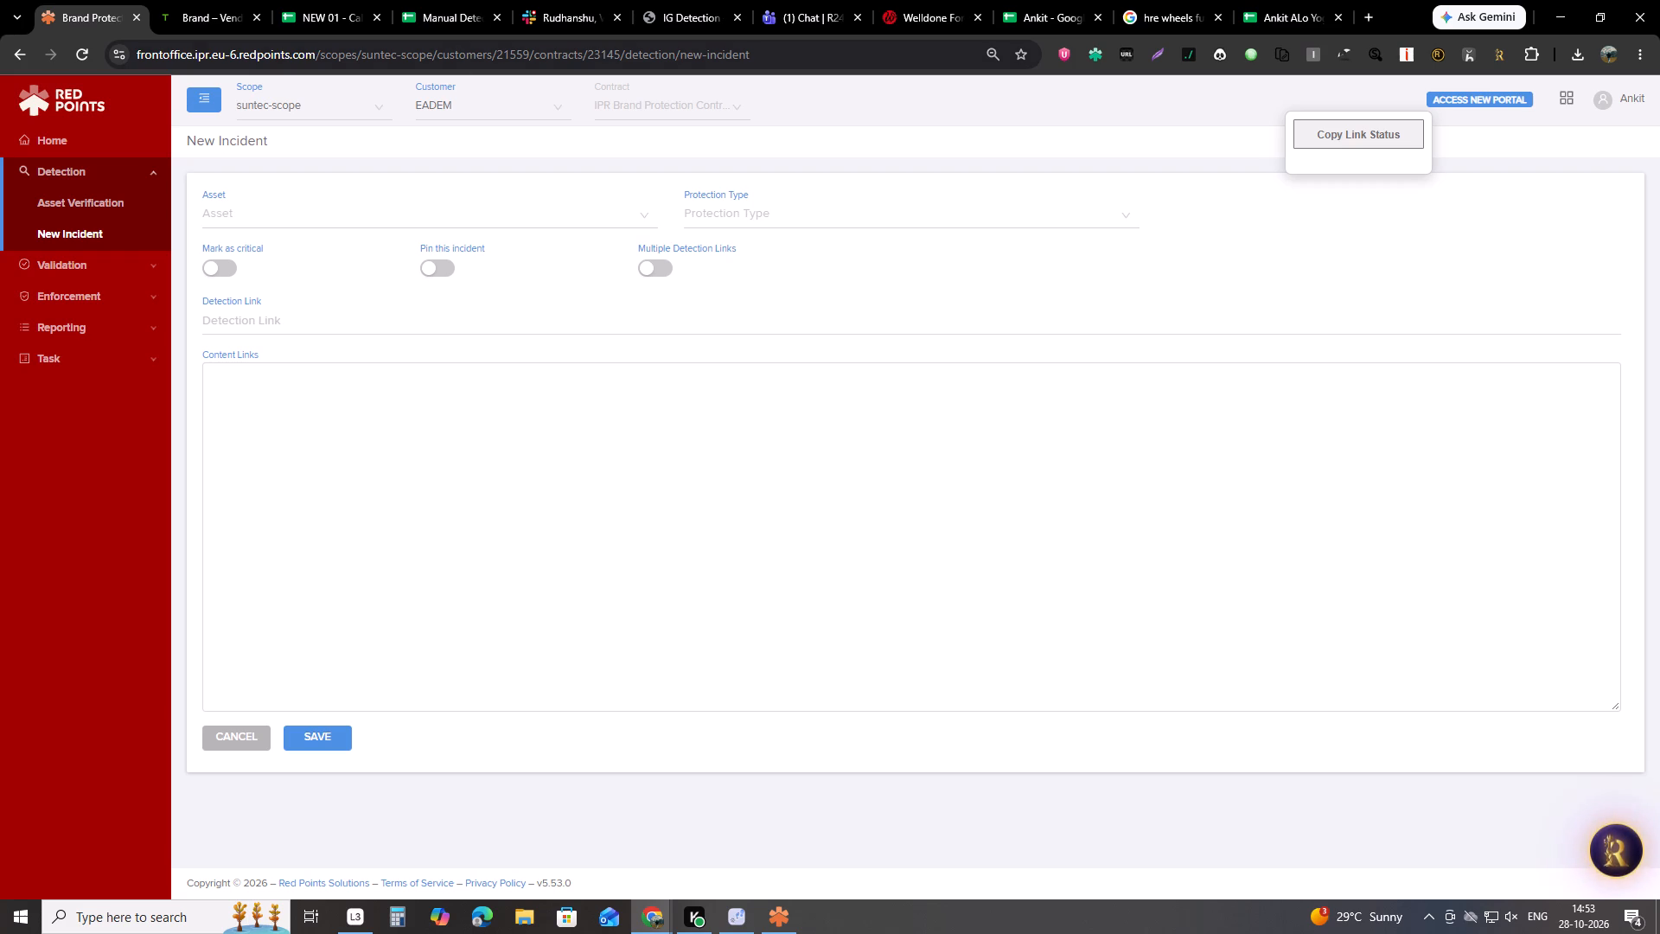
Set the incident's asset to EADEM - 3 - Lip Care - Le Chouchou and its protection type to Product counterfeit.
{"action": "left_click", "coordinate": [321, 200]}
{"action": "left_click", "coordinate": [332, 209]}
{"action": "scroll", "coordinate": [337, 380], "scroll_direction": "down", "scroll_amount": 1}
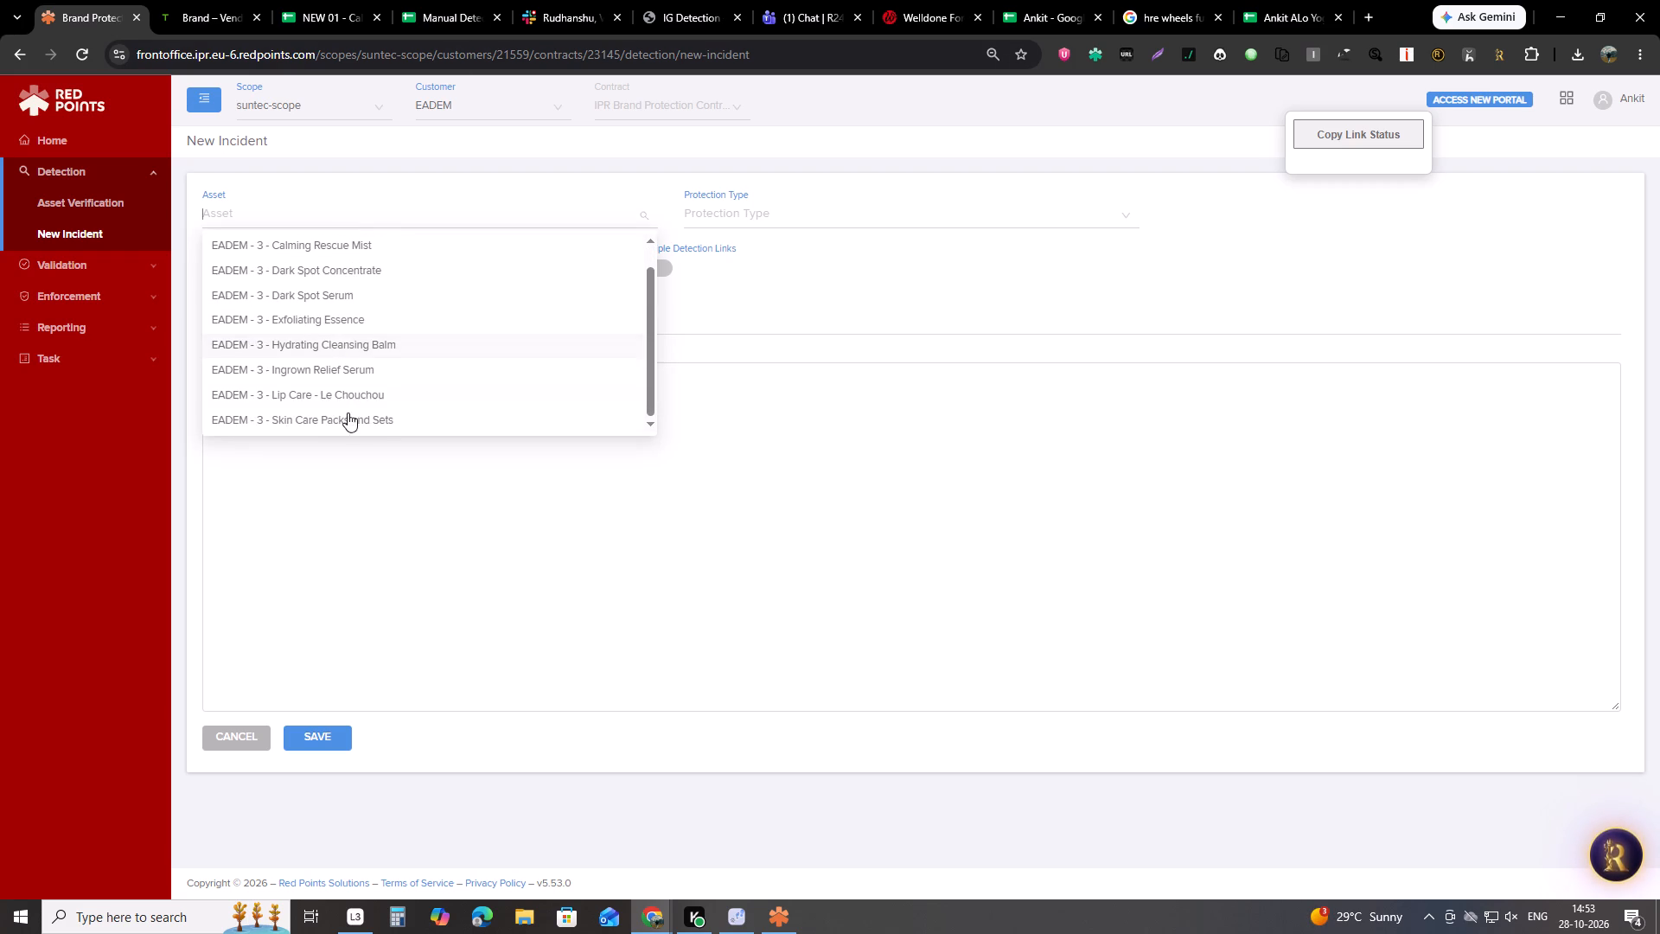
{"action": "left_click", "coordinate": [348, 386]}
{"action": "left_click", "coordinate": [737, 208]}
{"action": "left_click", "coordinate": [751, 272]}
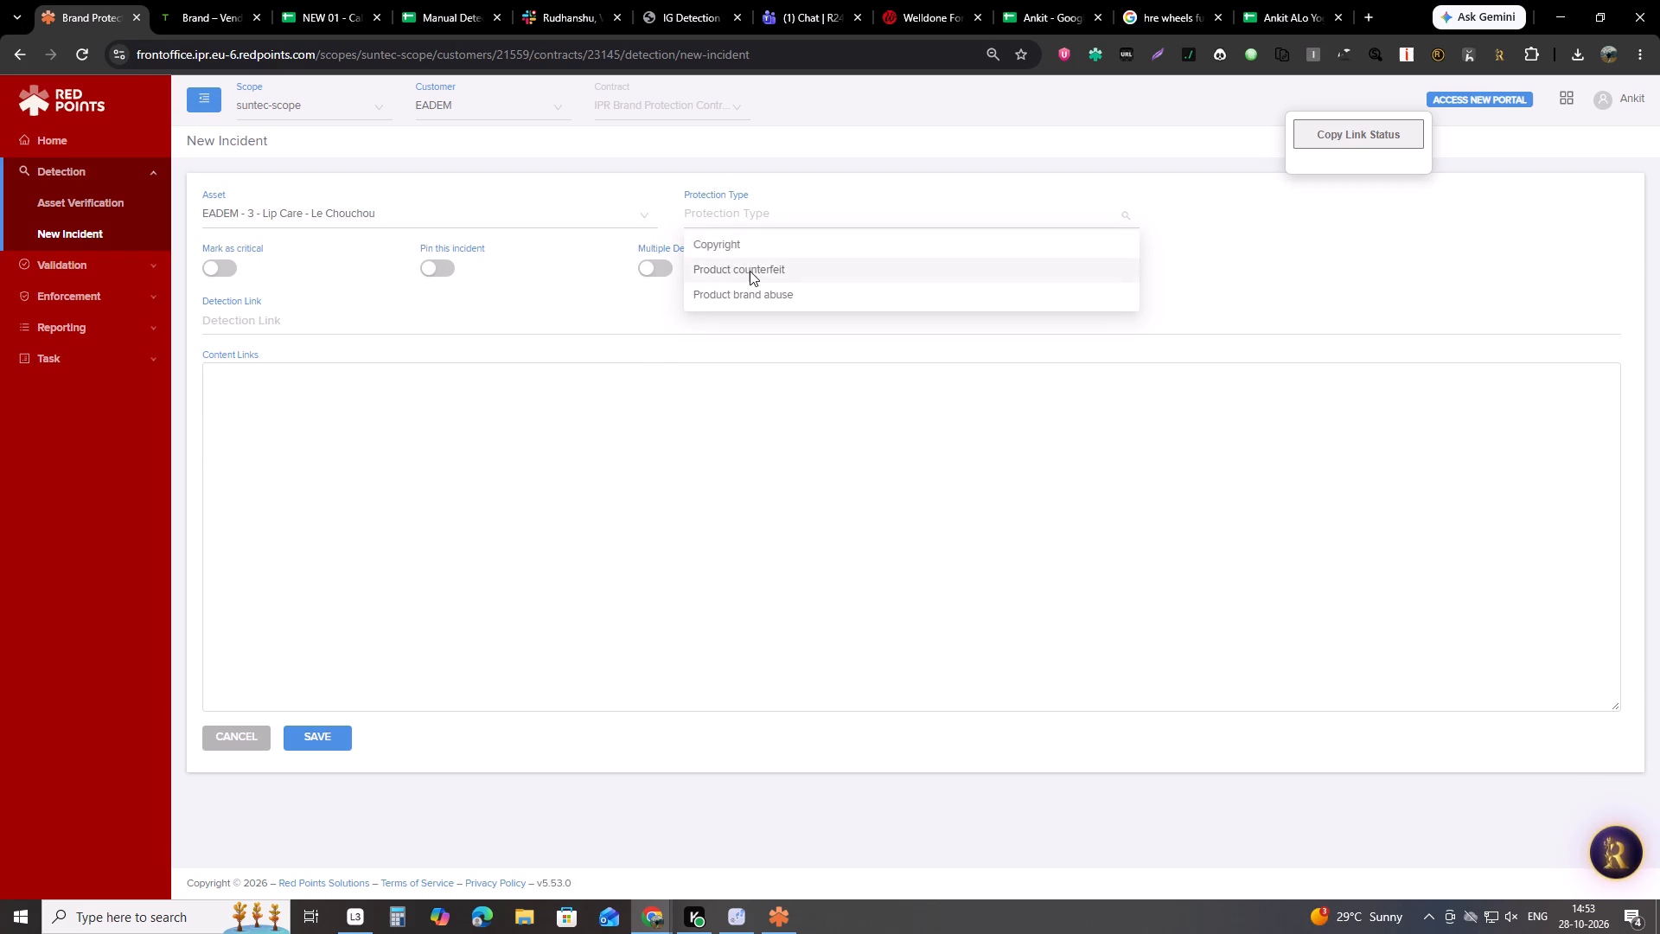
Enable multiple detection links, enter the four copied Taobao links and save the incidents.
{"action": "left_click", "coordinate": [654, 269]}
{"action": "left_click", "coordinate": [563, 410]}
{"action": "key", "text": "ctrl+v"}
{"action": "left_click", "coordinate": [324, 732]}
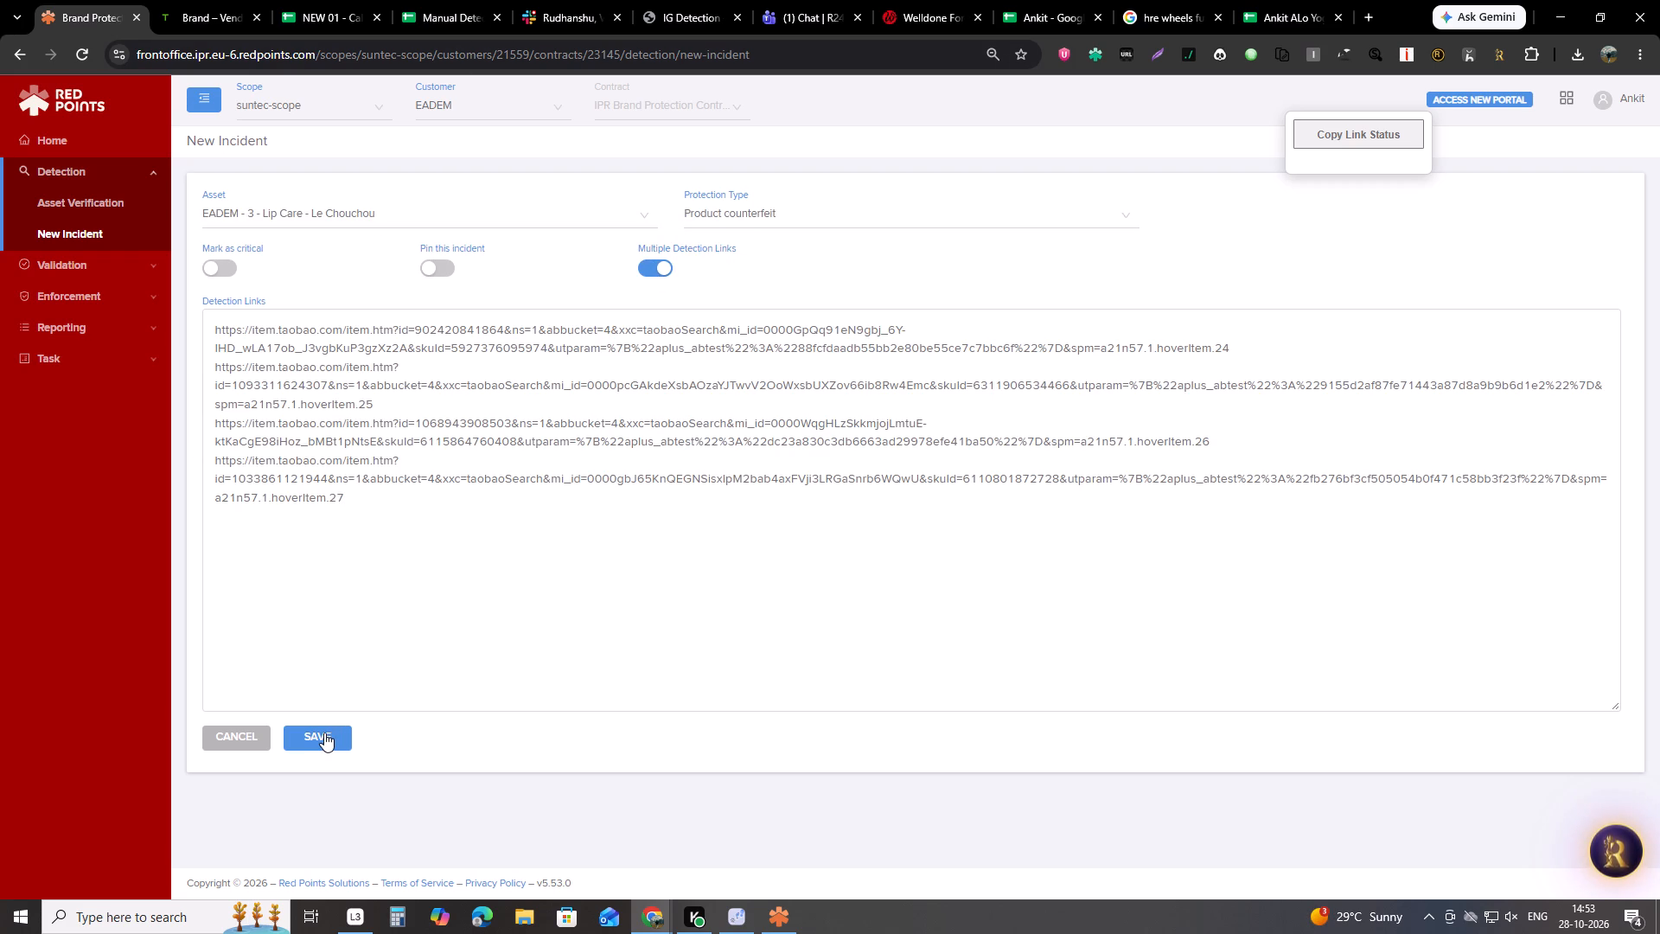
Copy the link status of the submitted incidents into Manual Detection Records, starting at cell A82347.
{"action": "left_click", "coordinate": [1361, 133]}
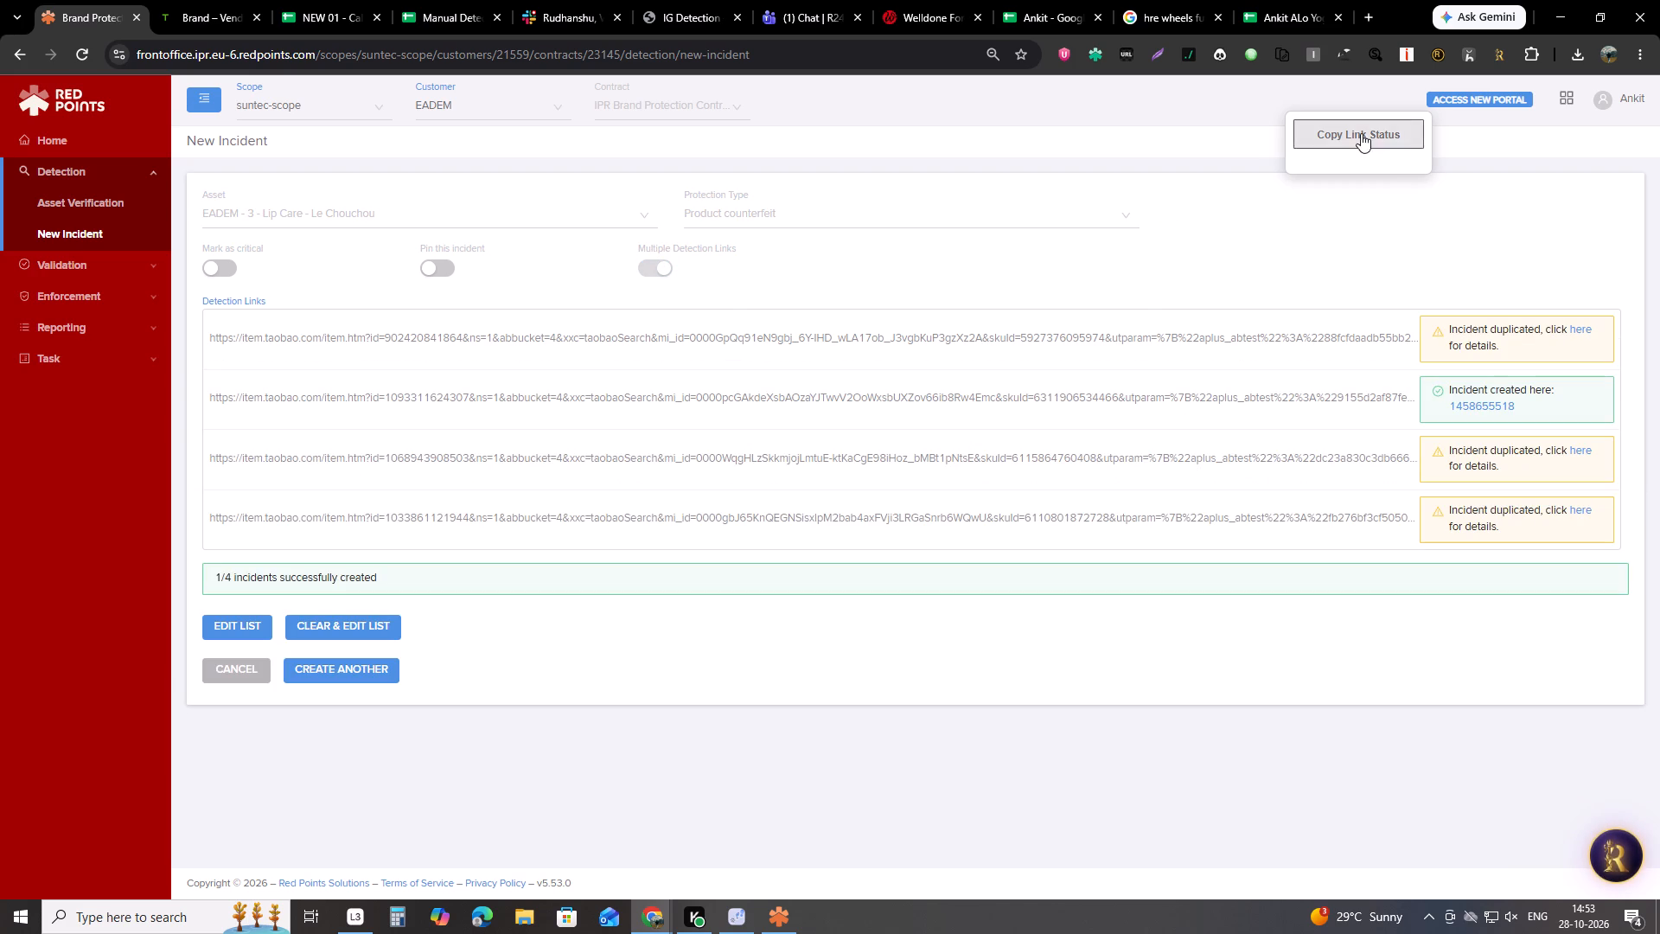
{"action": "left_click", "coordinate": [431, 0]}
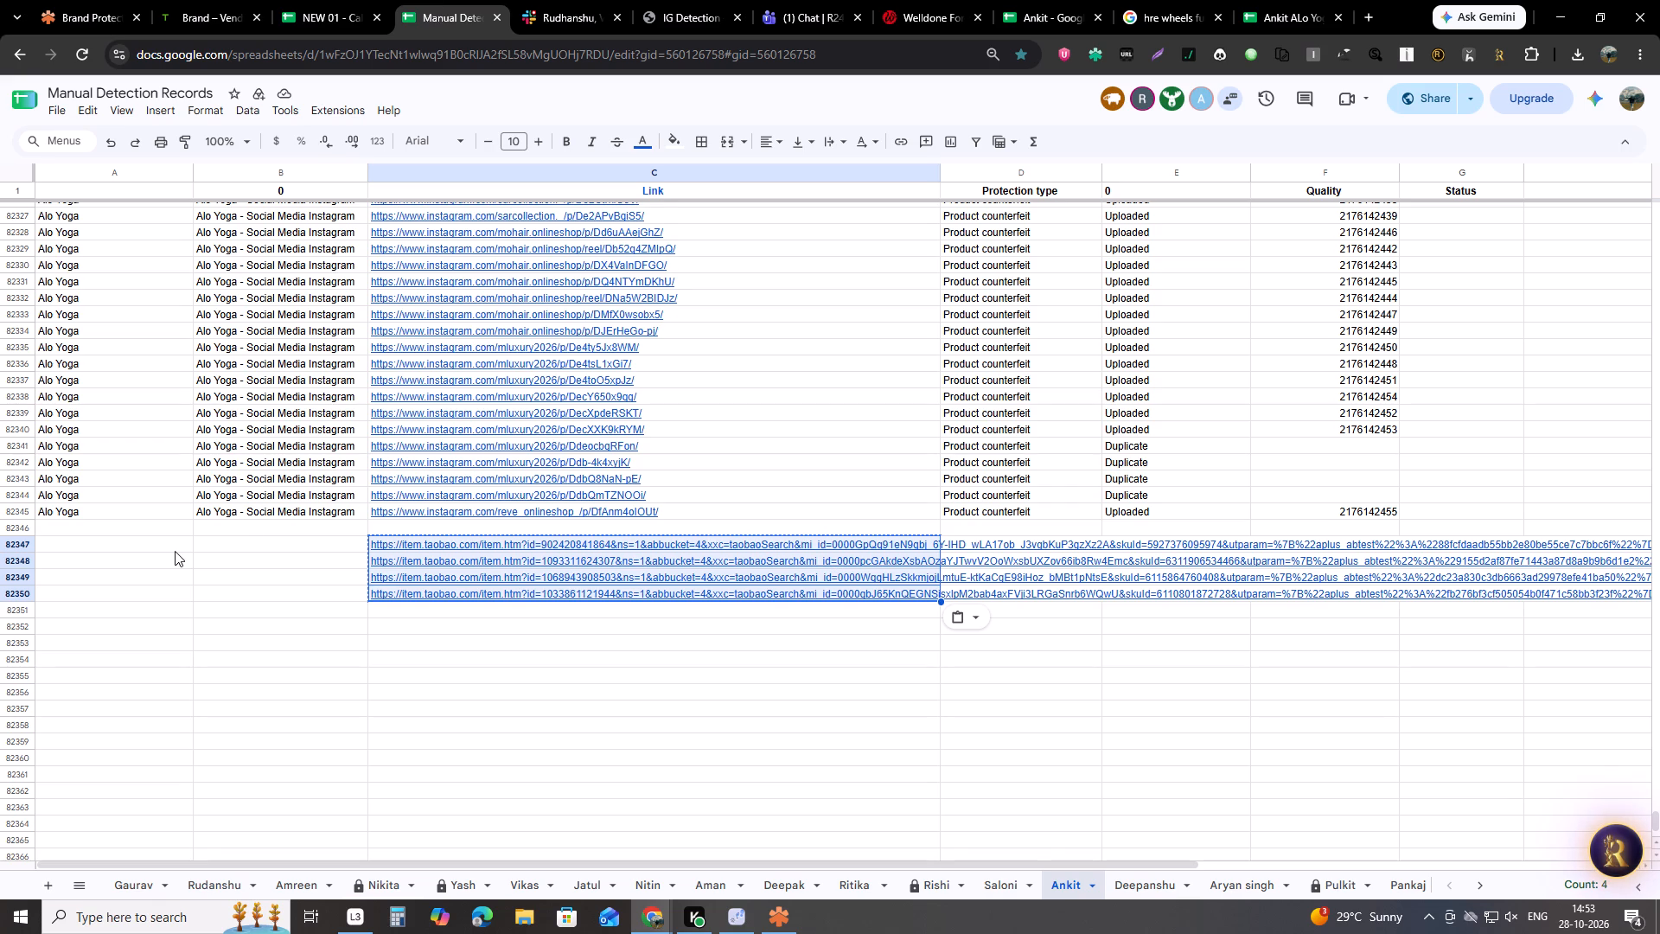
{"action": "left_click", "coordinate": [172, 546]}
{"action": "key", "text": "ctrl+v"}
Record the link of the ¥63.7 EADEM lip balm listing in cell C82354 of Manual Detection Records.
{"action": "key", "text": "alt+Tab"}
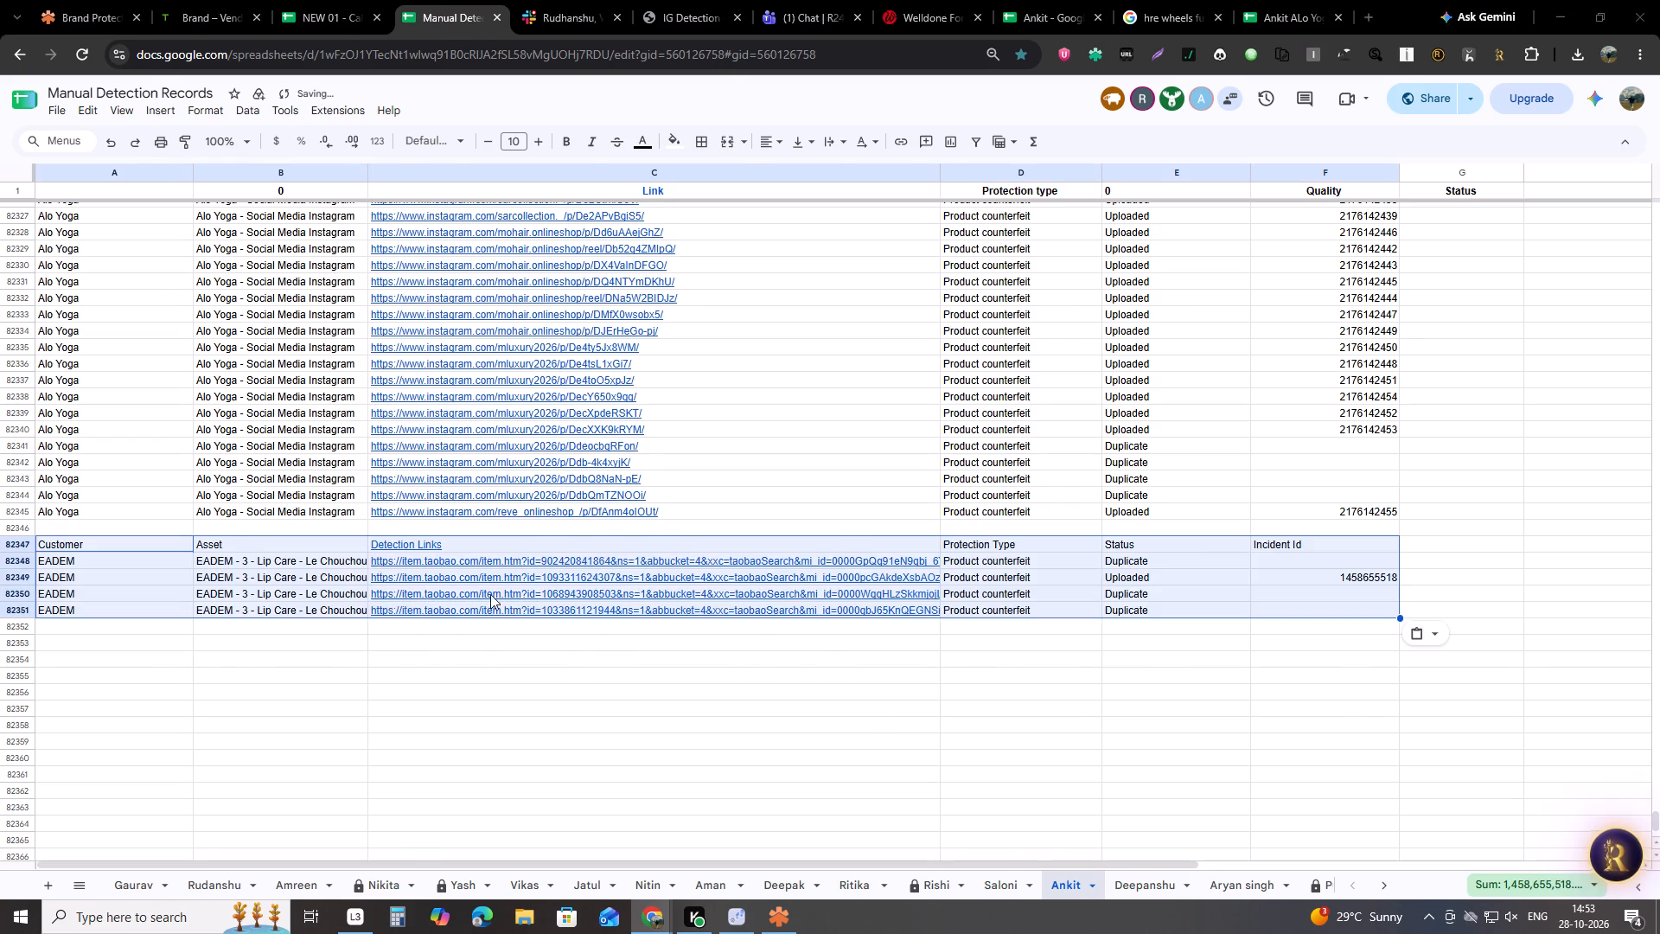
{"action": "scroll", "coordinate": [700, 555], "scroll_direction": "down", "scroll_amount": 3}
{"action": "right_click", "coordinate": [585, 361]}
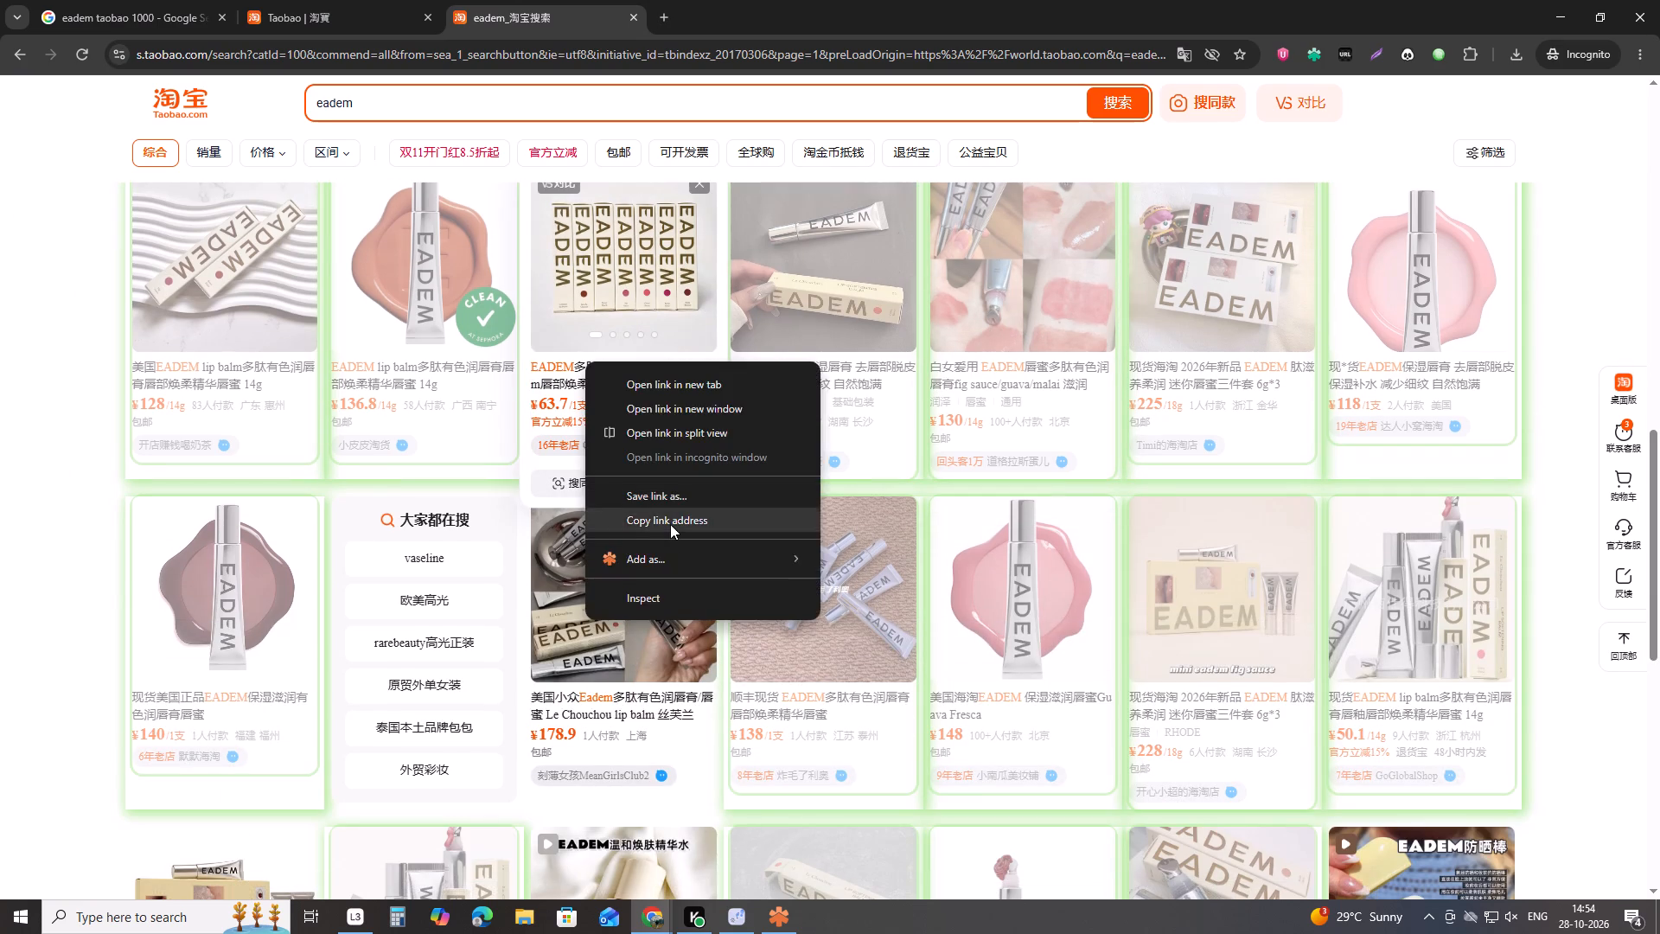
{"action": "left_click", "coordinate": [670, 524]}
{"action": "key", "text": "alt+Tab"}
{"action": "left_click", "coordinate": [694, 653]}
{"action": "key", "text": "ctrl+v"}
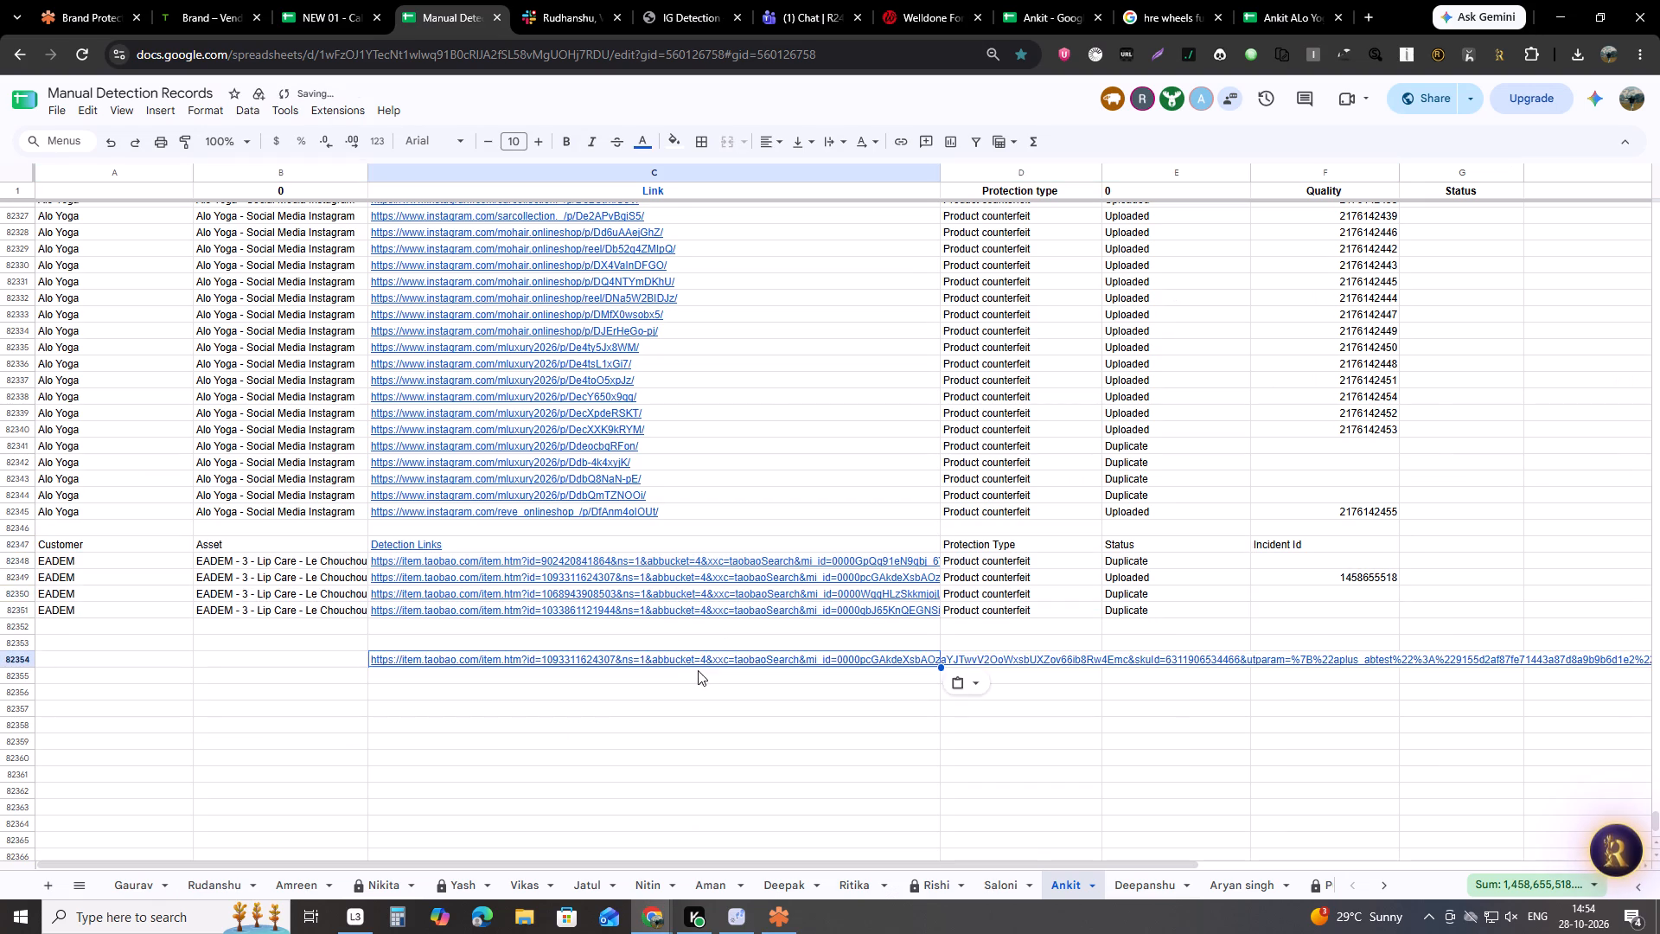
Record the link of the ¥178.9 Eadem Le Chouchou lip balm listing in cell C82355 of Manual Detection Records.
{"action": "left_click", "coordinate": [699, 670]}
{"action": "key", "text": "alt+Tab"}
{"action": "scroll", "coordinate": [555, 604], "scroll_direction": "down", "scroll_amount": 3}
{"action": "right_click", "coordinate": [606, 445]}
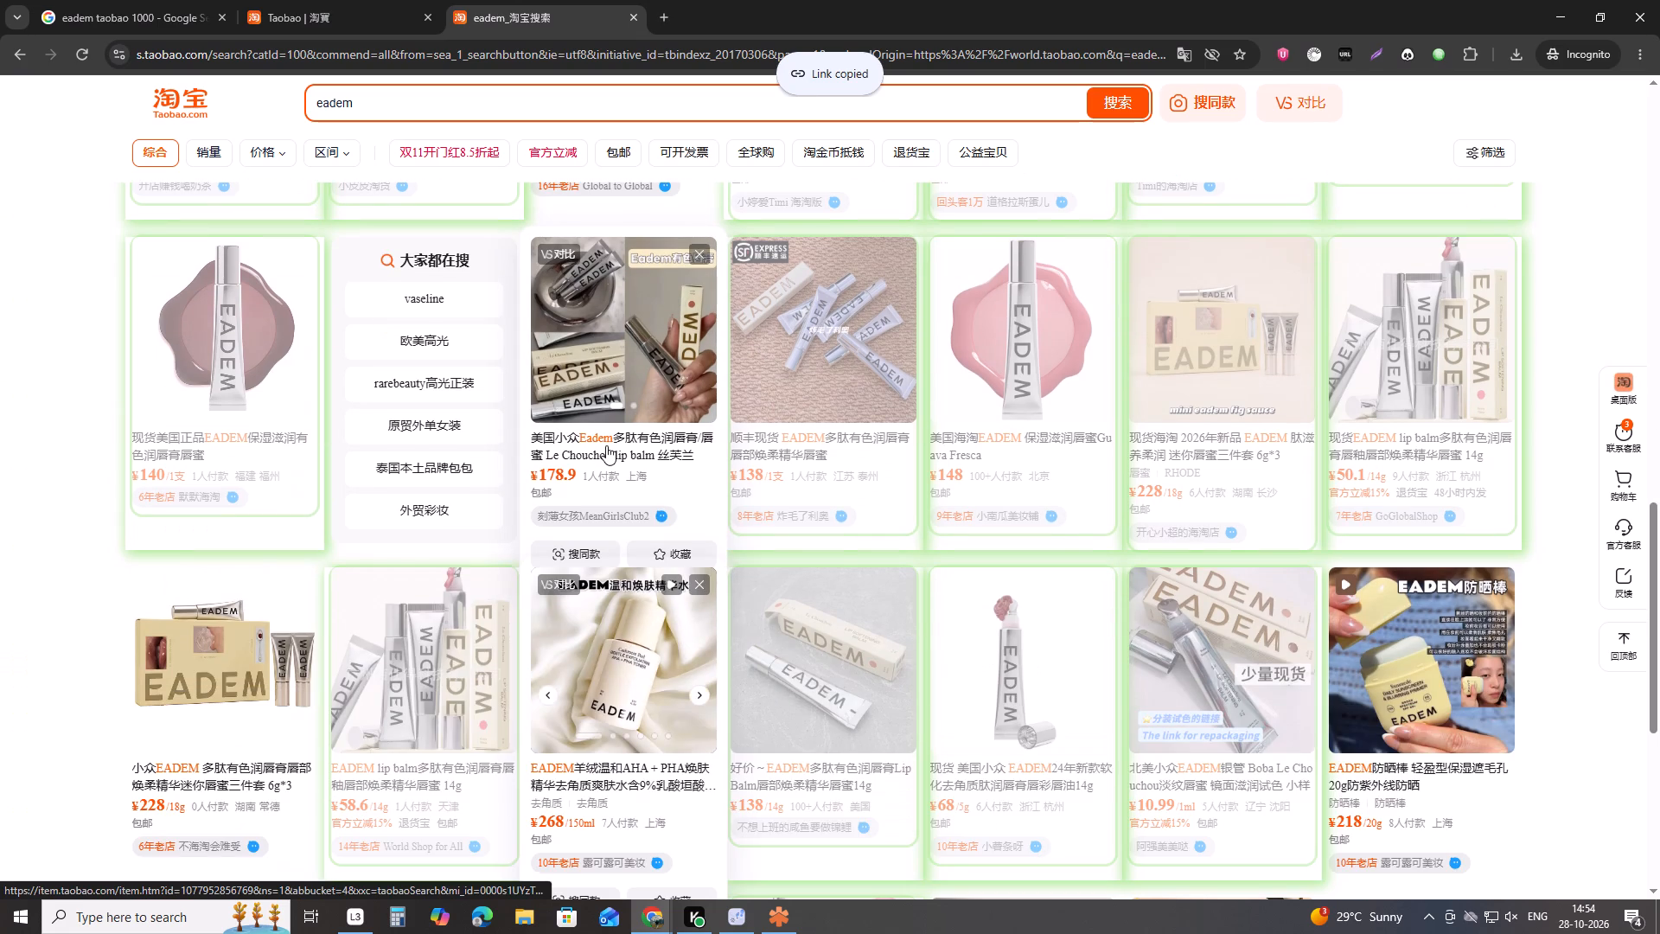
{"action": "left_click", "coordinate": [673, 601]}
{"action": "key", "text": "alt+Tab"}
{"action": "key", "text": "ctrl+v"}
Record the link of the ¥58.6 EADEM lip balm listing from Global to Global in cell C82356 of Manual Detection Records.
{"action": "left_click", "coordinate": [684, 697]}
{"action": "key", "text": "alt+Tab"}
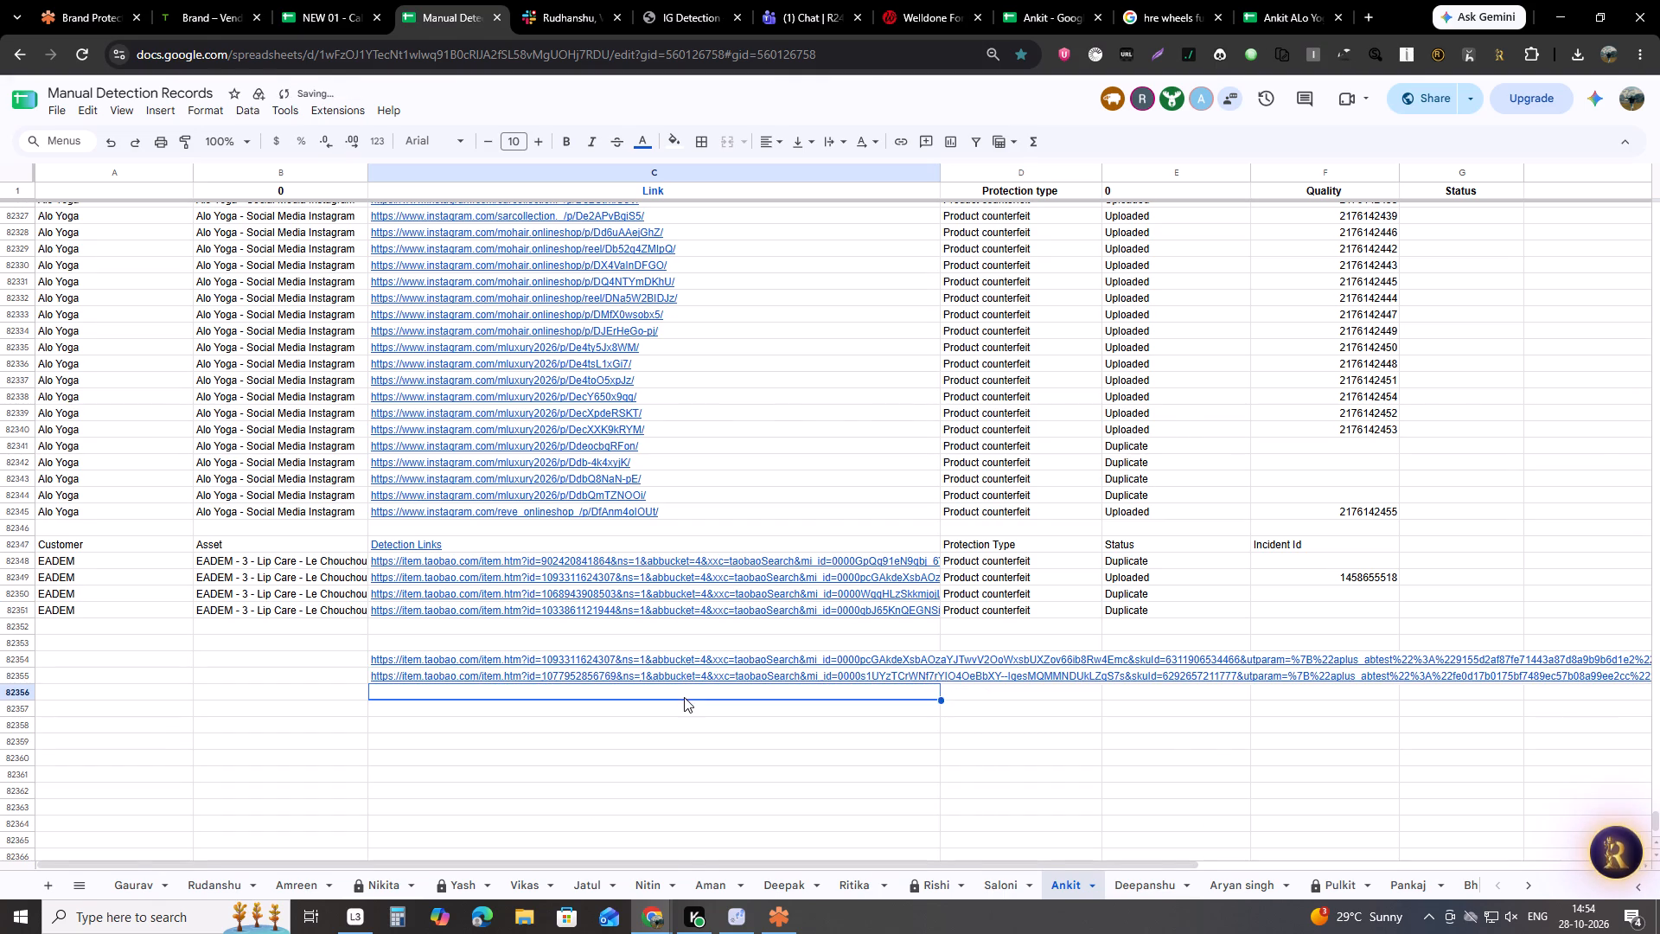
{"action": "scroll", "coordinate": [611, 619], "scroll_direction": "down", "scroll_amount": 2}
{"action": "scroll", "coordinate": [1382, 528], "scroll_direction": "down", "scroll_amount": 4}
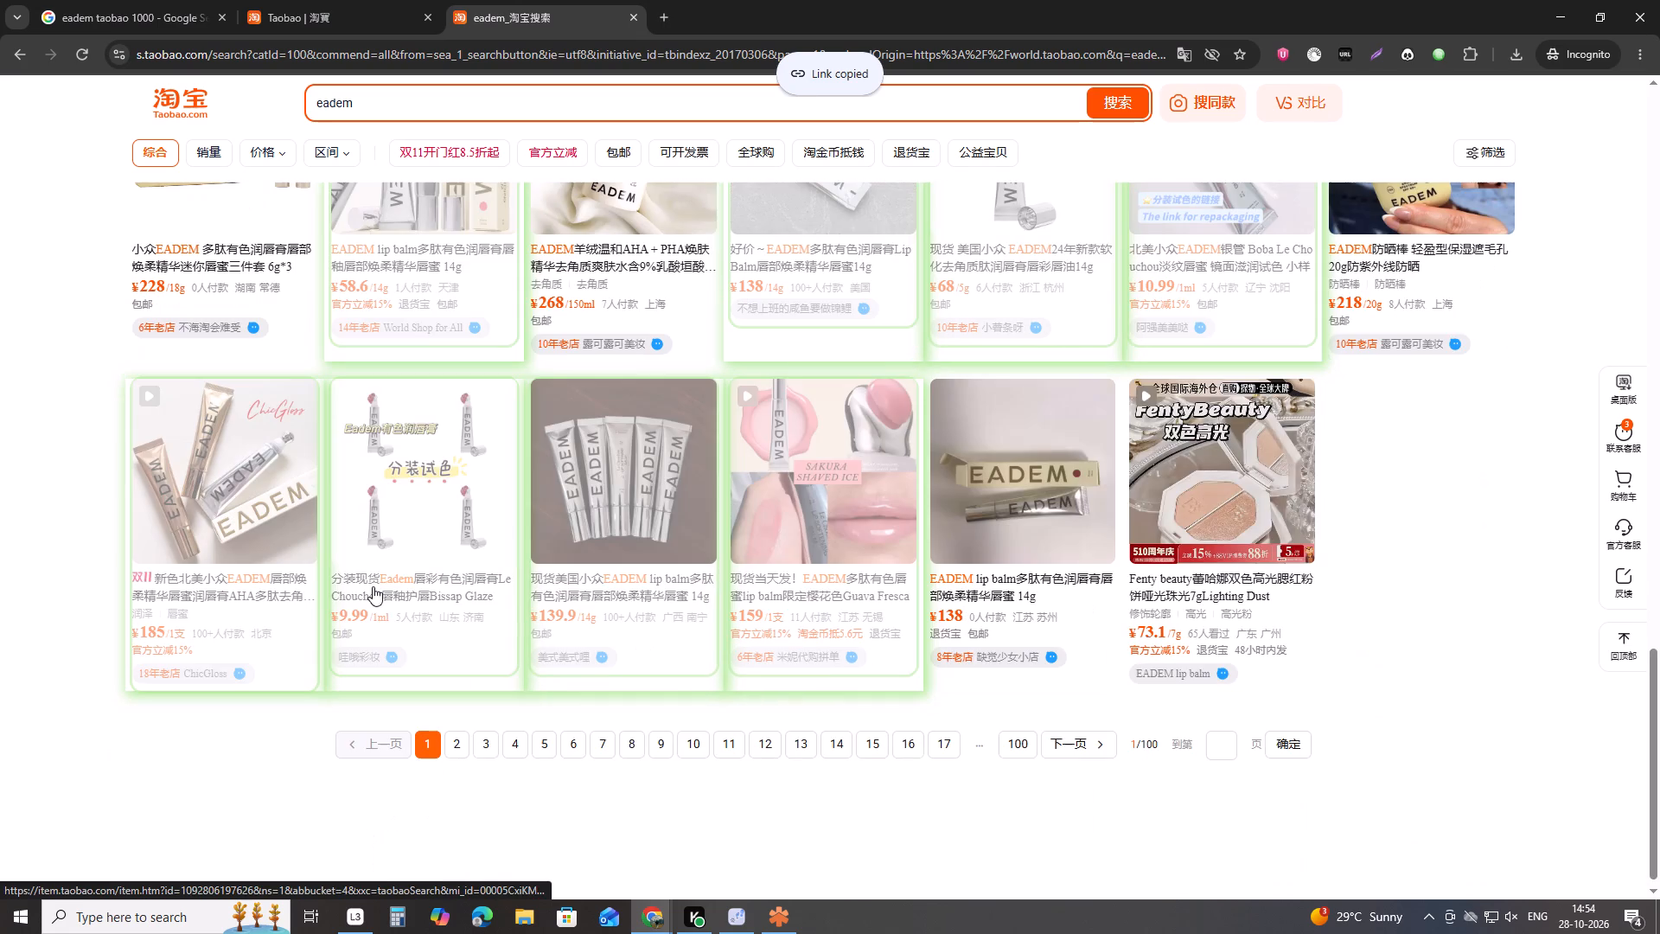
{"action": "scroll", "coordinate": [332, 589], "scroll_direction": "up", "scroll_amount": 18}
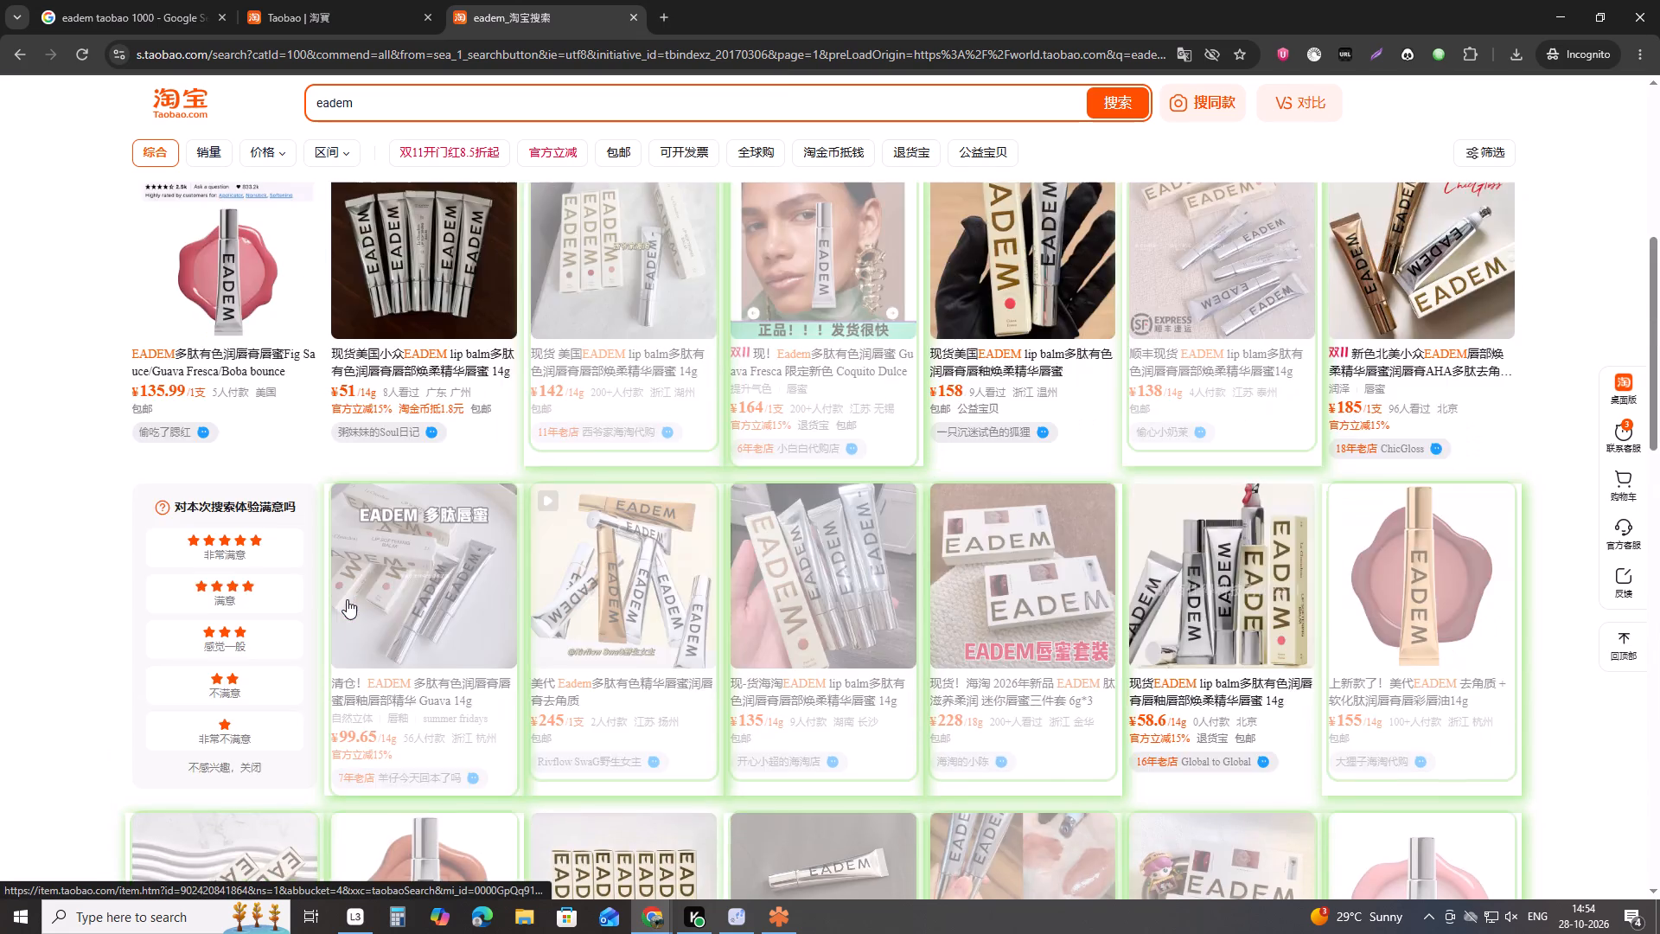
{"action": "scroll", "coordinate": [1057, 629], "scroll_direction": "down", "scroll_amount": 2}
{"action": "right_click", "coordinate": [1222, 644]}
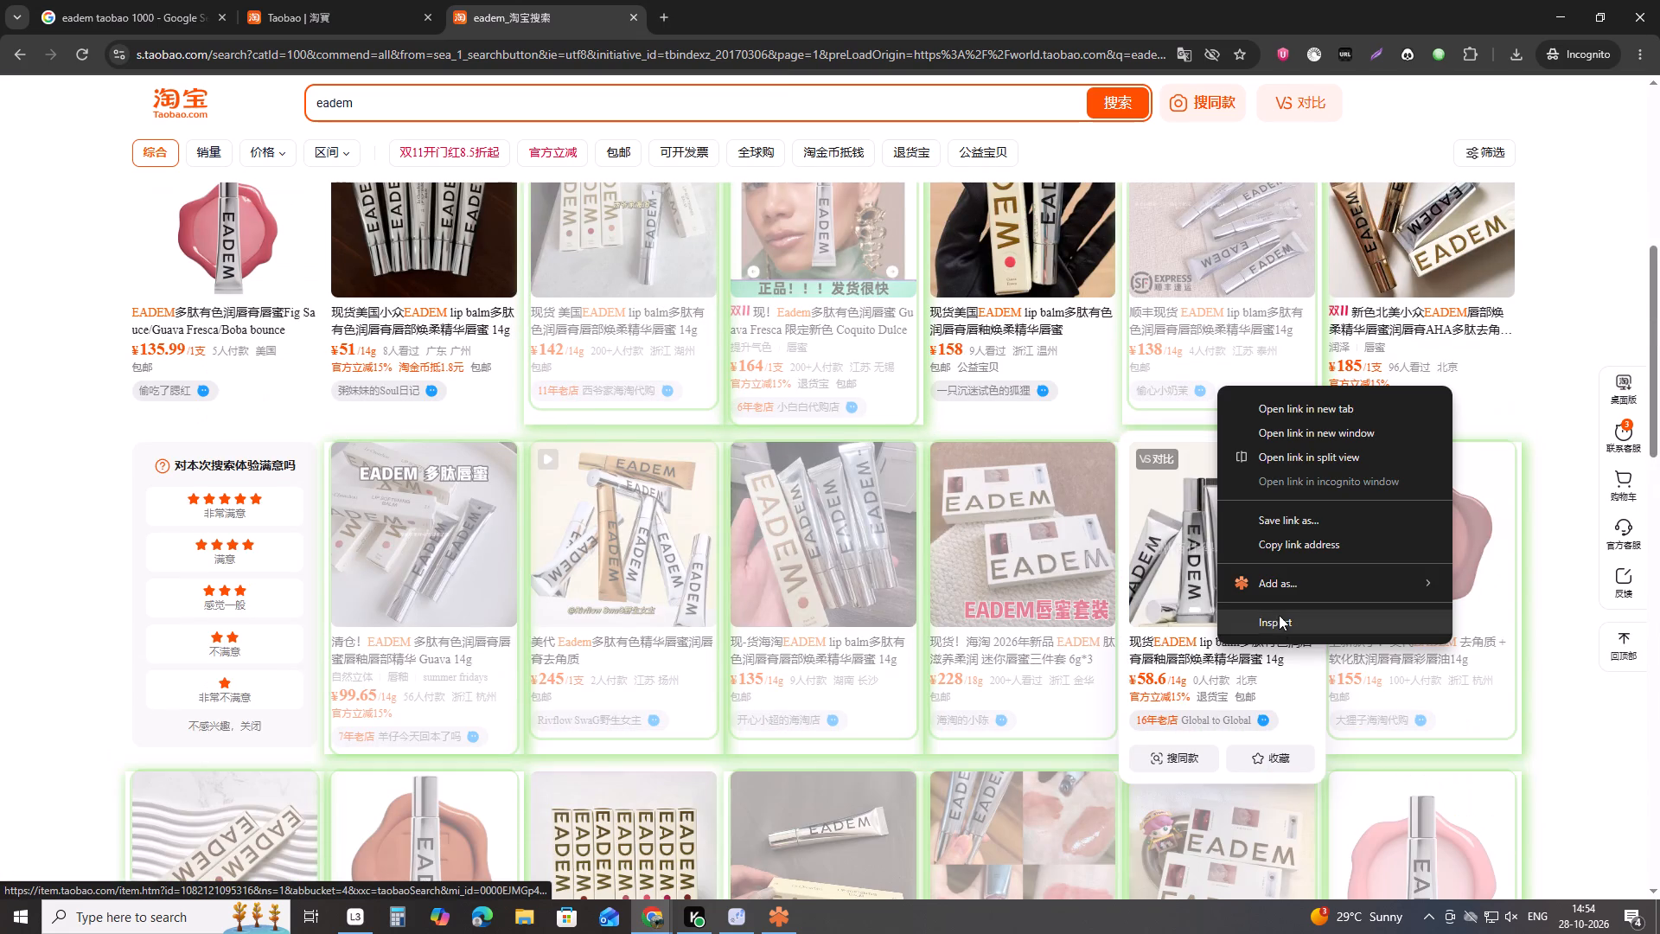
{"action": "right_click", "coordinate": [1189, 649]}
{"action": "left_click_drag", "start_coordinate": [1247, 565], "coordinate": [1248, 551]}
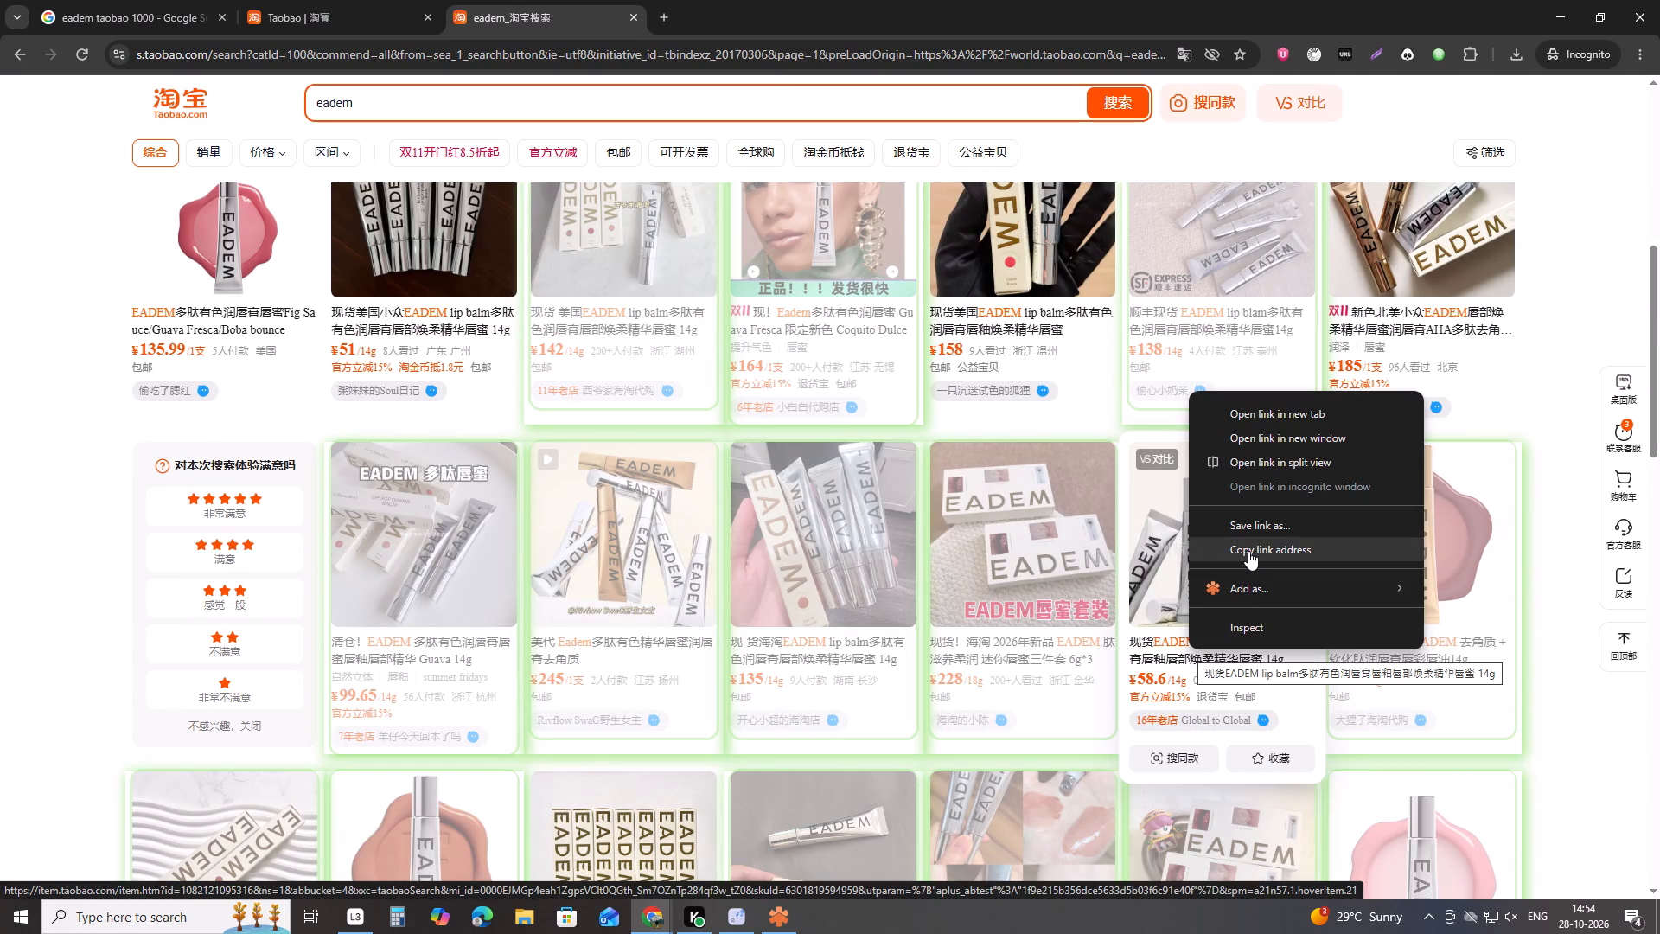
{"action": "key", "text": "alt+Tab"}
{"action": "key", "text": "ctrl+v"}
Record the link of the ¥185 EADEM listing from the ChicGloss shop in cell C82357 of Manual Detection Records.
{"action": "left_click", "coordinate": [759, 702]}
{"action": "key", "text": "alt+Tab"}
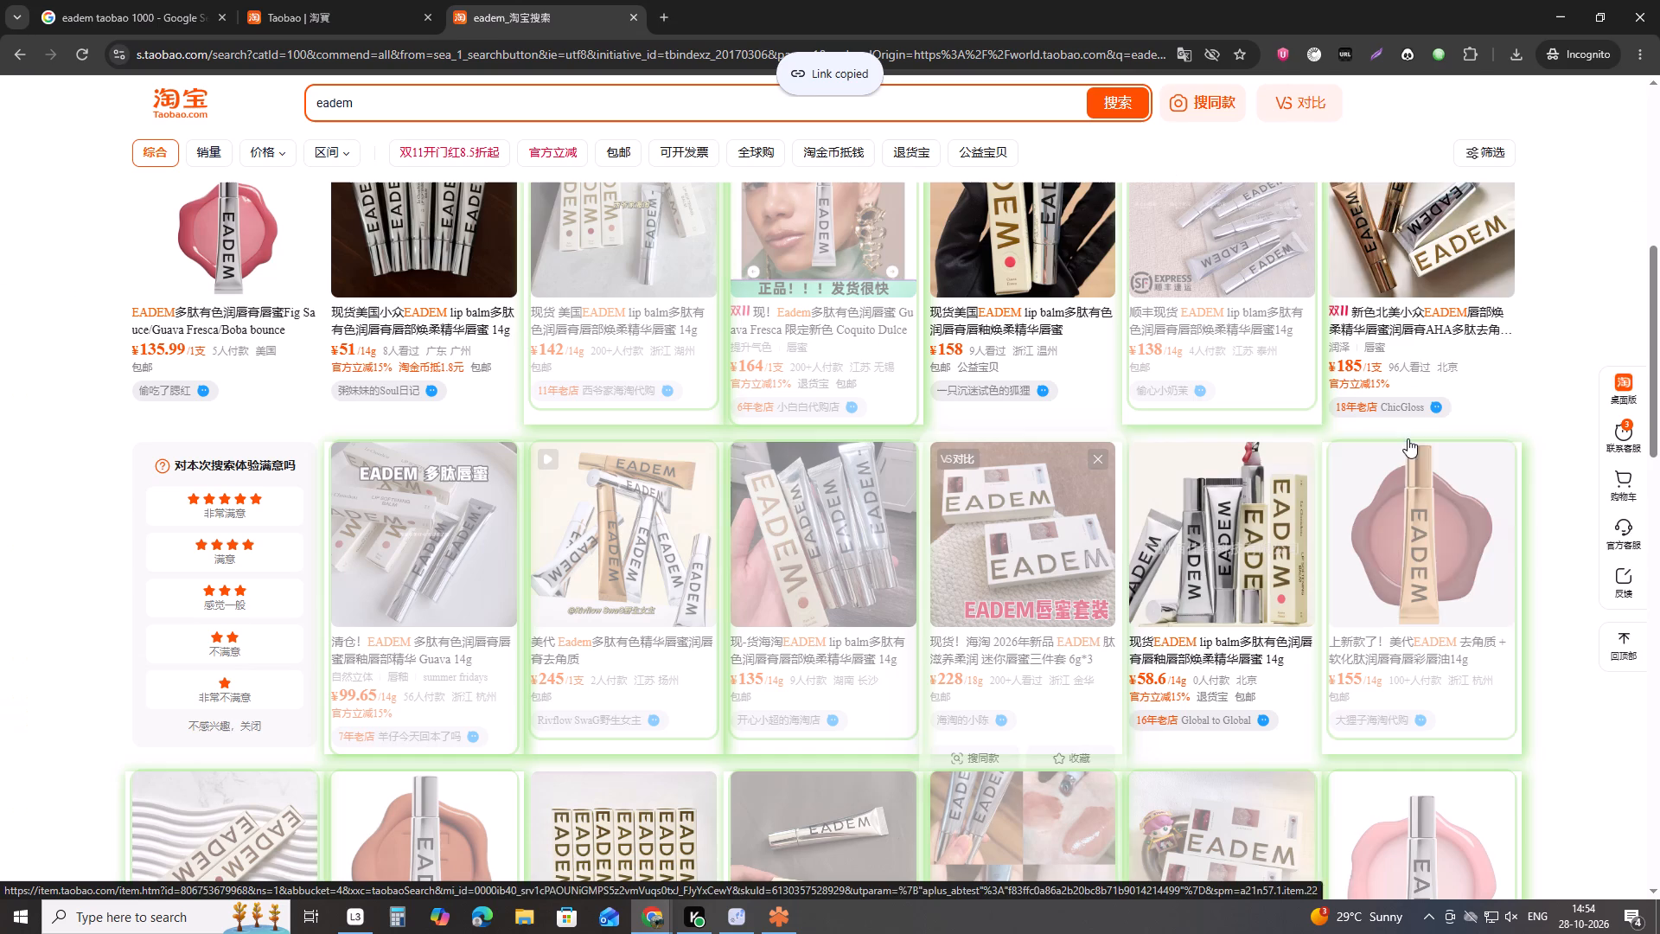
{"action": "right_click", "coordinate": [1405, 322]}
{"action": "left_click", "coordinate": [1466, 482]}
{"action": "key", "text": "alt+Tab"}
{"action": "key", "text": "ctrl+v"}
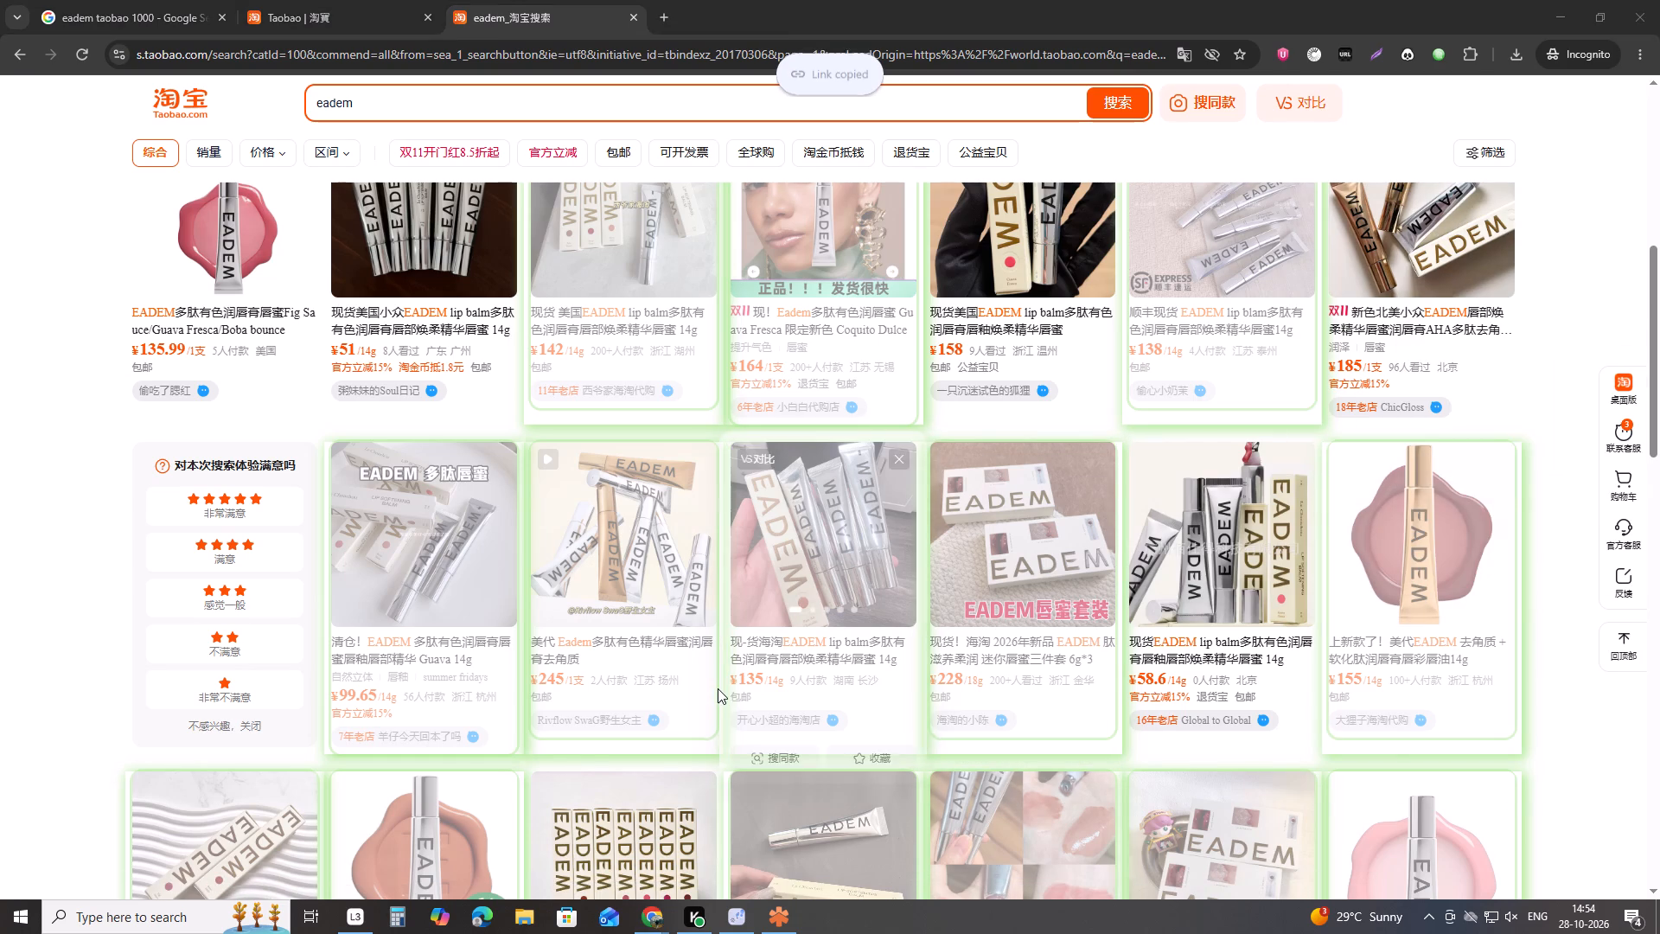
{"action": "key", "text": "alt+Tab"}
{"action": "key", "text": "alt+Tab"}
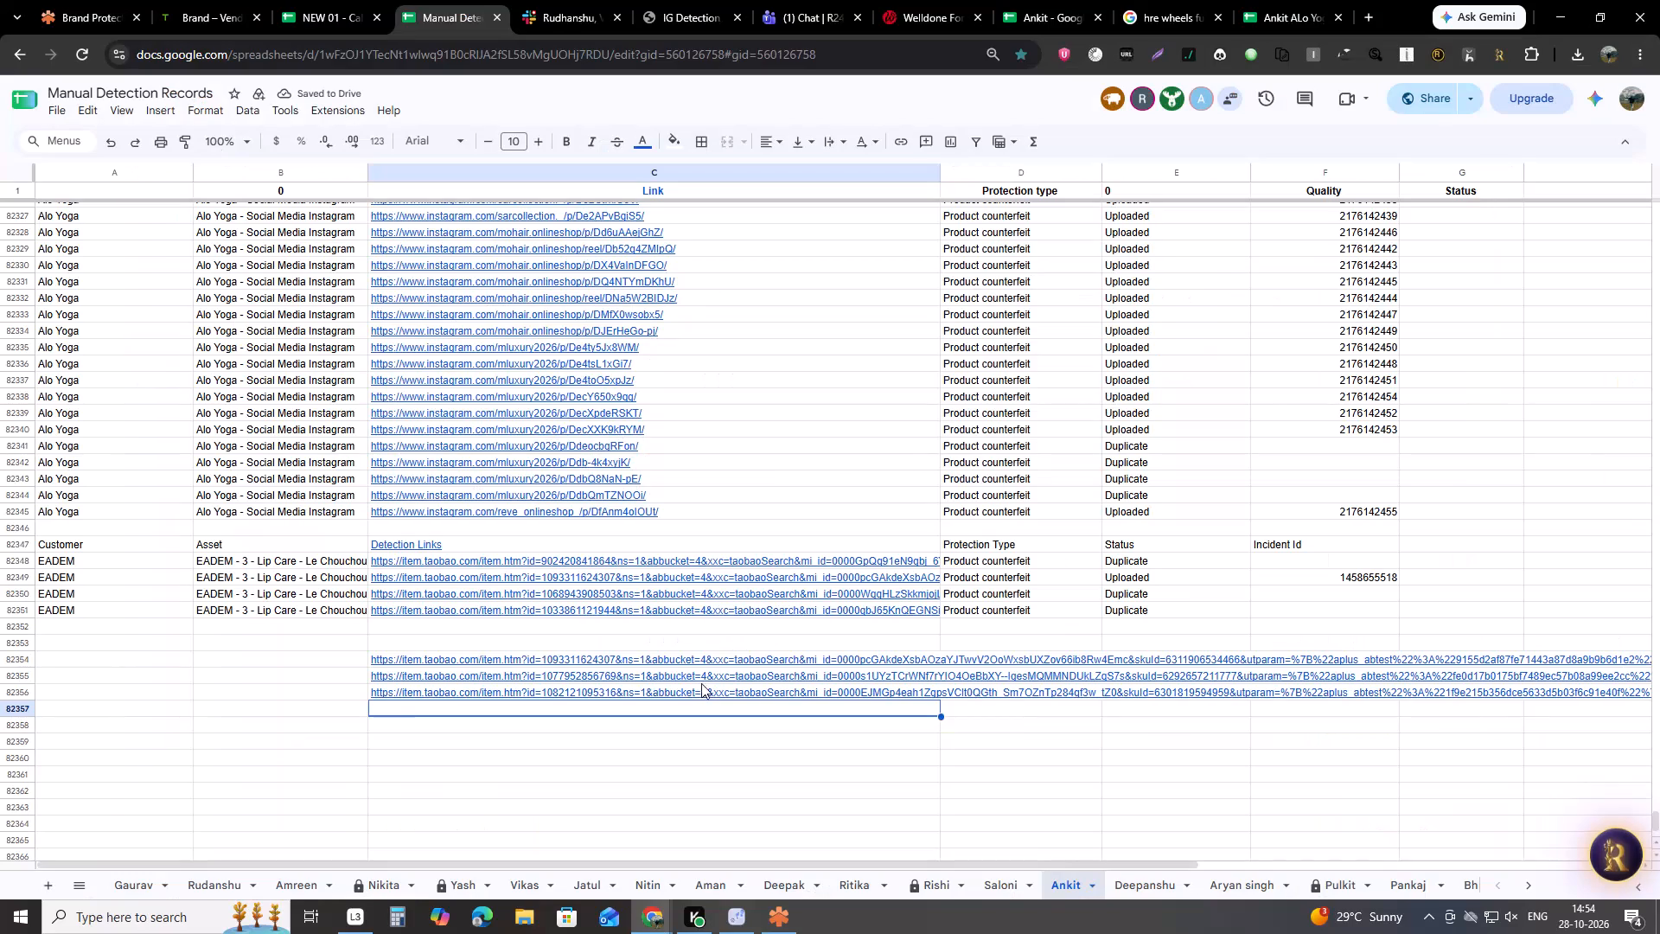
{"action": "key", "text": "ctrl+v"}
Replace the incident form's detection links with the four links from C82354 to C82357 and save the incidents.
{"action": "key", "text": "ctrl+space"}
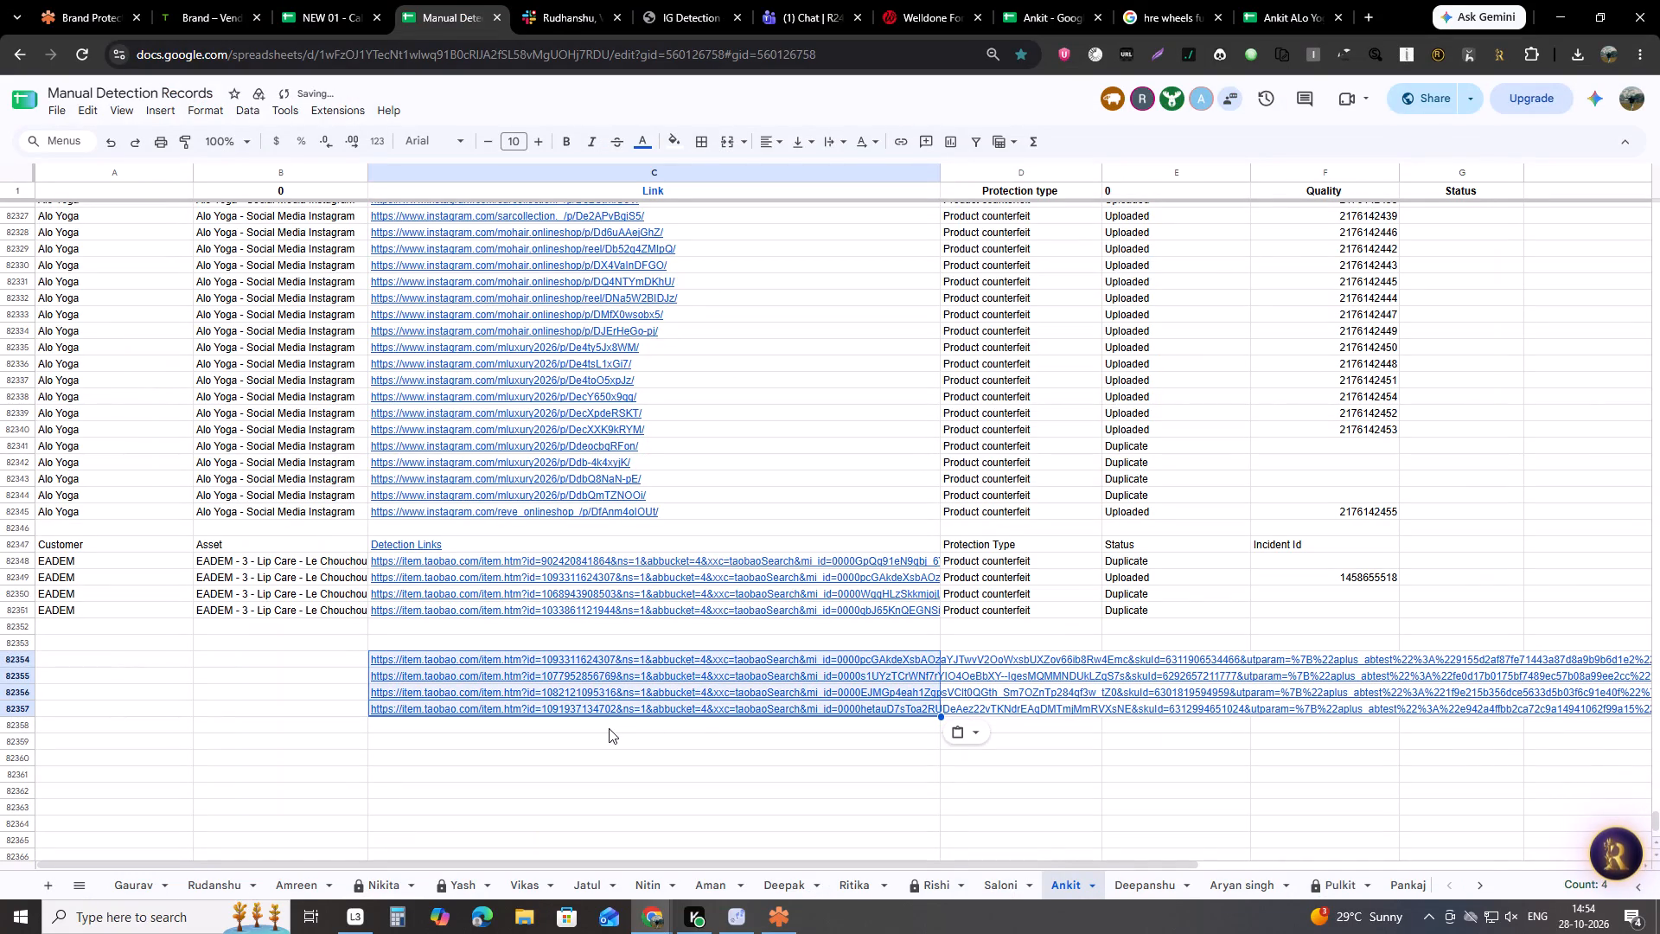
{"action": "key", "text": "ctrl+c"}
{"action": "key", "text": "ctrl+c"}
{"action": "left_click", "coordinate": [71, 0]}
{"action": "left_click", "coordinate": [359, 621]}
{"action": "left_click", "coordinate": [373, 563]}
{"action": "key", "text": "ctrl+v"}
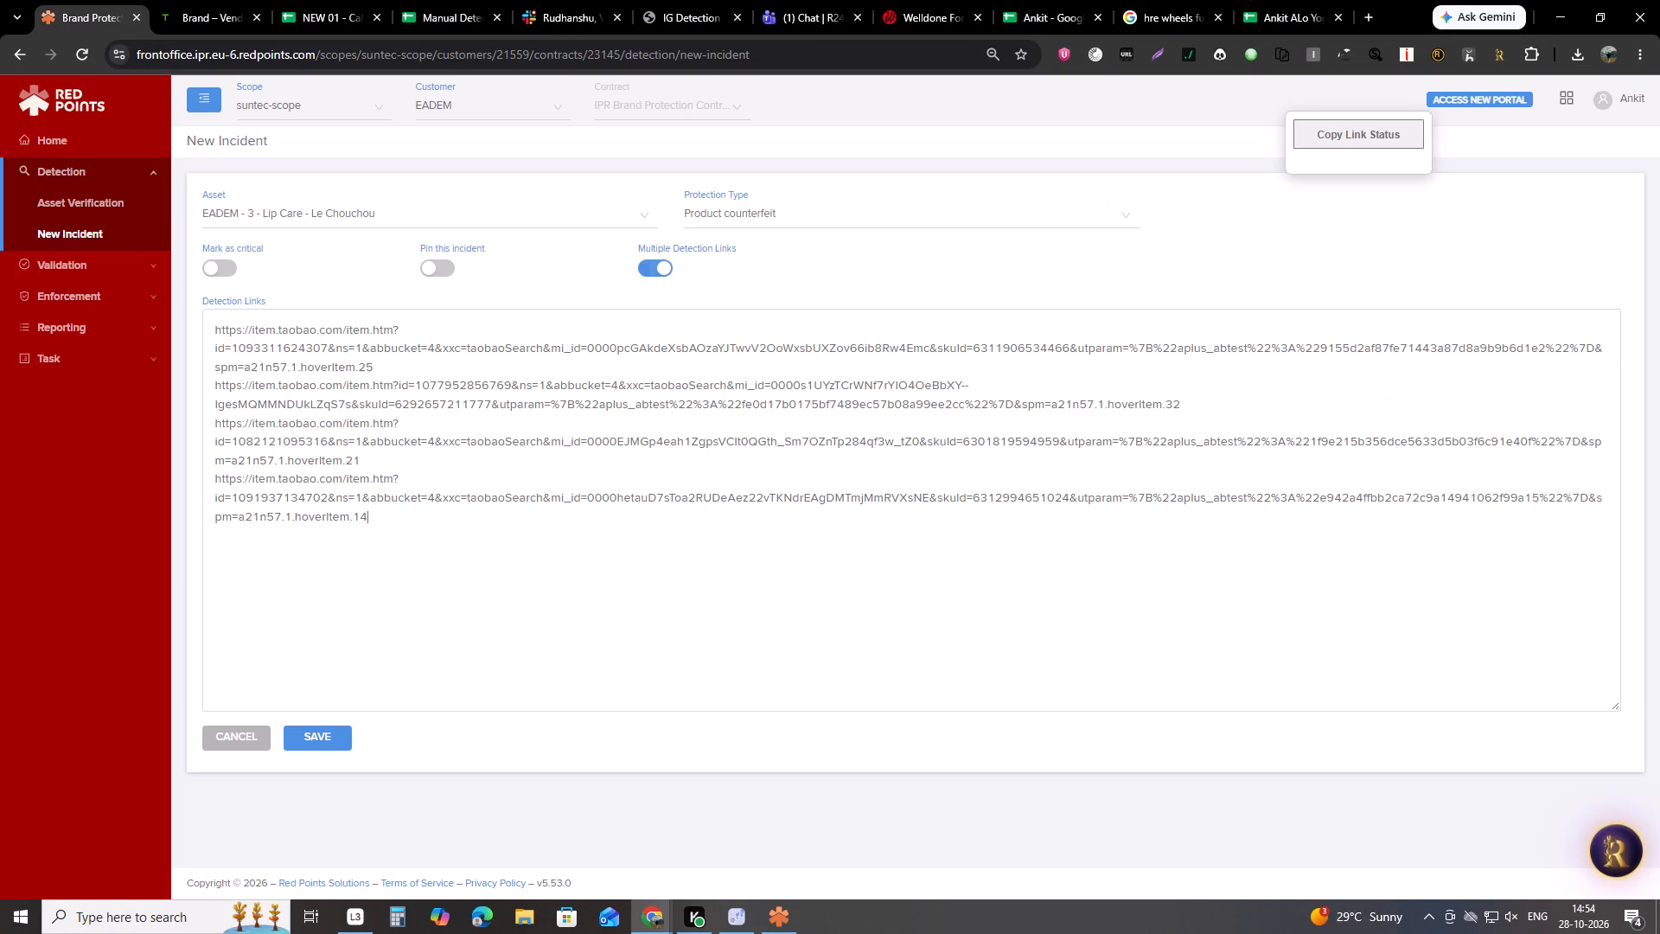
{"action": "left_click", "coordinate": [318, 733]}
Copy the link status of the second batch into Manual Detection Records, starting at cell A82352.
{"action": "left_click", "coordinate": [1369, 136]}
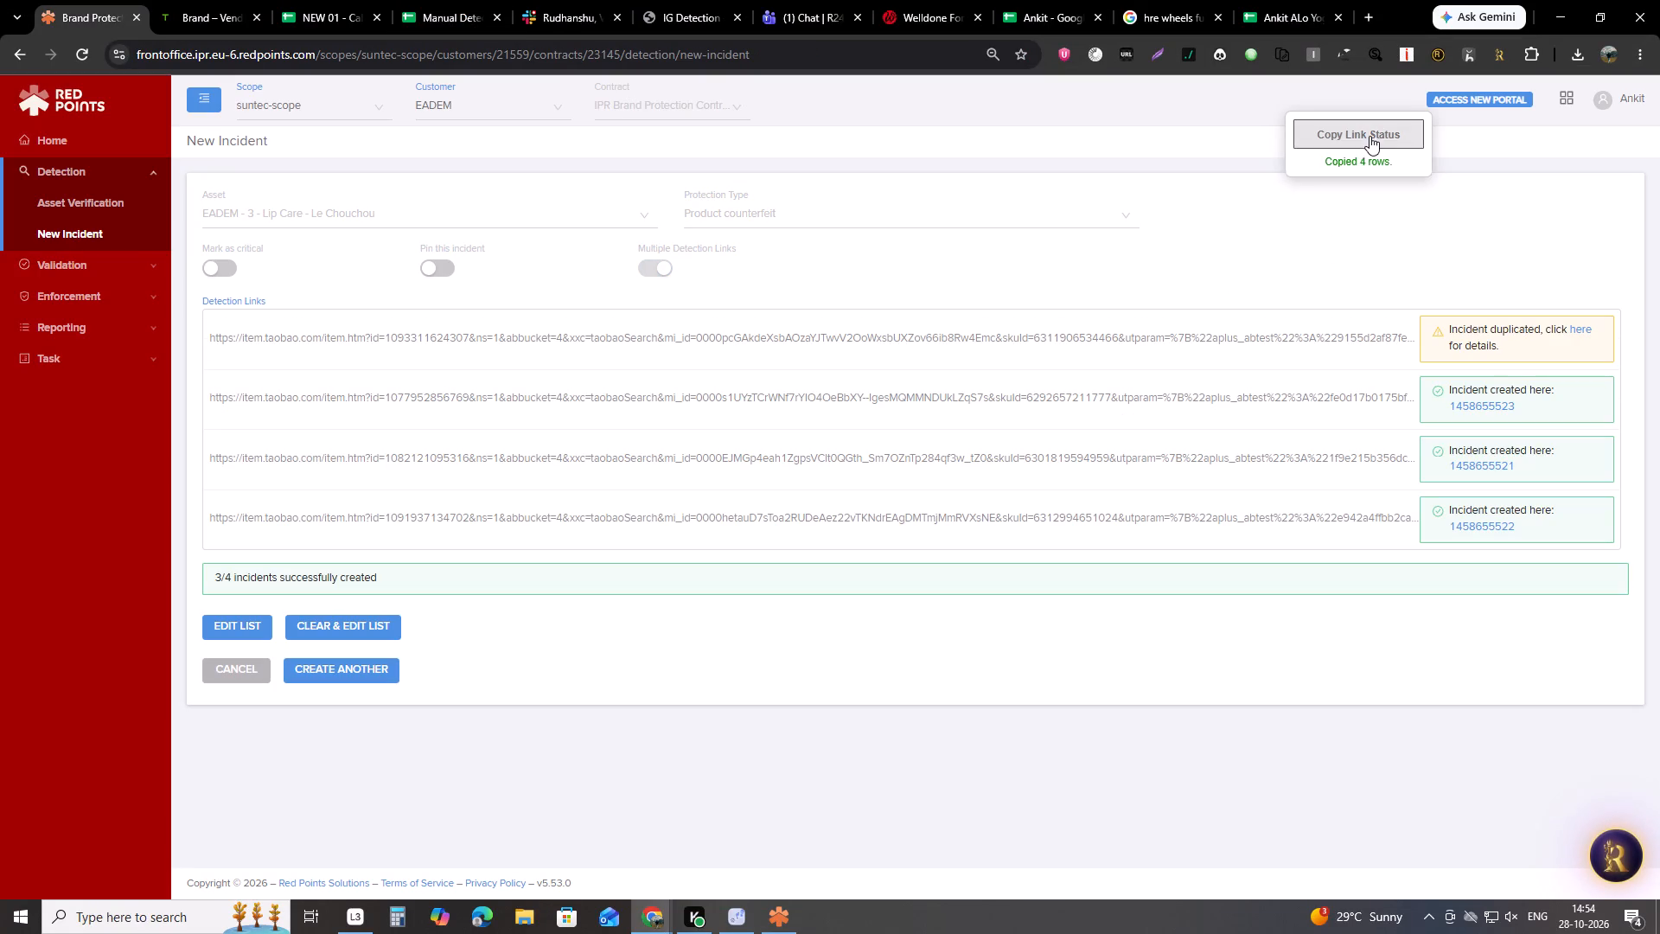
{"action": "left_click", "coordinate": [468, 0]}
{"action": "left_click", "coordinate": [156, 627]}
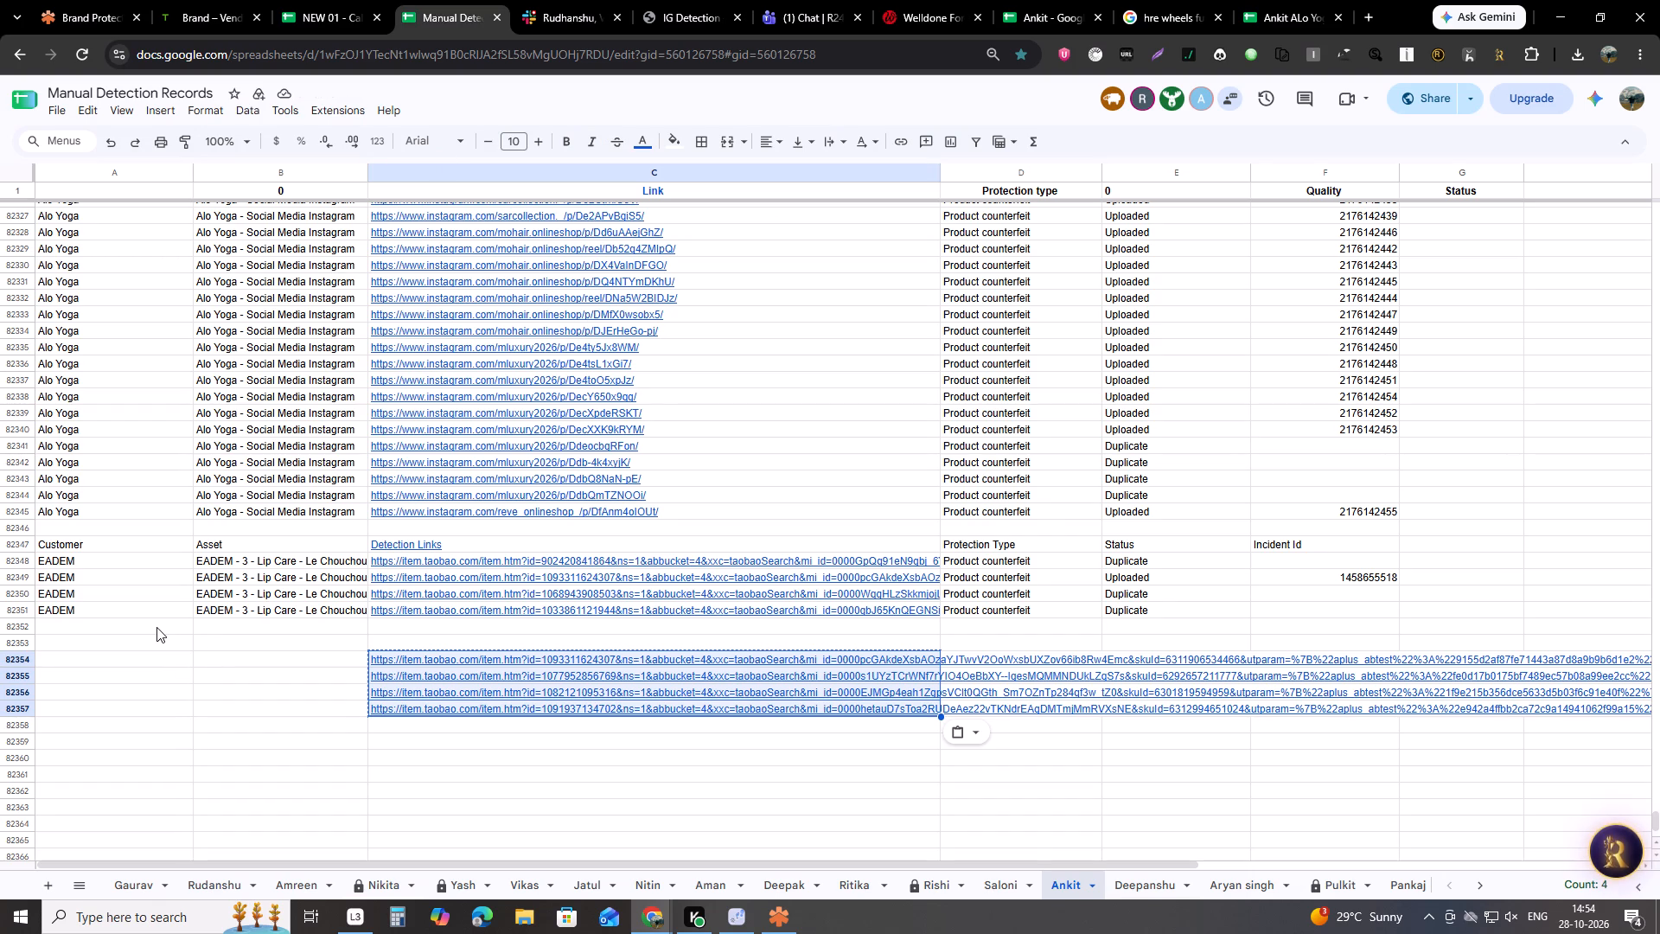
{"action": "key", "text": "ctrl+v"}
Delete the repeated header row 82352 between the two EADEM batches in Manual Detection Records.
{"action": "left_click", "coordinate": [530, 626]}
{"action": "right_click", "coordinate": [530, 626]}
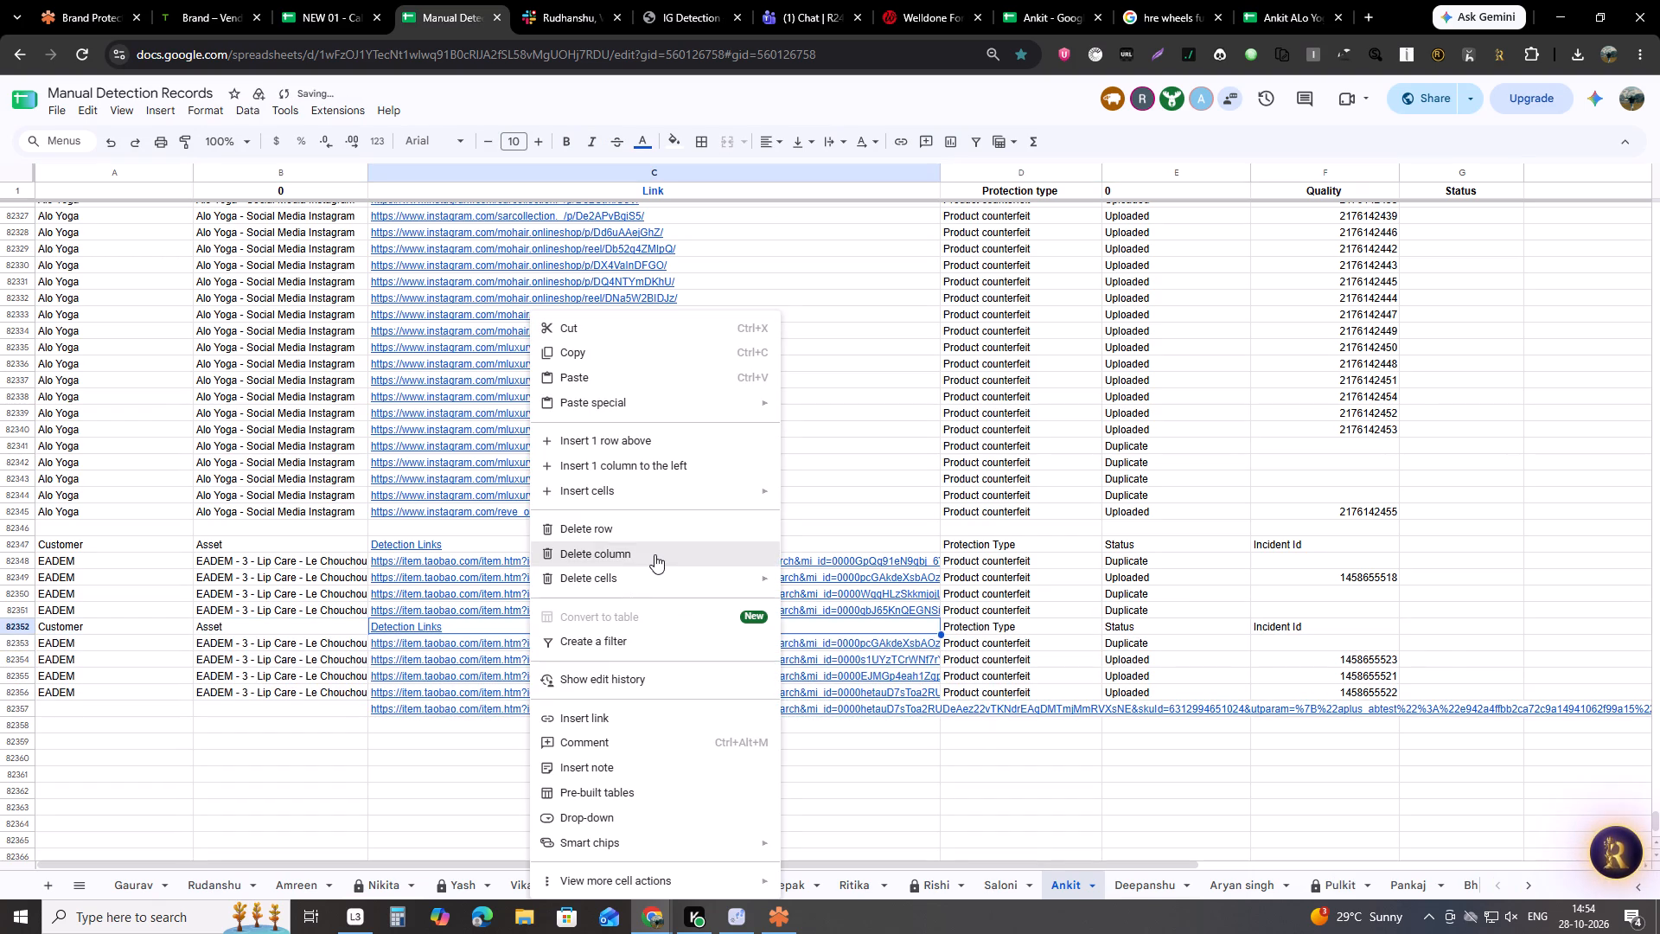
{"action": "left_click", "coordinate": [643, 530]}
Clear the Protection Type, Status and Incident Id header cells in row 82347.
{"action": "left_click_drag", "start_coordinate": [1009, 547], "coordinate": [1478, 541]}
{"action": "key", "text": "Delete"}
Clear the leftover Taobao link in cell C82356 below the EADEM records.
{"action": "left_click", "coordinate": [469, 690]}
{"action": "key", "text": "Delete"}
{"action": "left_click", "coordinate": [864, 752]}
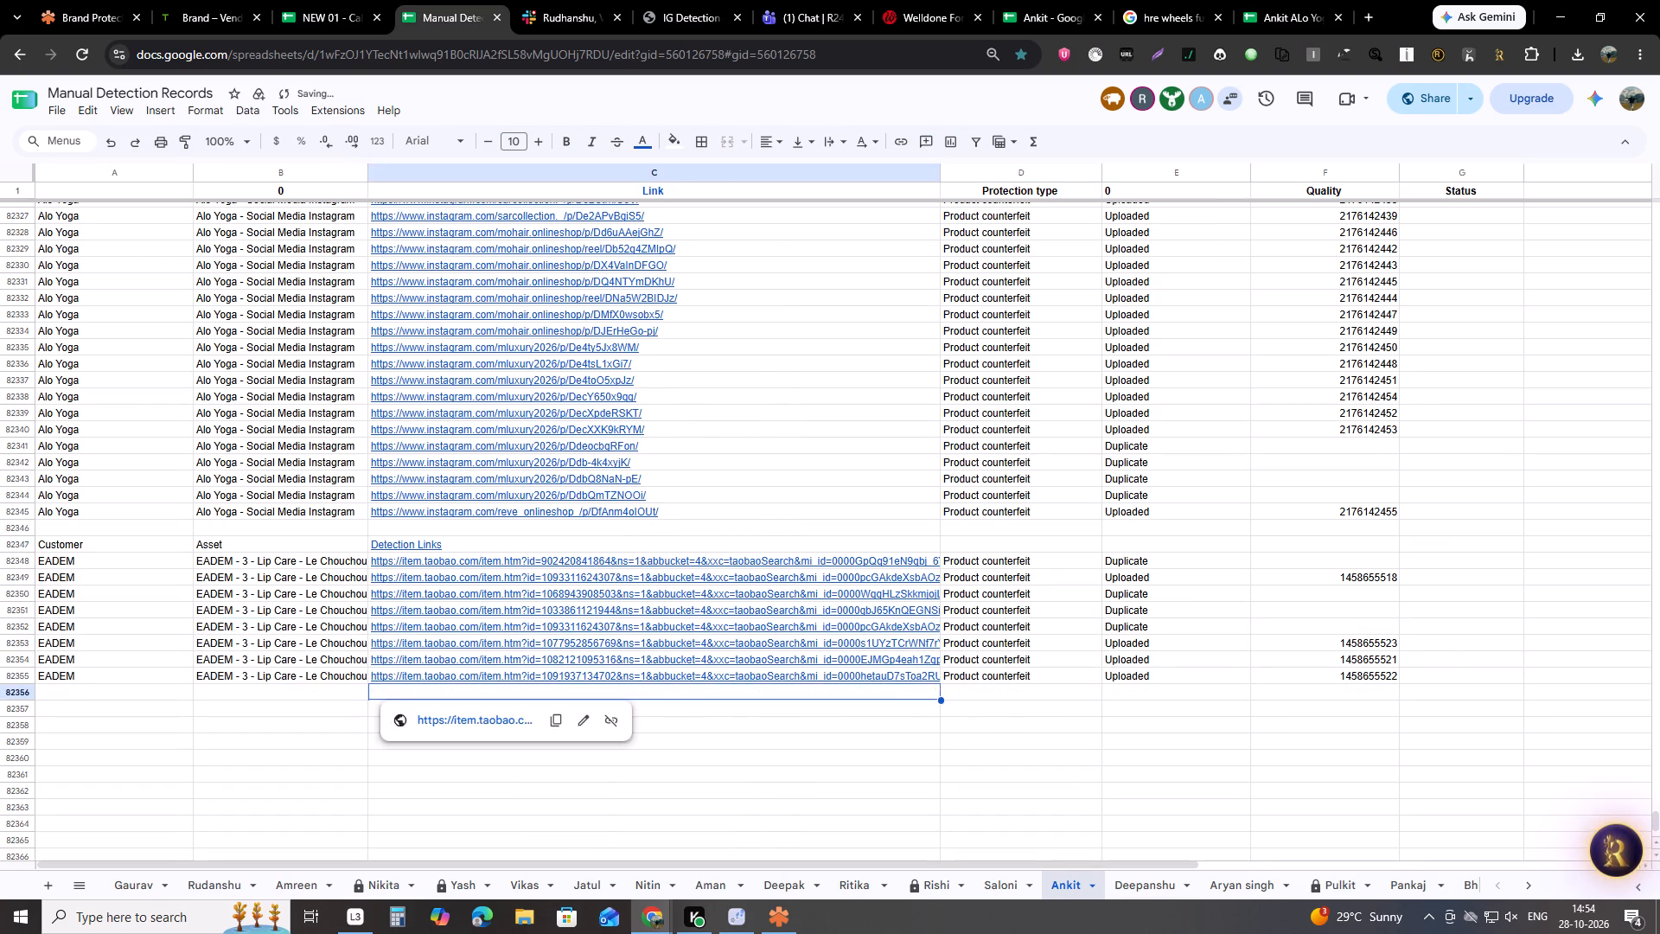
Copy the customer name Solo Brands LLC from the Suntec brand calendar and select it as the new incident form's customer.
{"action": "left_click", "coordinate": [338, 0]}
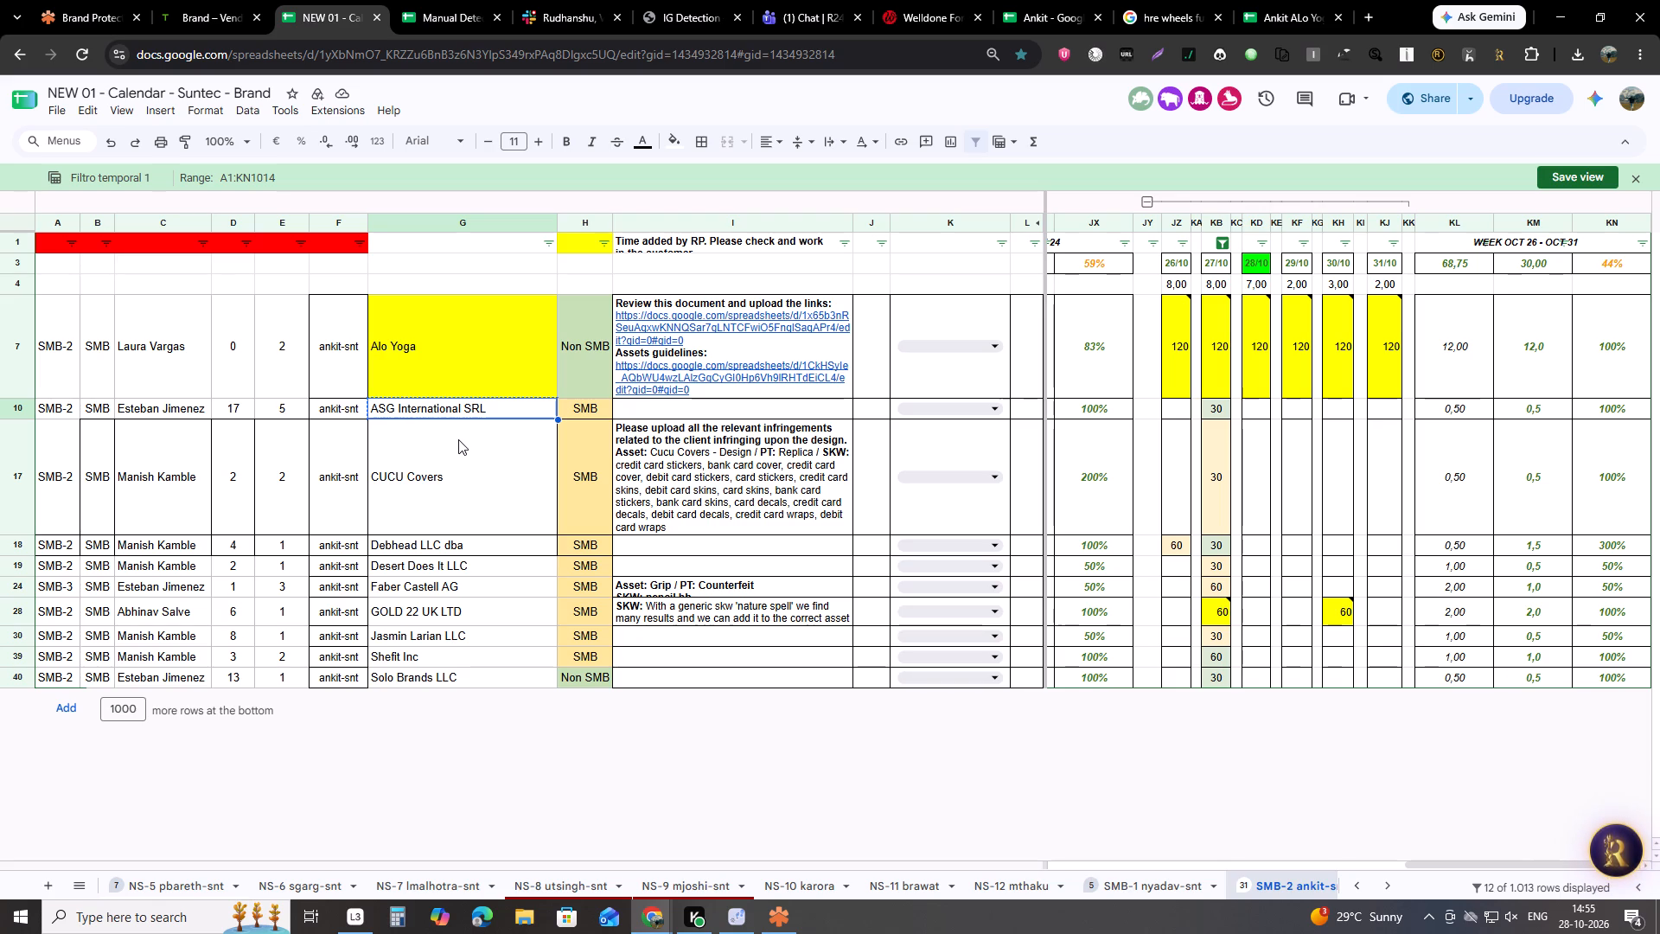
{"action": "left_click", "coordinate": [446, 674]}
{"action": "key", "text": "ctrl+c"}
{"action": "key", "text": "ctrl+c"}
{"action": "key", "text": "ctrl+c"}
{"action": "key", "text": "ctrl+c"}
{"action": "key", "text": "ctrl+c"}
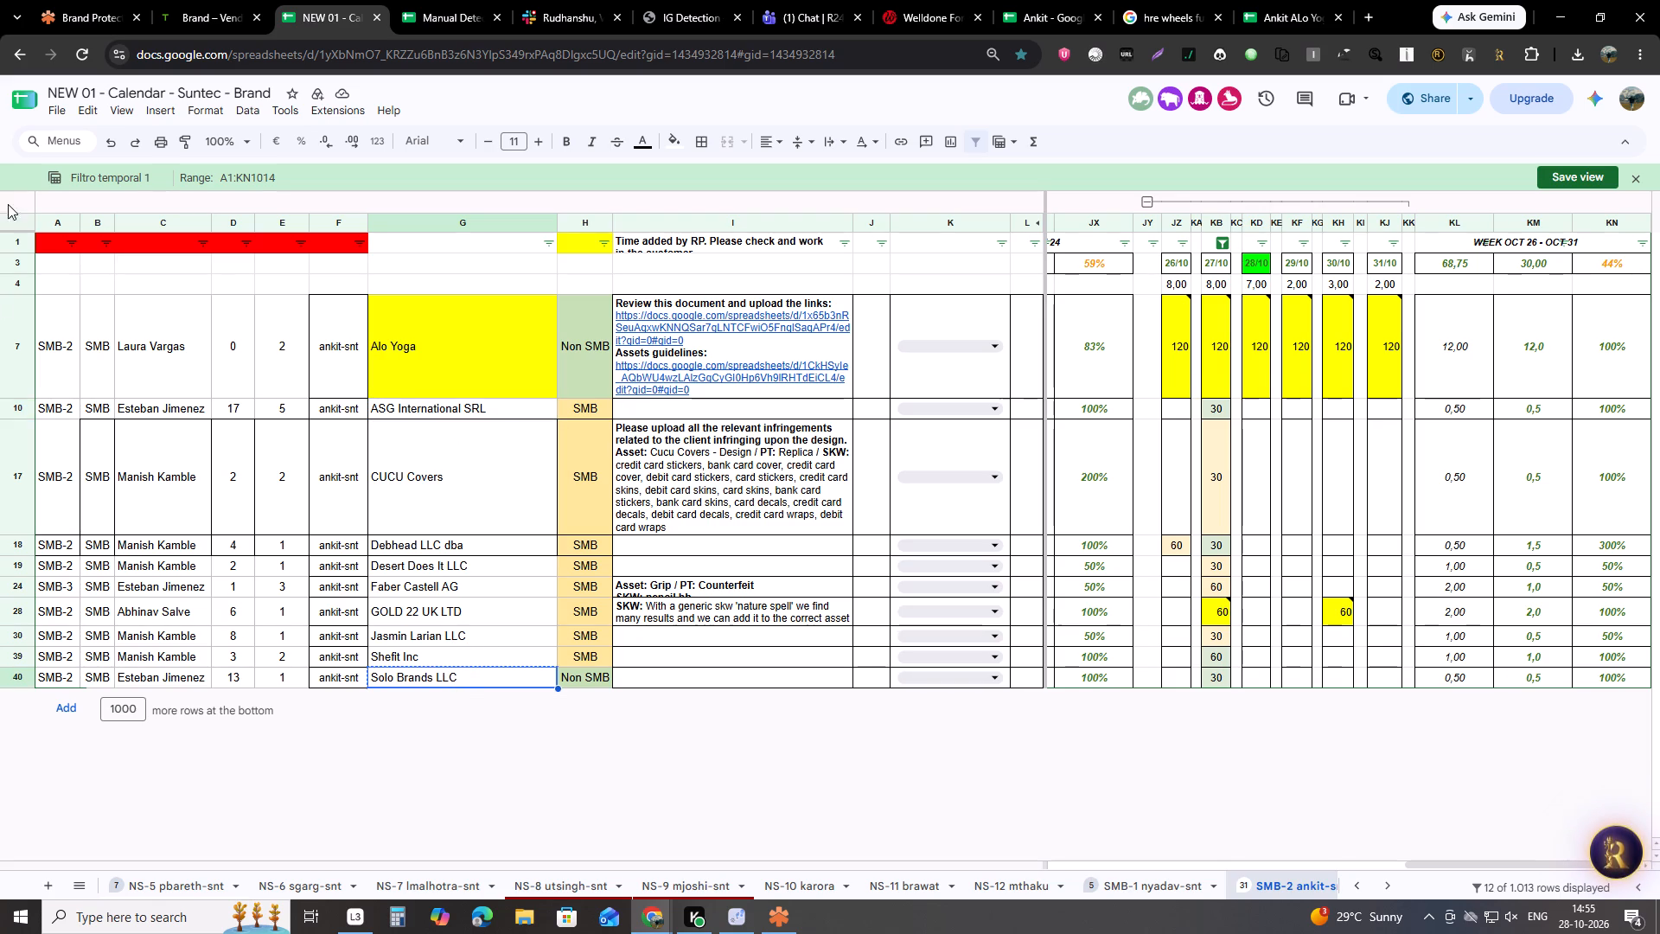
{"action": "left_click", "coordinate": [59, 0]}
{"action": "left_click", "coordinate": [528, 114]}
{"action": "key", "text": "ctrl+v"}
{"action": "left_click", "coordinate": [501, 131]}
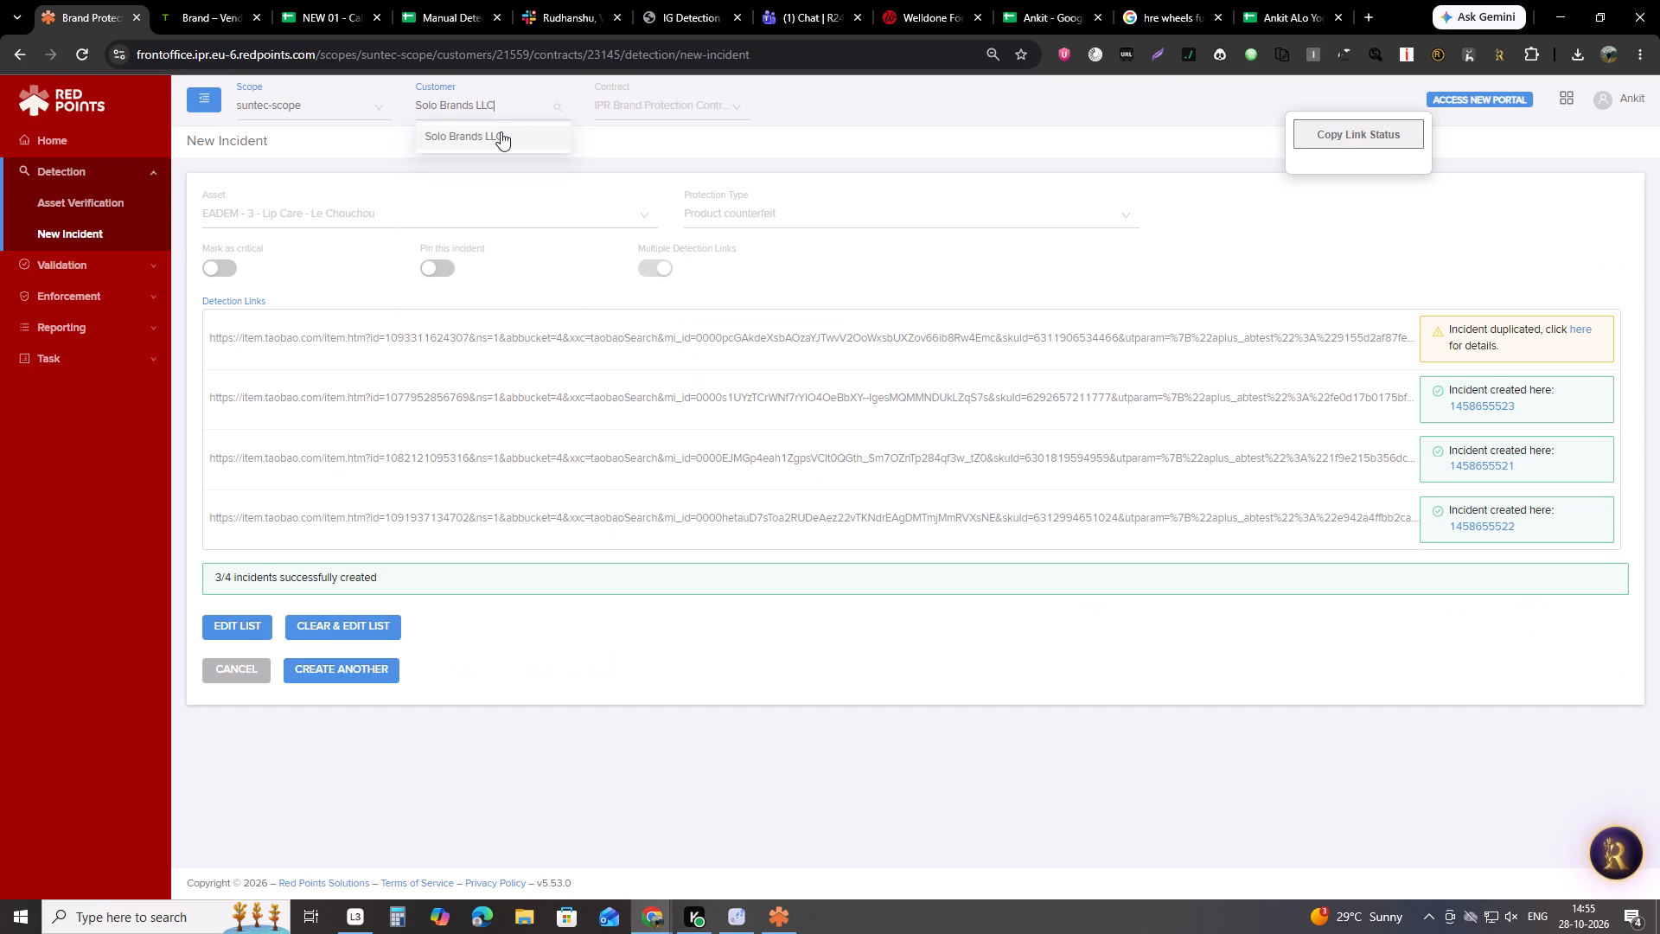
{"action": "left_click", "coordinate": [1080, 47]}
{"action": "left_click", "coordinate": [1089, 49]}
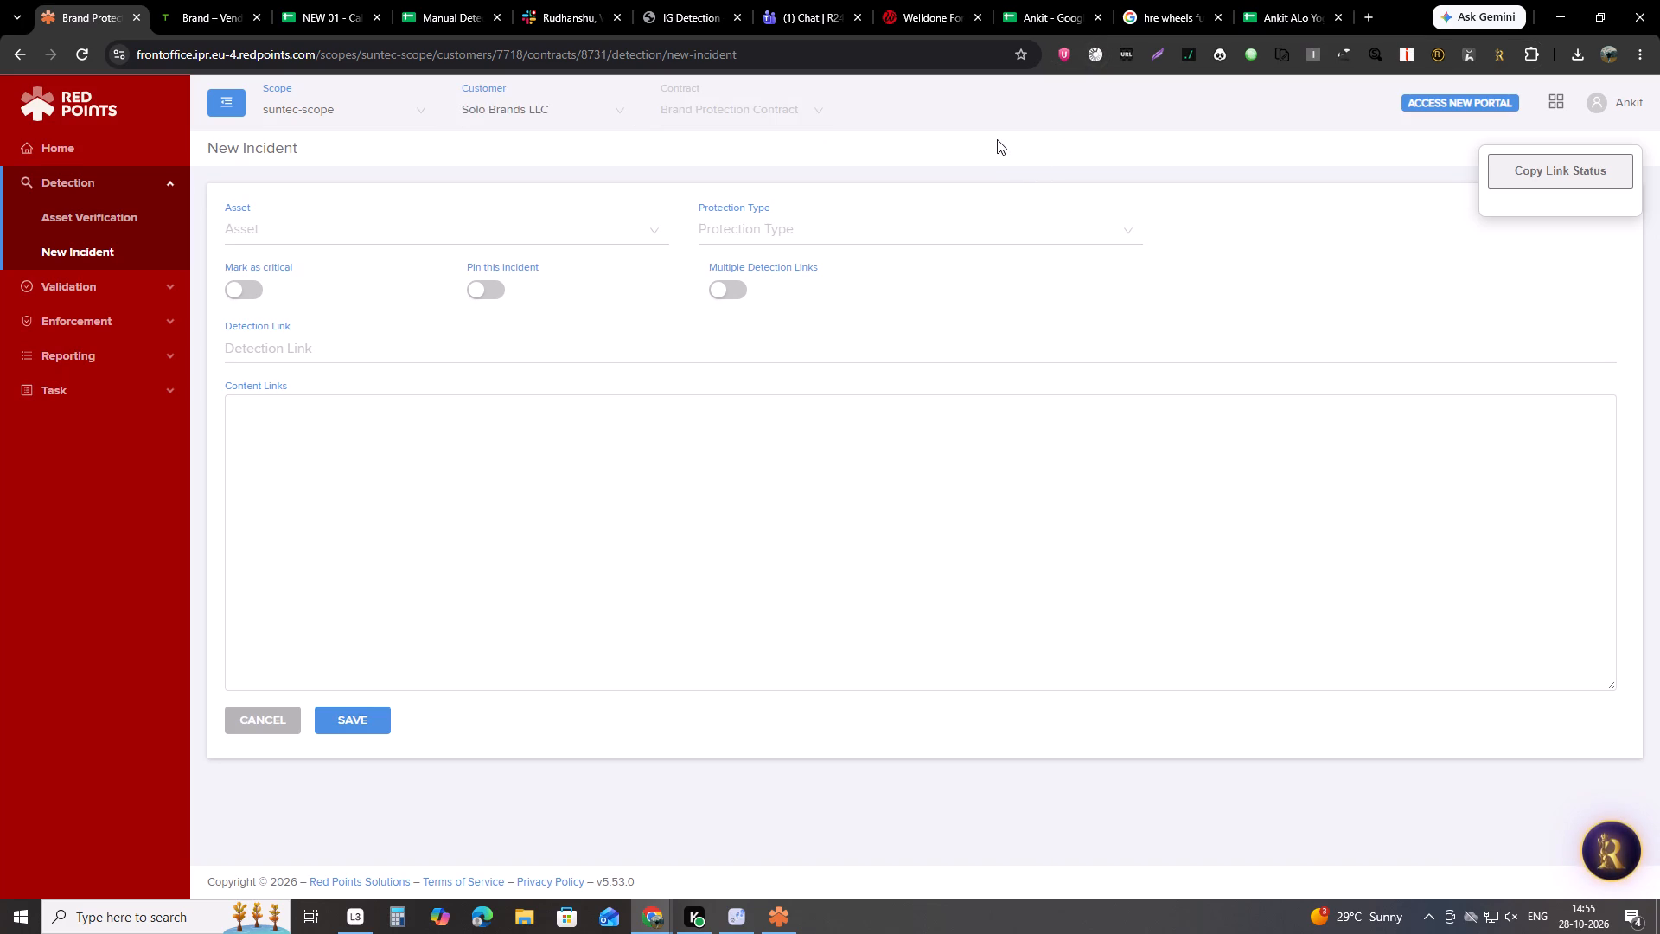
Set the new incident's asset to Solo Stove - Campfire.
{"action": "left_click", "coordinate": [328, 250]}
{"action": "left_click", "coordinate": [326, 218]}
{"action": "scroll", "coordinate": [363, 331], "scroll_direction": "down", "scroll_amount": 3}
{"action": "scroll", "coordinate": [363, 331], "scroll_direction": "up", "scroll_amount": 1}
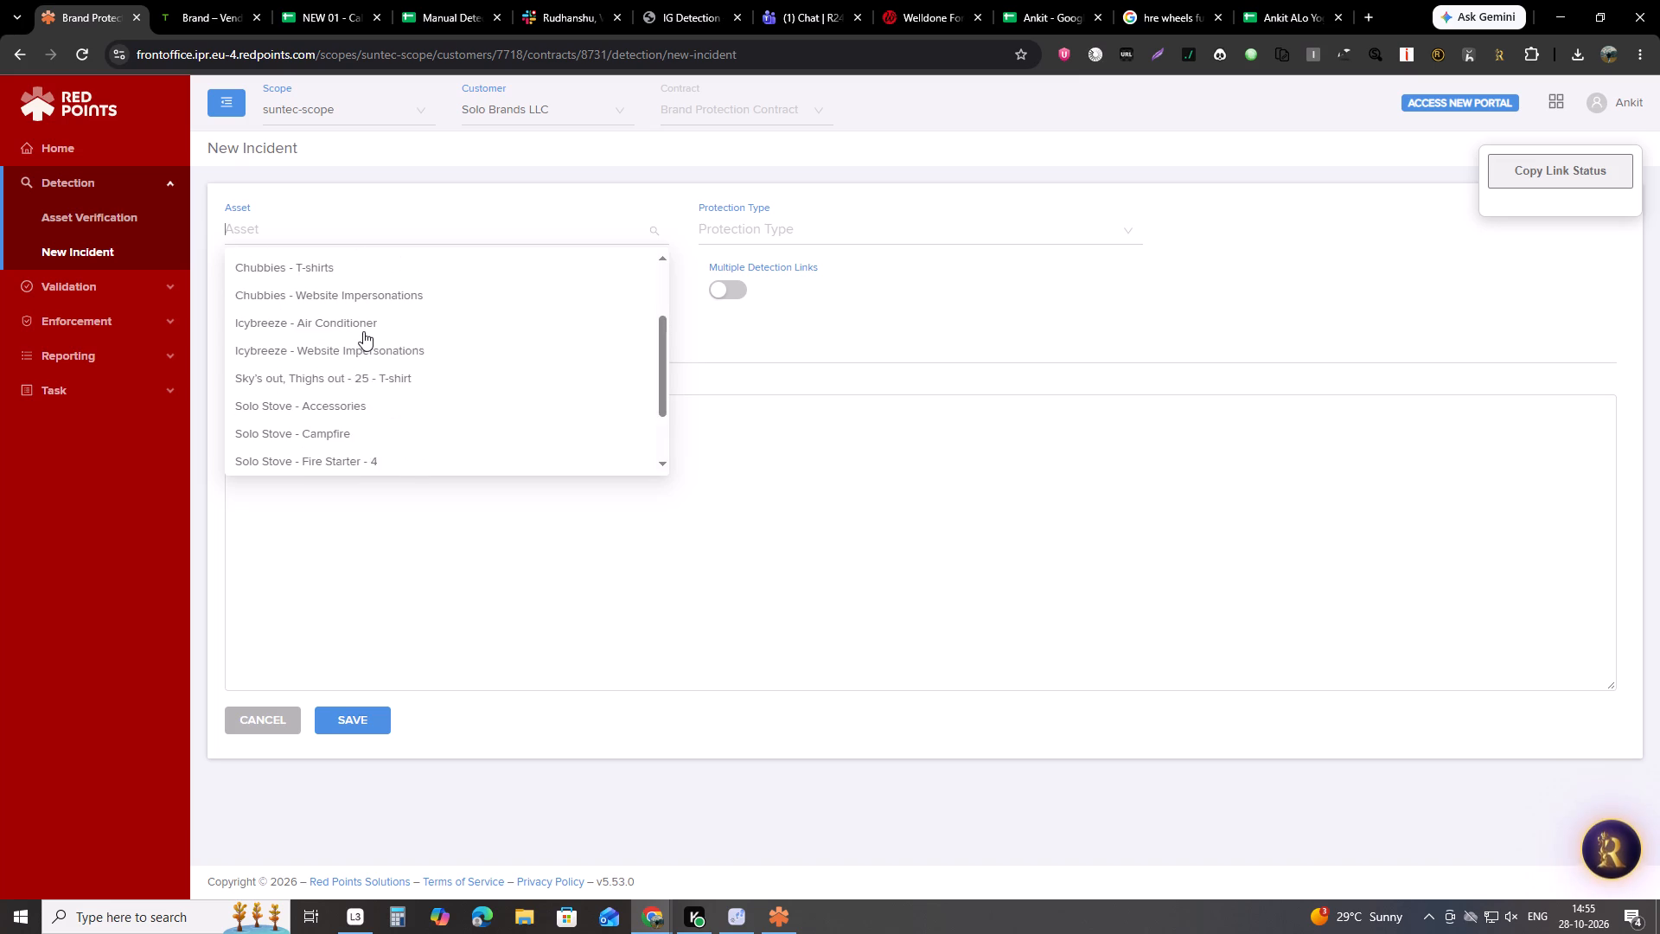
{"action": "scroll", "coordinate": [361, 358], "scroll_direction": "down", "scroll_amount": 1}
{"action": "left_click", "coordinate": [353, 339]}
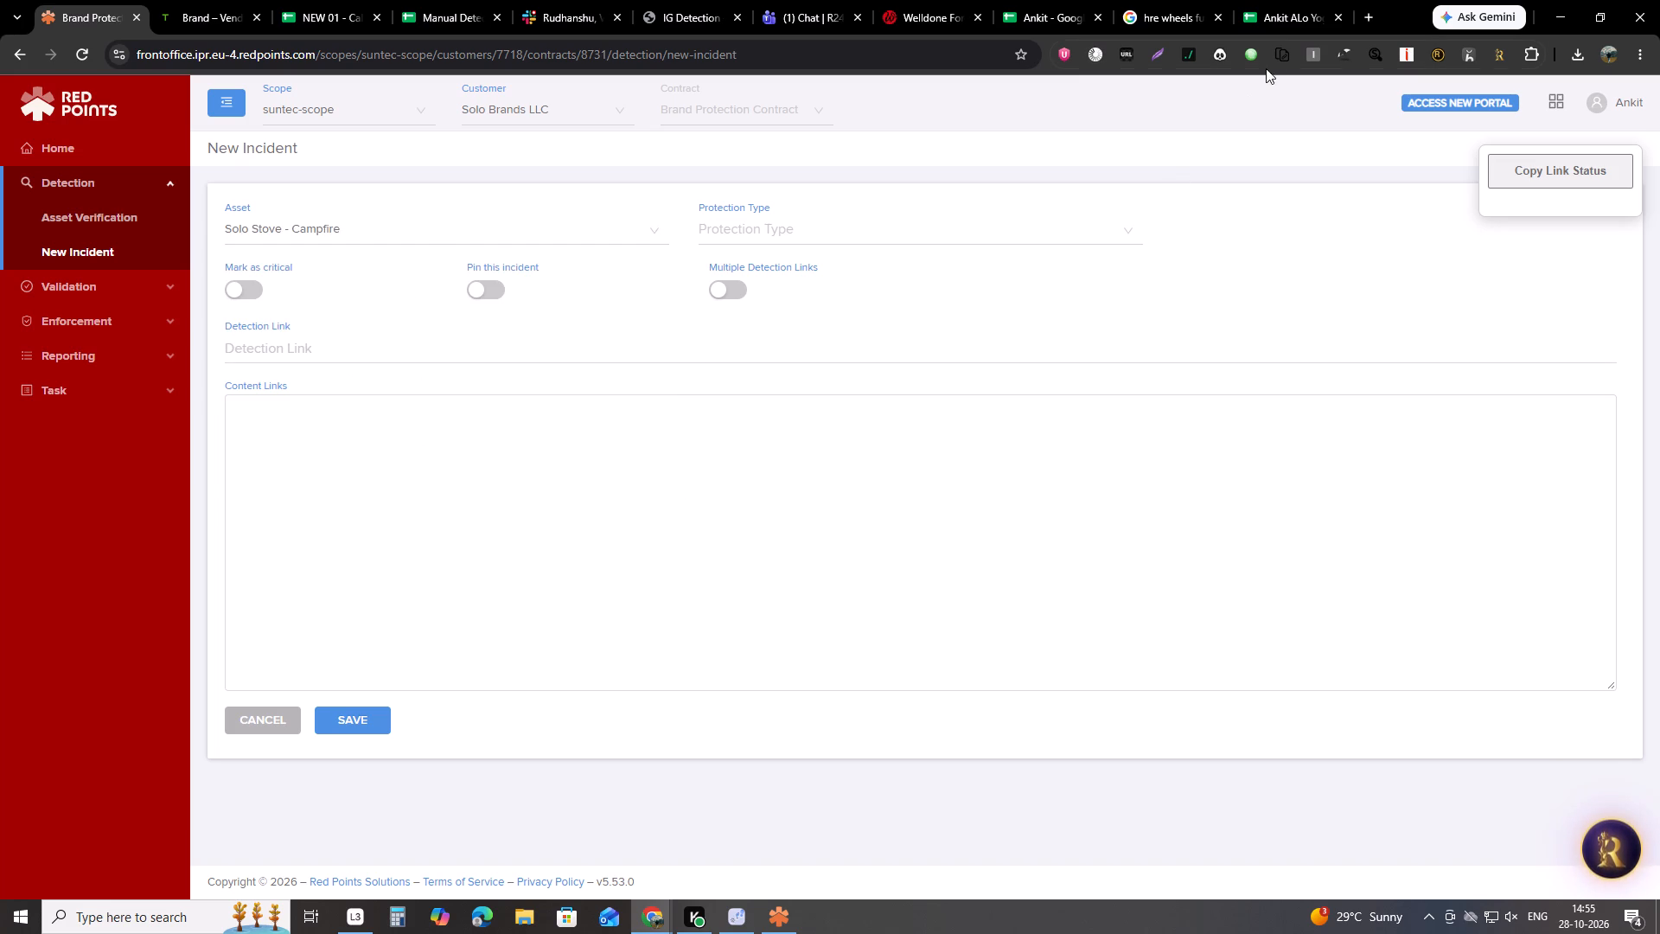
Open the RedPoints IPR Plugin and stop its running EADEM detection task.
{"action": "left_click", "coordinate": [1101, 57]}
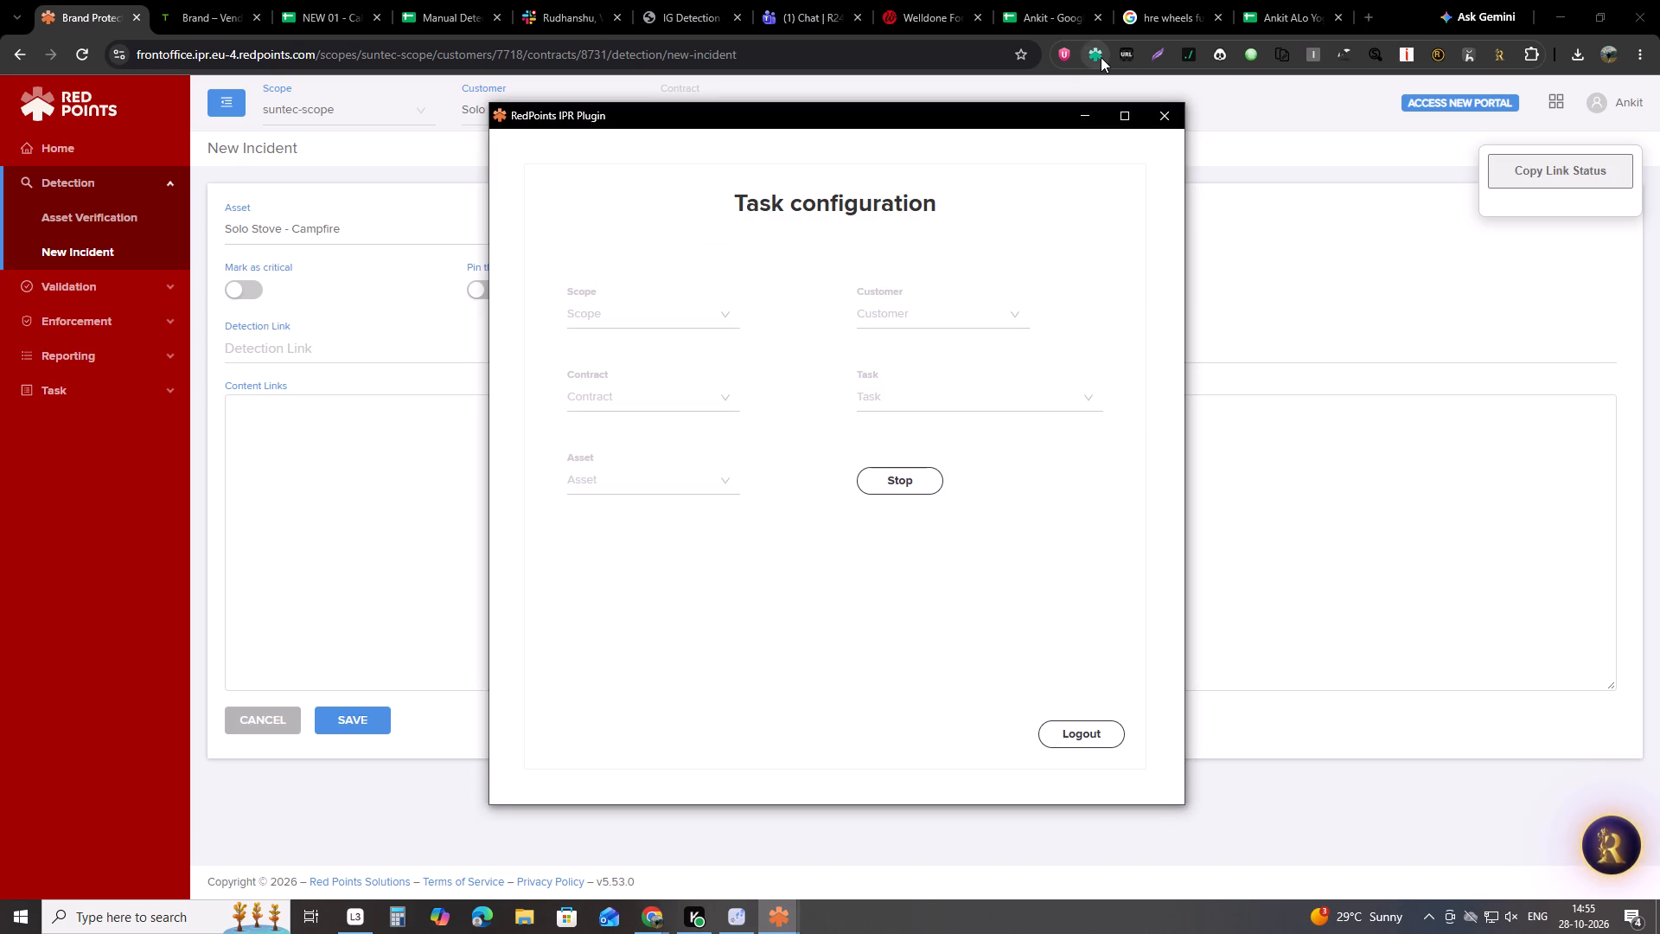
{"action": "triple_click", "coordinate": [899, 411]}
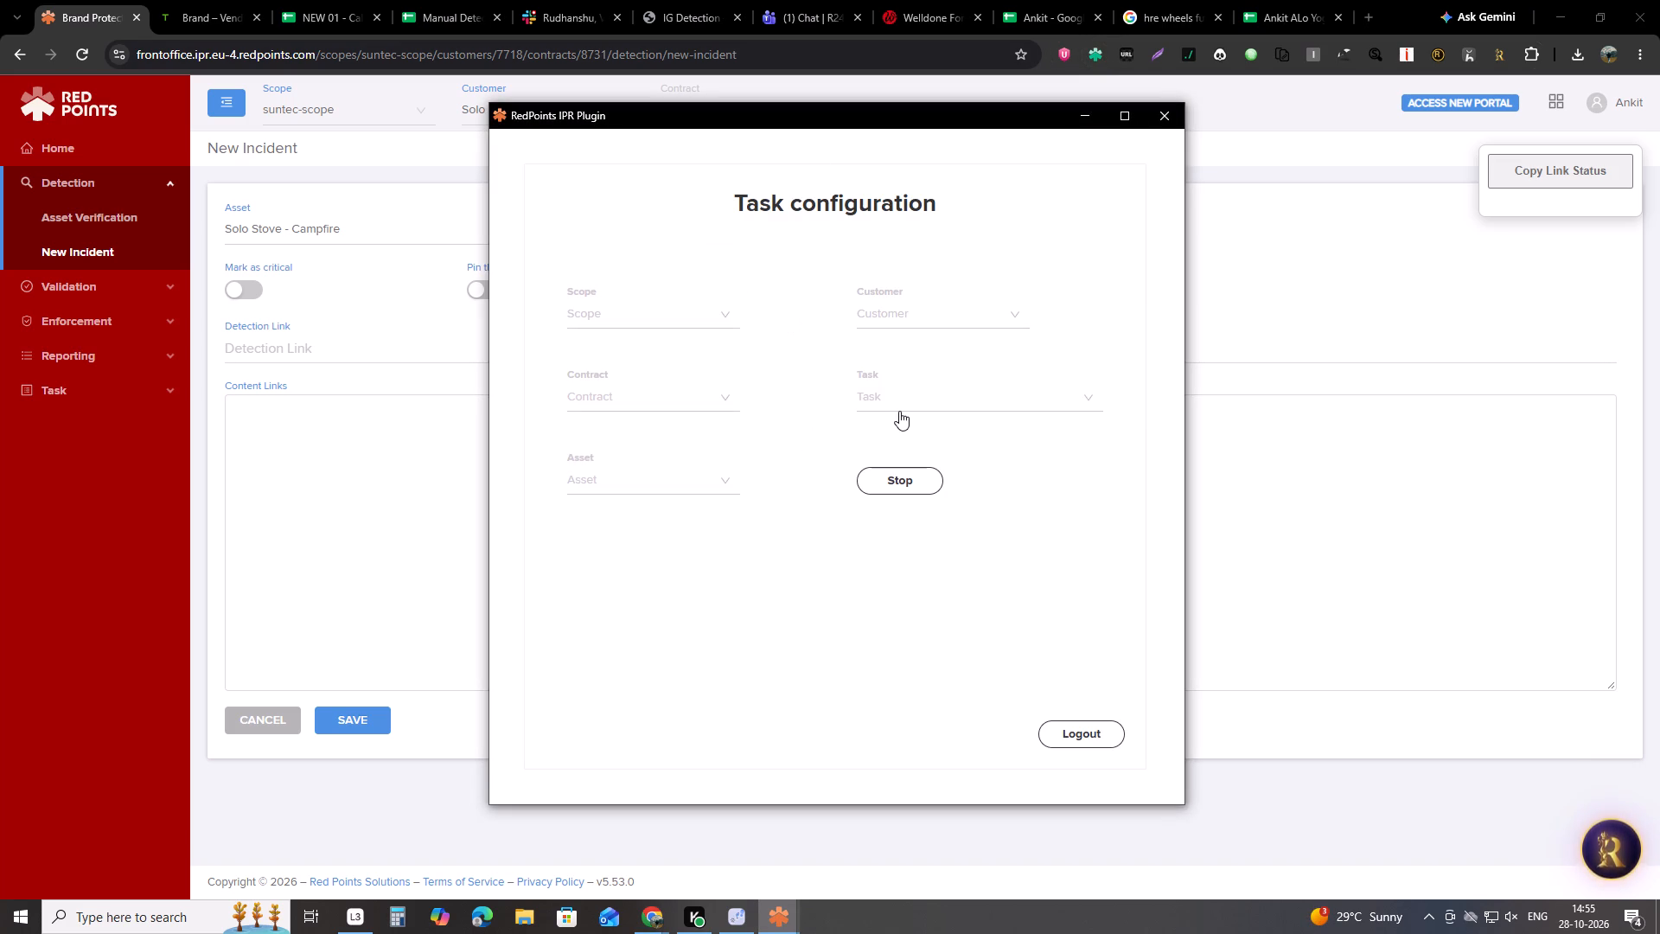
{"action": "triple_click", "coordinate": [899, 411]}
{"action": "triple_click", "coordinate": [899, 411]}
{"action": "triple_click", "coordinate": [899, 411]}
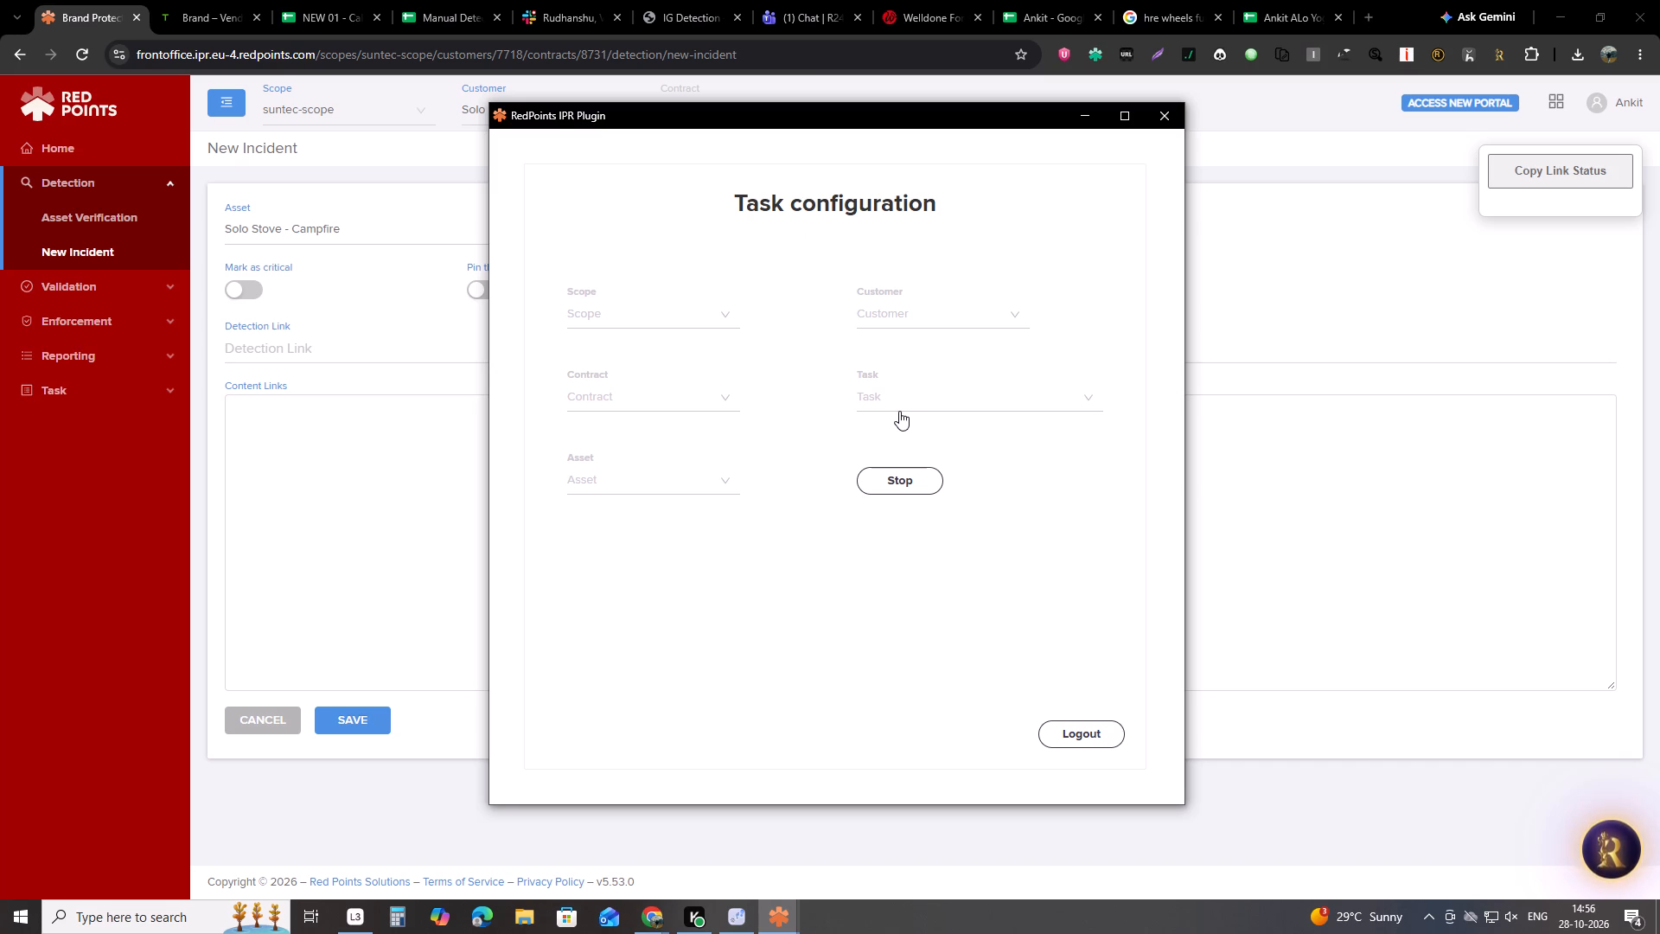
{"action": "double_click", "coordinate": [898, 400]}
{"action": "left_click", "coordinate": [894, 475]}
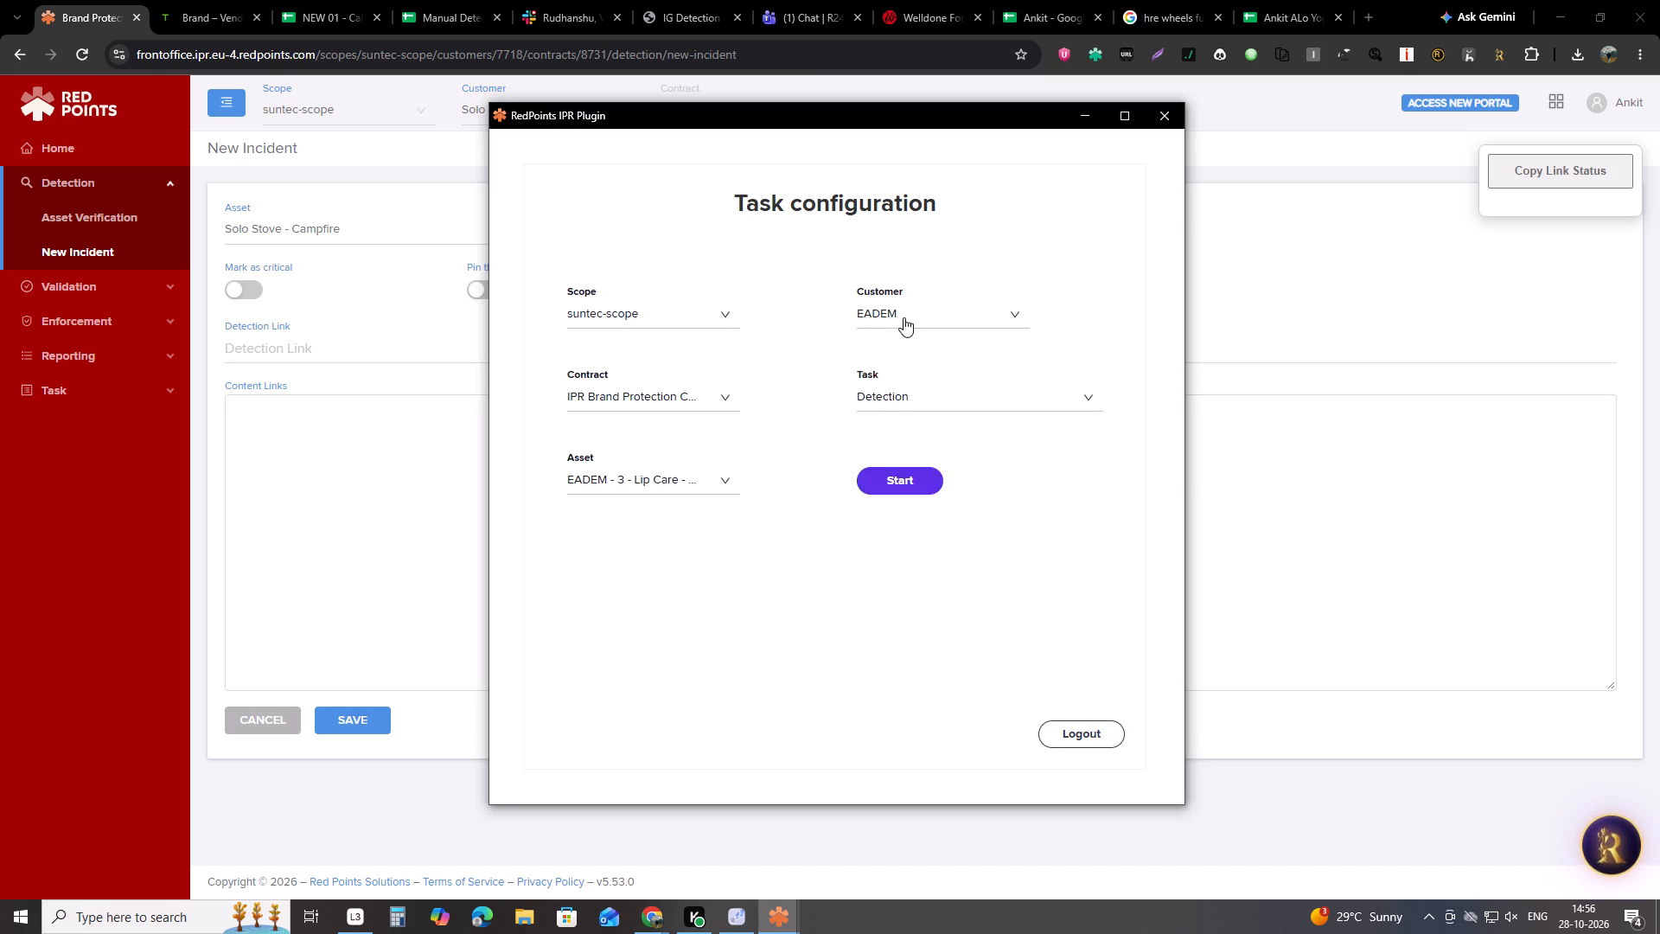
Configure the plugin task with customer Solo Brands LLC, Brand Protection Contract and asset Solo Stove - Campfire, and start it.
{"action": "left_click", "coordinate": [903, 317]}
{"action": "type", "text": "solo"}
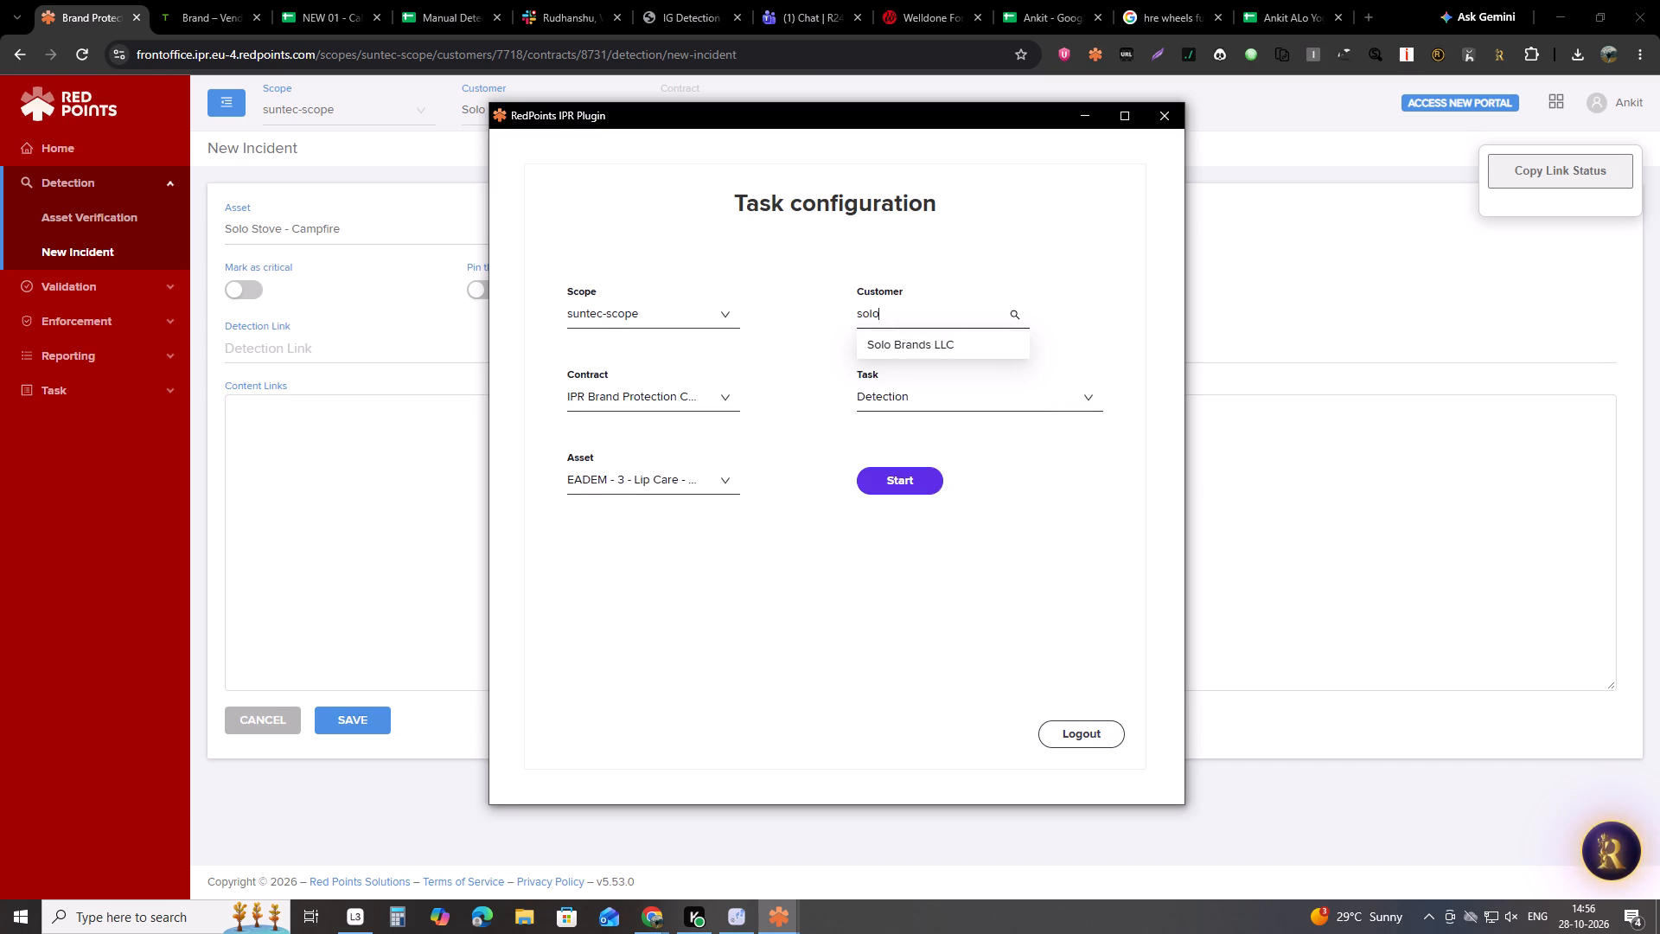
{"action": "key", "text": "Return"}
{"action": "left_click", "coordinate": [650, 387]}
{"action": "left_click_drag", "start_coordinate": [650, 407], "coordinate": [650, 415]}
{"action": "left_click", "coordinate": [643, 441]}
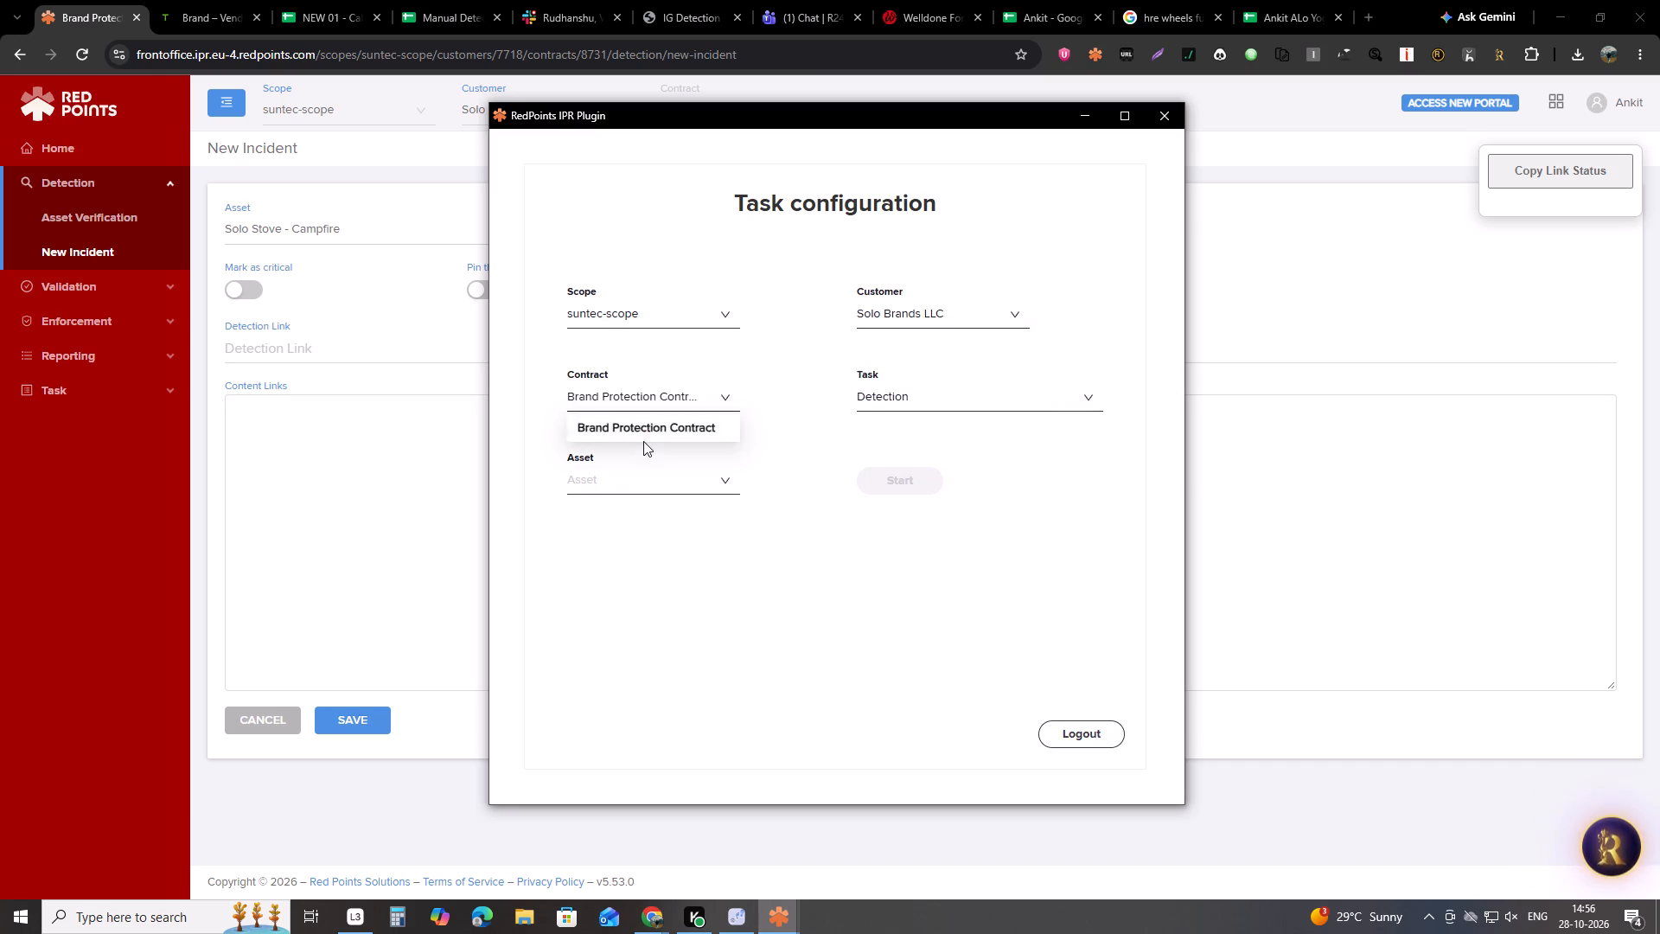
{"action": "left_click", "coordinate": [643, 484]}
{"action": "key", "text": "c"}
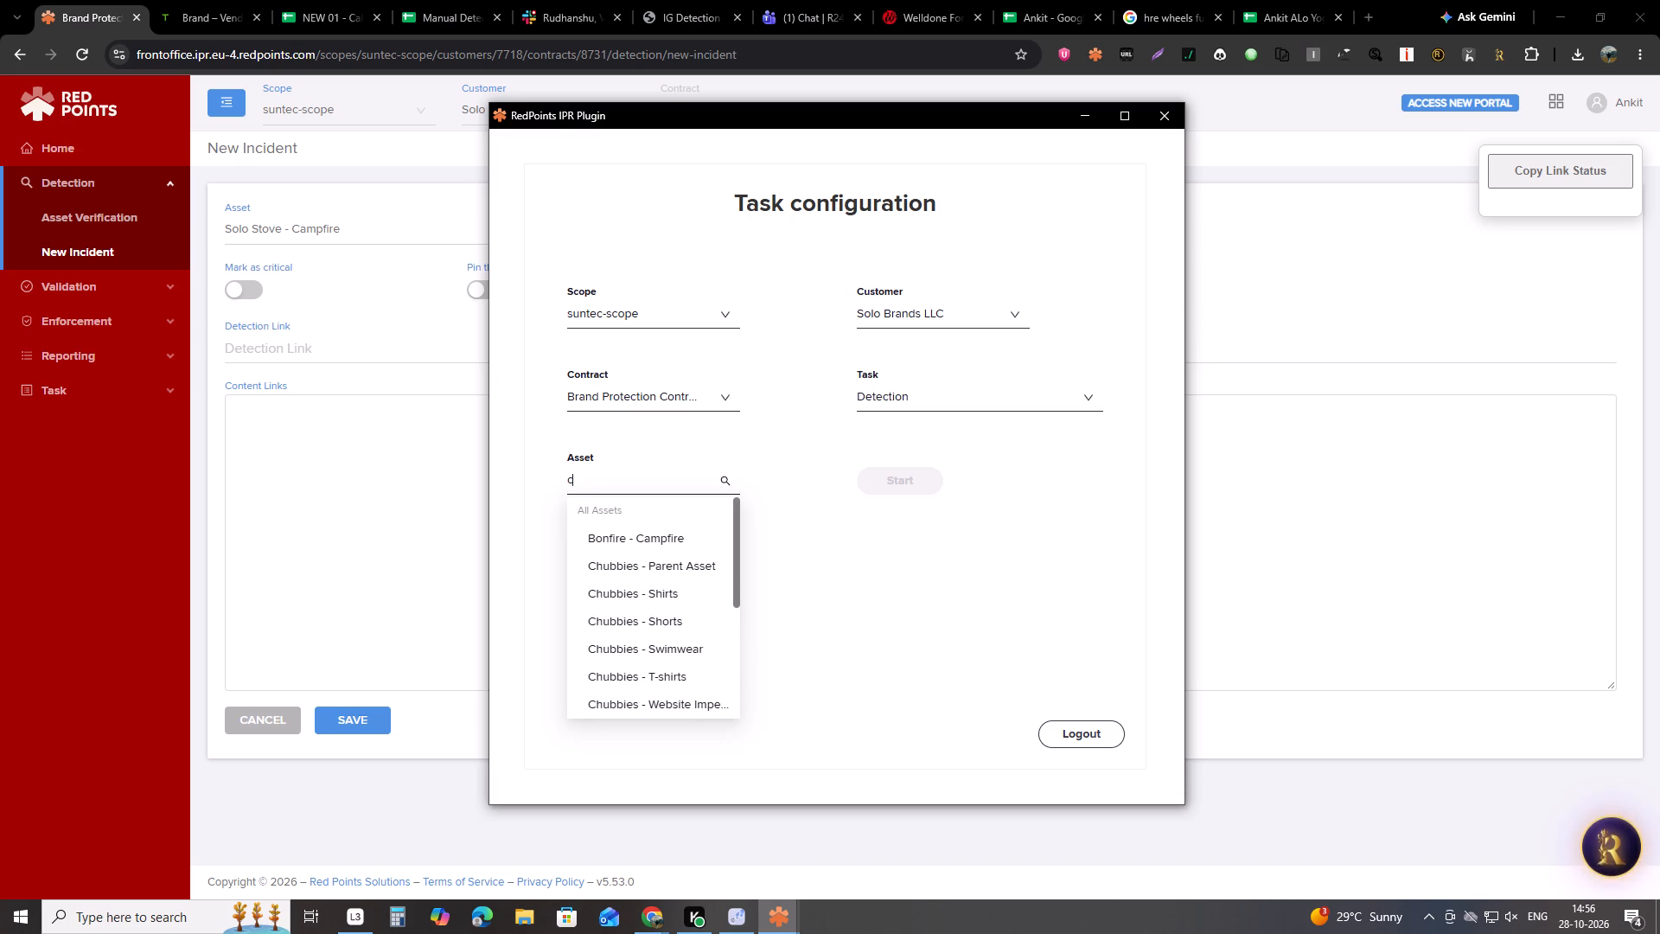
{"action": "type", "text": "am"}
{"action": "double_click", "coordinate": [646, 531]}
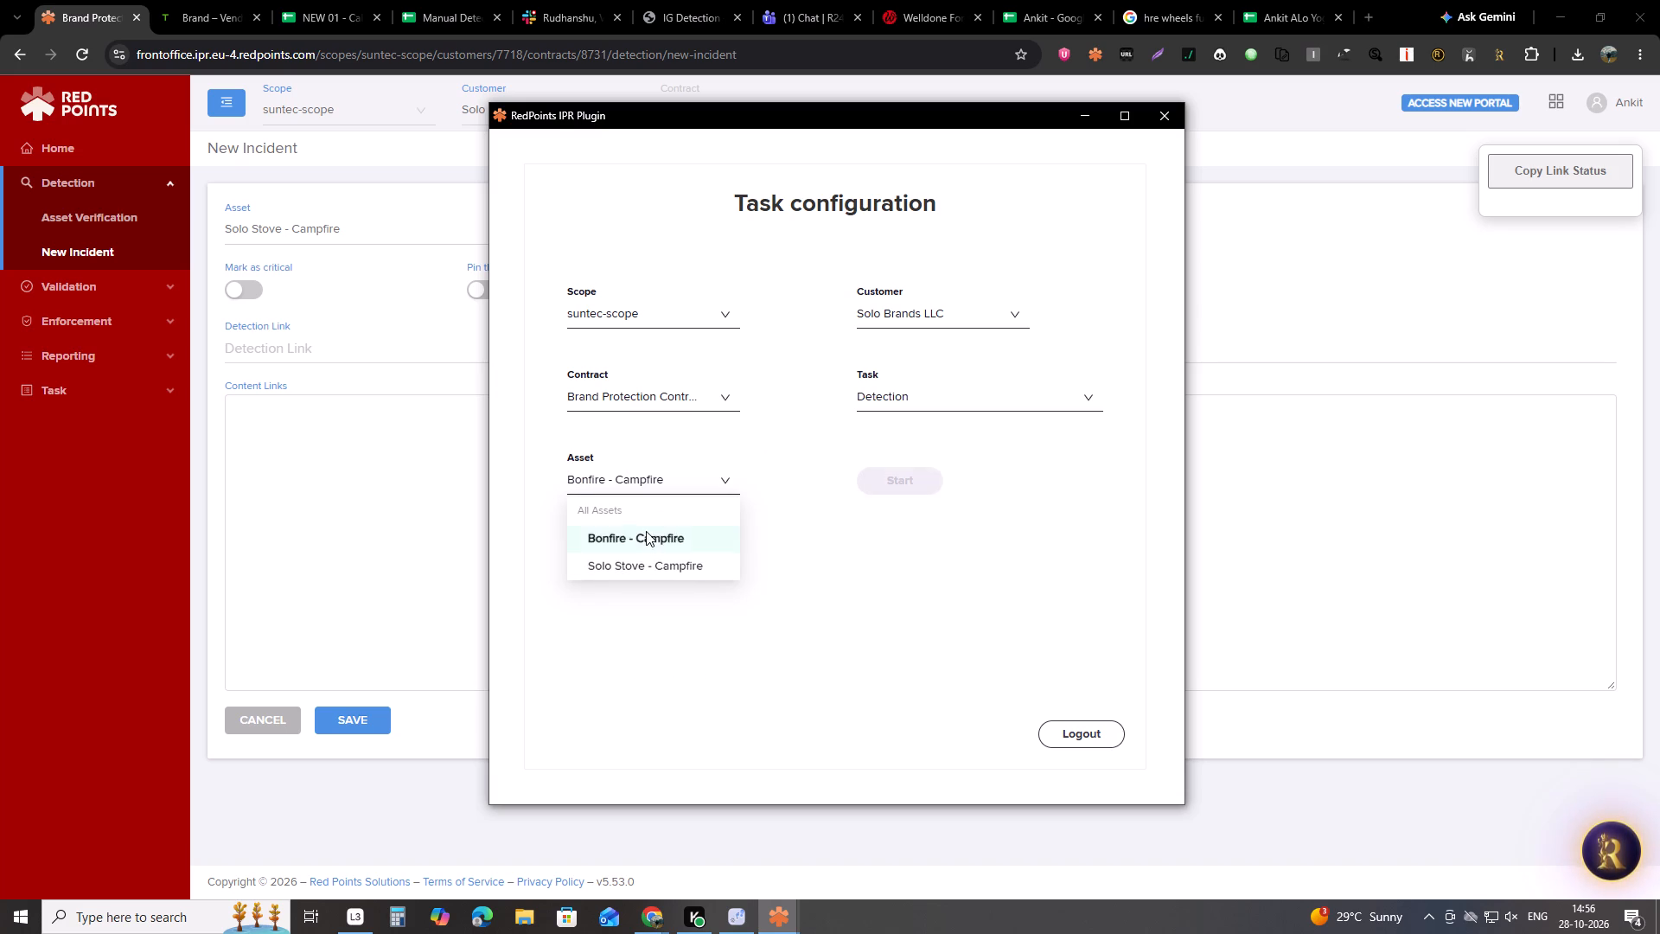
{"action": "left_click", "coordinate": [644, 473]}
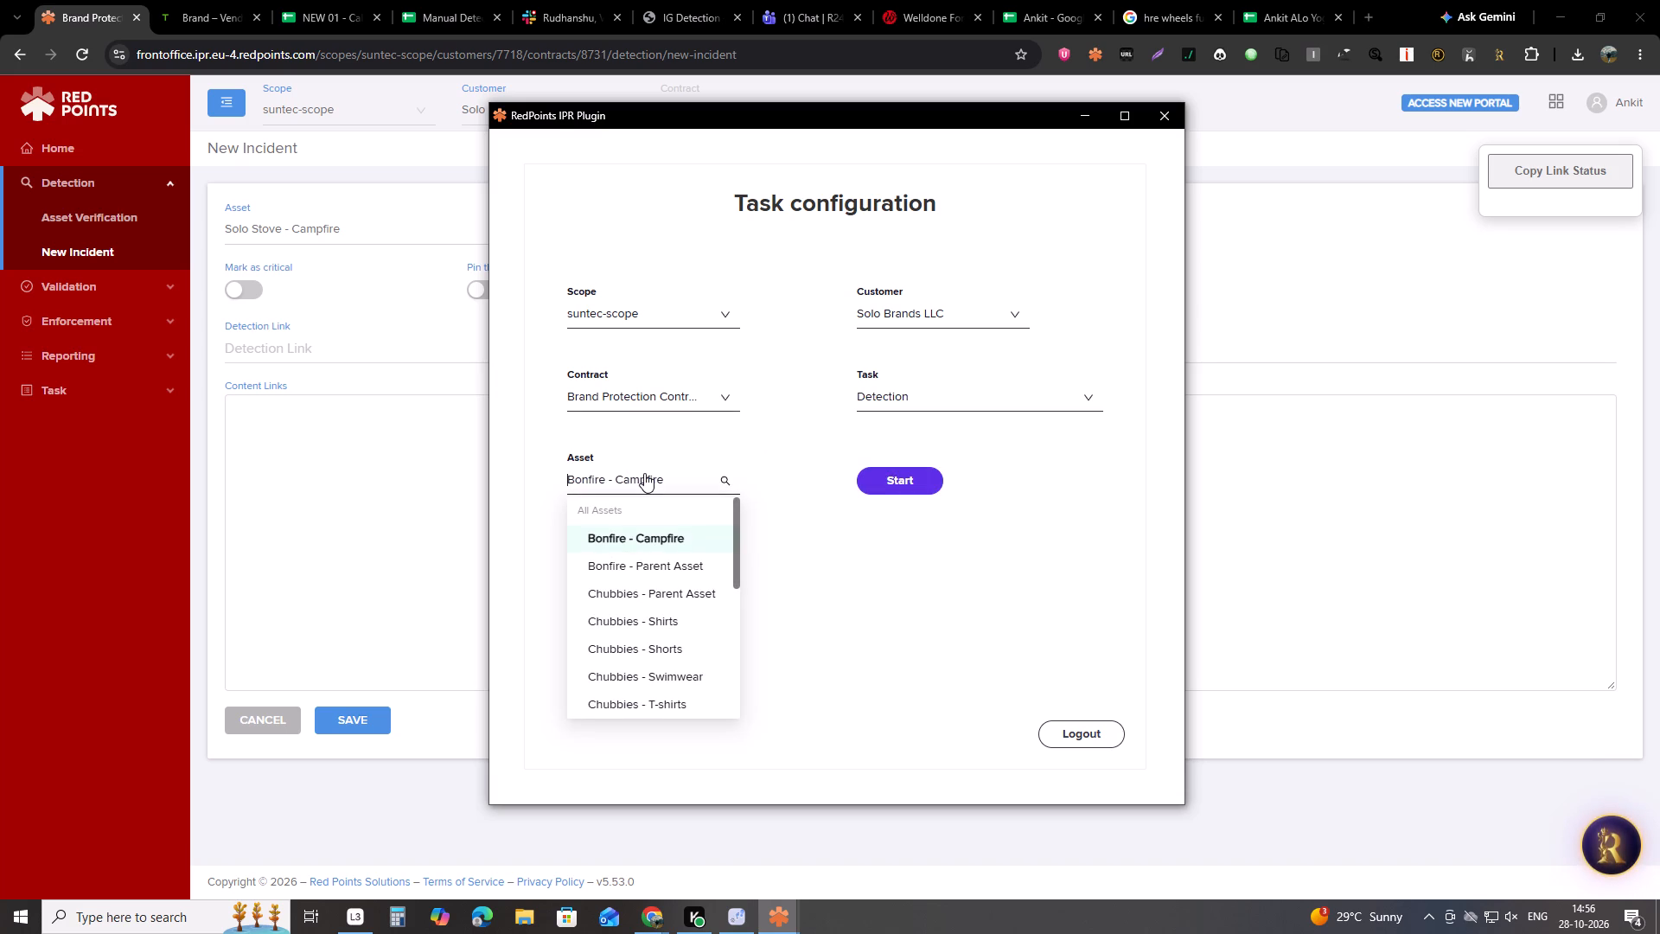
{"action": "type", "text": "cam"}
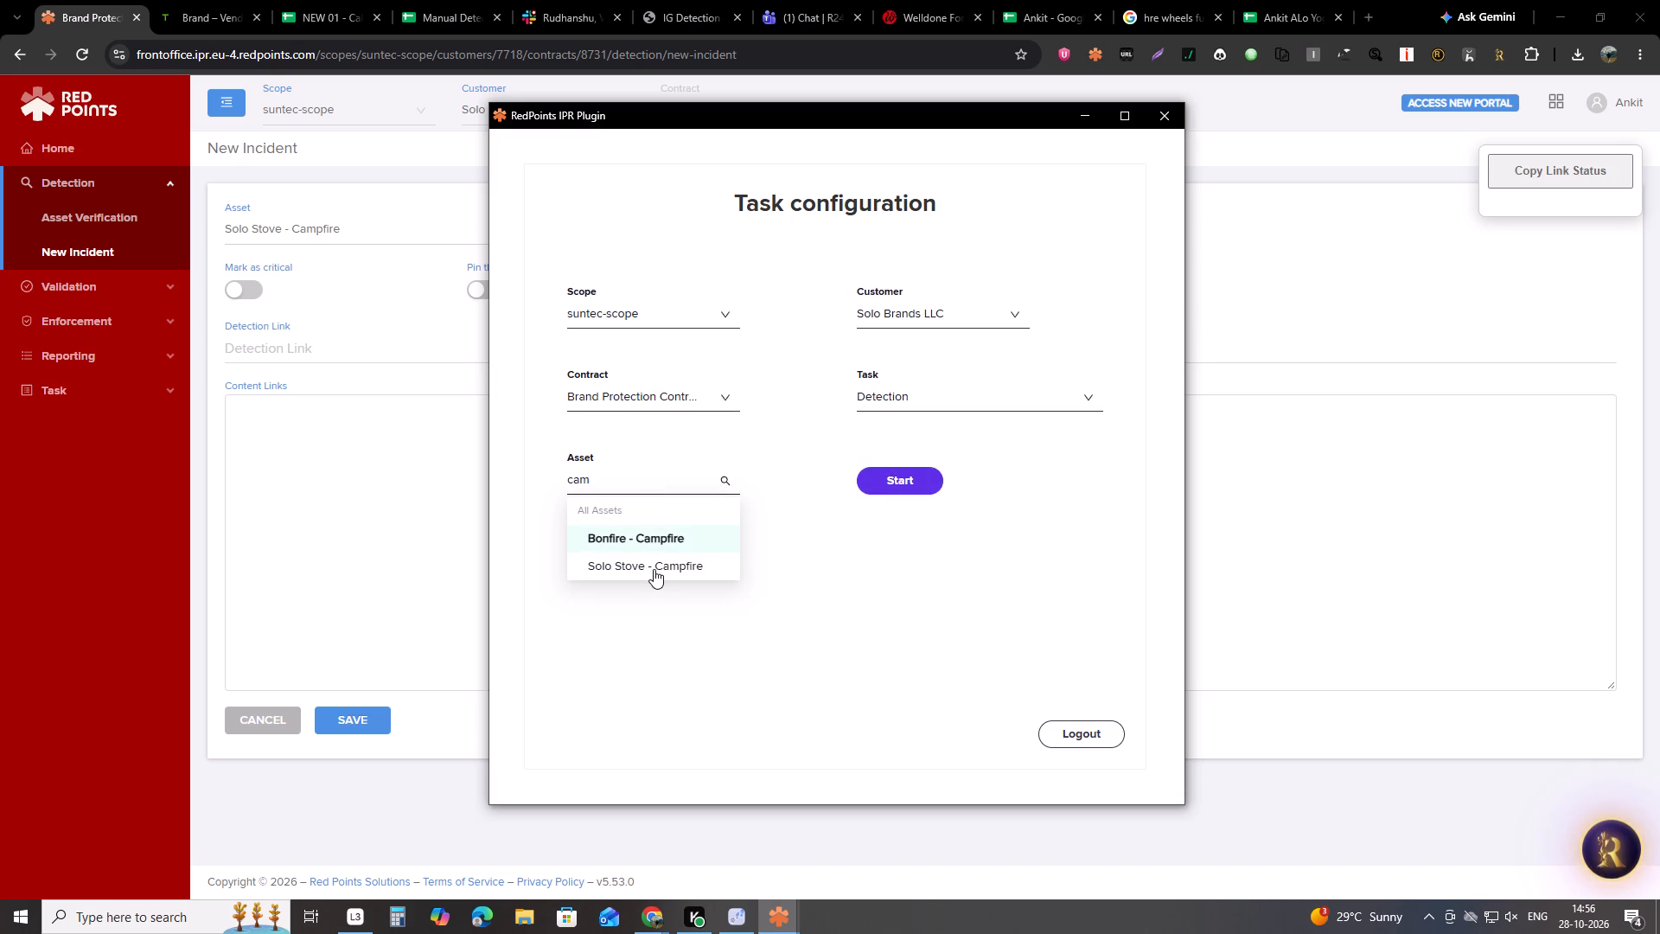
{"action": "left_click", "coordinate": [654, 569]}
{"action": "left_click", "coordinate": [882, 477]}
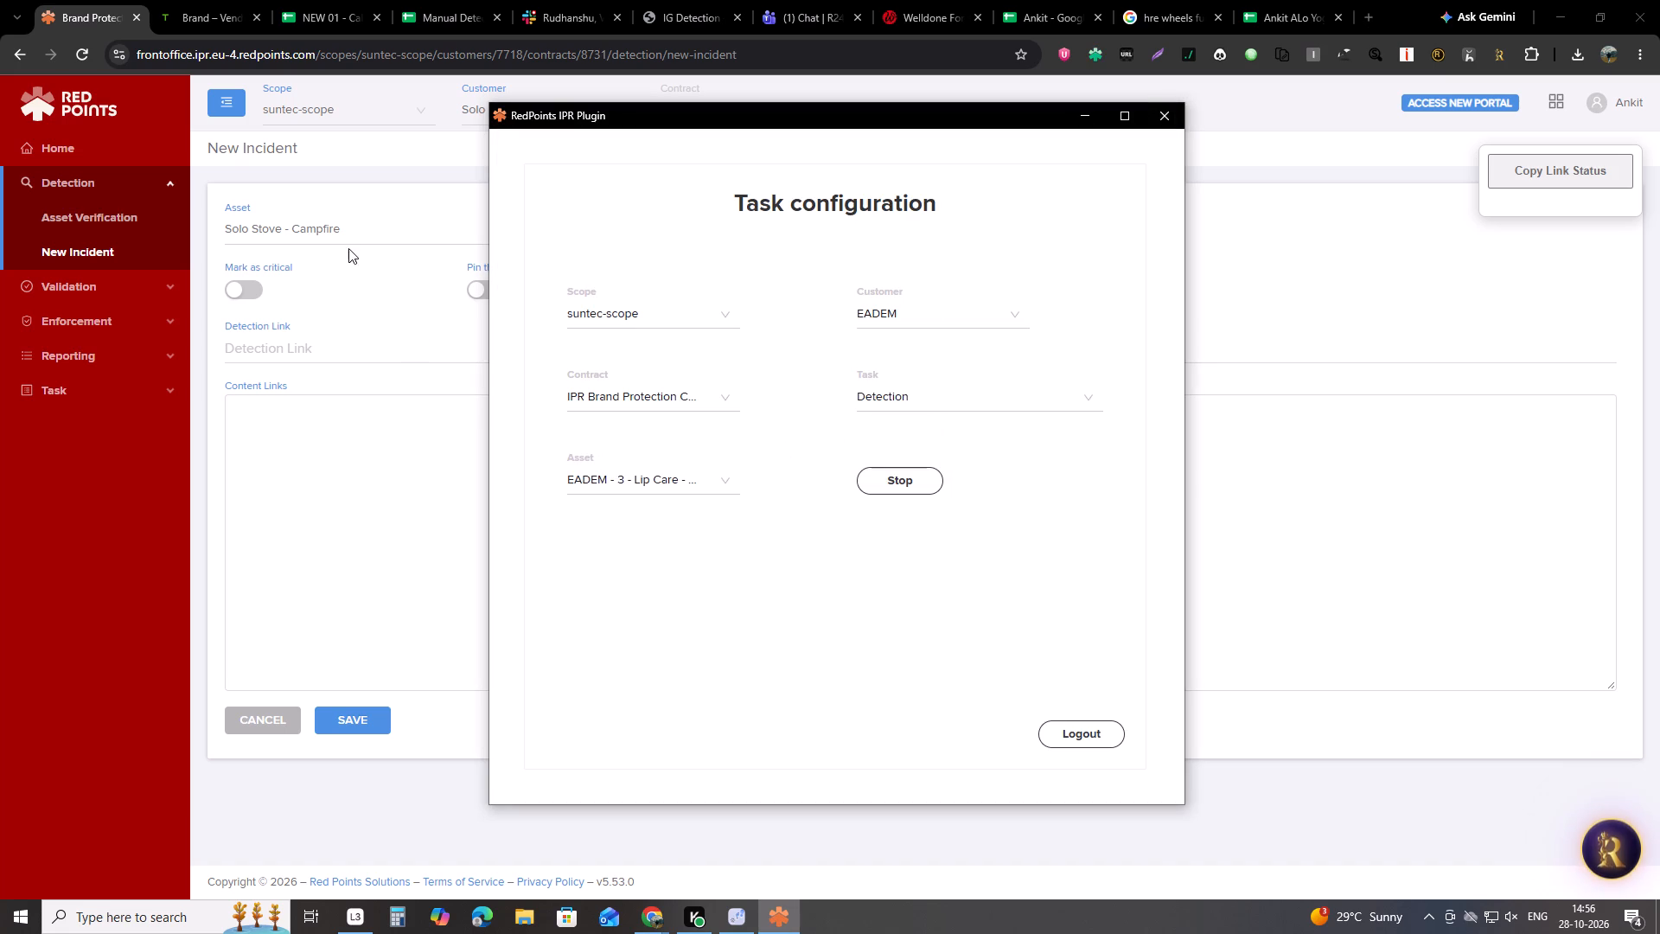
Close and reopen the RedPoints IPR Plugin to check the running task's customer and asset.
{"action": "left_click", "coordinate": [1175, 109]}
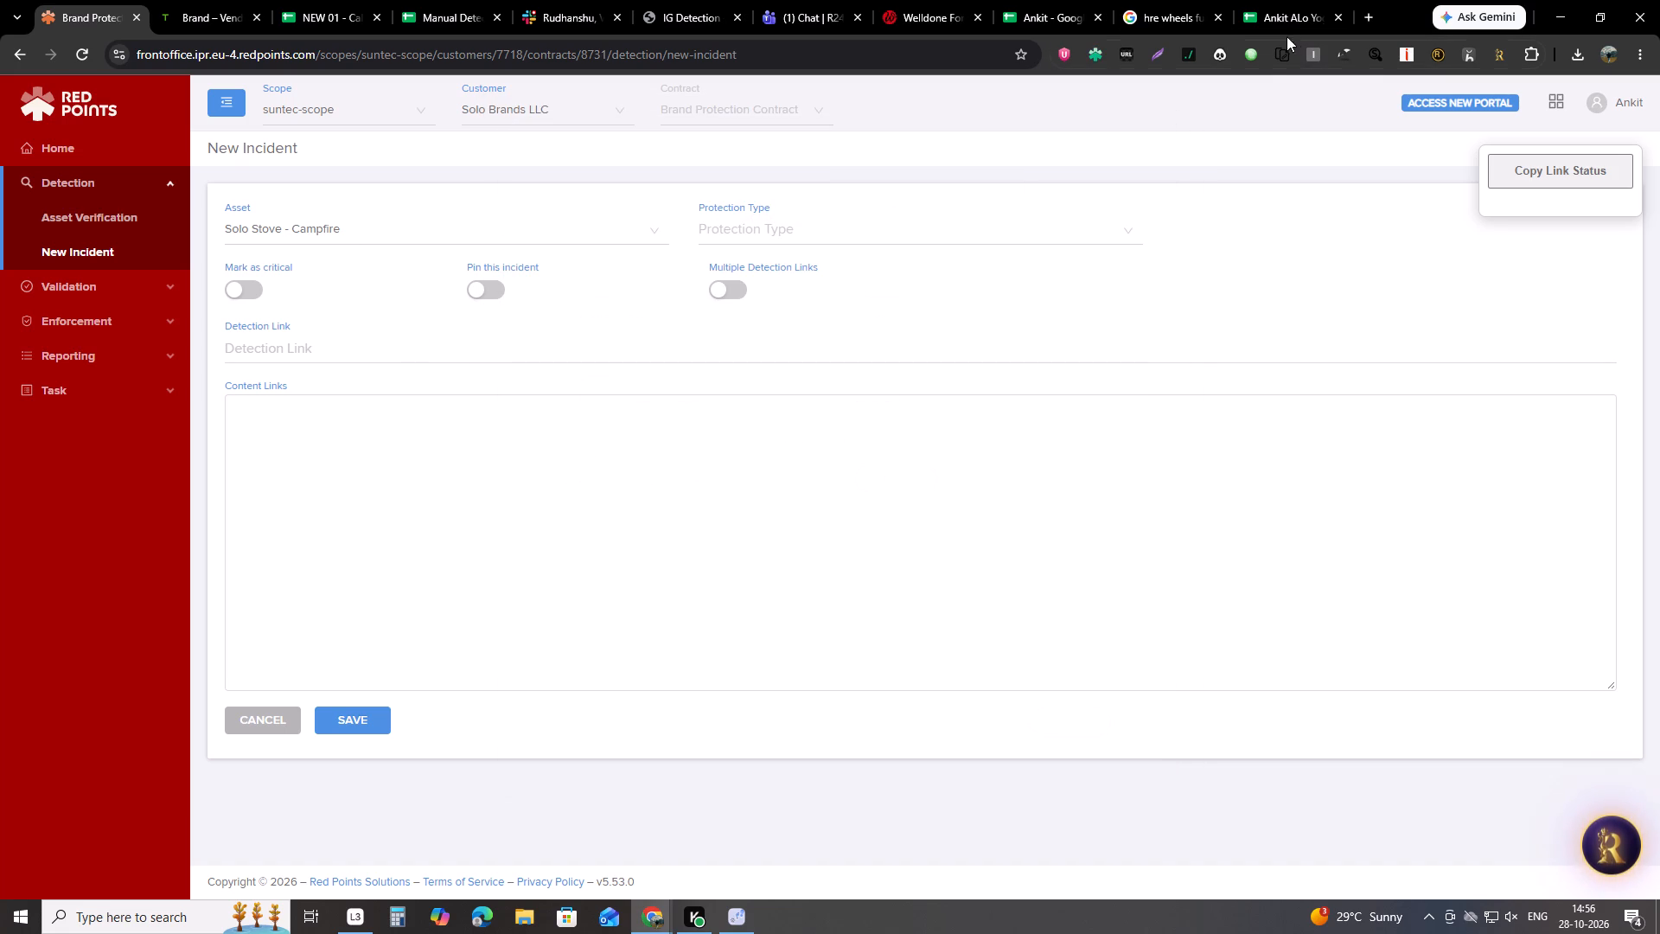
{"action": "left_click", "coordinate": [1092, 47]}
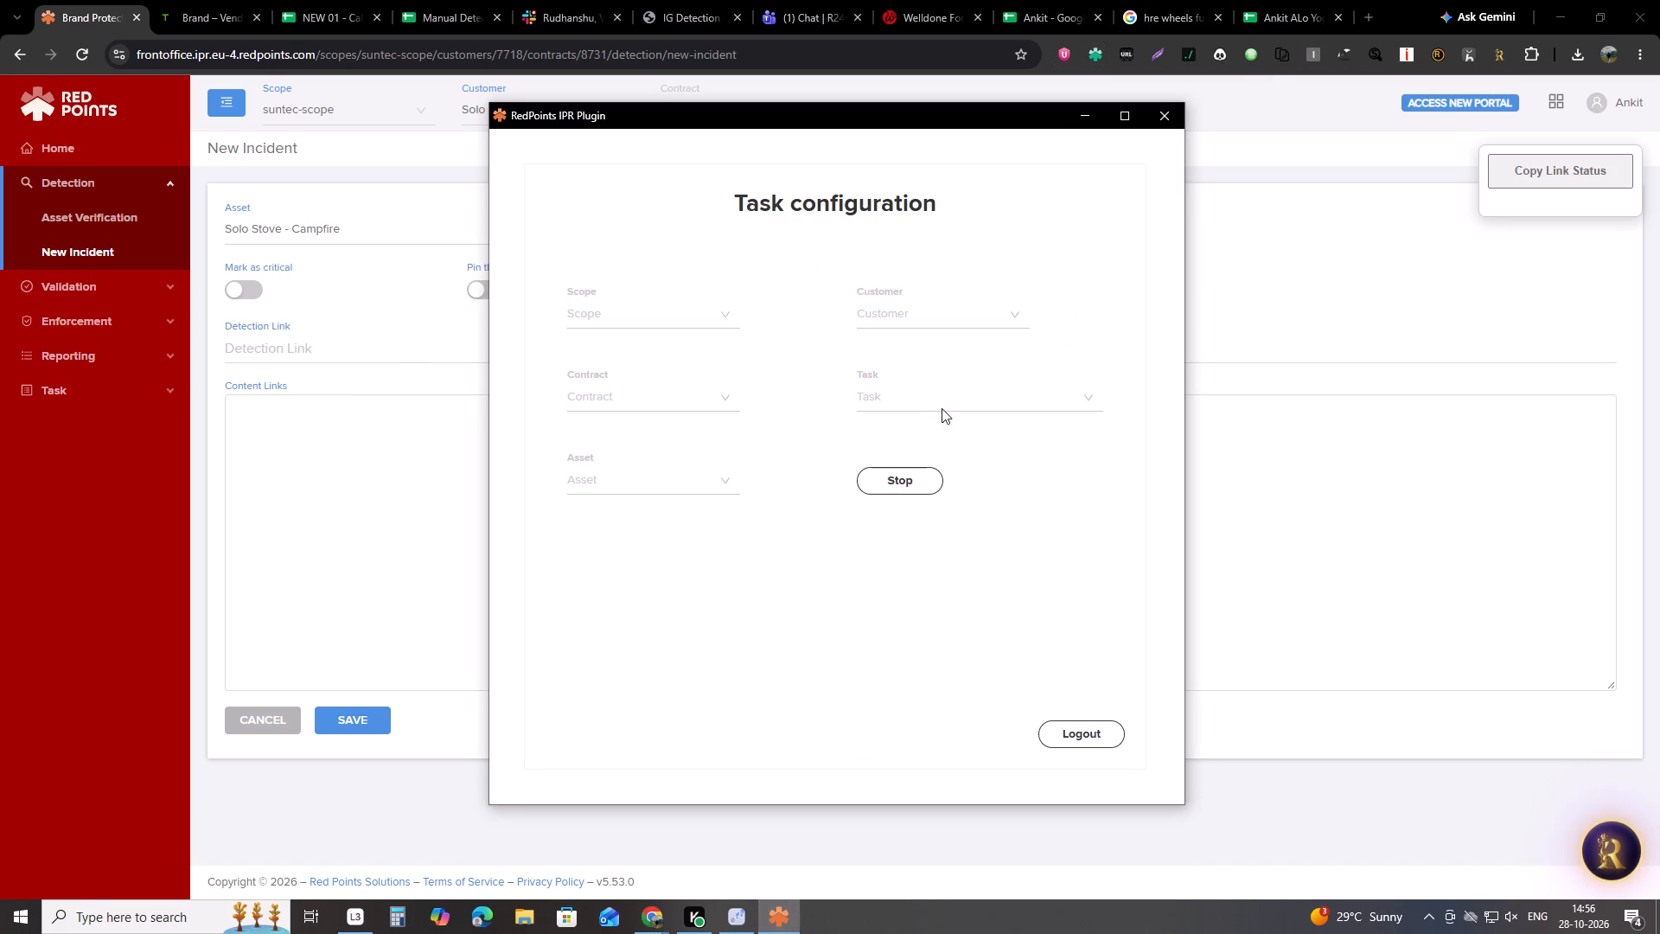
{"action": "triple_click", "coordinate": [935, 400]}
{"action": "triple_click", "coordinate": [935, 400]}
{"action": "left_click", "coordinate": [935, 396]}
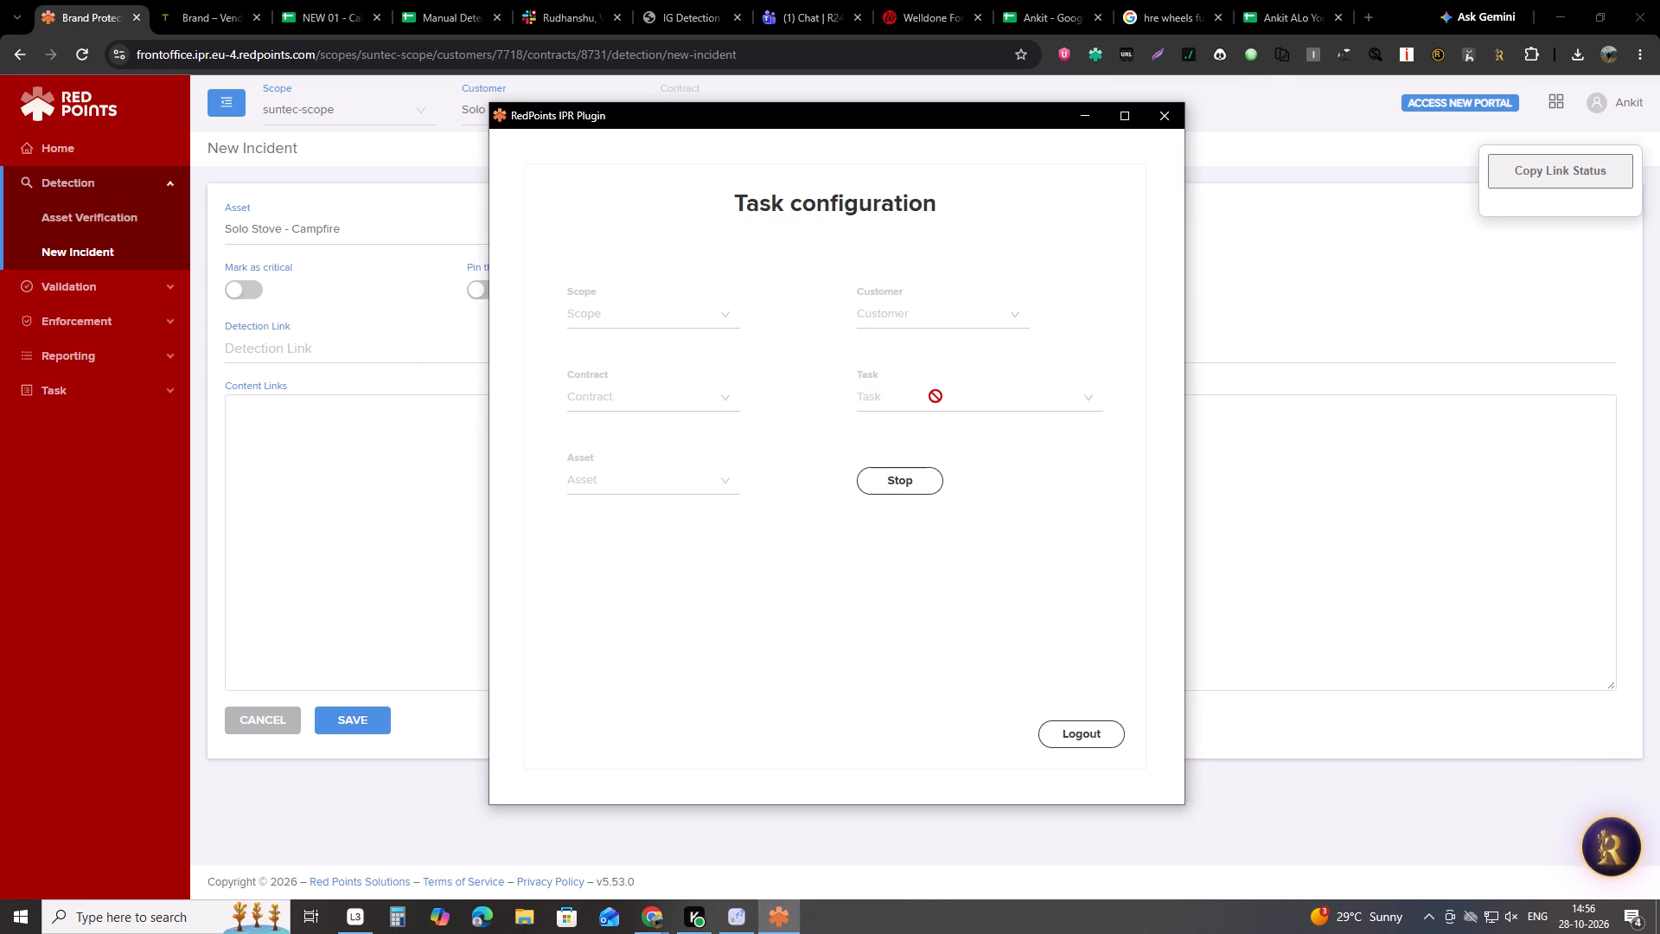
{"action": "triple_click", "coordinate": [935, 396]}
{"action": "left_click", "coordinate": [935, 398]}
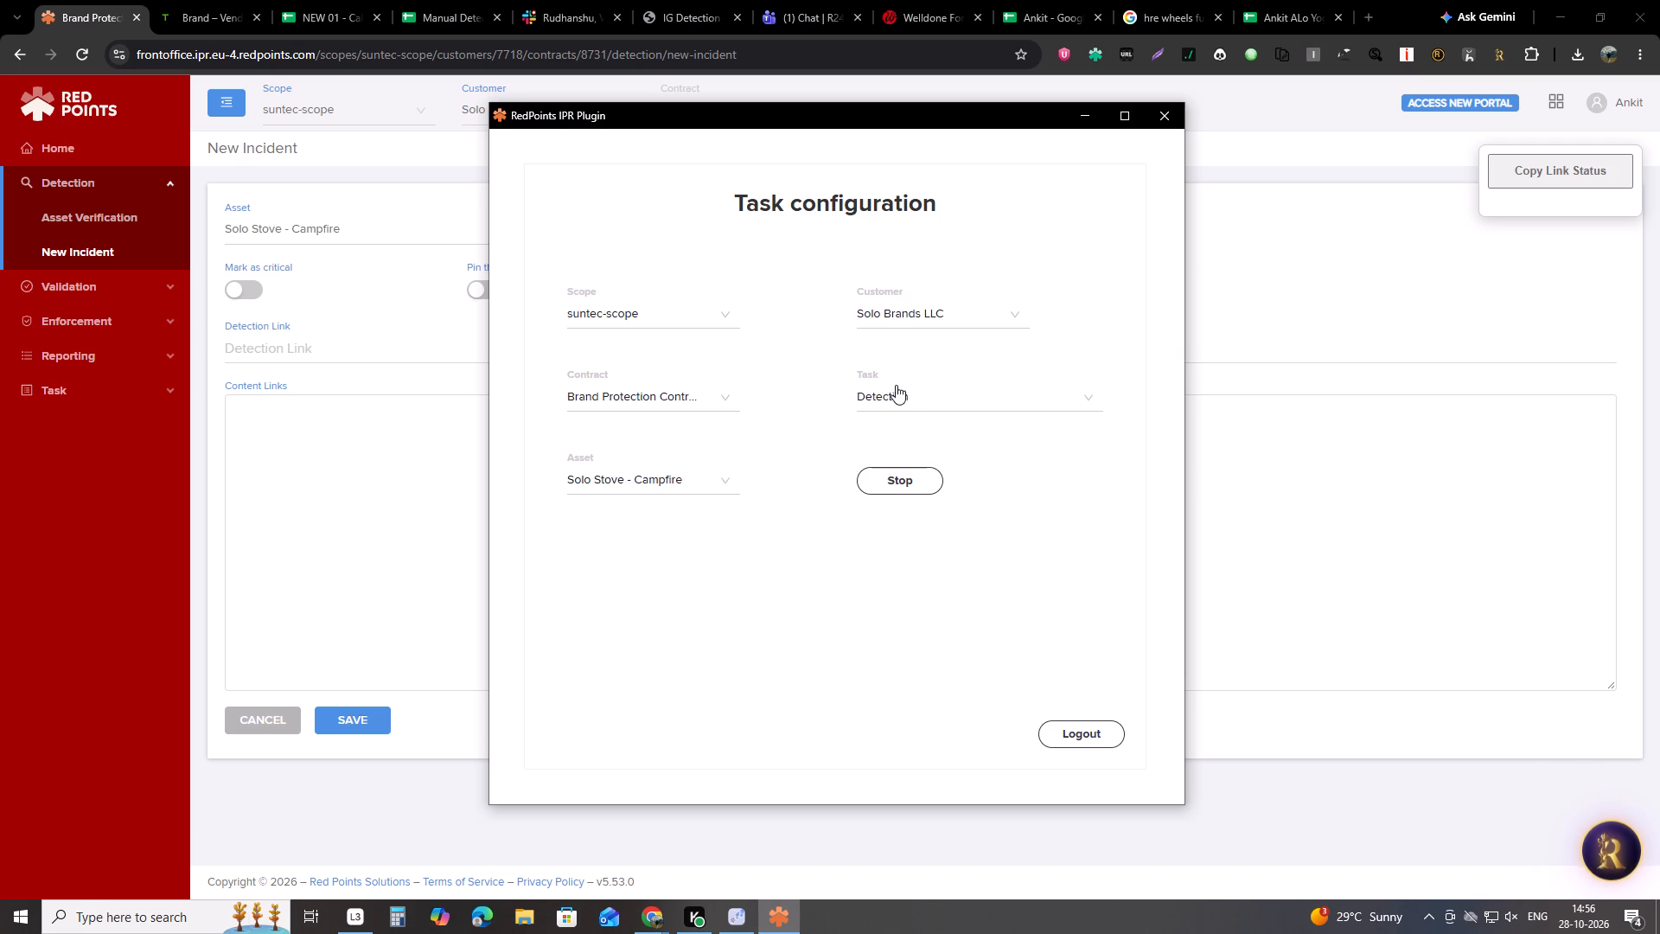
Switch from the incident form to the Taobao search page and search it for Solo Stove Campfire.
{"action": "left_click", "coordinate": [366, 301]}
{"action": "left_click", "coordinate": [350, 230], "text": "alt"}
{"action": "key", "text": "alt+Tab"}
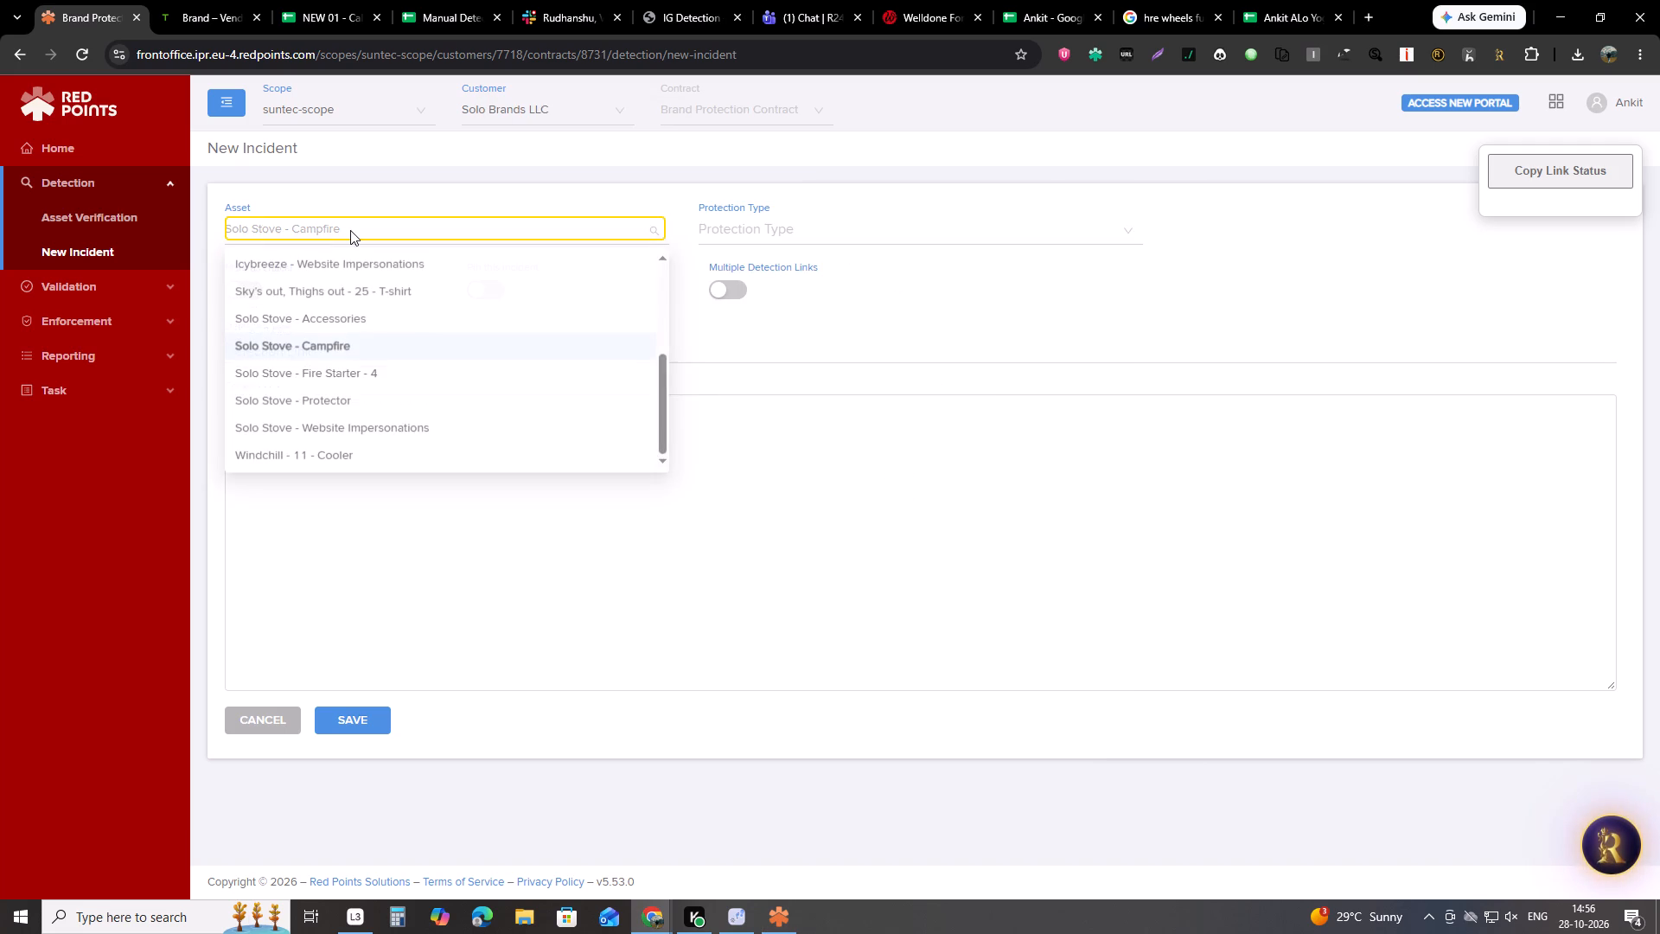
{"action": "key", "text": "alt+Tab"}
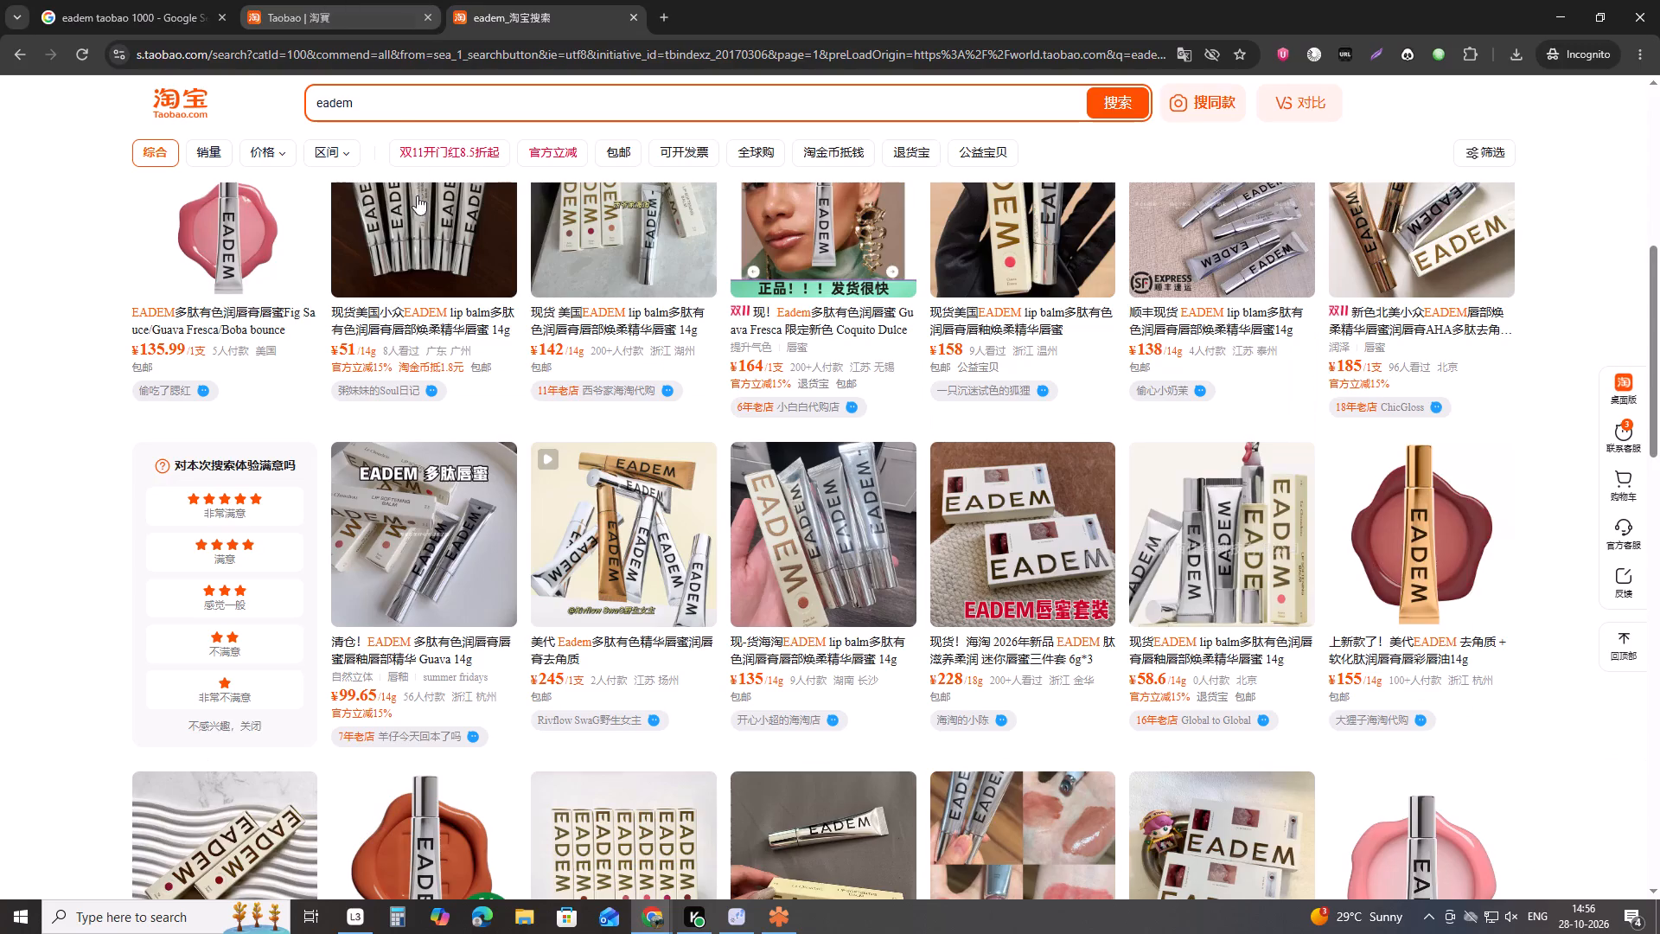
{"action": "double_click", "coordinate": [394, 109]}
{"action": "key", "text": "ctrl+v"}
{"action": "left_click", "coordinate": [379, 99]}
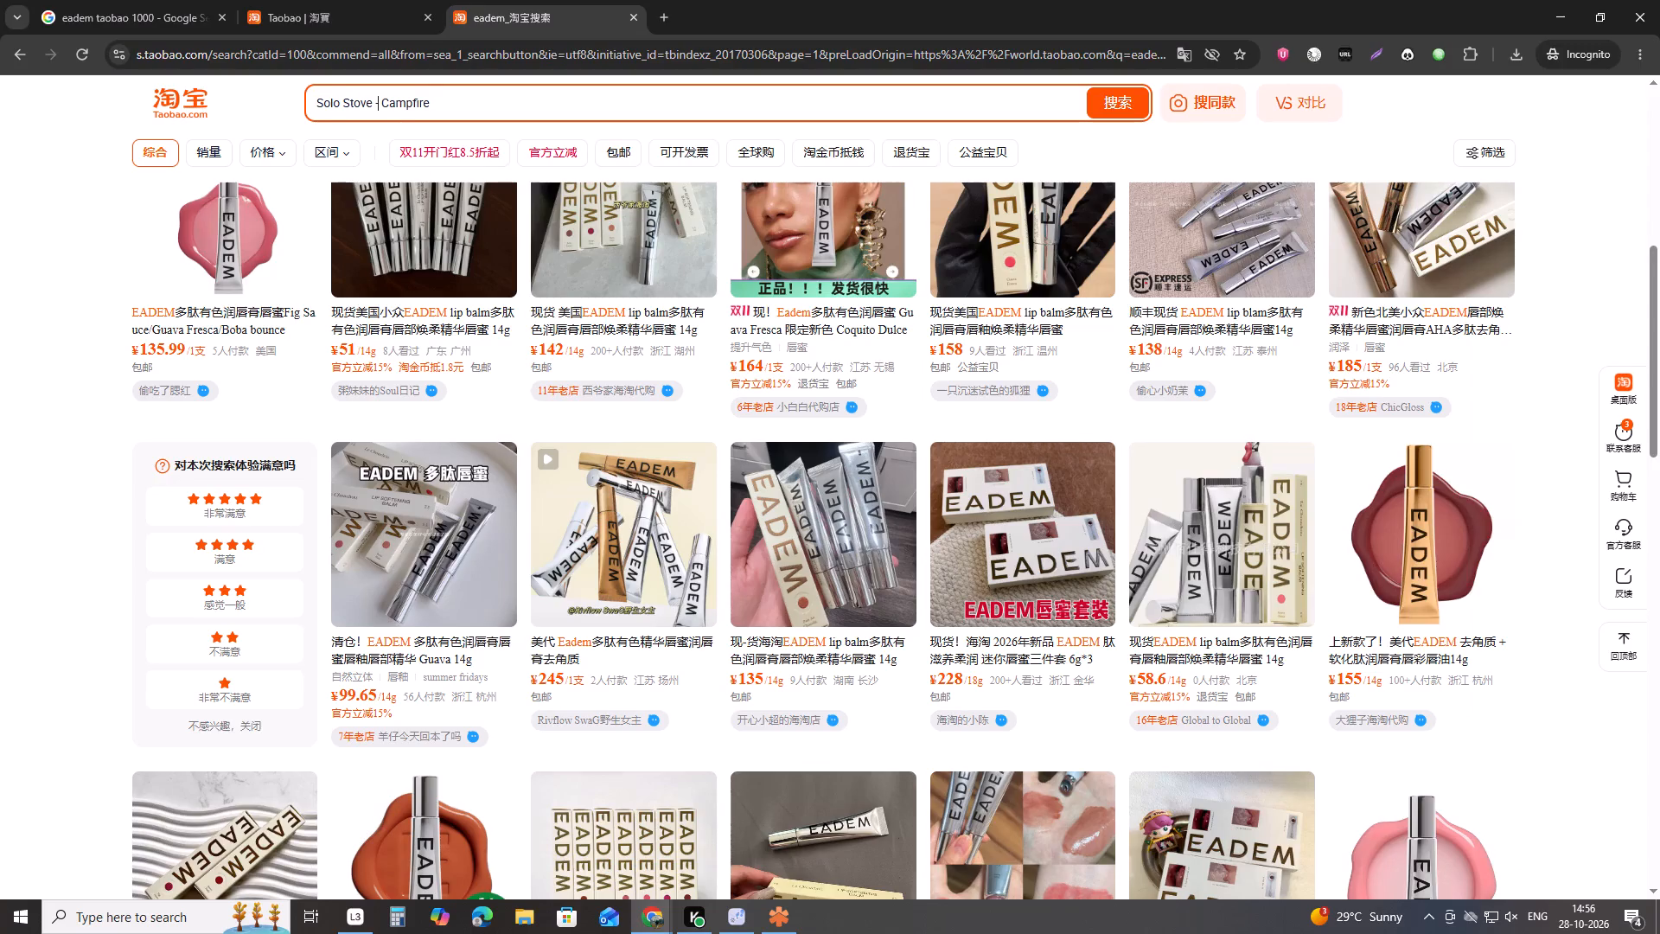
{"action": "key", "text": "BackSpace"}
{"action": "key", "text": "BackSpace"}
{"action": "key", "text": "Return"}
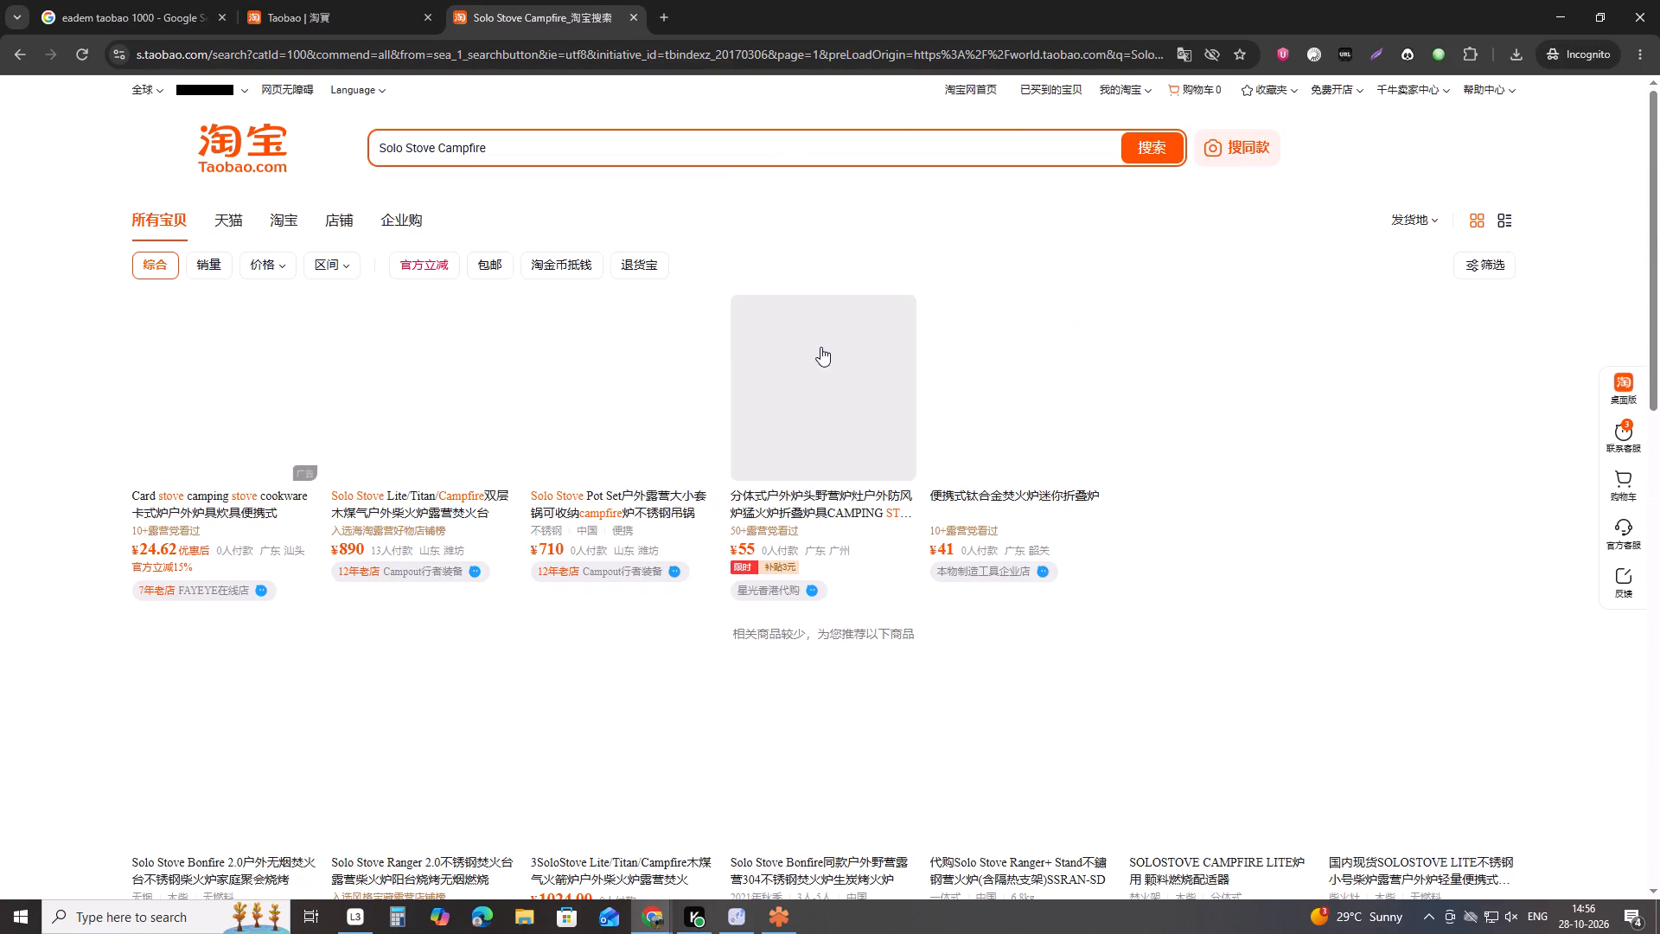
Examine the Taobao results for Solo Stove Campfire to find listings using the brand.
{"action": "right_click_drag", "start_coordinate": [730, 555], "coordinate": [21, 796]}
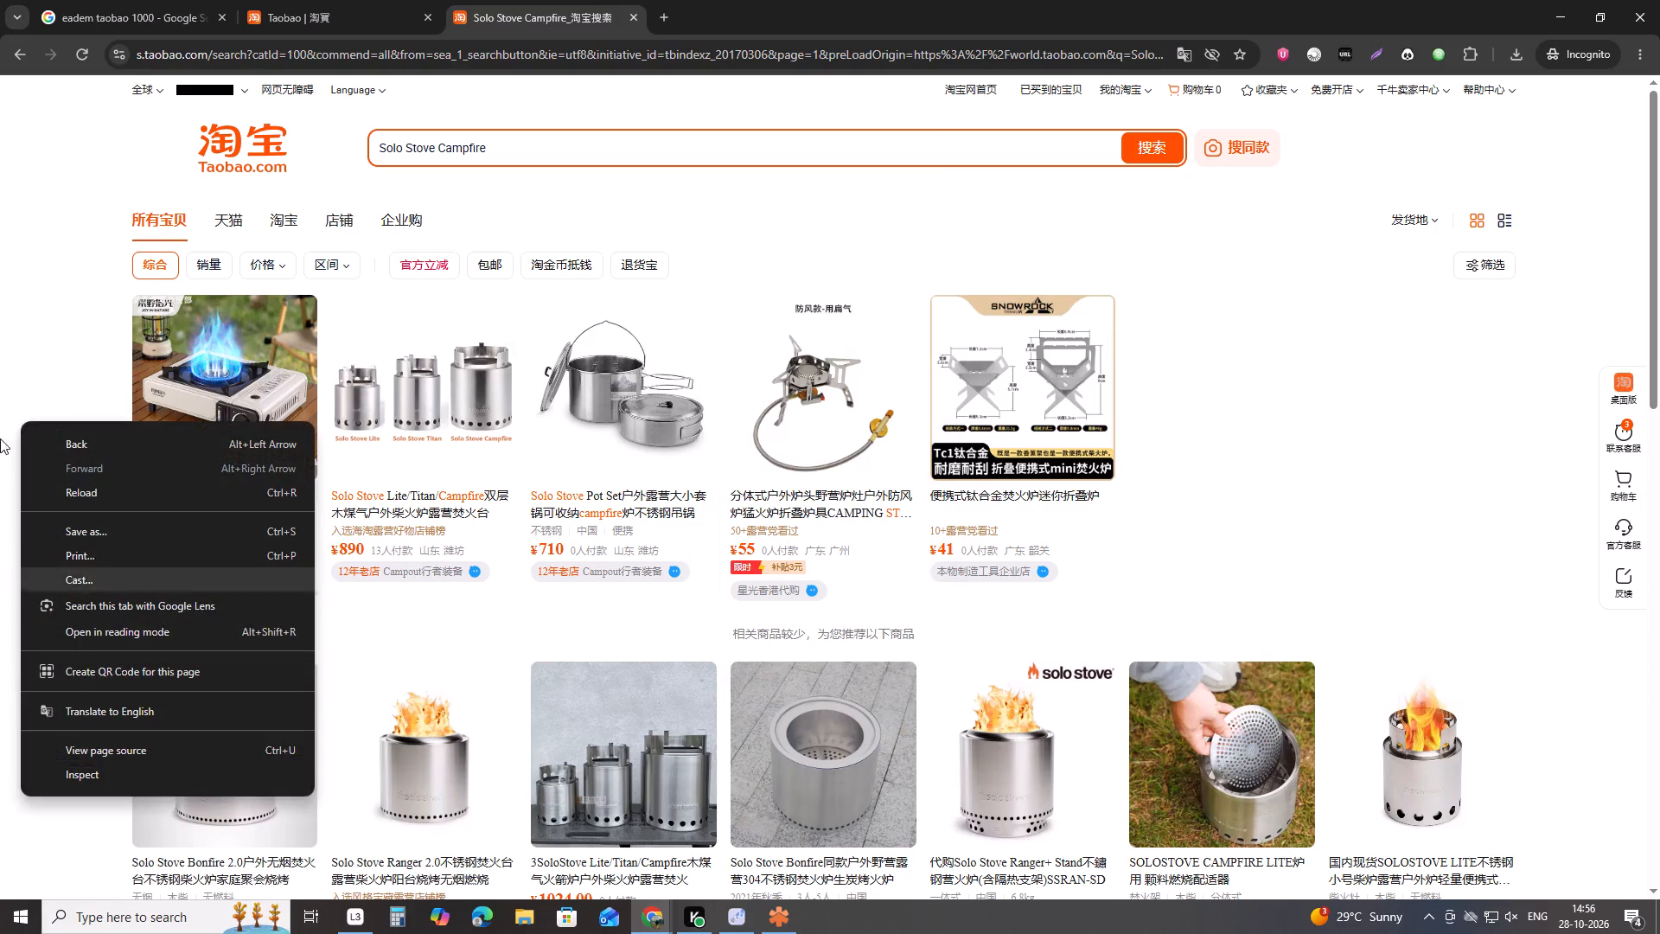
{"action": "left_click", "coordinate": [17, 291]}
{"action": "scroll", "coordinate": [220, 581], "scroll_direction": "down", "scroll_amount": 3}
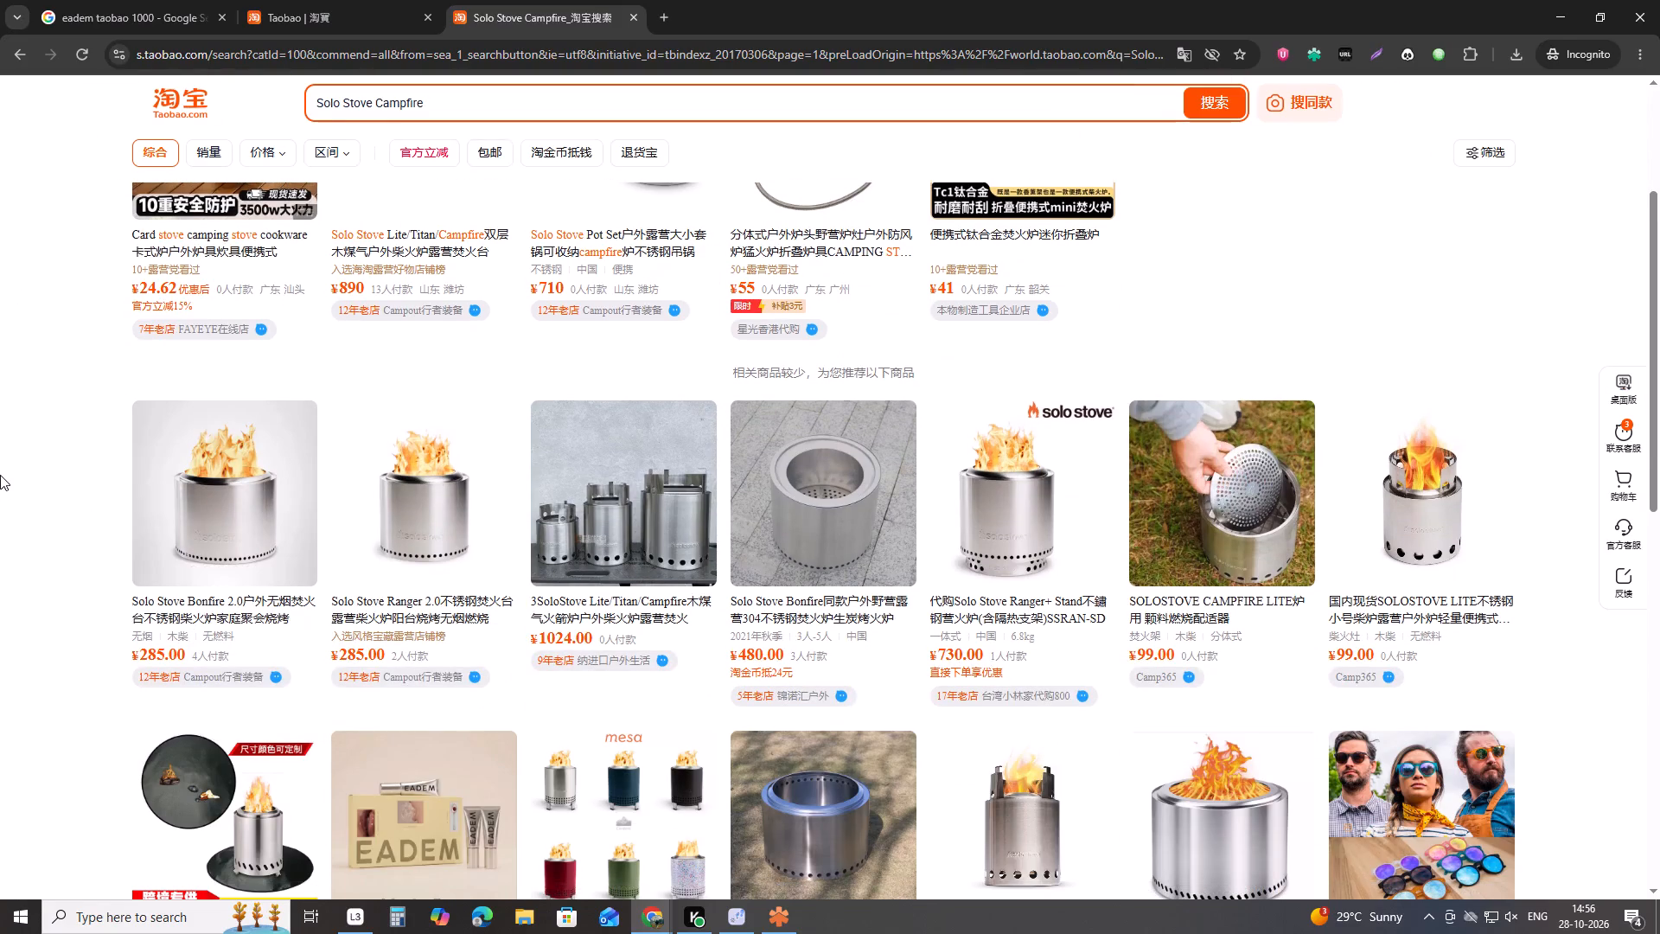
{"action": "scroll", "coordinate": [0, 475], "scroll_direction": "down", "scroll_amount": 6}
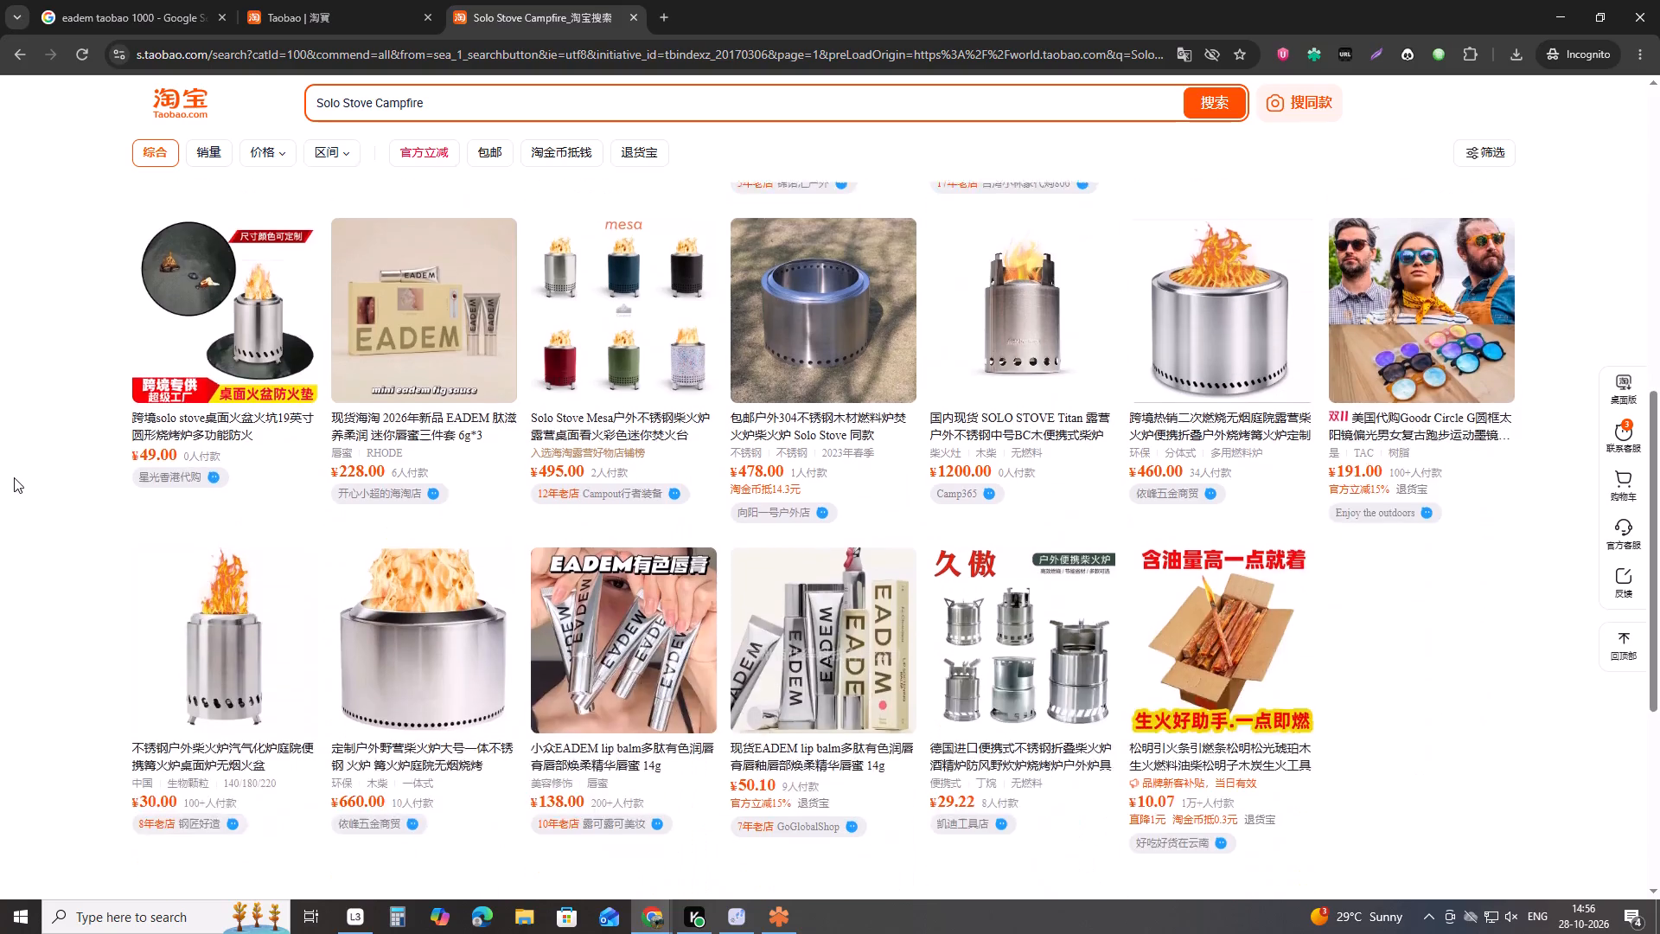
{"action": "scroll", "coordinate": [21, 480], "scroll_direction": "down", "scroll_amount": 2}
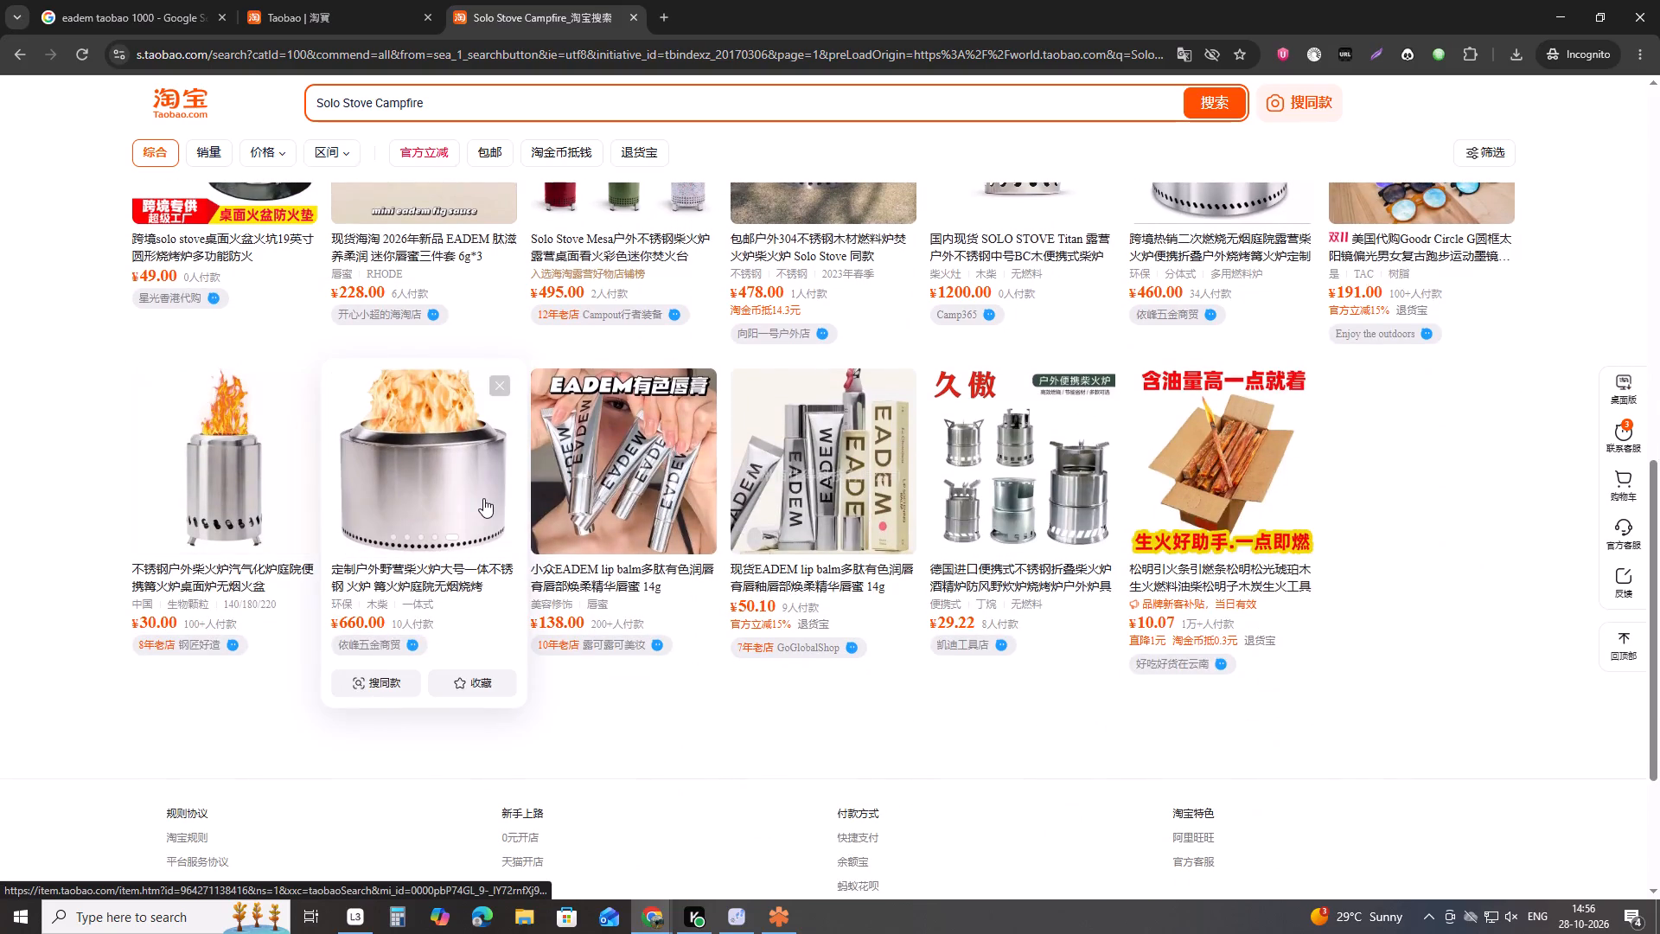
{"action": "scroll", "coordinate": [142, 472], "scroll_direction": "up", "scroll_amount": 6}
{"action": "scroll", "coordinate": [57, 489], "scroll_direction": "up", "scroll_amount": 6}
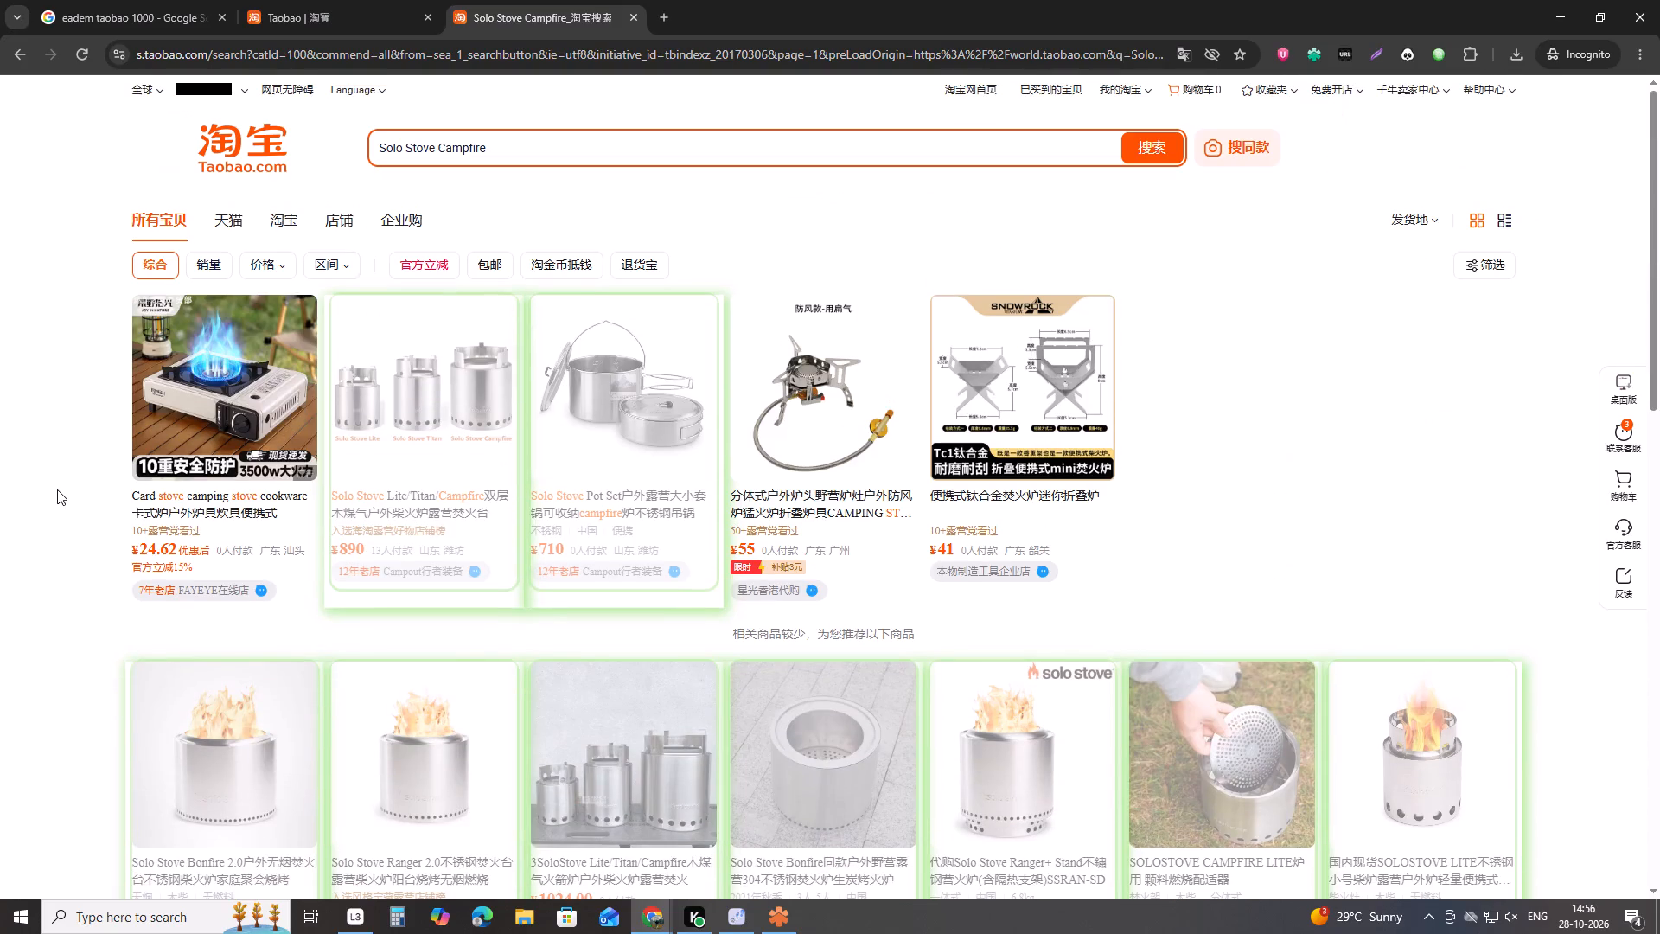
{"action": "scroll", "coordinate": [423, 475], "scroll_direction": "down", "scroll_amount": 5}
{"action": "scroll", "coordinate": [1365, 479], "scroll_direction": "down", "scroll_amount": 2}
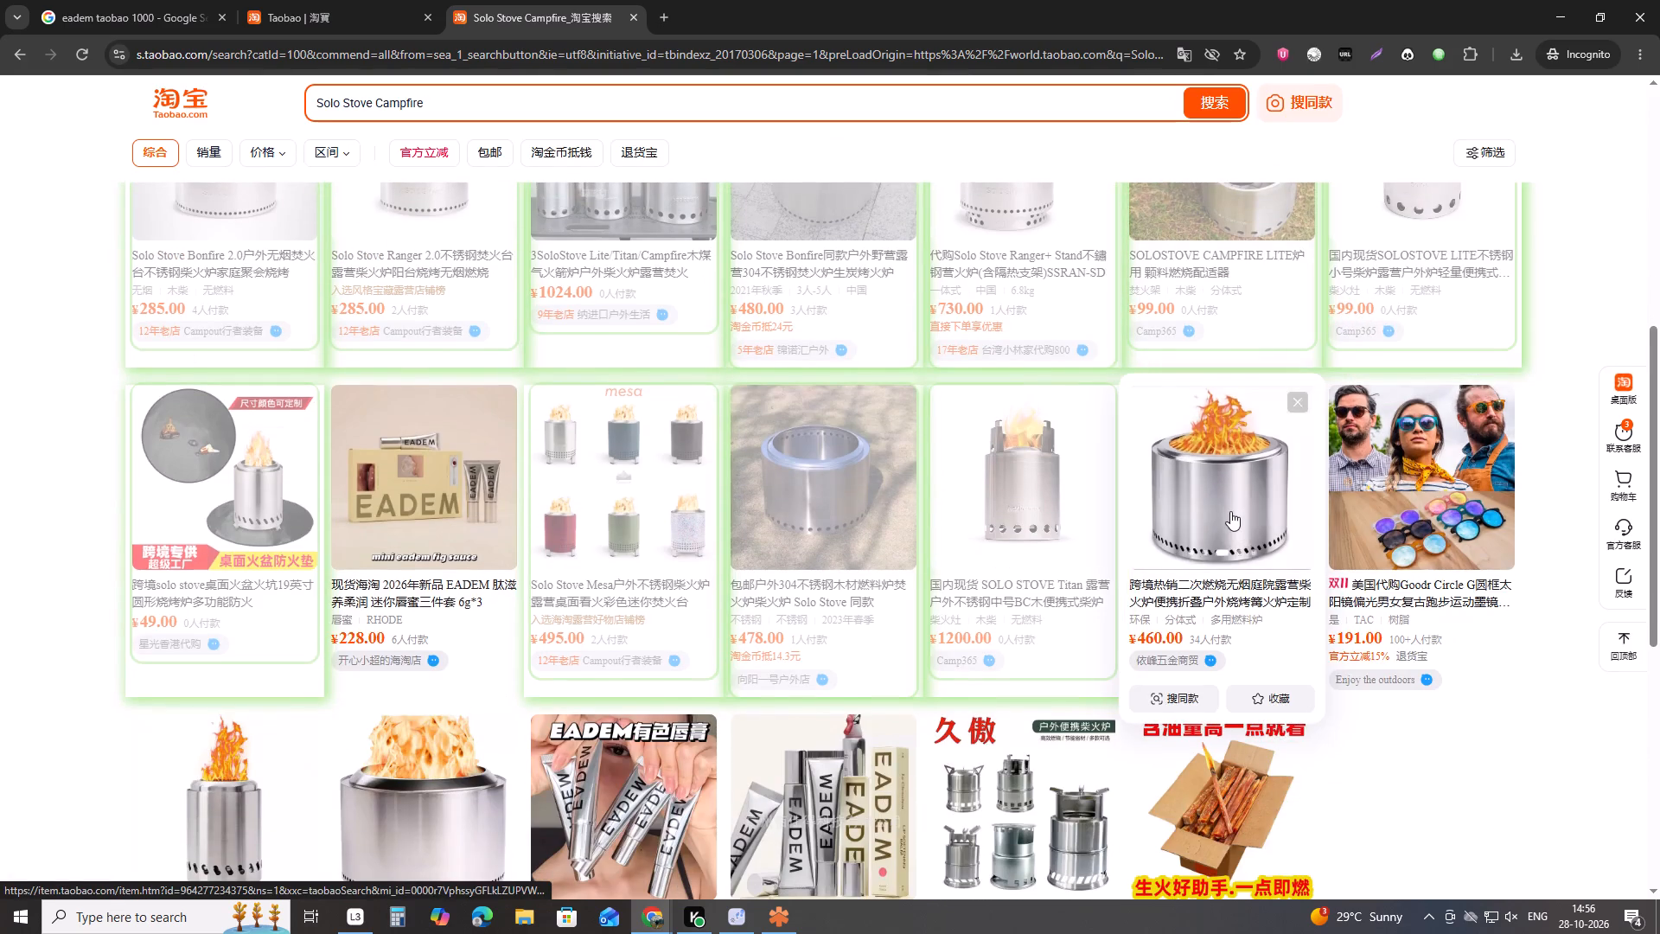
{"action": "scroll", "coordinate": [1167, 565], "scroll_direction": "down", "scroll_amount": 4}
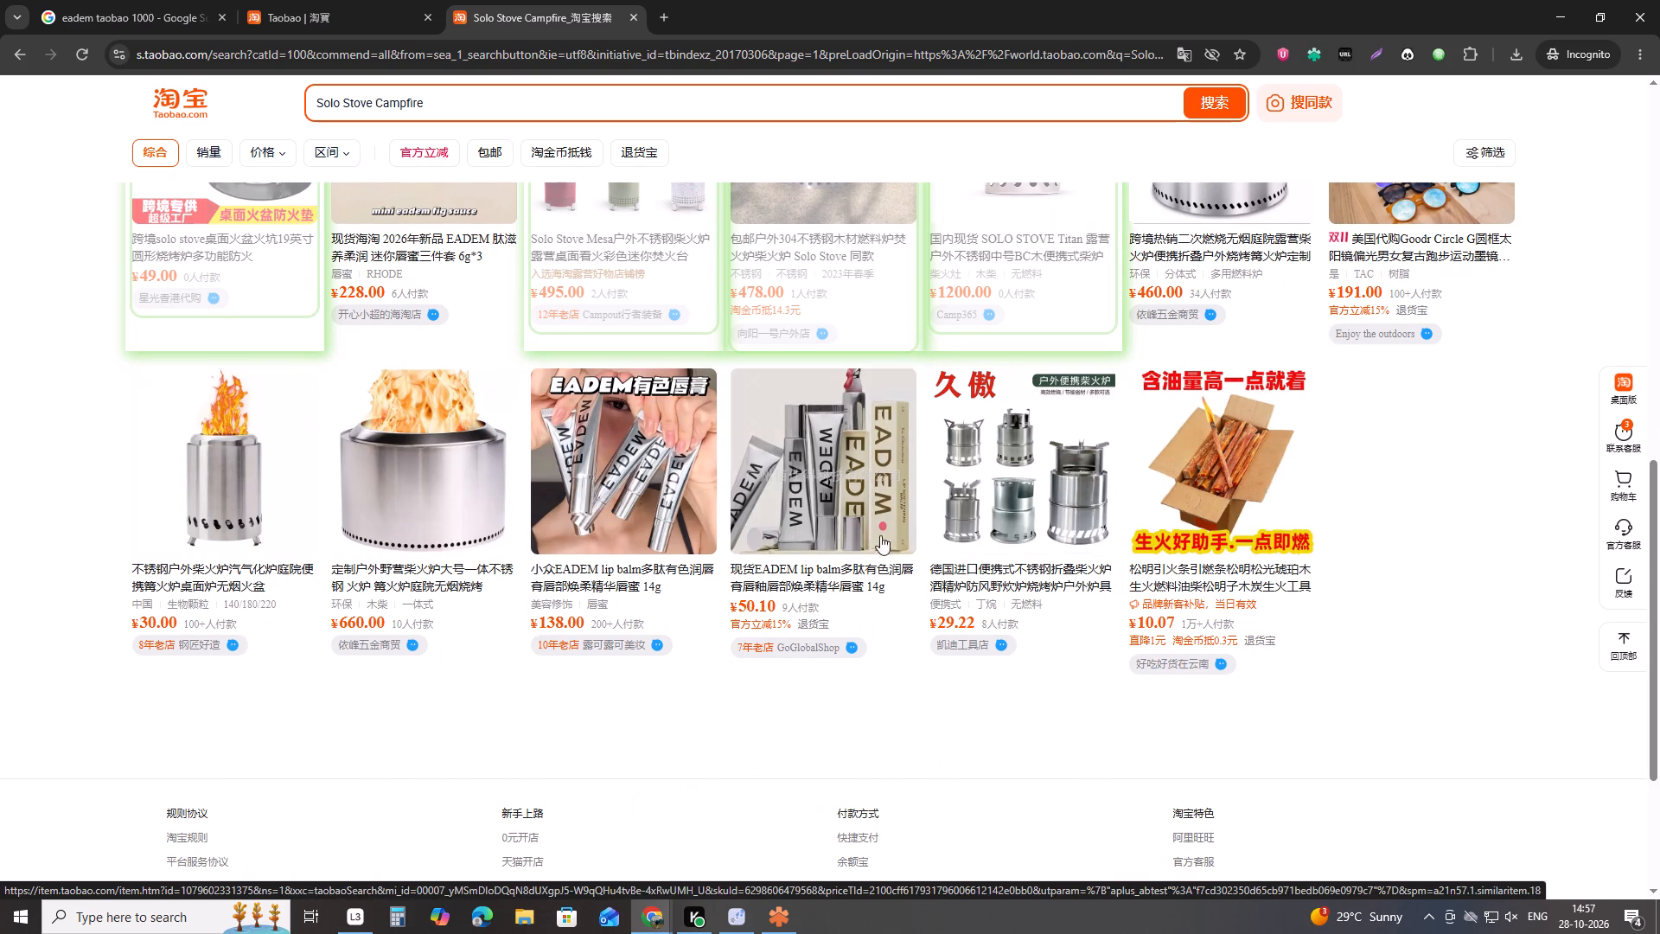
{"action": "scroll", "coordinate": [914, 512], "scroll_direction": "up", "scroll_amount": 7}
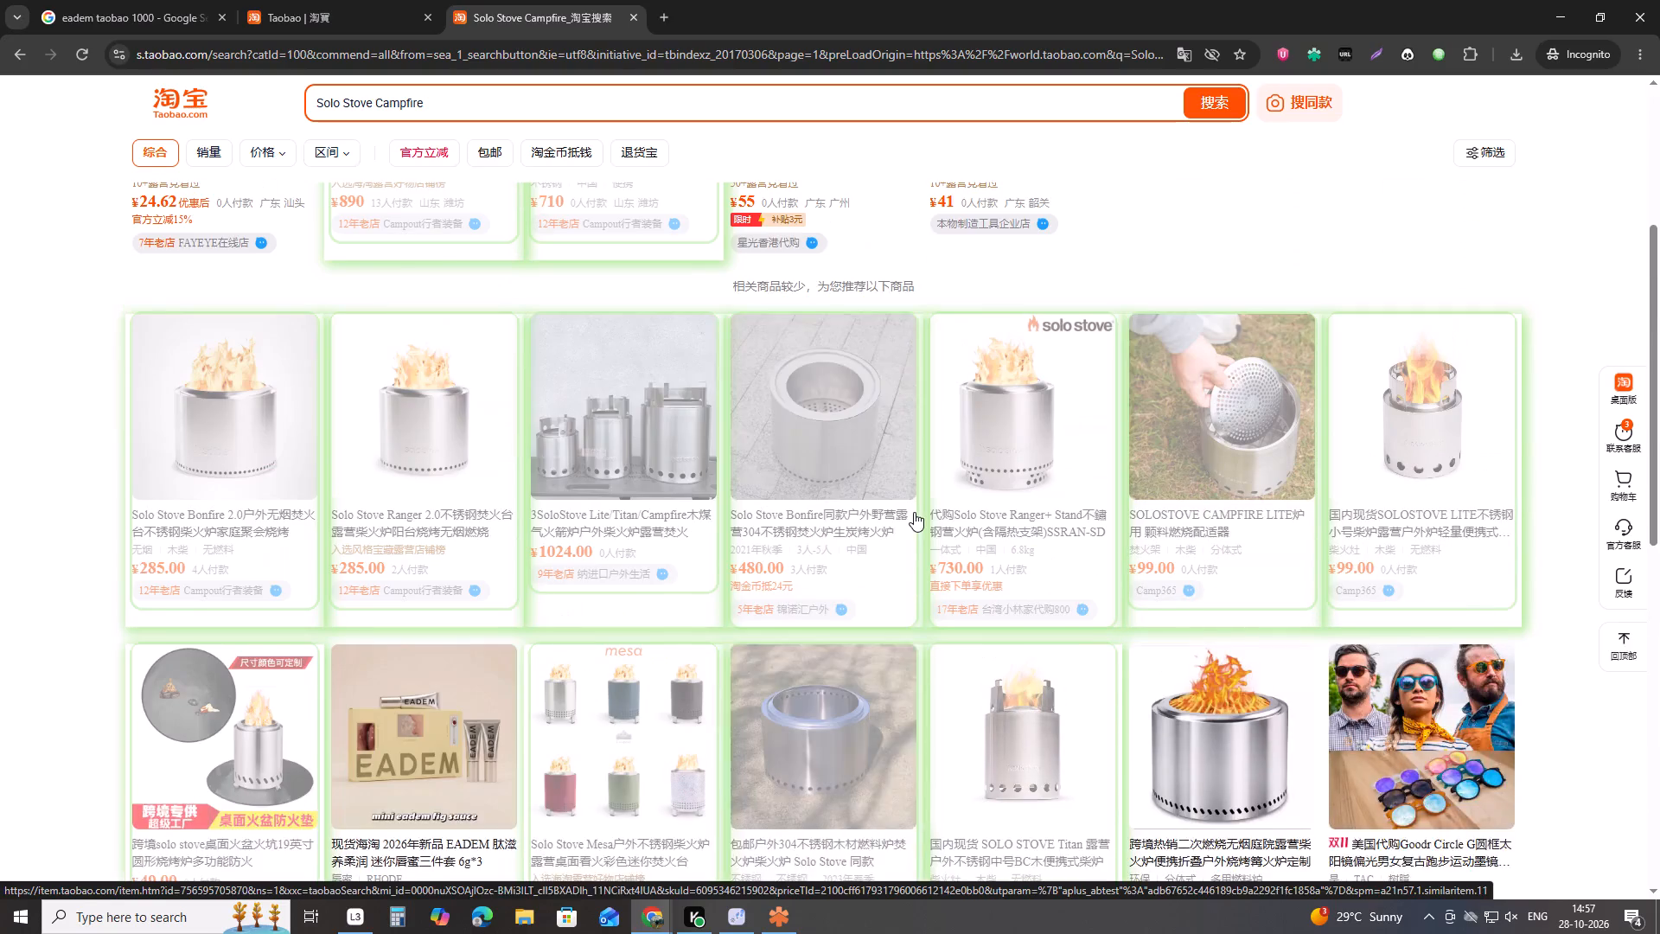
{"action": "scroll", "coordinate": [269, 508], "scroll_direction": "up", "scroll_amount": 5}
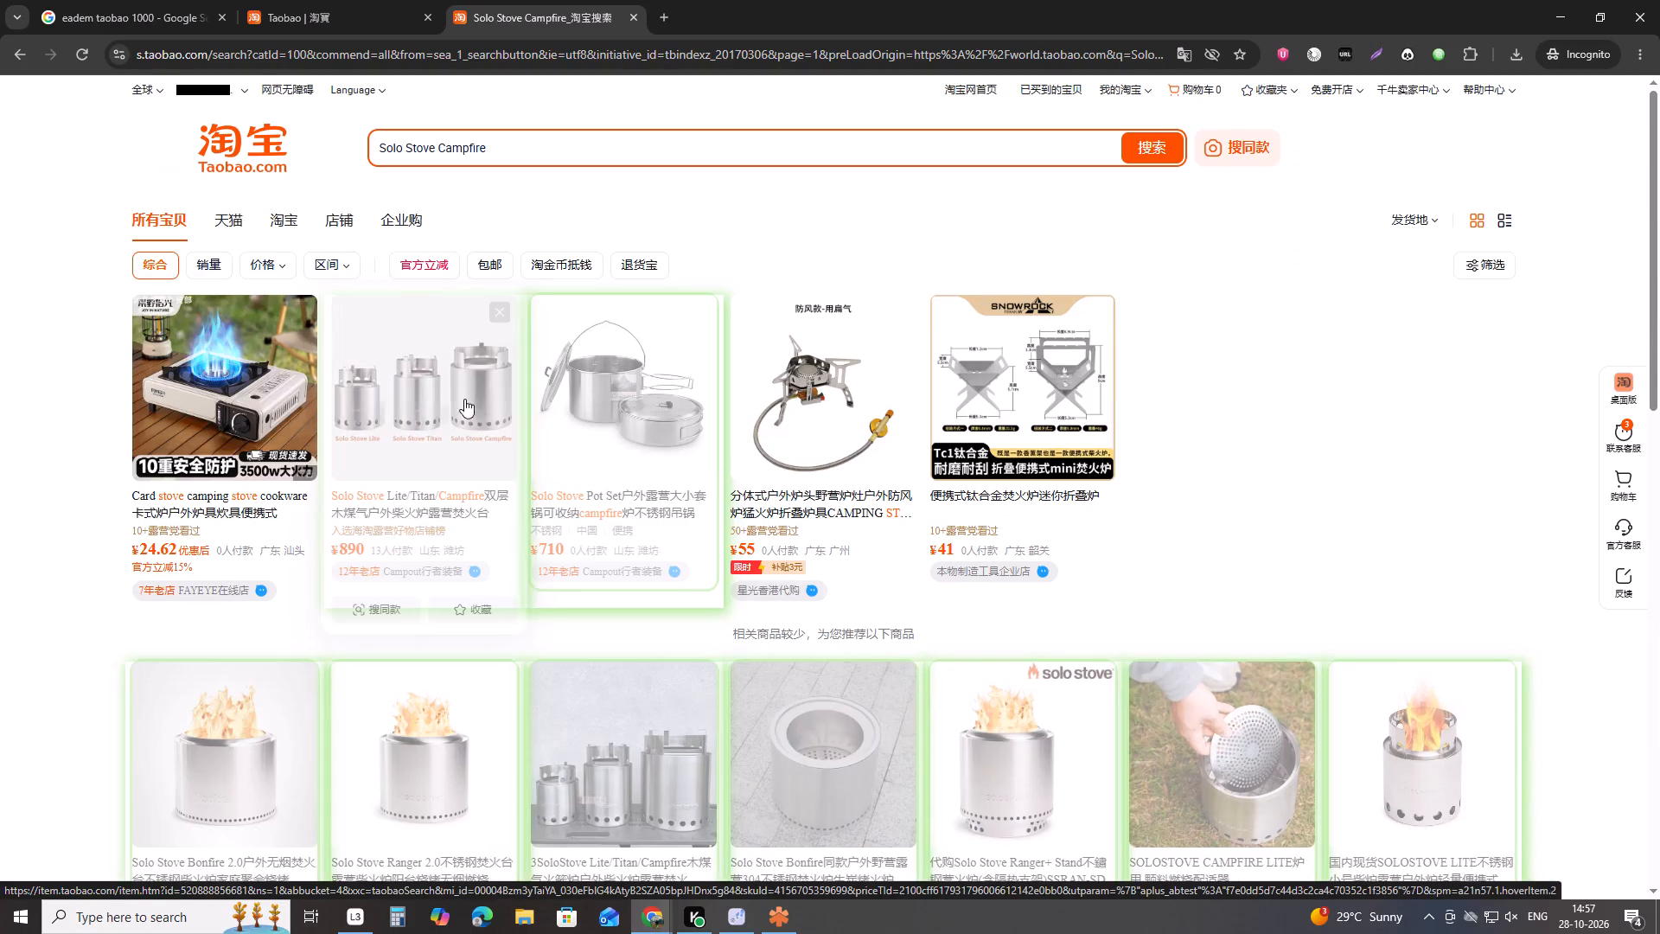
Close the Taobao search results and Taobao home pages and return to the Google results for eadem taobao 1000.
{"action": "middle_click", "coordinate": [516, 0]}
{"action": "scroll", "coordinate": [322, 0], "scroll_direction": "up", "scroll_amount": 1}
{"action": "middle_click", "coordinate": [322, 0]}
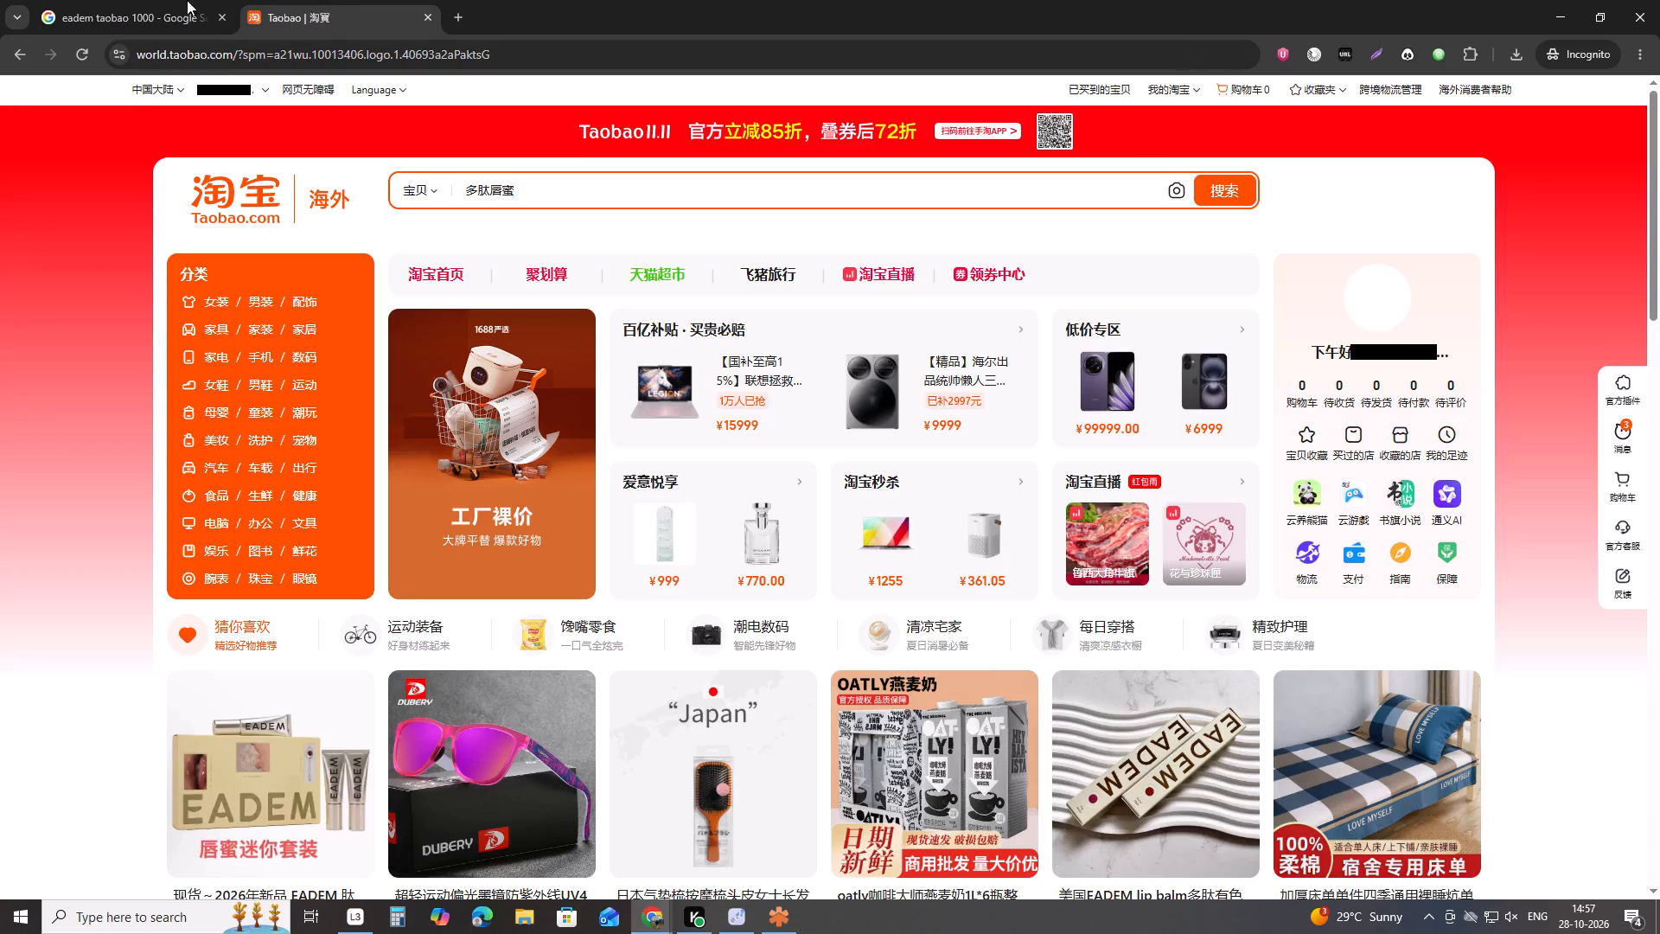
{"action": "left_click", "coordinate": [118, 0]}
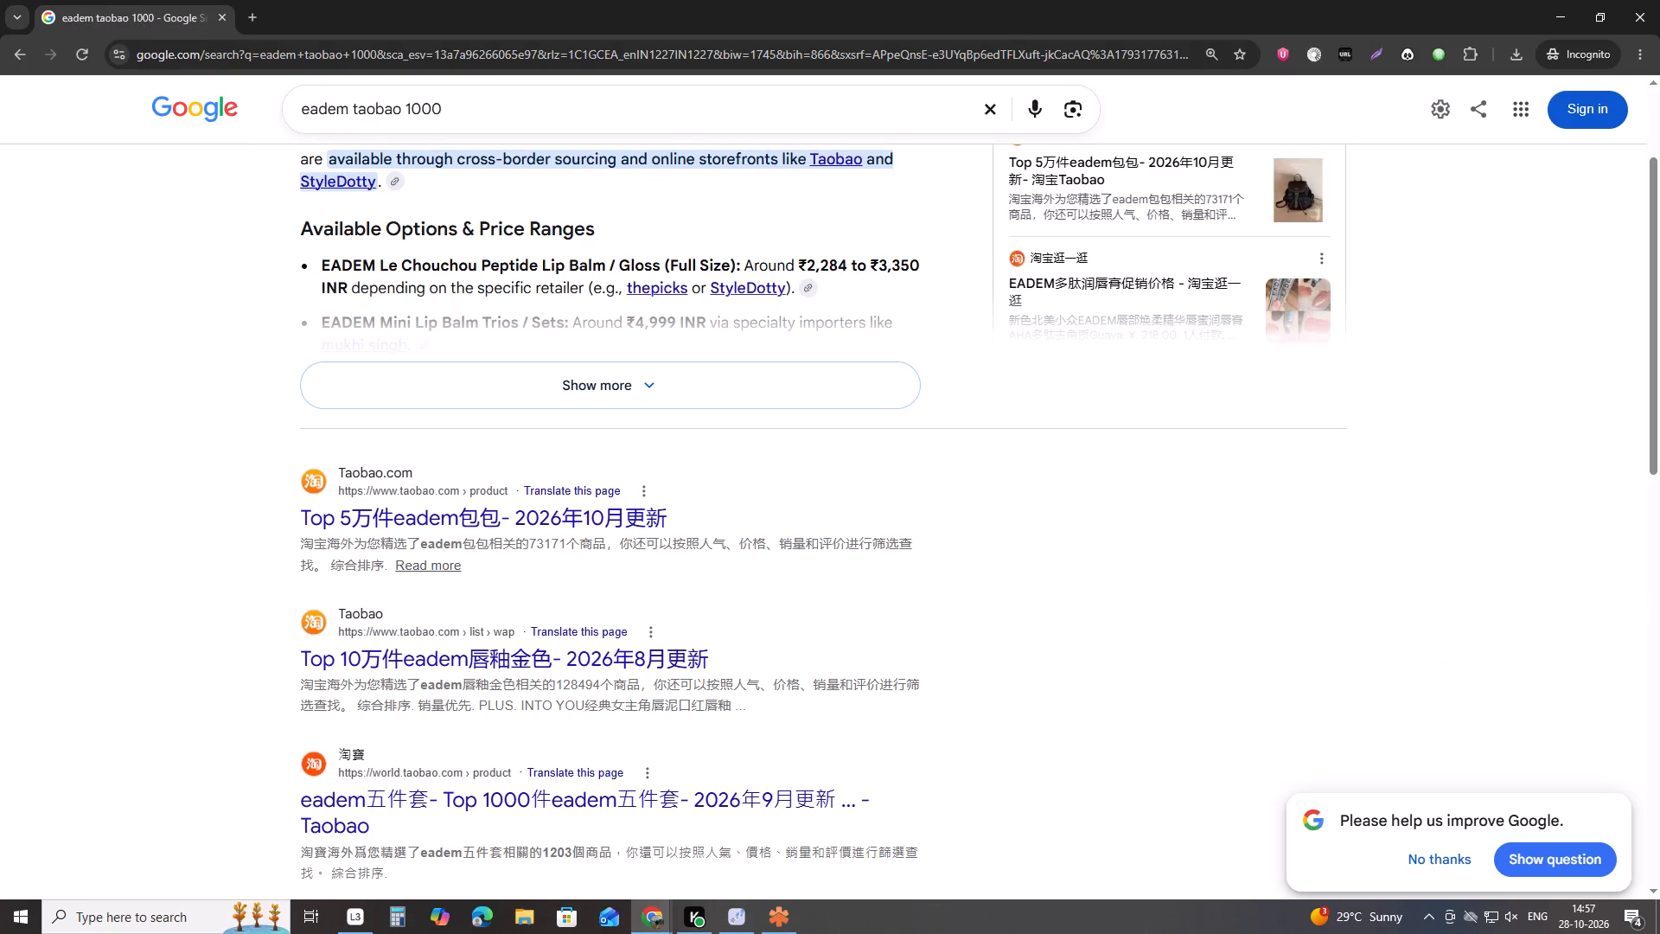
Search Google for solo stove taobao 1000.
{"action": "left_click_drag", "start_coordinate": [350, 107], "coordinate": [298, 113]}
{"action": "key", "text": "ctrl+v"}
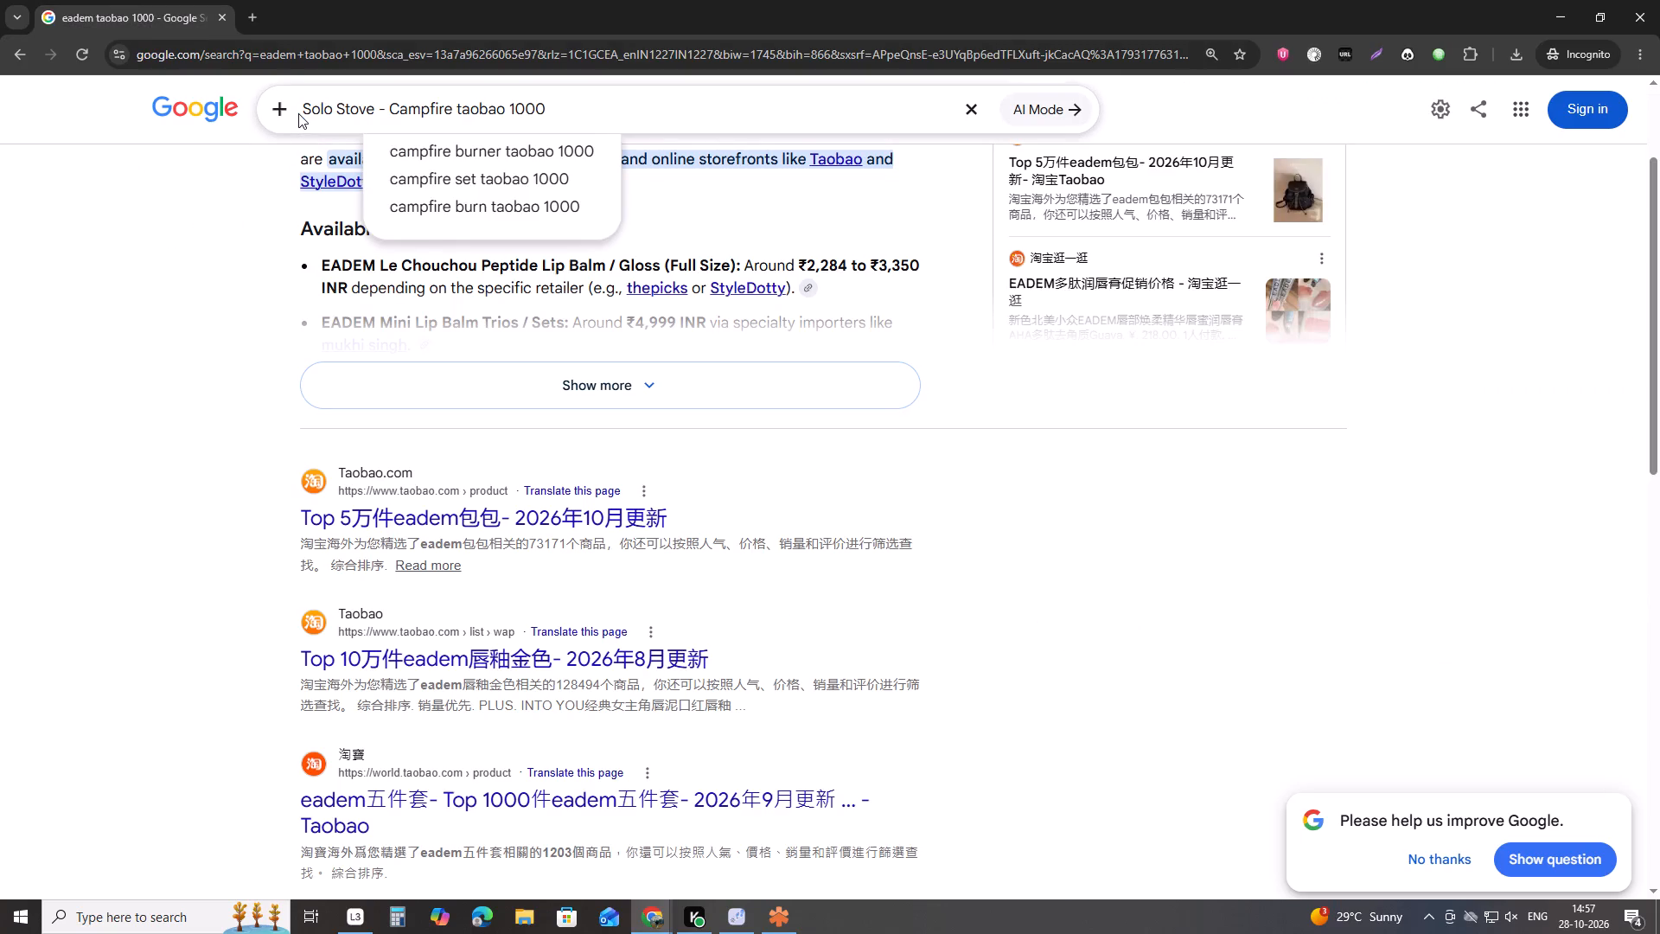
{"action": "key", "text": "BackSpace"}
{"action": "key", "text": "BackSpace"}
{"action": "key", "text": "BackSpace"}
{"action": "key", "text": "BackSpace"}
{"action": "key", "text": "BackSpace"}
{"action": "key", "text": "BackSpace"}
{"action": "key", "text": "BackSpace"}
{"action": "key", "text": "BackSpace"}
{"action": "key", "text": "BackSpace"}
{"action": "key", "text": "BackSpace"}
{"action": "key", "text": "BackSpace"}
{"action": "key", "text": "BackSpace"}
{"action": "key", "text": "BackSpace"}
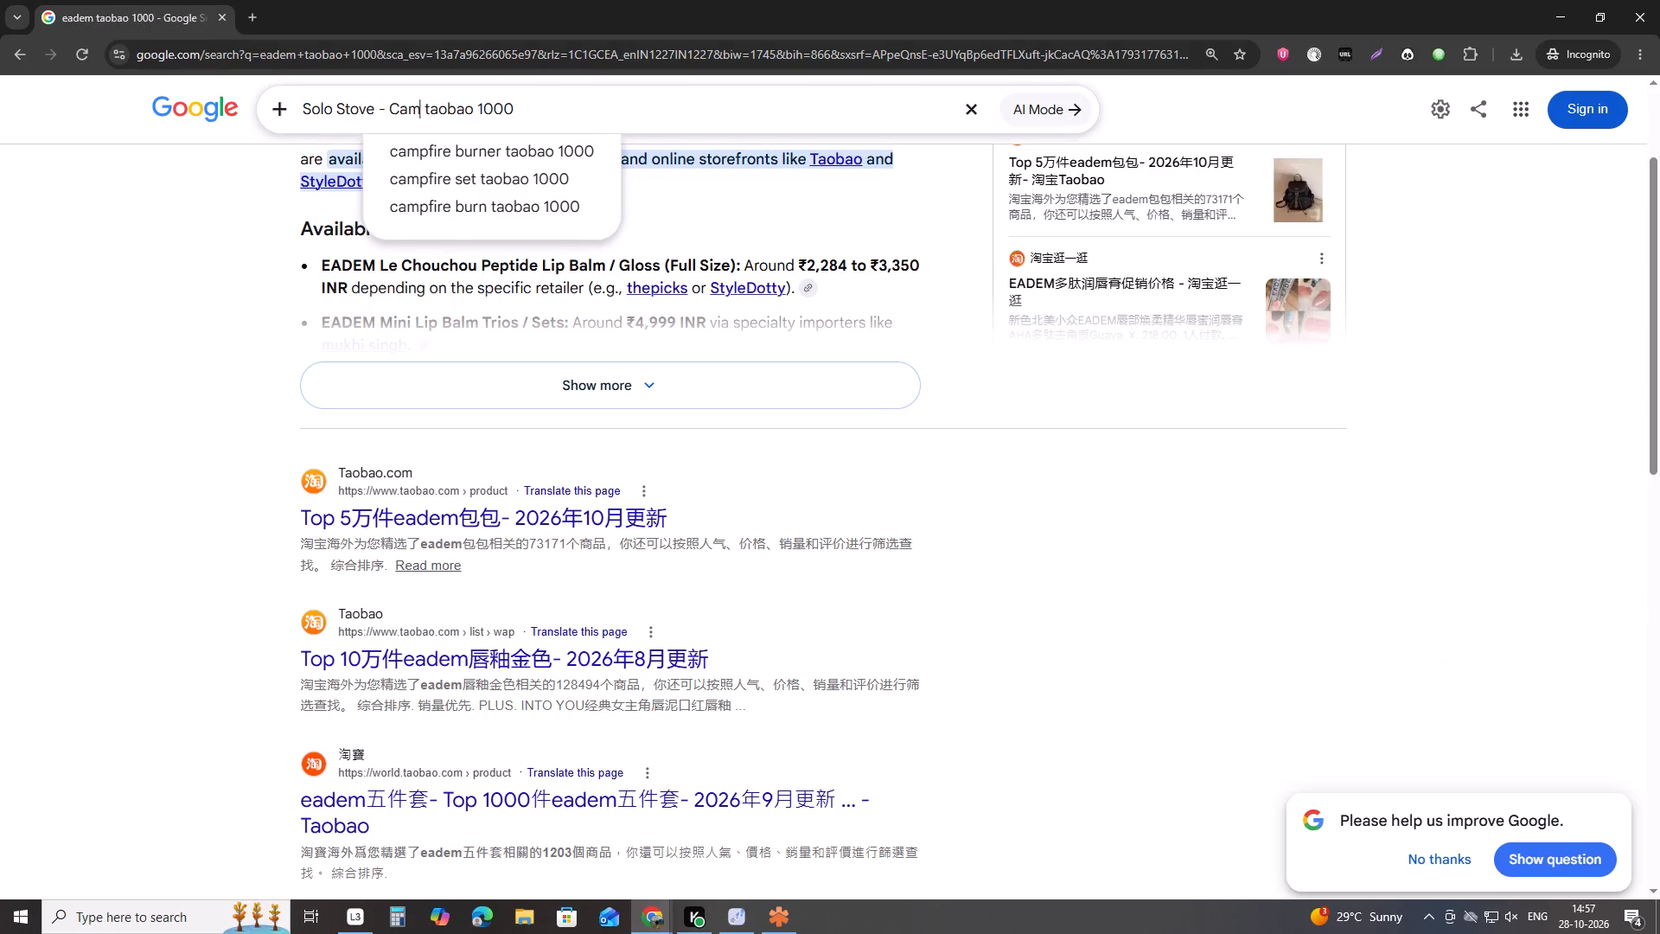
{"action": "key", "text": "BackSpace"}
{"action": "key", "text": "BackSpace"}
{"action": "key", "text": "Down"}
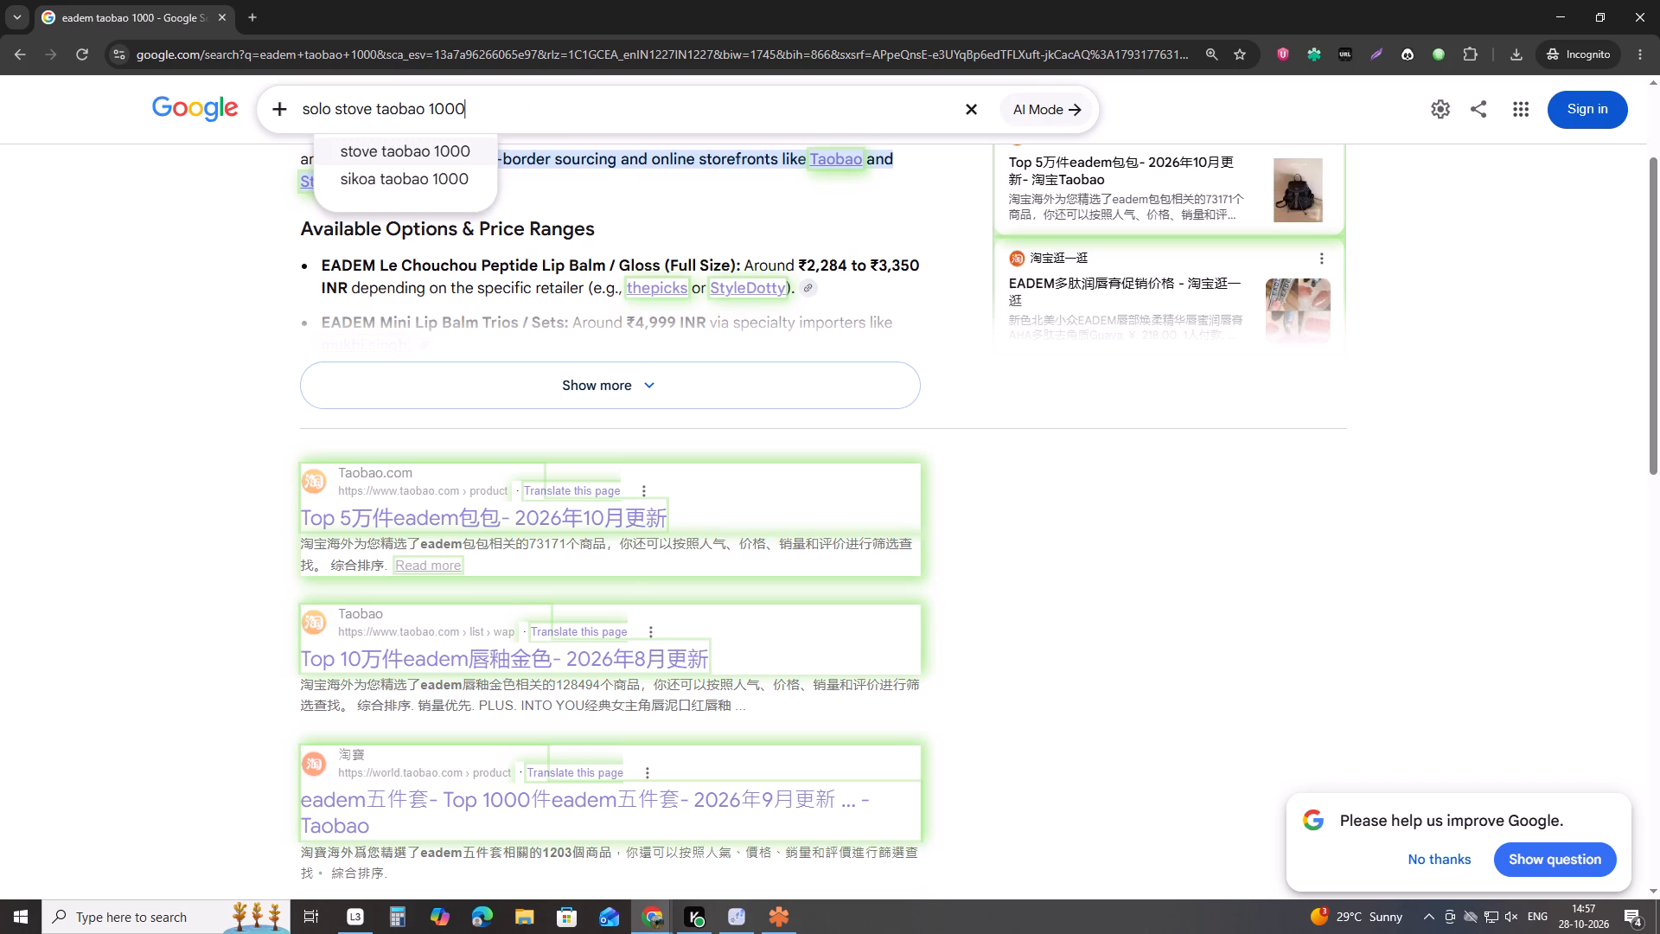
{"action": "key", "text": "Return"}
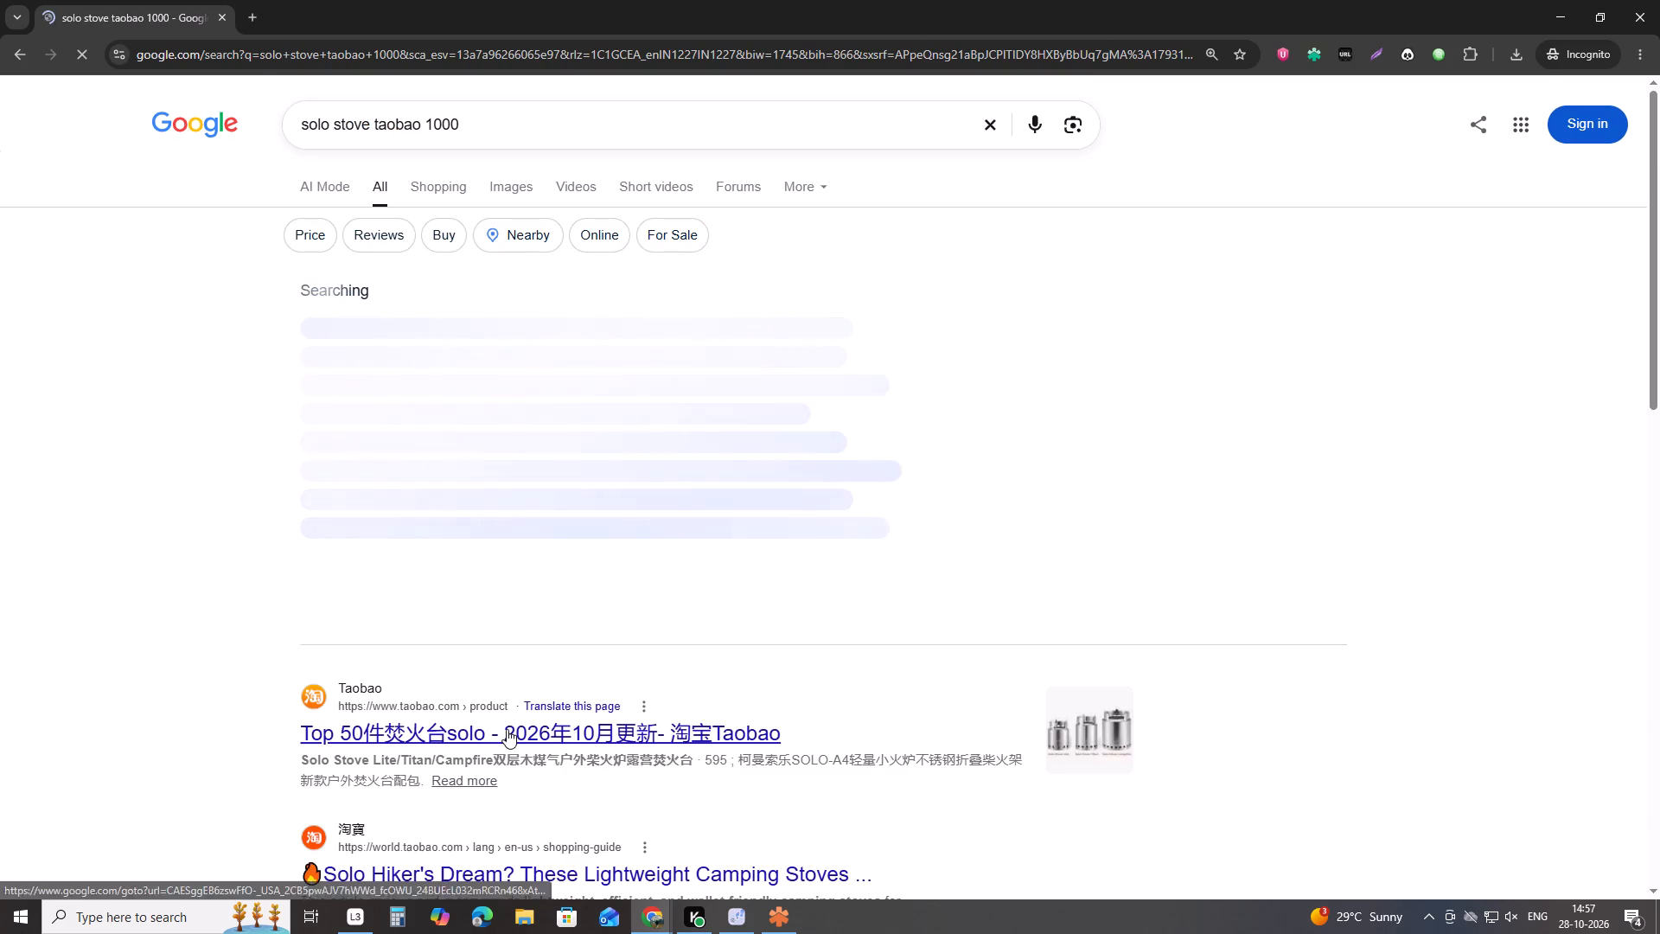
Open the Taobao result Top 50件焚火台solo in a separate tab and switch to it.
{"action": "left_click", "coordinate": [507, 729], "text": "ctrl"}
{"action": "left_click", "coordinate": [340, 0]}
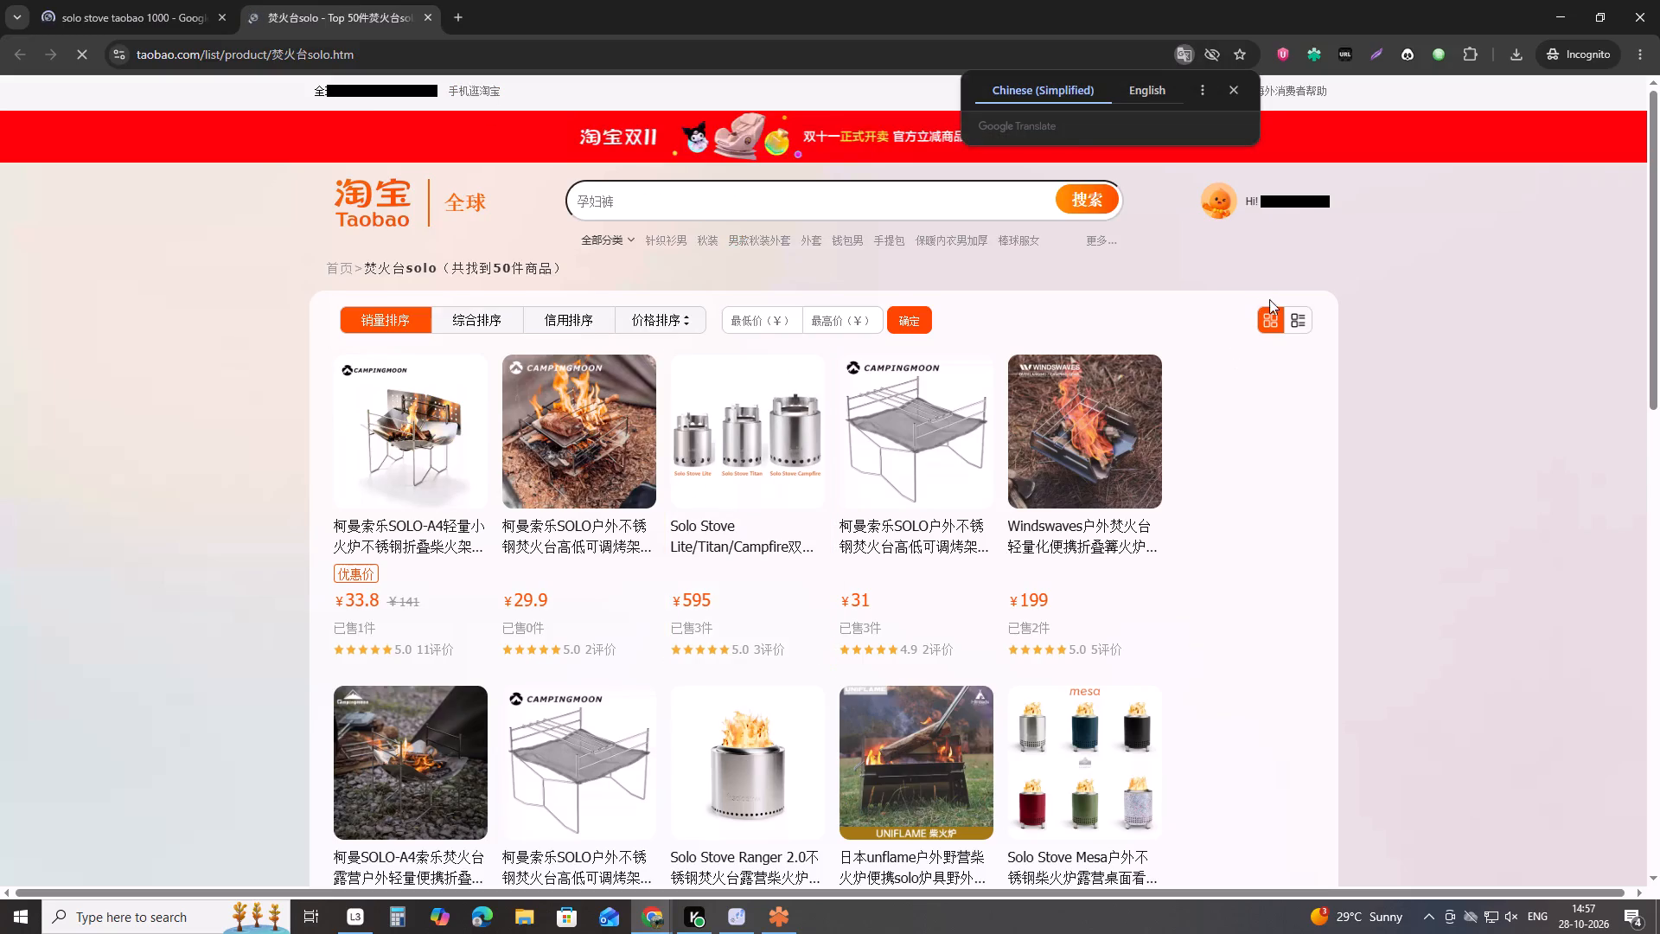
Examine the 焚火台solo listings in list view with the RedPoints IPR plugin active, looking for Solo Stove products.
{"action": "left_click", "coordinate": [1294, 316]}
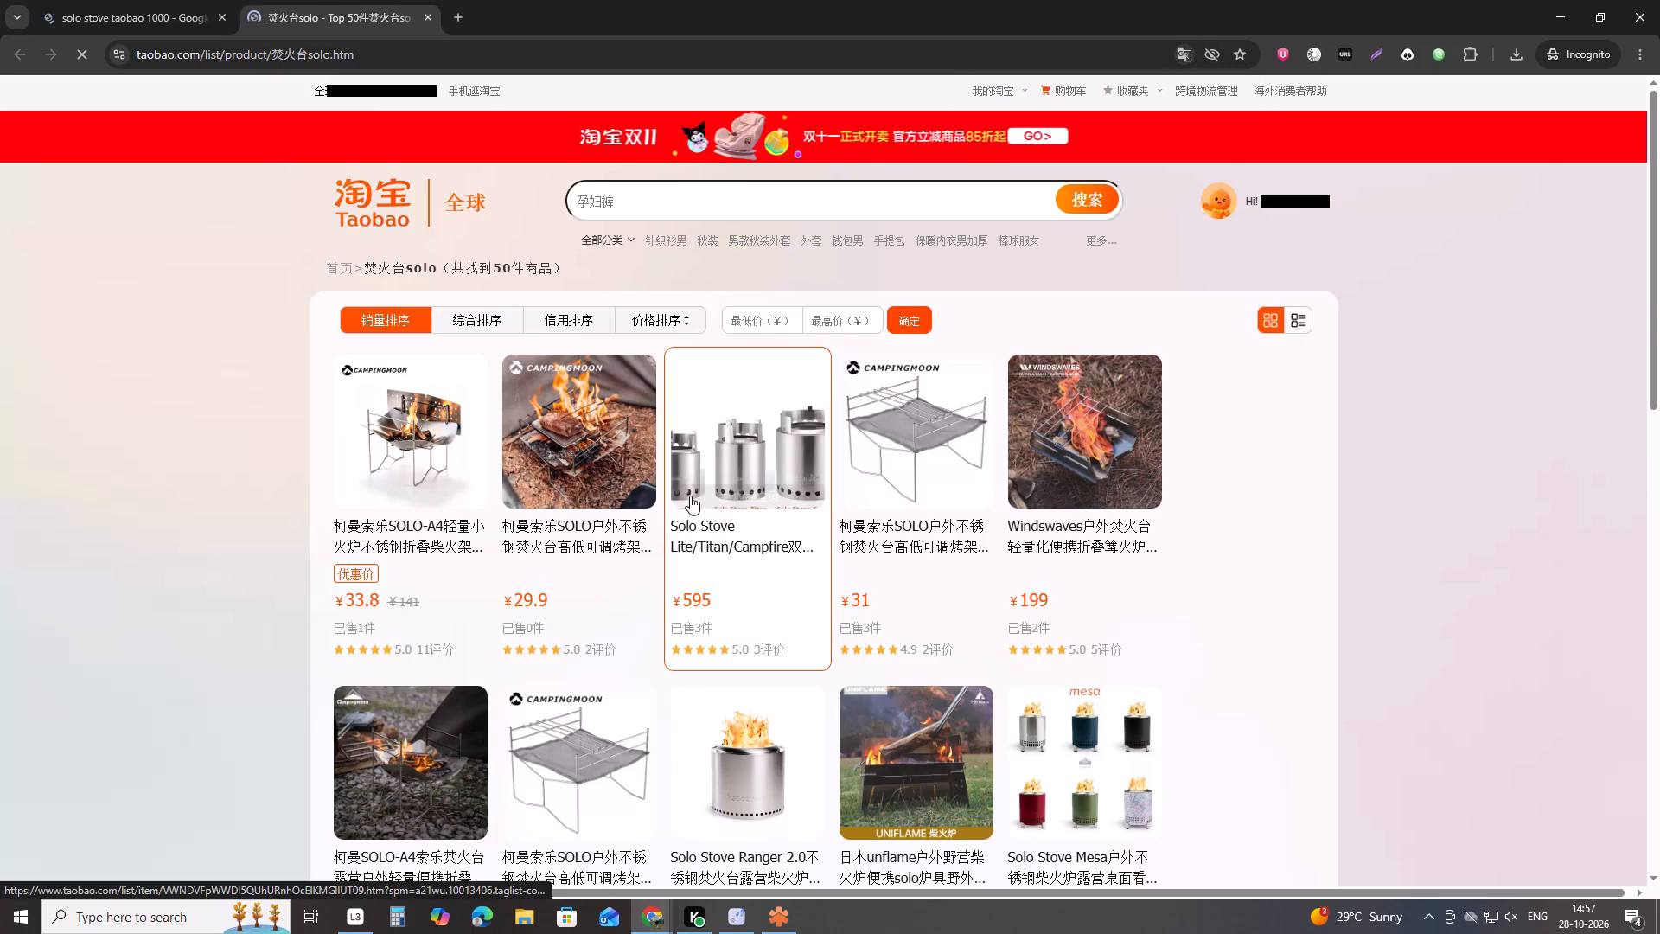
{"action": "scroll", "coordinate": [160, 554], "scroll_direction": "down", "scroll_amount": 4}
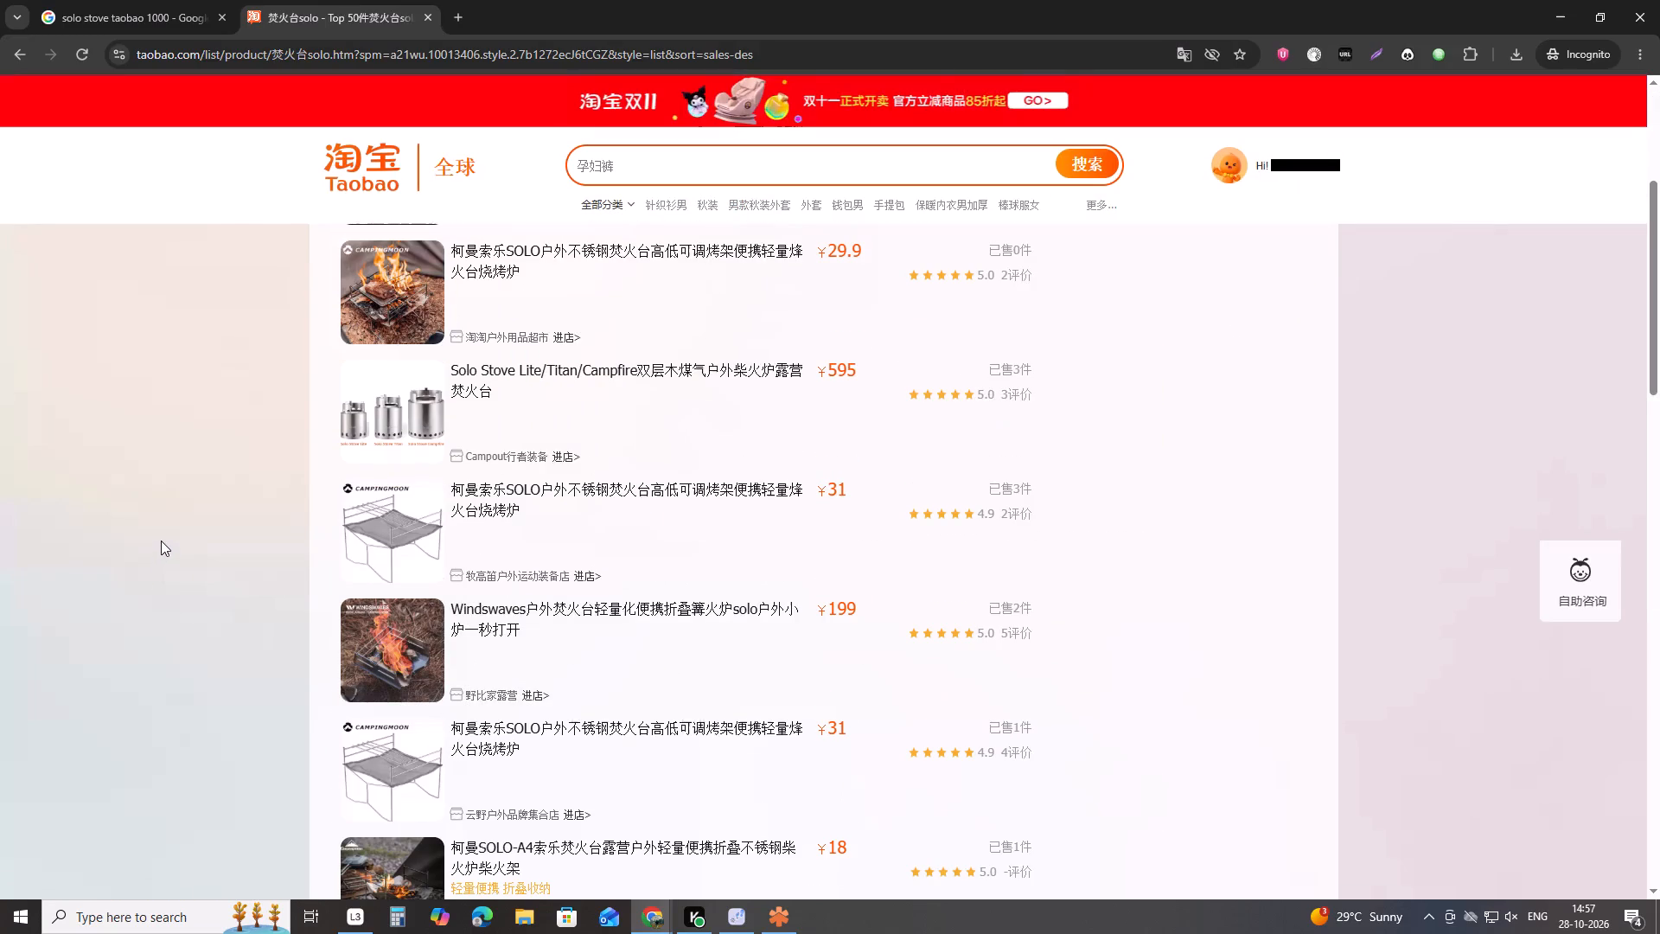
{"action": "scroll", "coordinate": [143, 483], "scroll_direction": "up", "scroll_amount": 1}
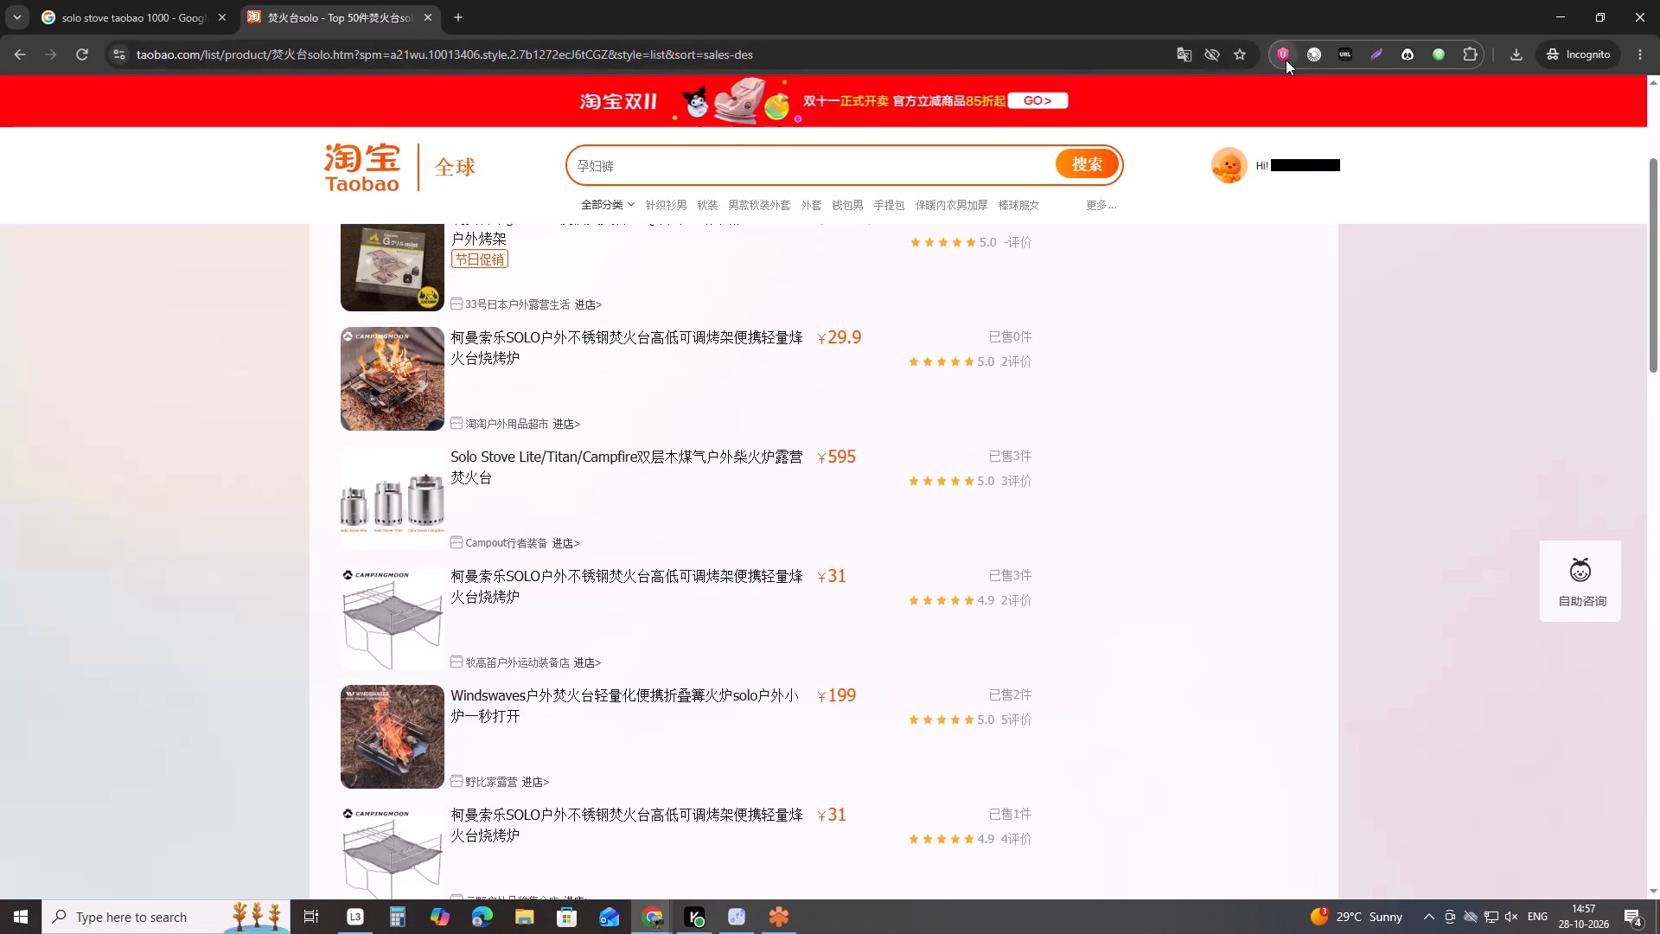
{"action": "left_click", "coordinate": [1315, 47]}
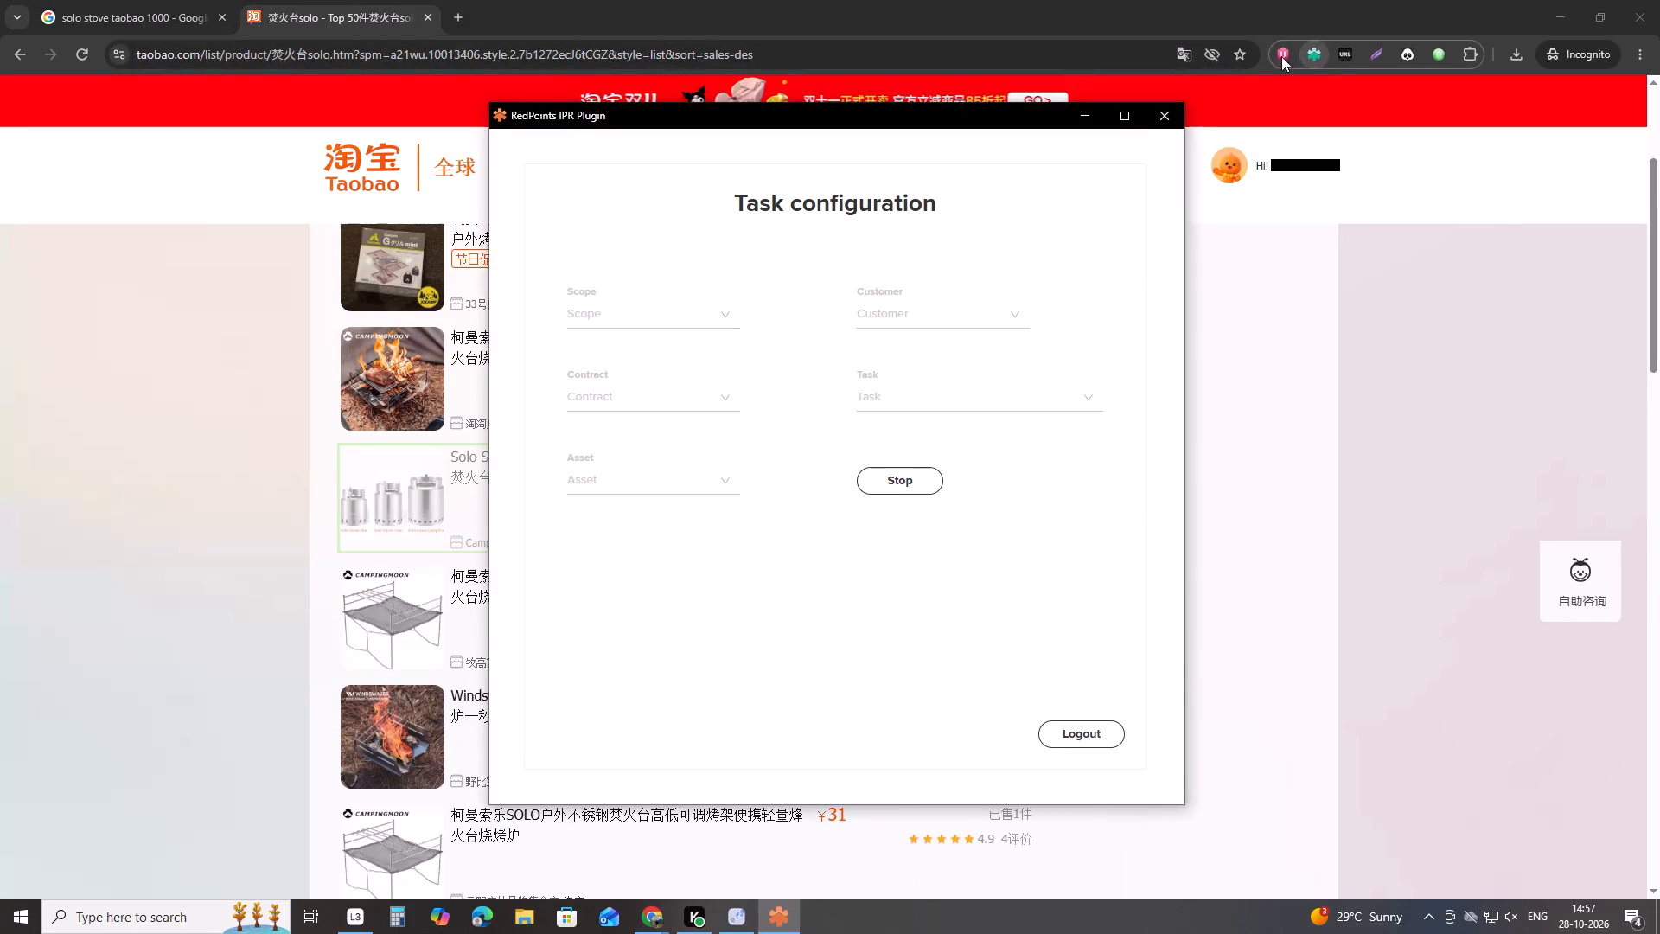
{"action": "left_click", "coordinate": [1082, 117]}
{"action": "scroll", "coordinate": [854, 411], "scroll_direction": "down", "scroll_amount": 10}
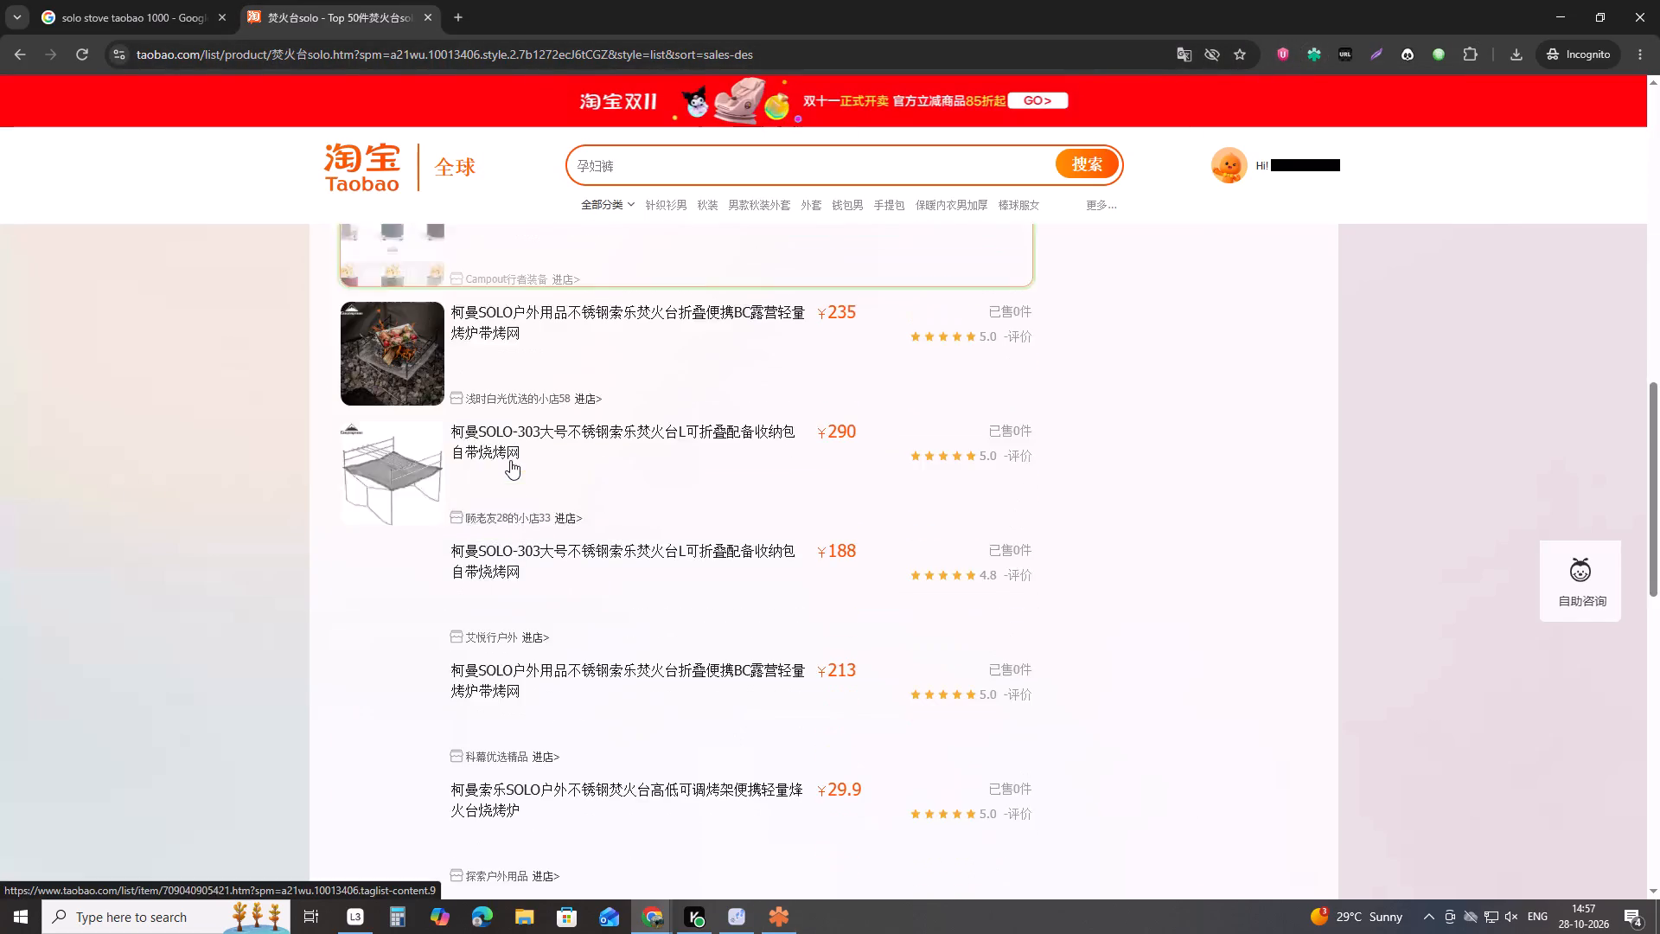
{"action": "scroll", "coordinate": [510, 460], "scroll_direction": "down", "scroll_amount": 1}
{"action": "scroll", "coordinate": [510, 460], "scroll_direction": "up", "scroll_amount": 3}
{"action": "scroll", "coordinate": [510, 458], "scroll_direction": "down", "scroll_amount": 7}
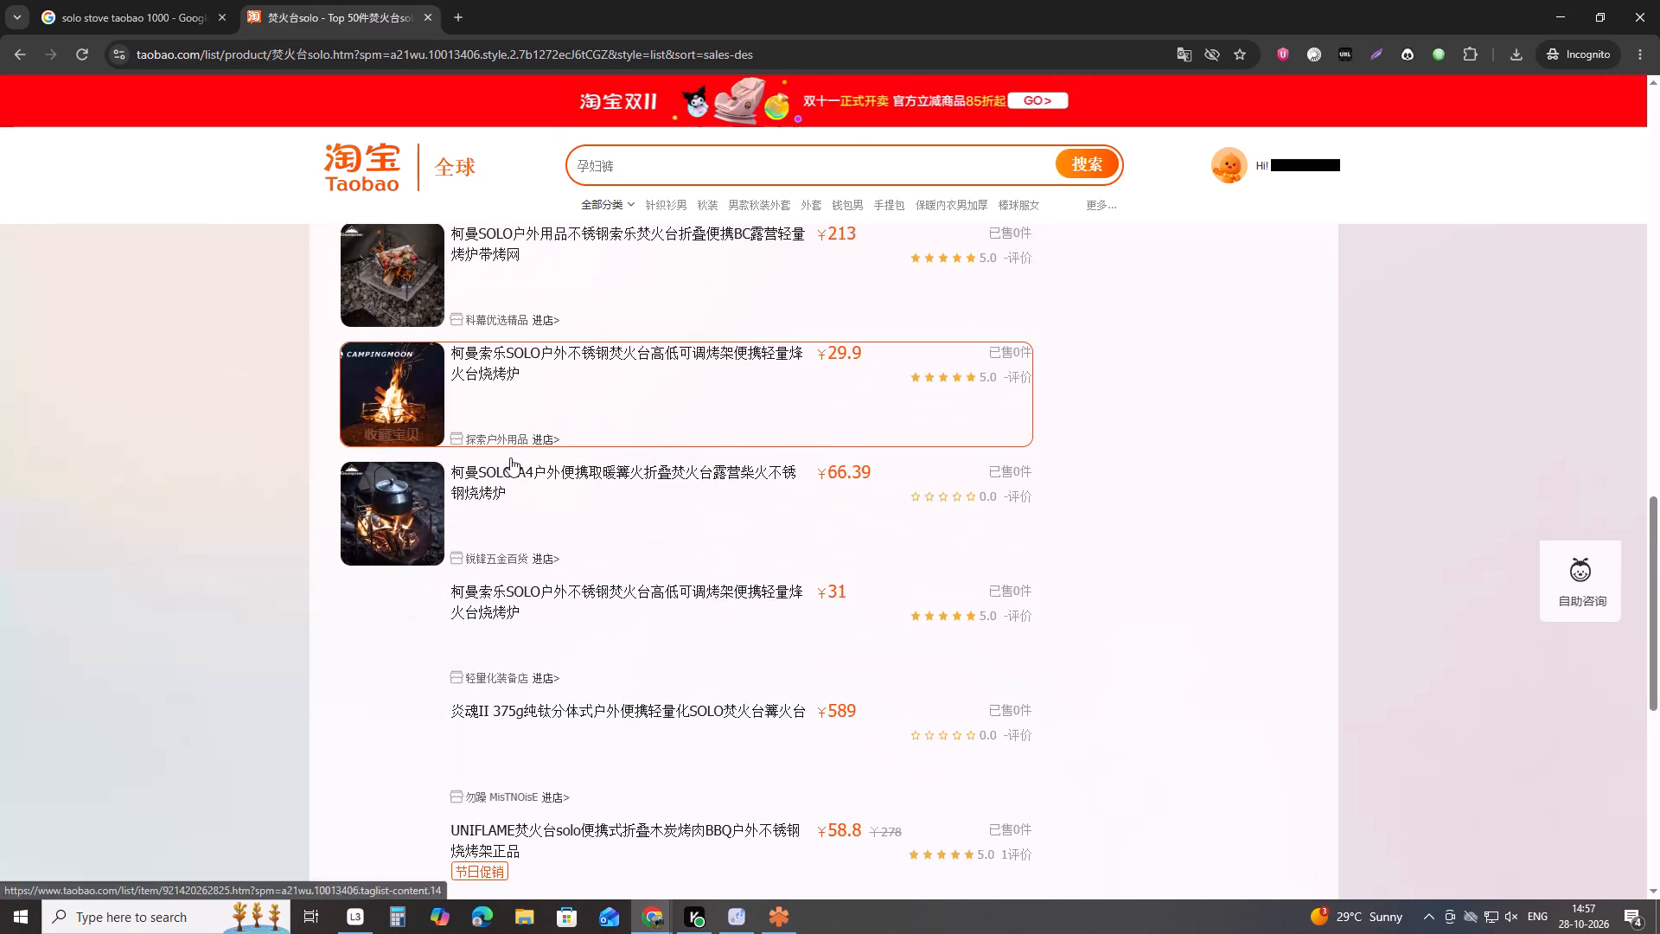
{"action": "scroll", "coordinate": [510, 457], "scroll_direction": "down", "scroll_amount": 9}
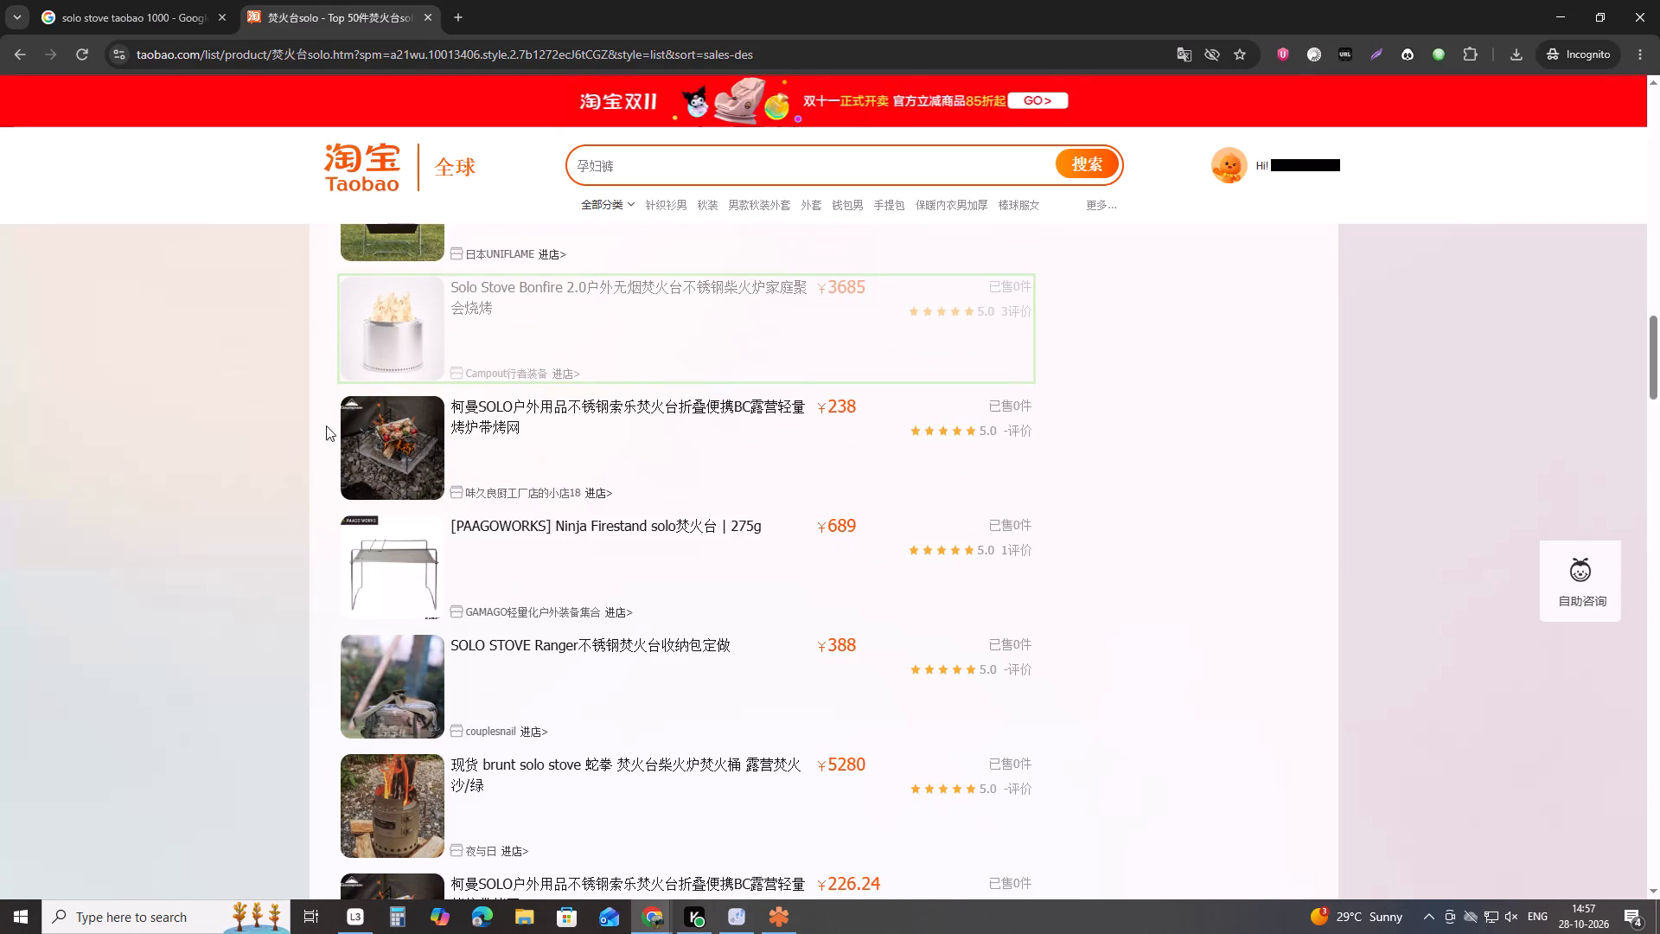
{"action": "scroll", "coordinate": [393, 425], "scroll_direction": "down", "scroll_amount": 10}
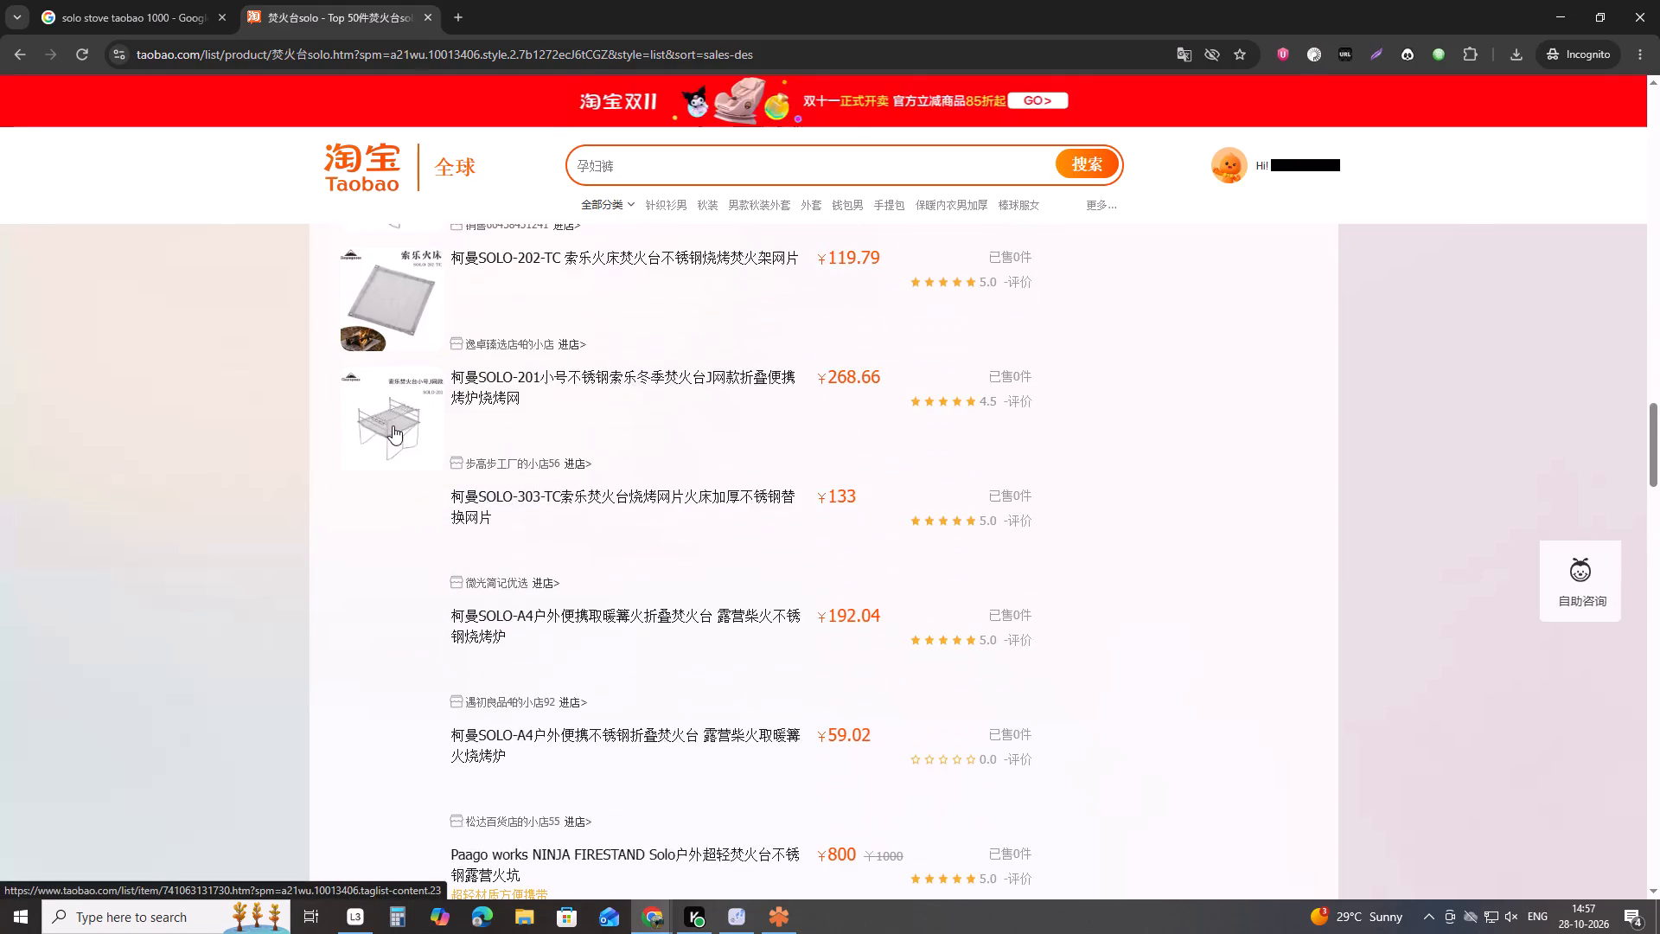
{"action": "scroll", "coordinate": [383, 419], "scroll_direction": "up", "scroll_amount": 20}
{"action": "scroll", "coordinate": [383, 419], "scroll_direction": "up", "scroll_amount": 11}
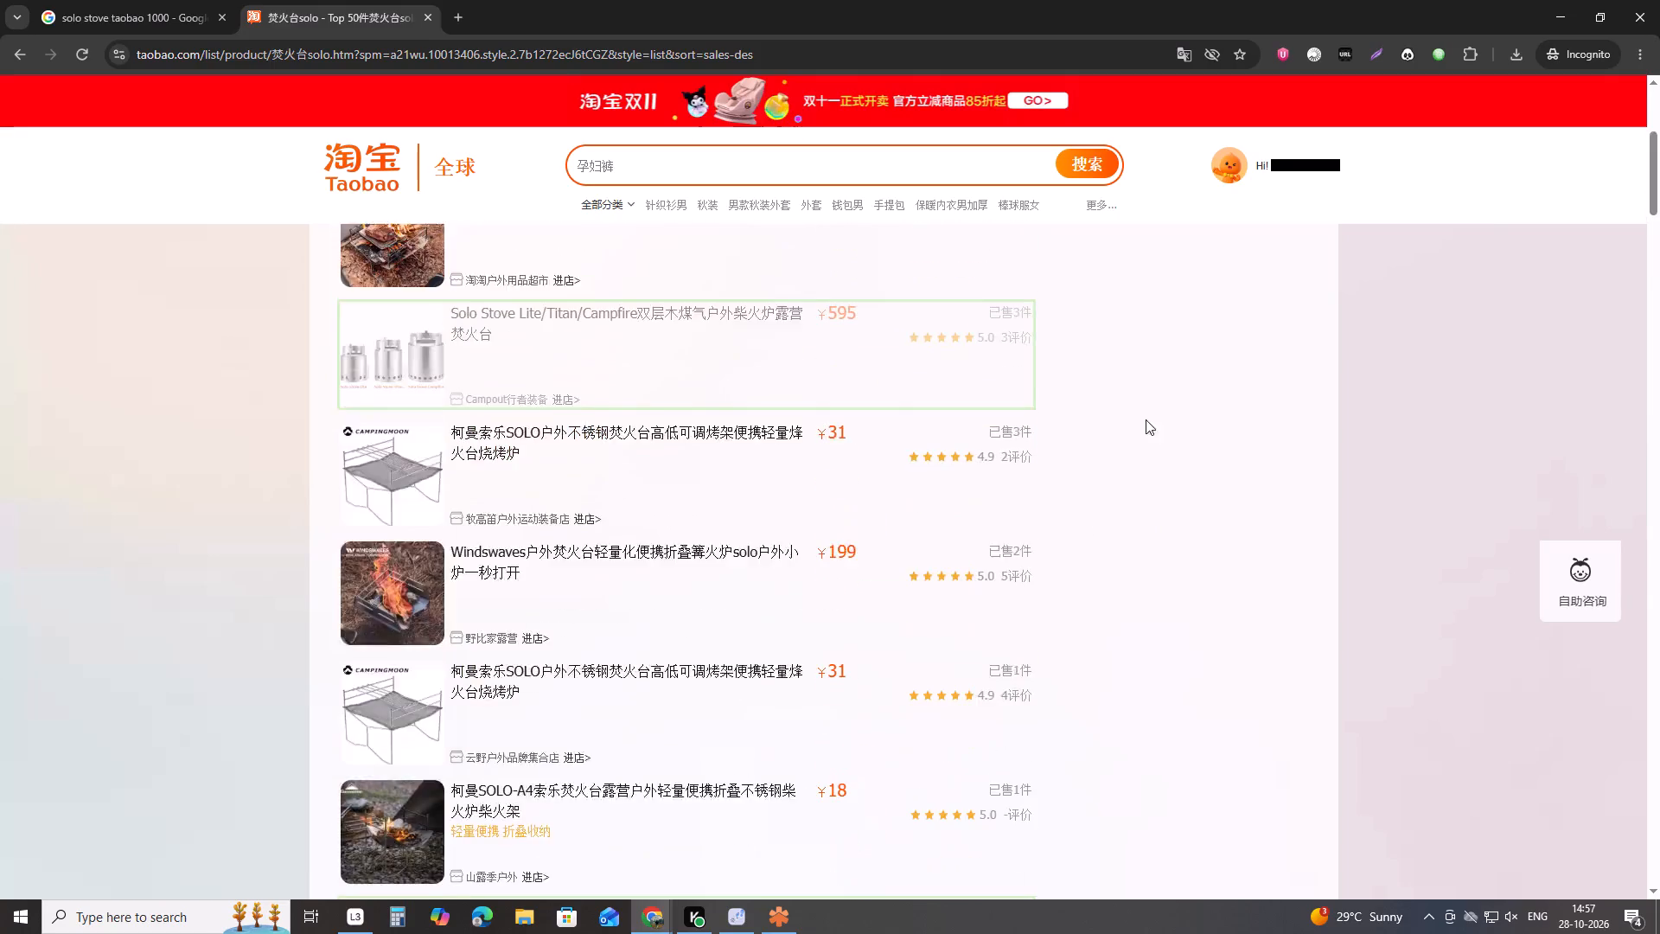
{"action": "scroll", "coordinate": [1164, 378], "scroll_direction": "up", "scroll_amount": 8}
Return to grid view and inspect the Solo Stove Mesa XL listing's image at full size in a separate tab.
{"action": "left_click", "coordinate": [1268, 323]}
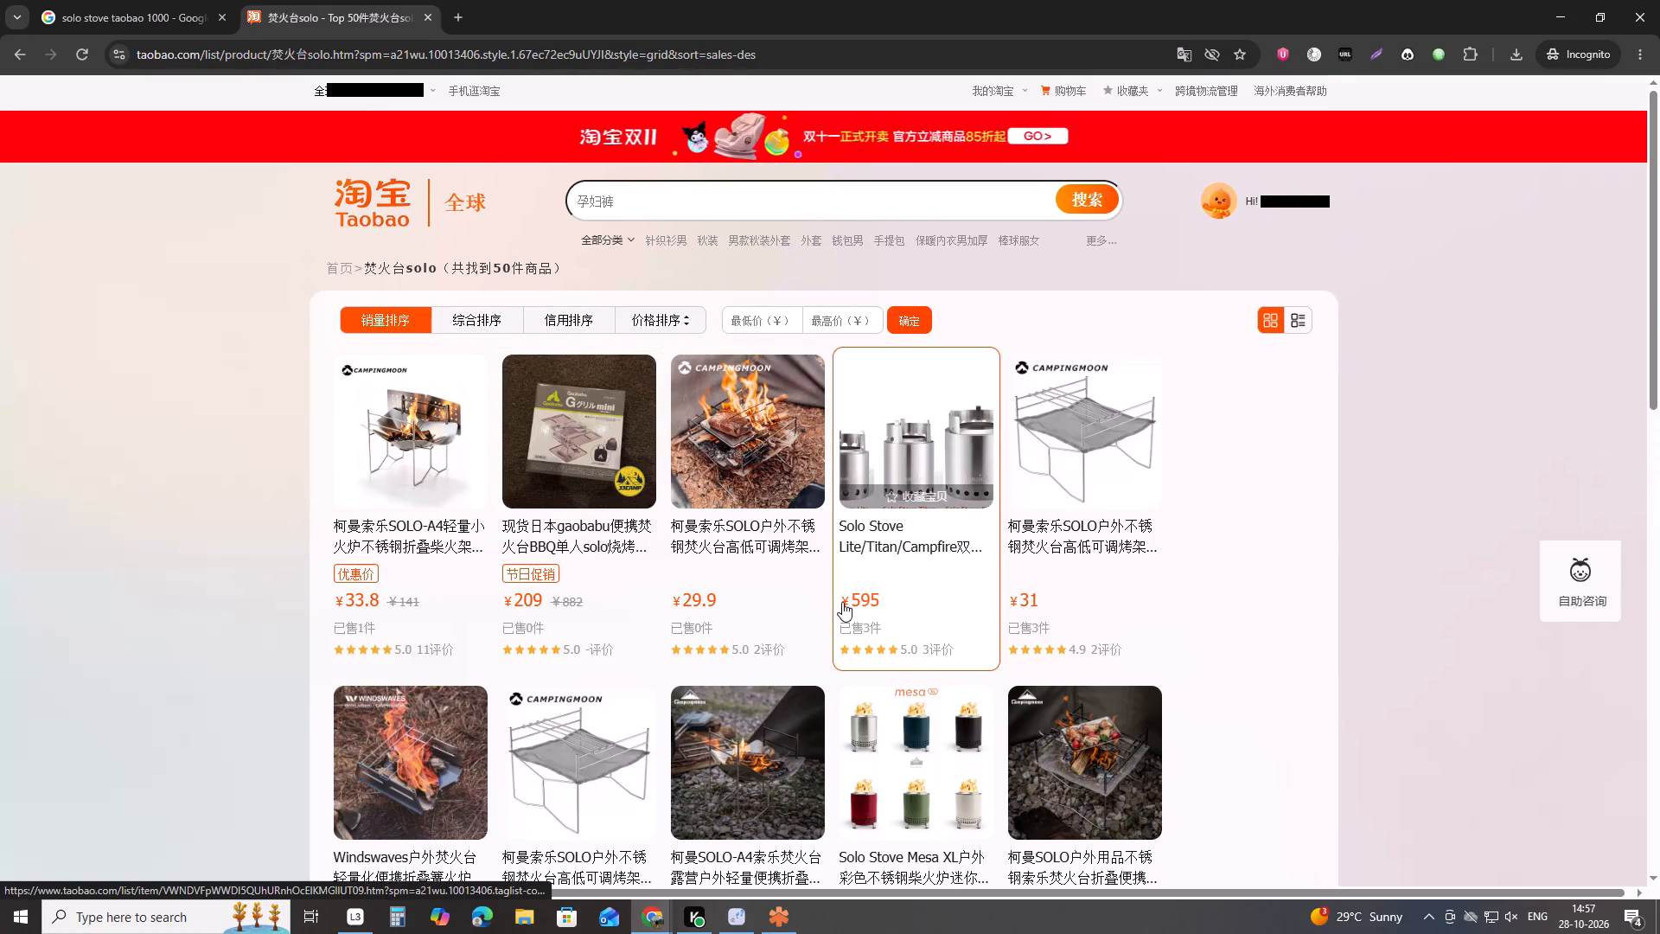
{"action": "scroll", "coordinate": [807, 585], "scroll_direction": "down", "scroll_amount": 1}
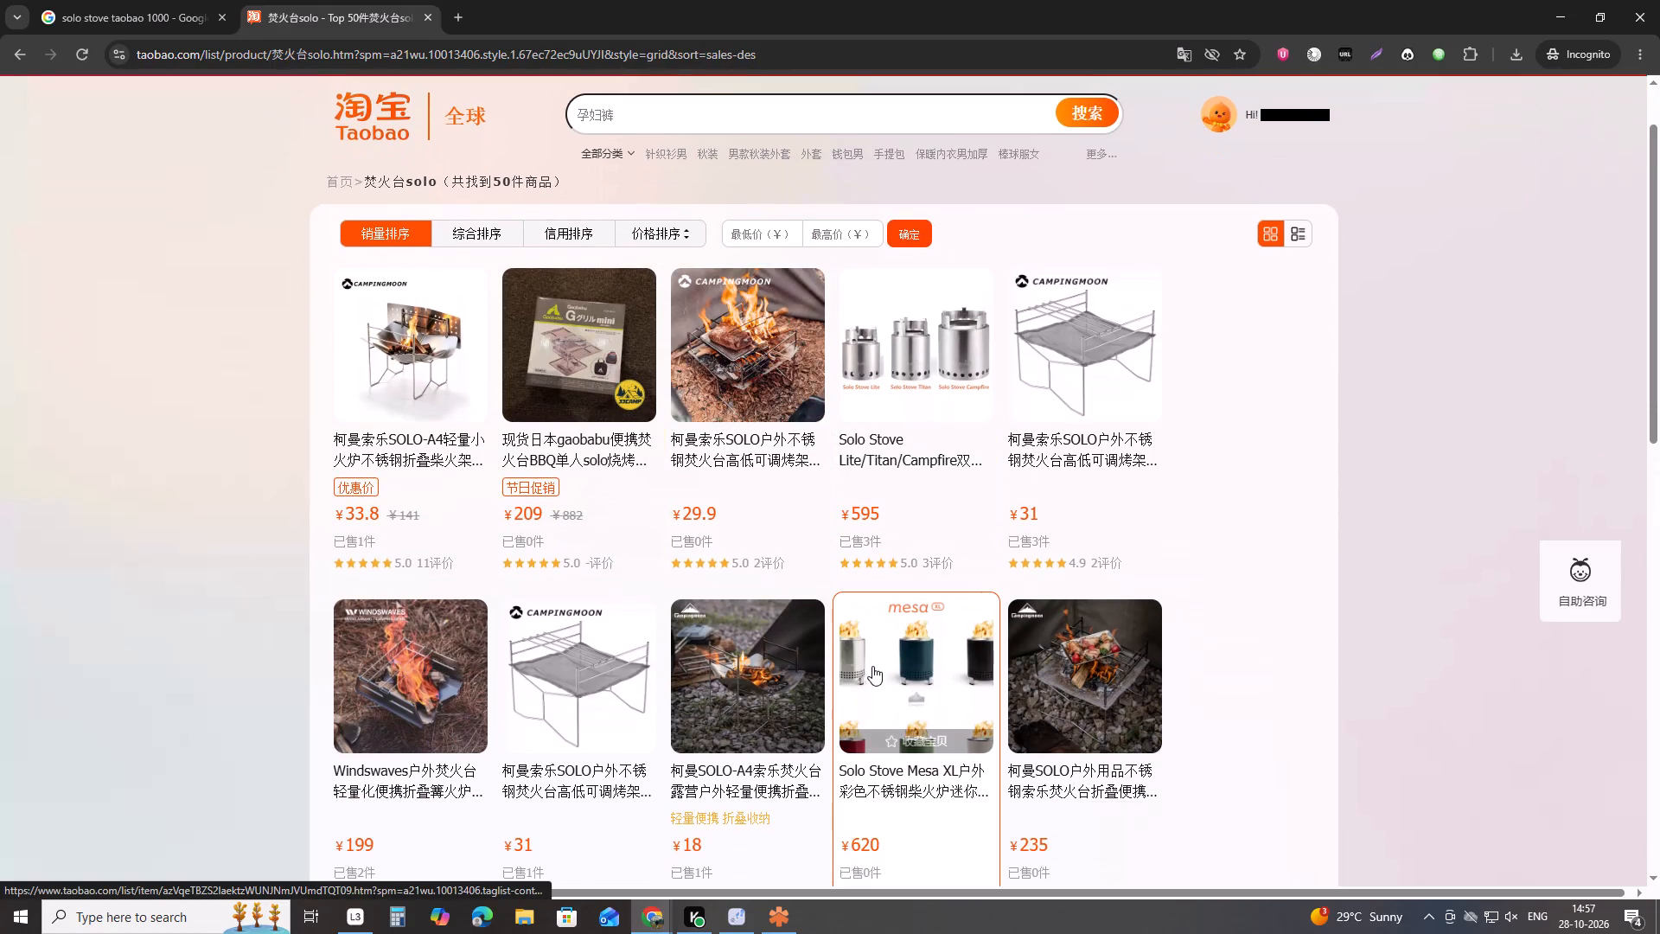
{"action": "right_click", "coordinate": [872, 657]}
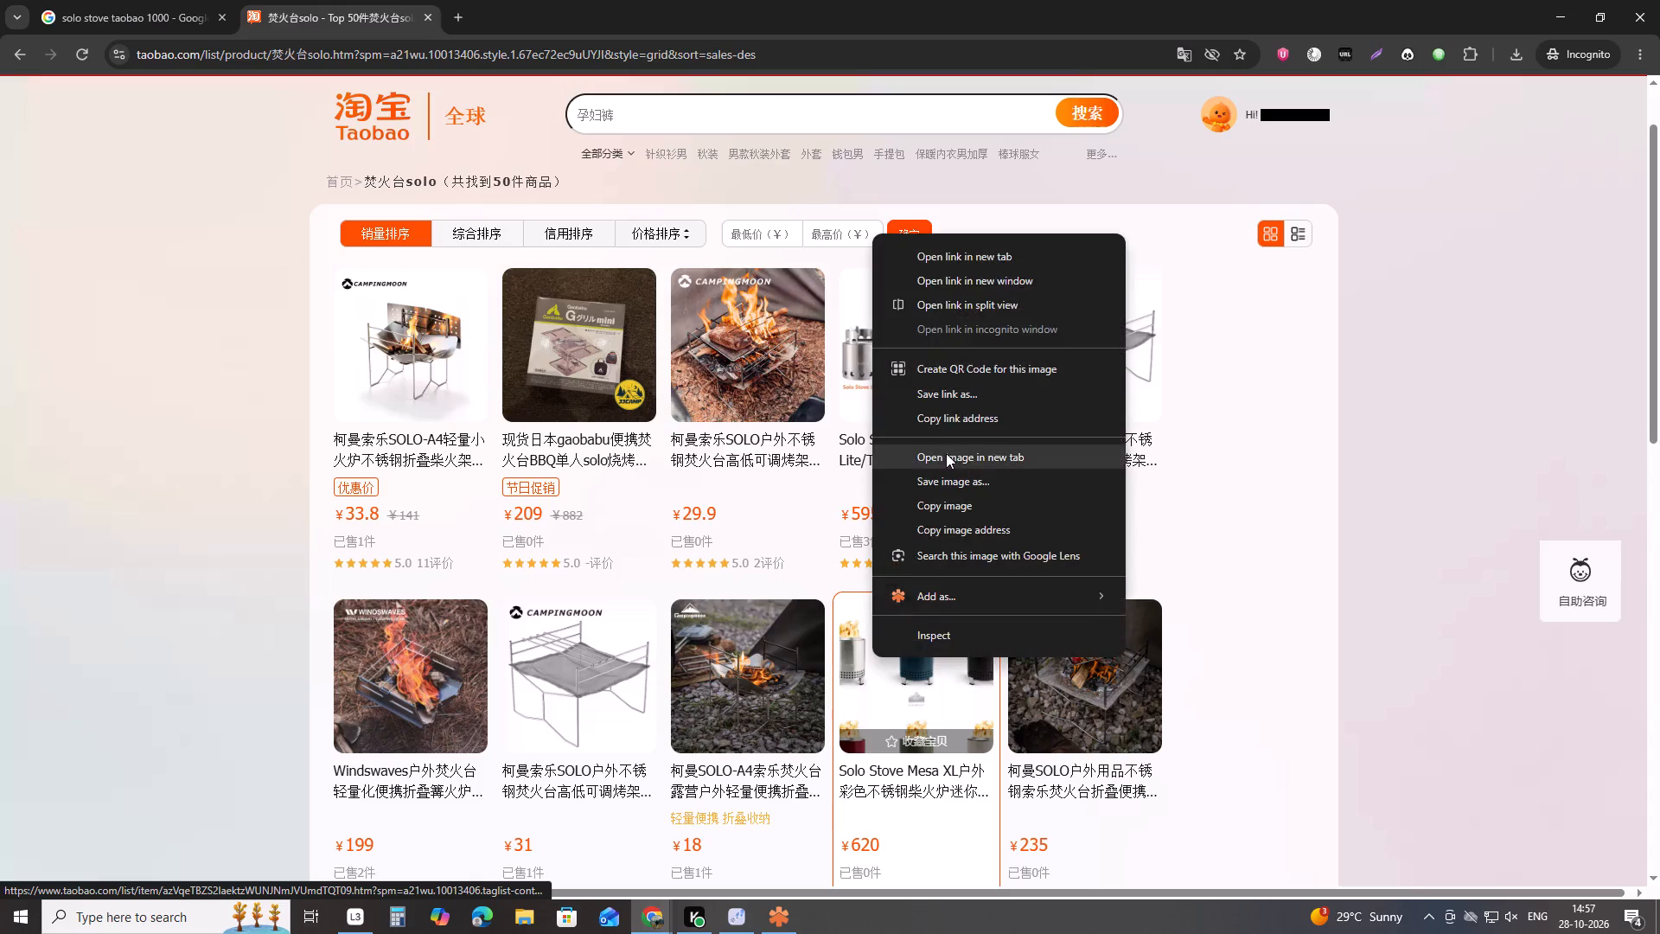
{"action": "left_click", "coordinate": [946, 453]}
{"action": "left_click", "coordinate": [557, 0]}
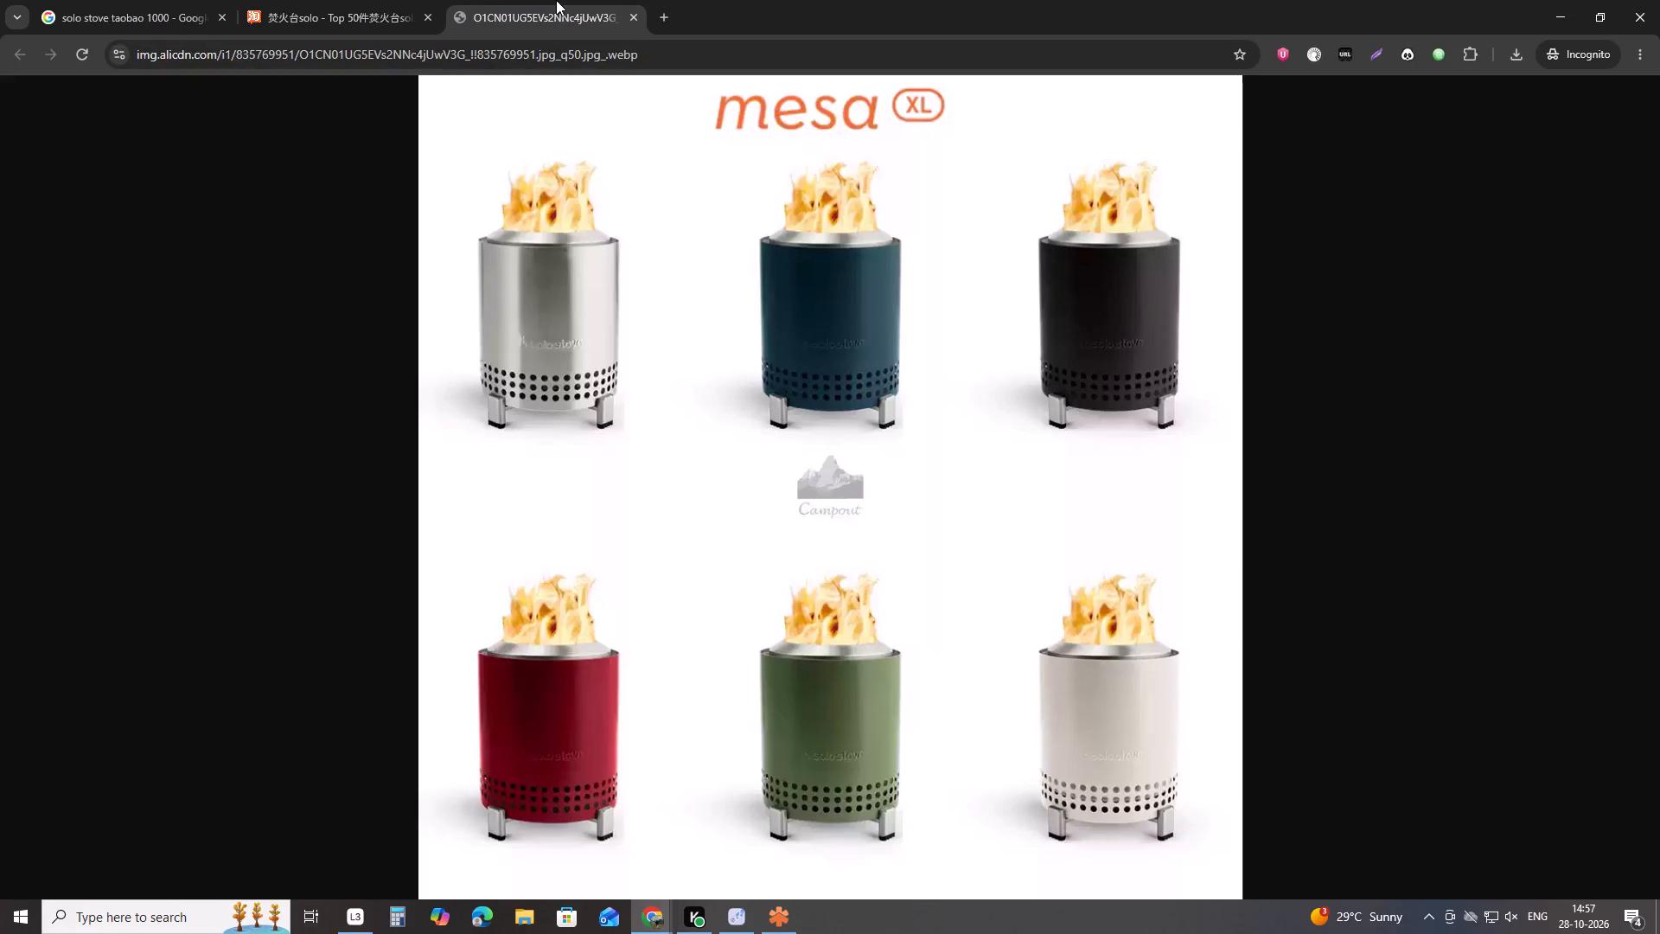
{"action": "middle_click", "coordinate": [556, 0]}
{"action": "scroll", "coordinate": [976, 457], "scroll_direction": "up", "scroll_amount": 1}
{"action": "scroll", "coordinate": [884, 607], "scroll_direction": "down", "scroll_amount": 4}
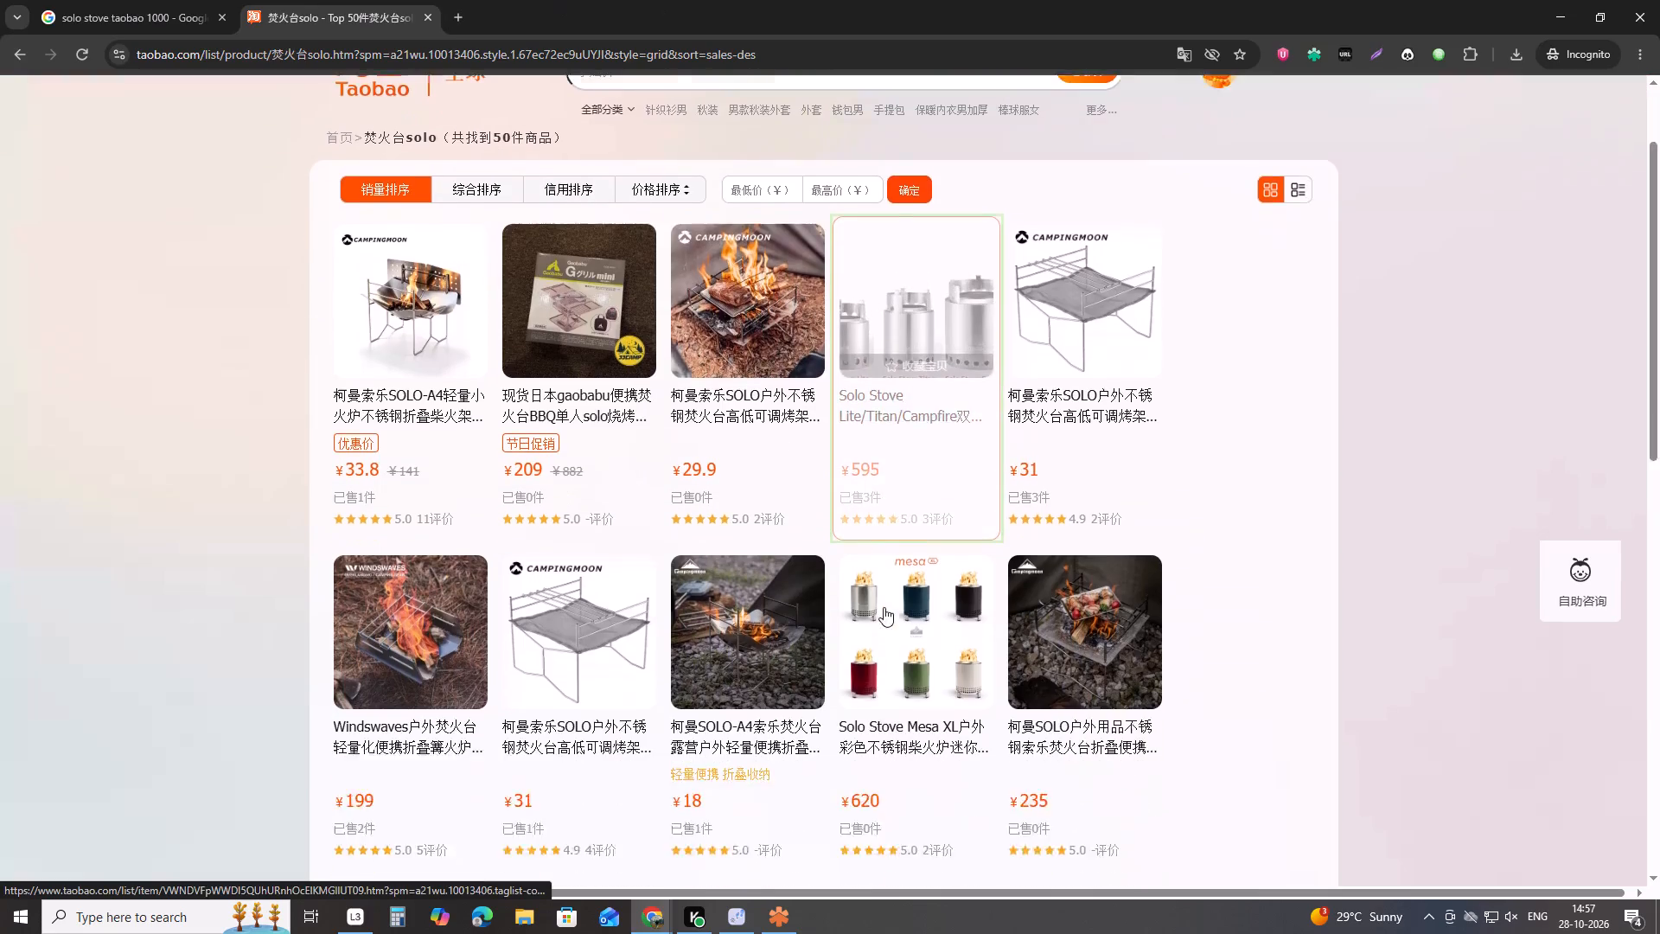
Record the Solo Stove Mesa XL listing's link in the Link column, row 82357, of the Manual Detection Records sheet.
{"action": "right_click", "coordinate": [900, 521]}
{"action": "left_click", "coordinate": [967, 668]}
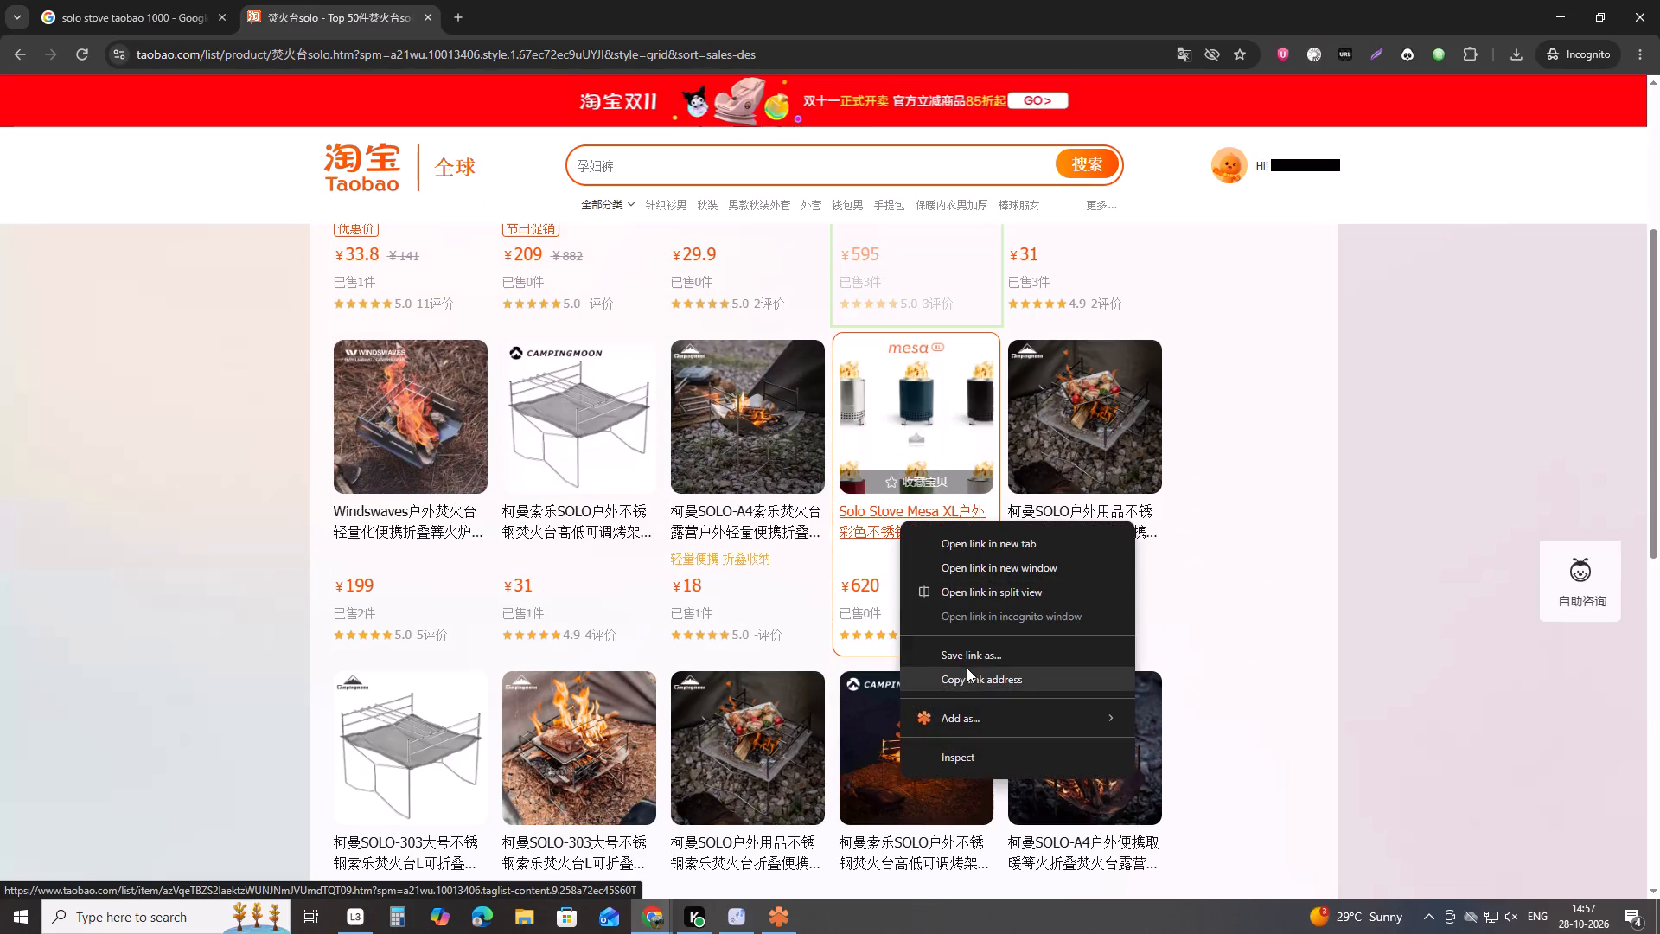
{"action": "key", "text": "alt+Tab"}
{"action": "key", "text": "alt+Tab"}
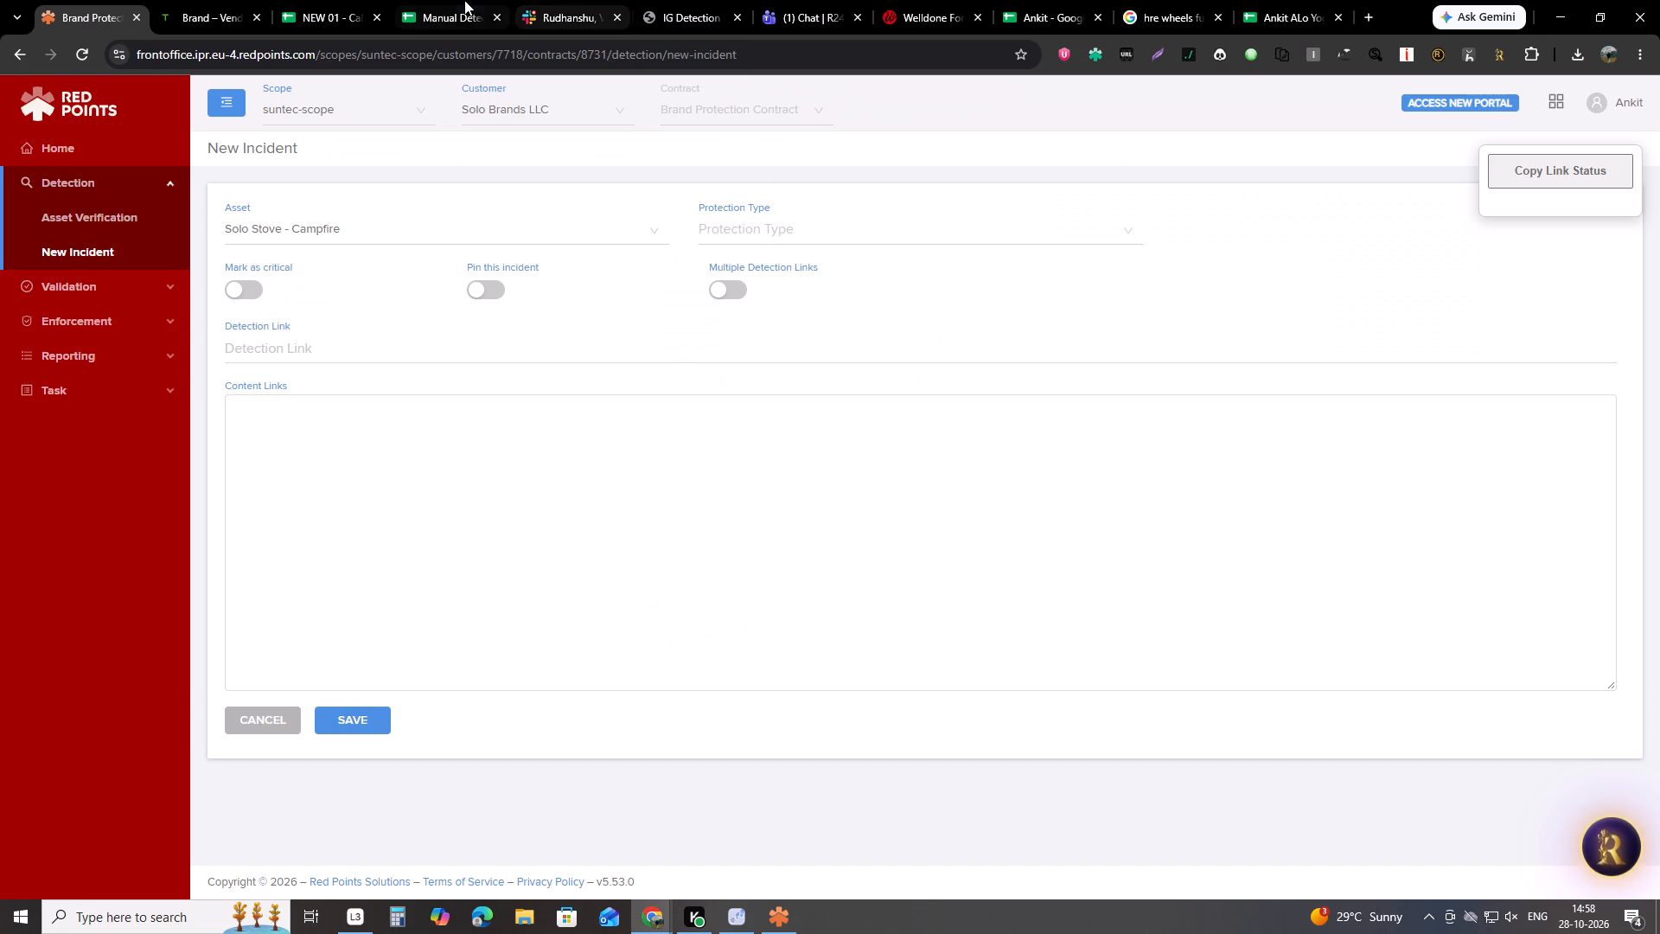
{"action": "left_click", "coordinate": [463, 0]}
{"action": "left_click", "coordinate": [651, 711]}
{"action": "key", "text": "ctrl+v"}
{"action": "left_click", "coordinate": [655, 717]}
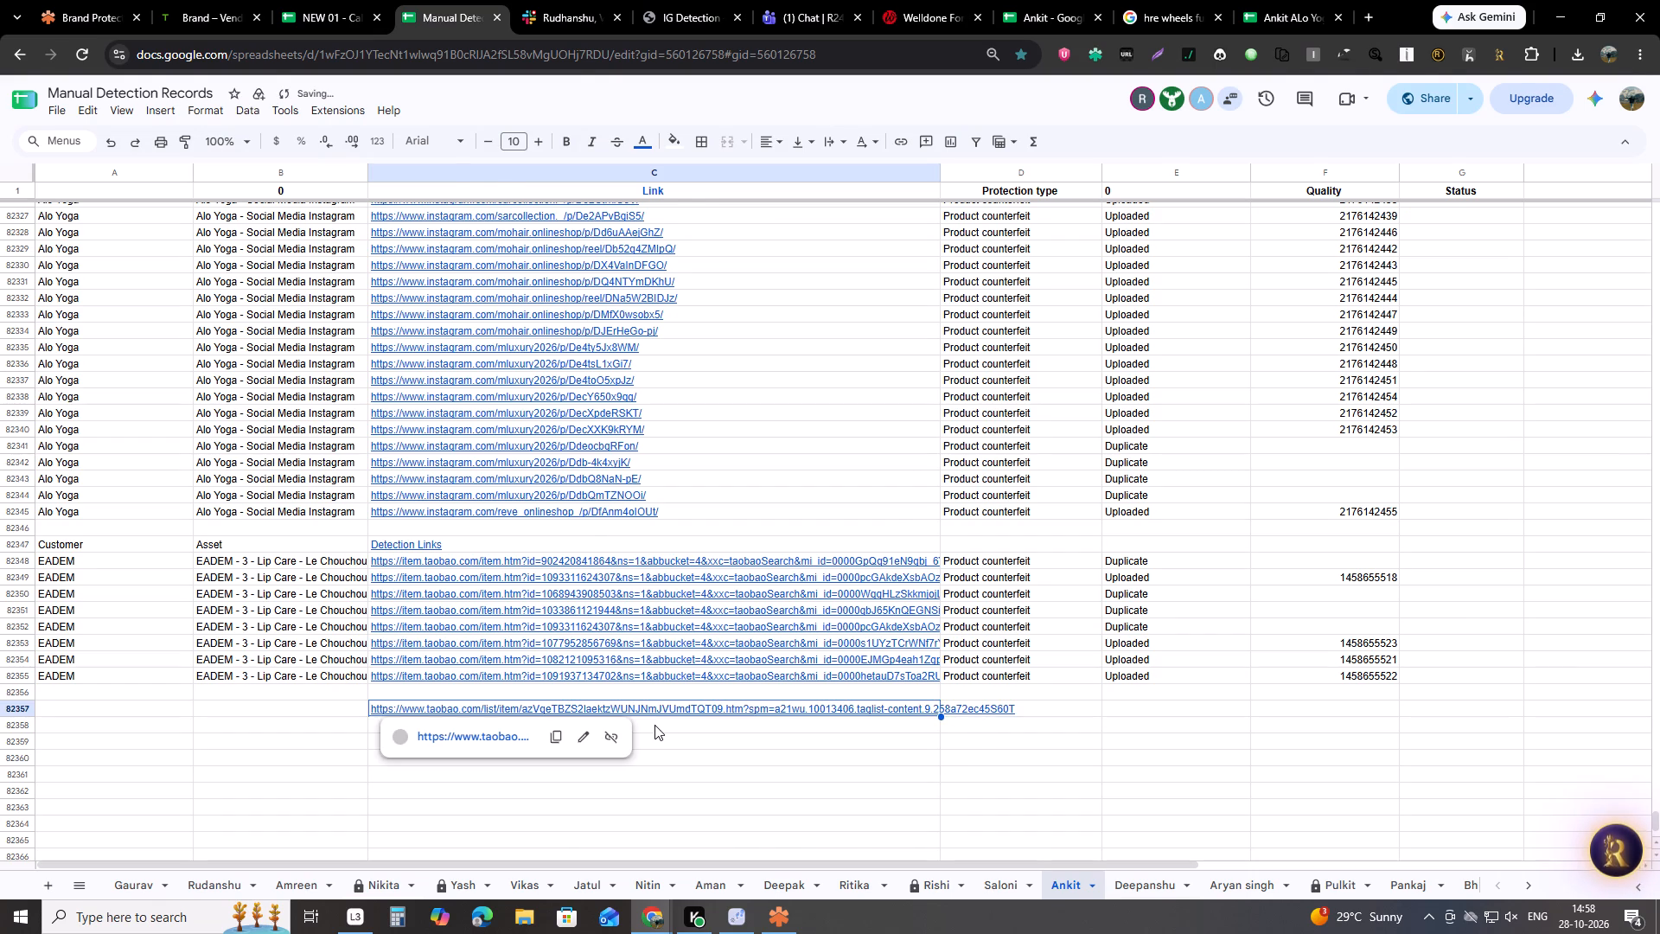
Return to the Taobao 焚火台solo results and examine the remaining listings for Solo Stove products.
{"action": "key", "text": "alt+Tab"}
{"action": "scroll", "coordinate": [376, 683], "scroll_direction": "down", "scroll_amount": 4}
{"action": "scroll", "coordinate": [883, 637], "scroll_direction": "down", "scroll_amount": 2}
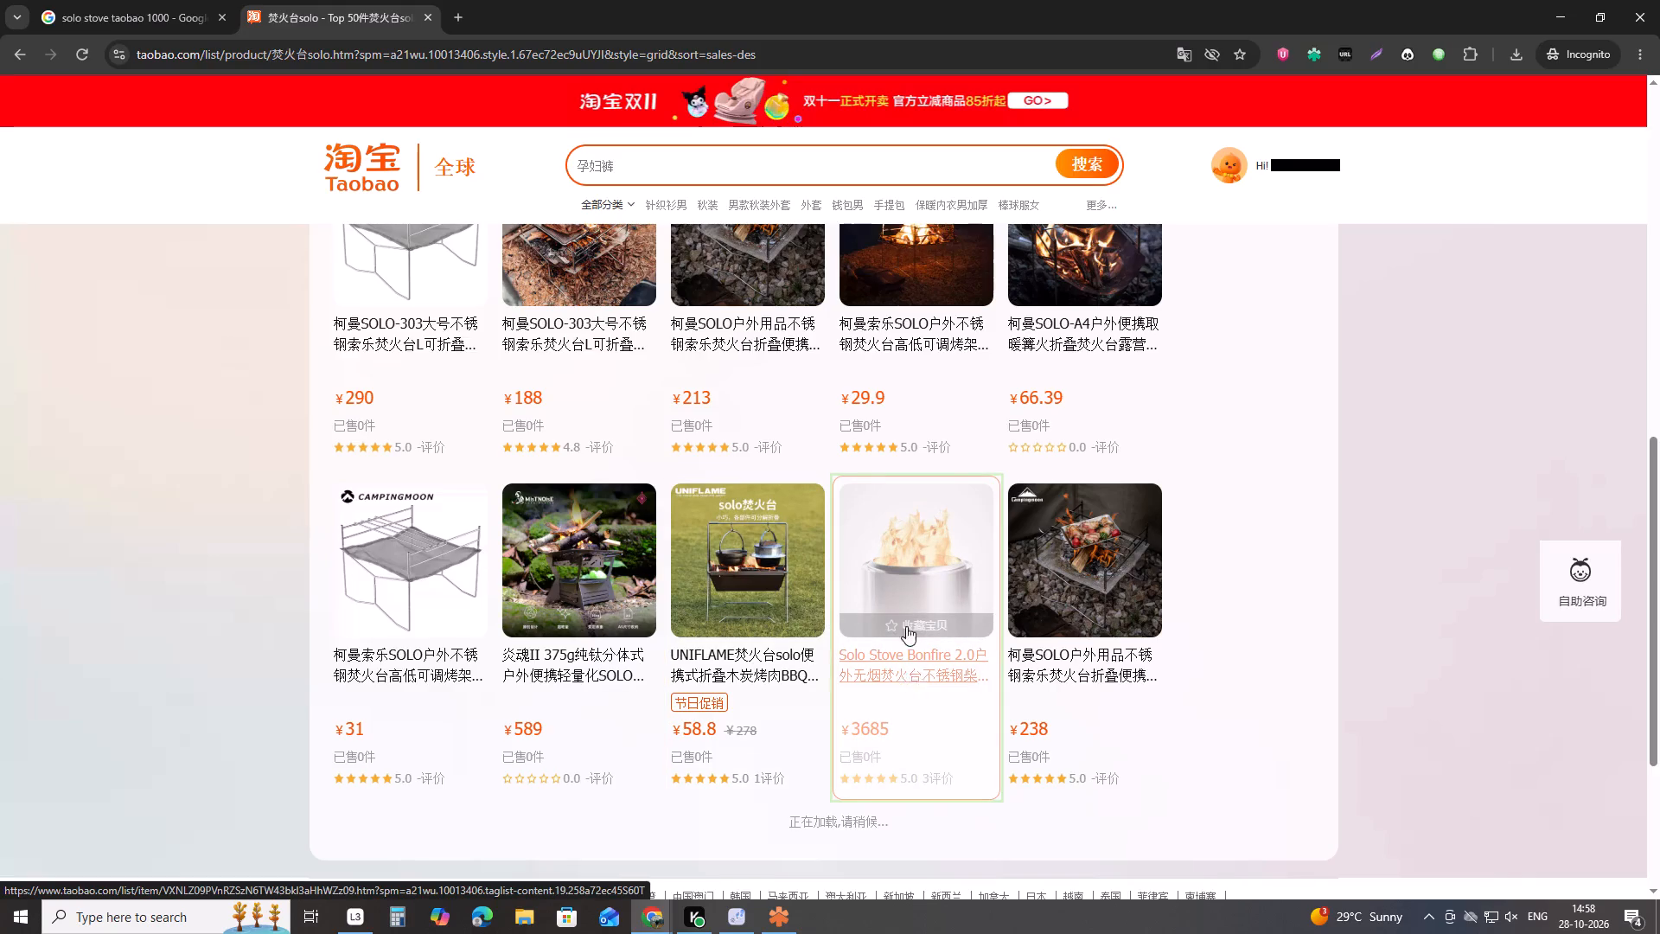
{"action": "scroll", "coordinate": [873, 577], "scroll_direction": "down", "scroll_amount": 1}
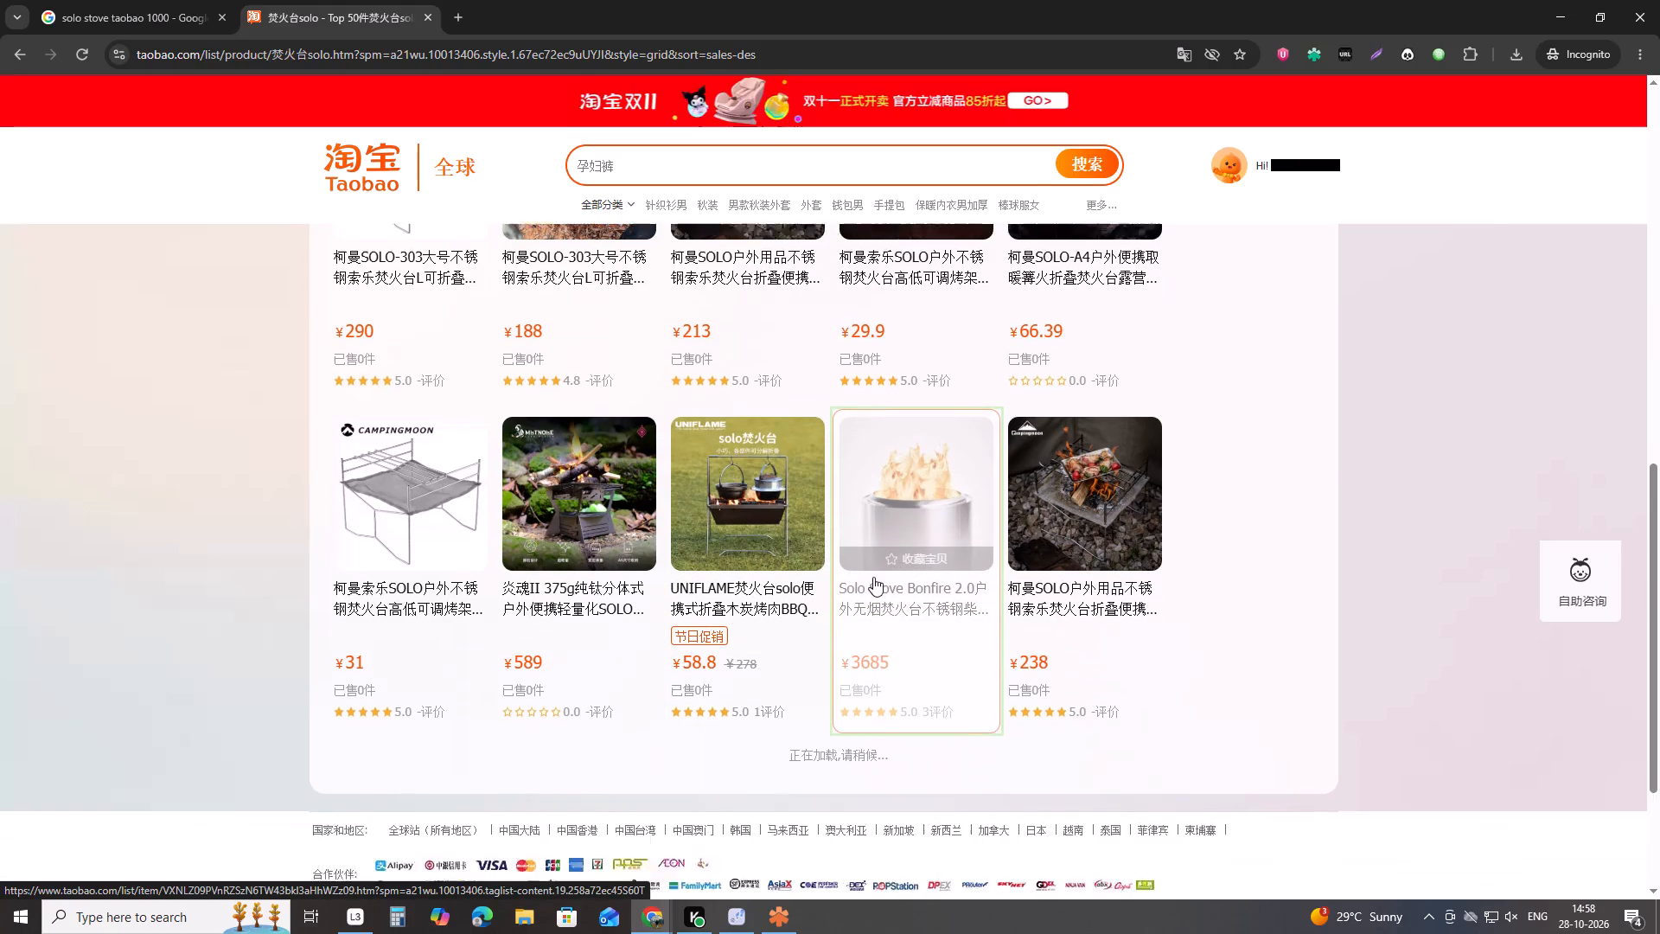
{"action": "scroll", "coordinate": [873, 577], "scroll_direction": "down", "scroll_amount": 1}
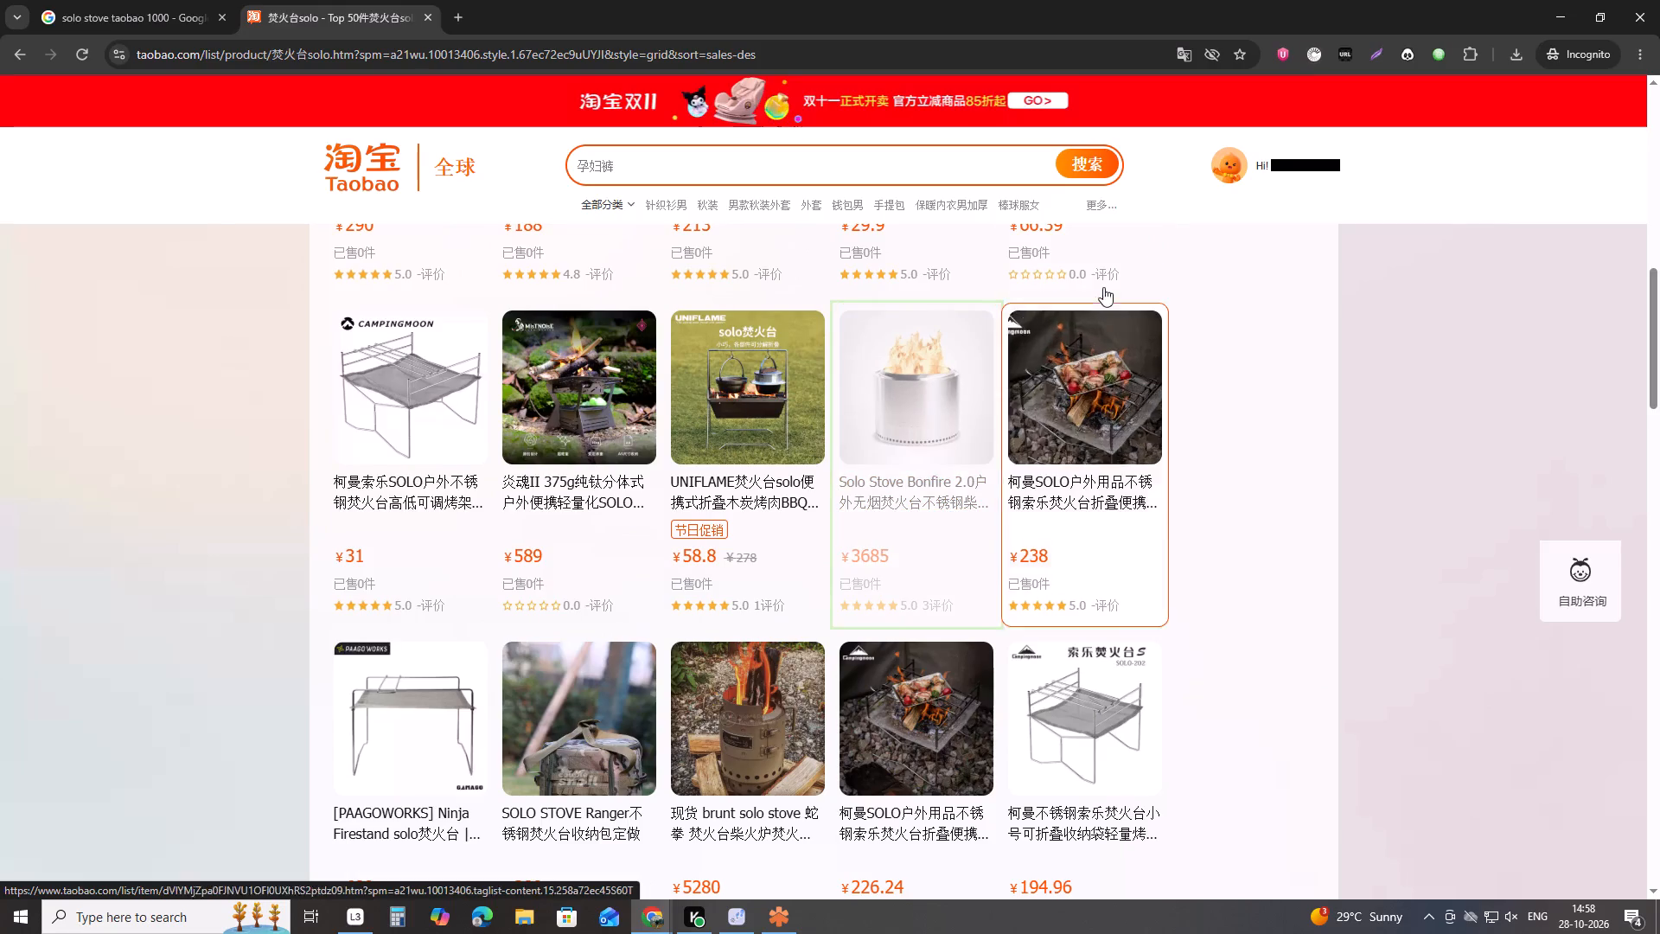
{"action": "scroll", "coordinate": [1103, 359], "scroll_direction": "up", "scroll_amount": 6}
Go to the Taobao home page, close the promotional page opened from it, and activate the product search.
{"action": "left_click", "coordinate": [347, 181]}
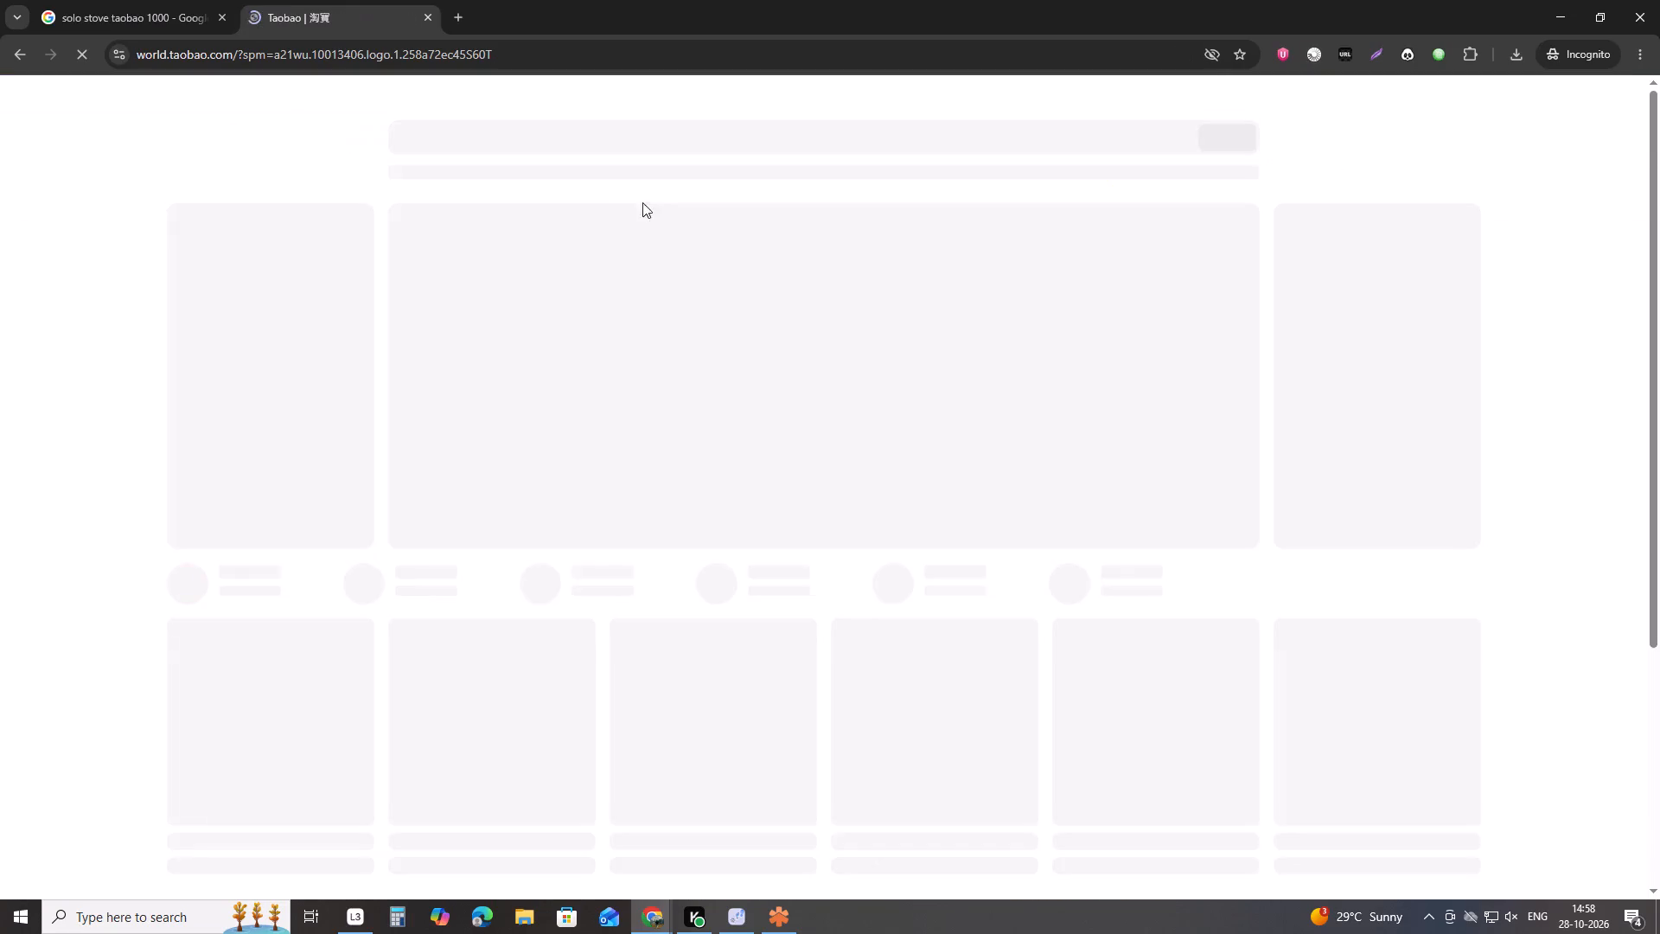
{"action": "left_click", "coordinate": [550, 140]}
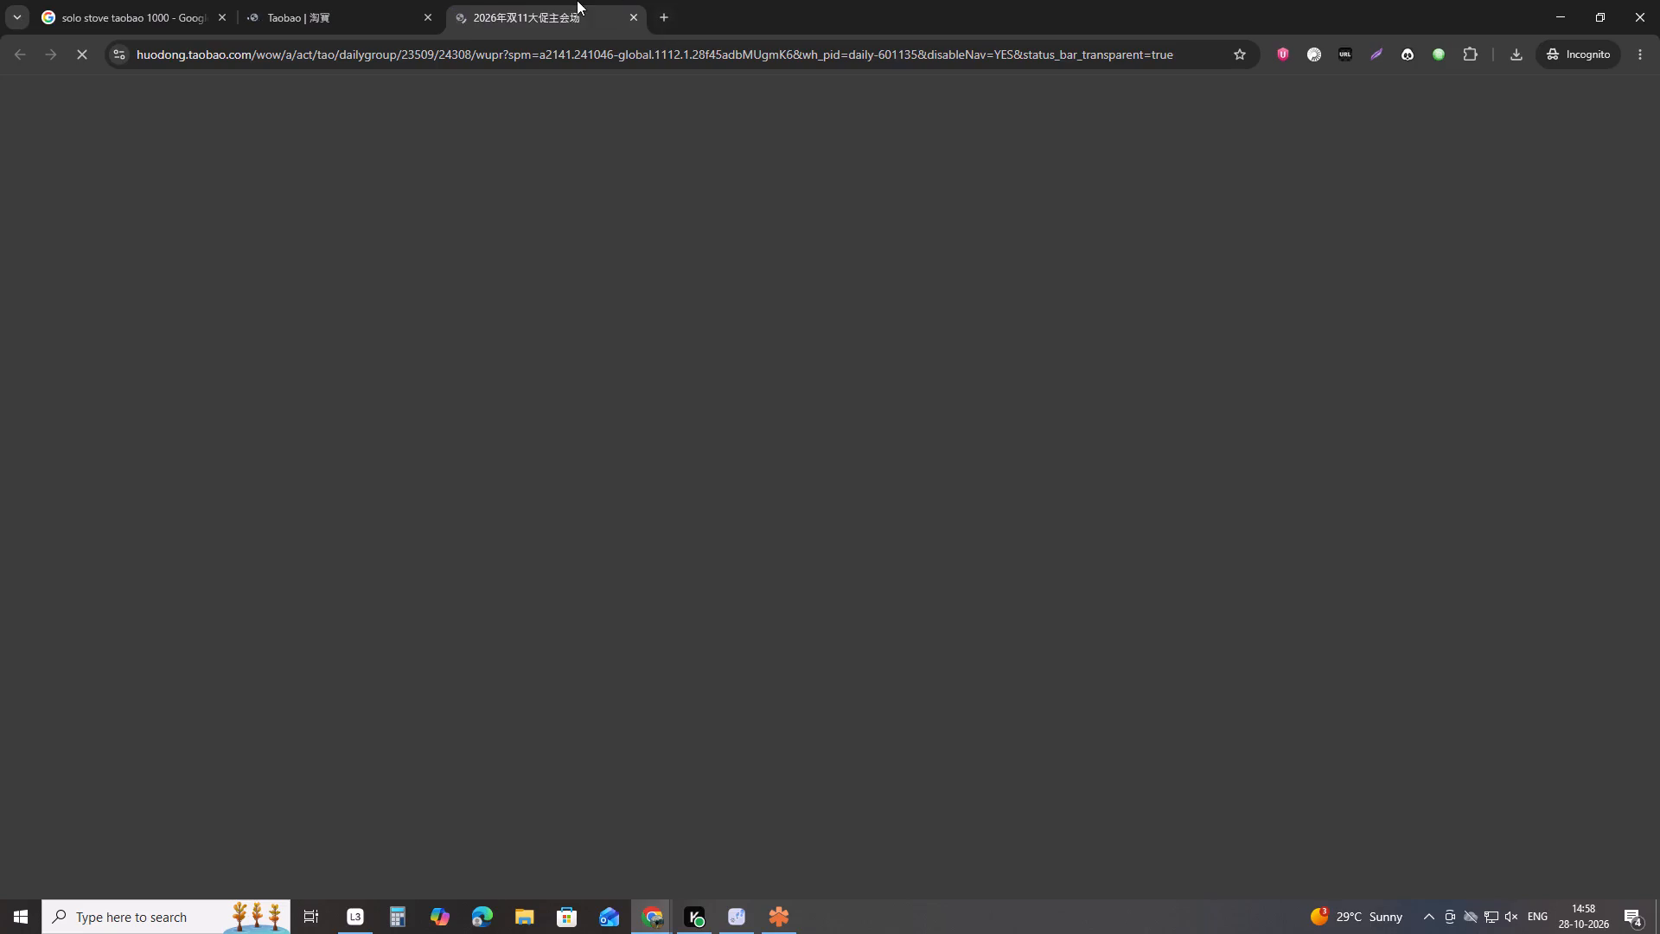
{"action": "scroll", "coordinate": [573, 0], "scroll_direction": "up", "scroll_amount": 1}
{"action": "middle_click", "coordinate": [573, 0]}
{"action": "scroll", "coordinate": [573, 0], "scroll_direction": "down", "scroll_amount": 1}
{"action": "left_click", "coordinate": [578, 195]}
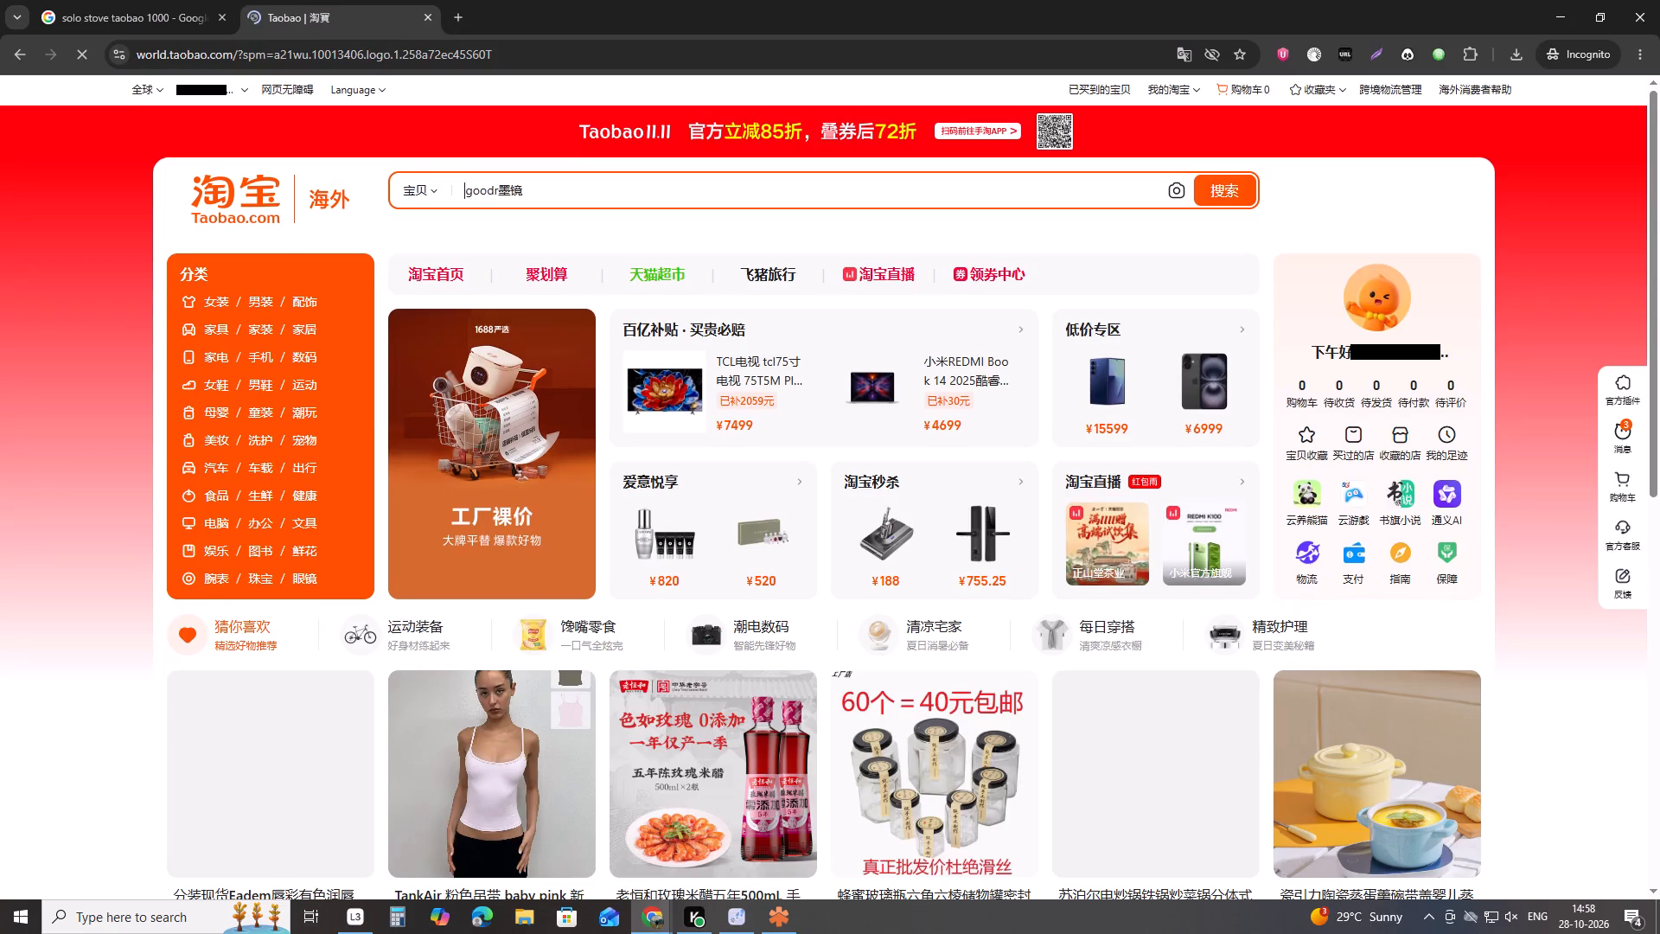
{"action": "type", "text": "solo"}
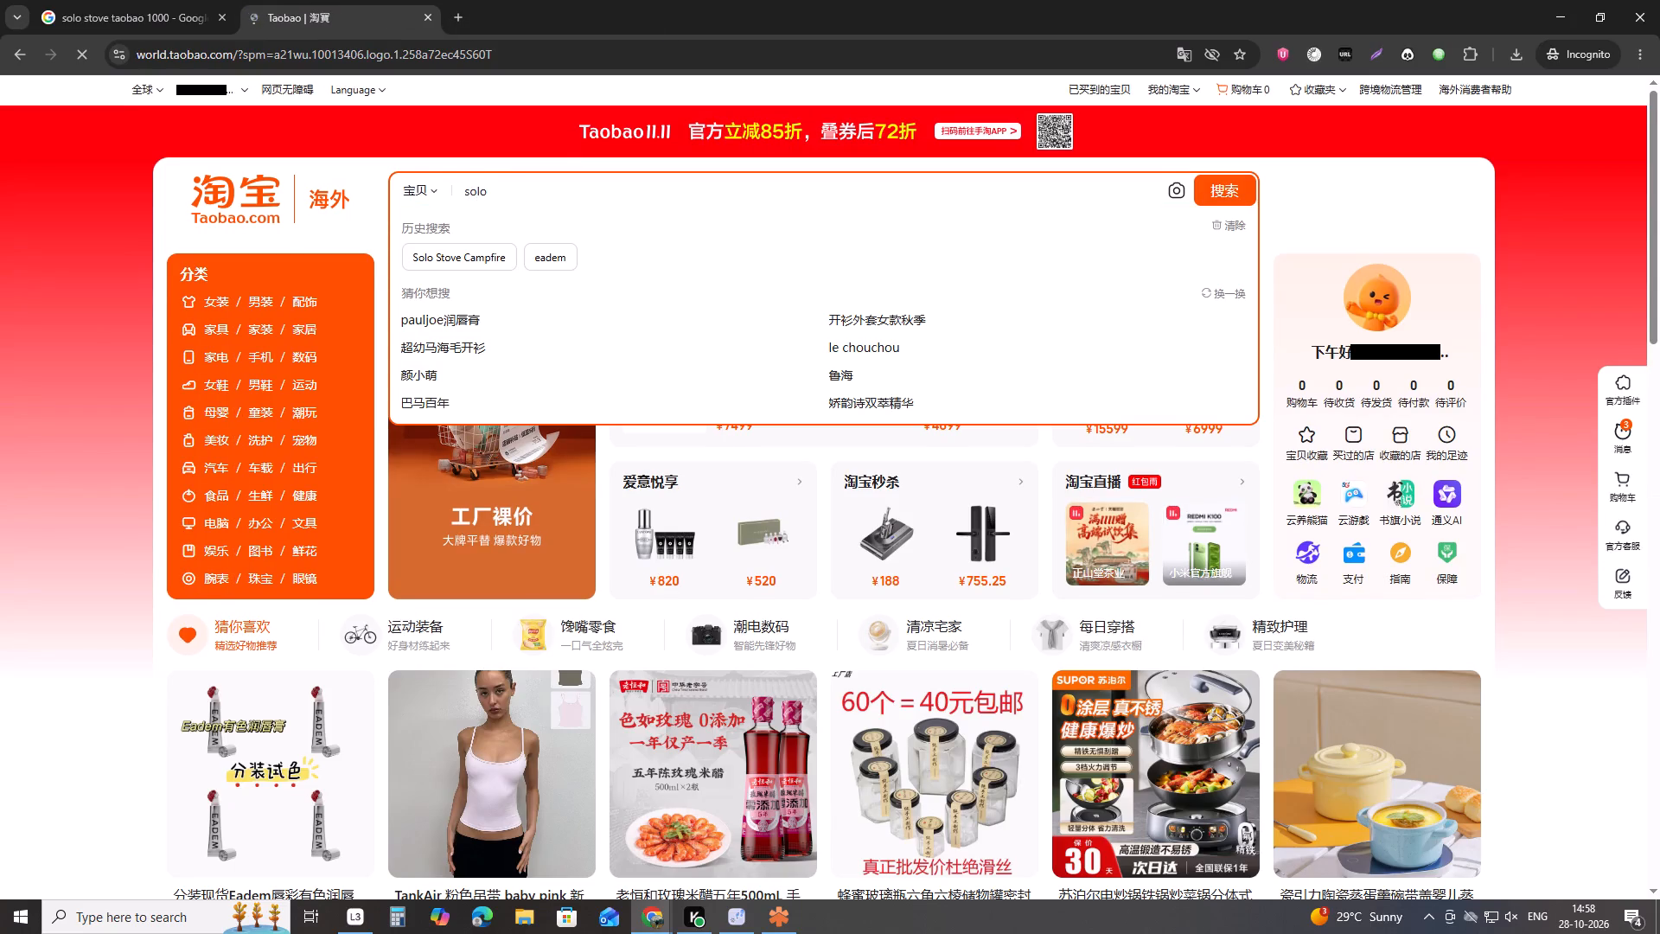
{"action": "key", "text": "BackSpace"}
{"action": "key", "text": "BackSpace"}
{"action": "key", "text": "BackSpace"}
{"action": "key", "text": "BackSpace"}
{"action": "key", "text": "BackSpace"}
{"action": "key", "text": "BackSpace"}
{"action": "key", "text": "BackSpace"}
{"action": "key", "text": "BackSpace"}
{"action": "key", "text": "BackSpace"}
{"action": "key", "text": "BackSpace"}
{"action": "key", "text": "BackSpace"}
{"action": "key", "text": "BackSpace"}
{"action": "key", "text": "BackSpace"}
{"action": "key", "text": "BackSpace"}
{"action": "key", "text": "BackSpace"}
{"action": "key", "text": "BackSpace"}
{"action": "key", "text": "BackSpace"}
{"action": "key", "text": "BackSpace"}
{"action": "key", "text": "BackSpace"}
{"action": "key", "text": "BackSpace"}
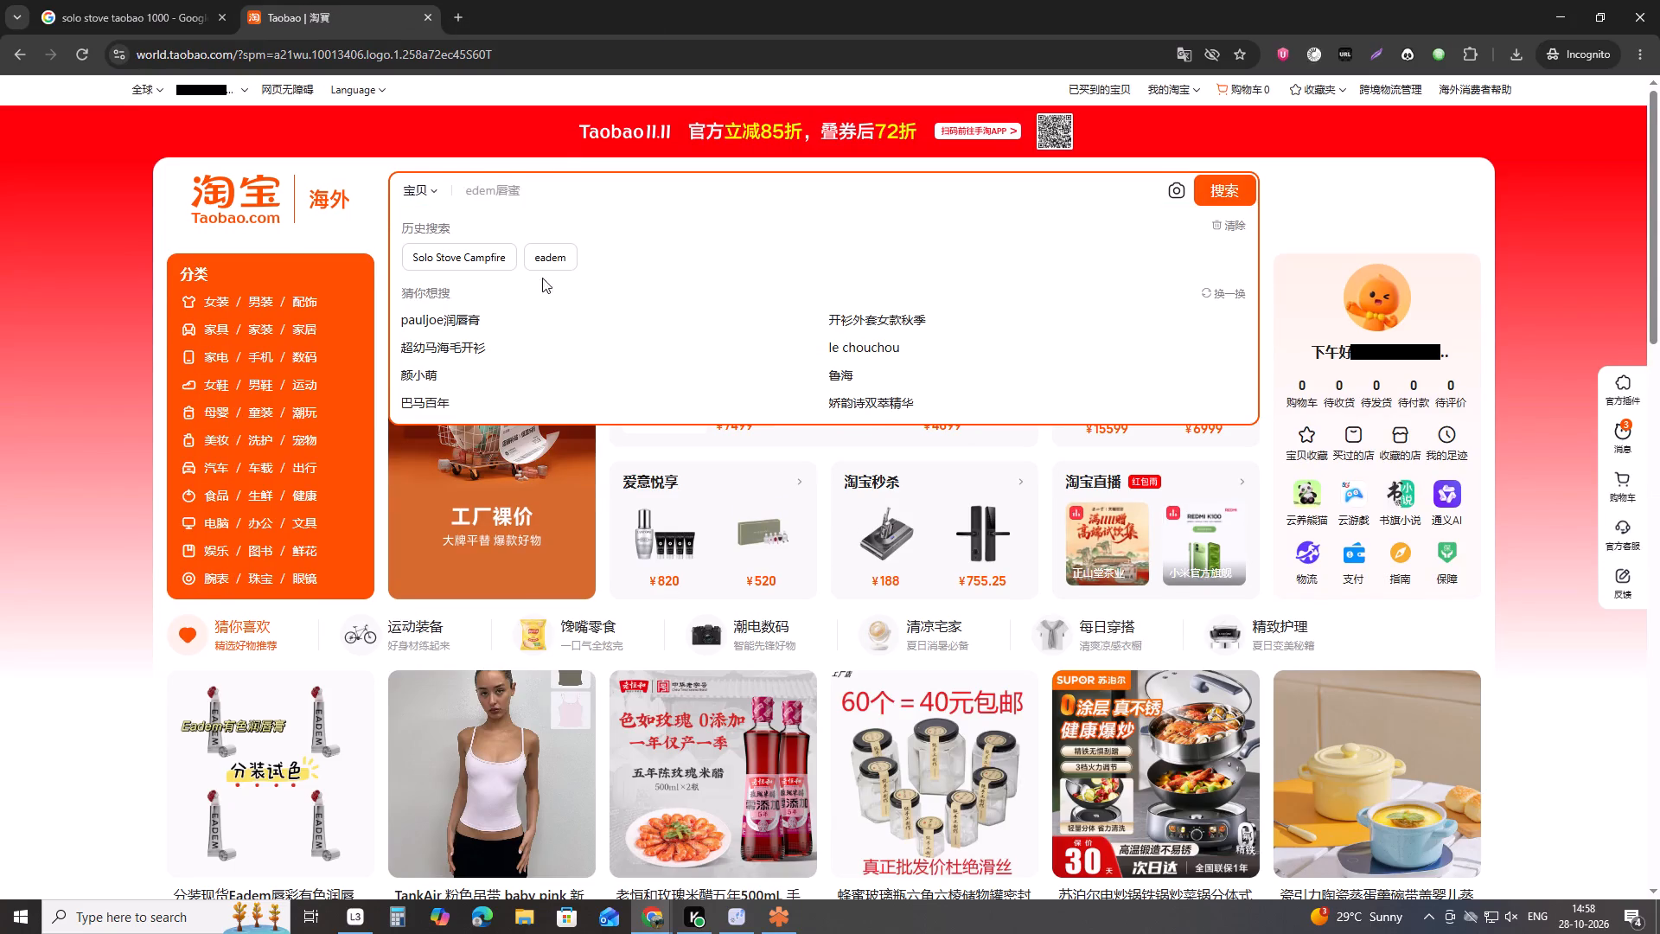
Rerun the recent Taobao search for Solo Stove Campfire and look through its results for replica stoves.
{"action": "left_click", "coordinate": [496, 252]}
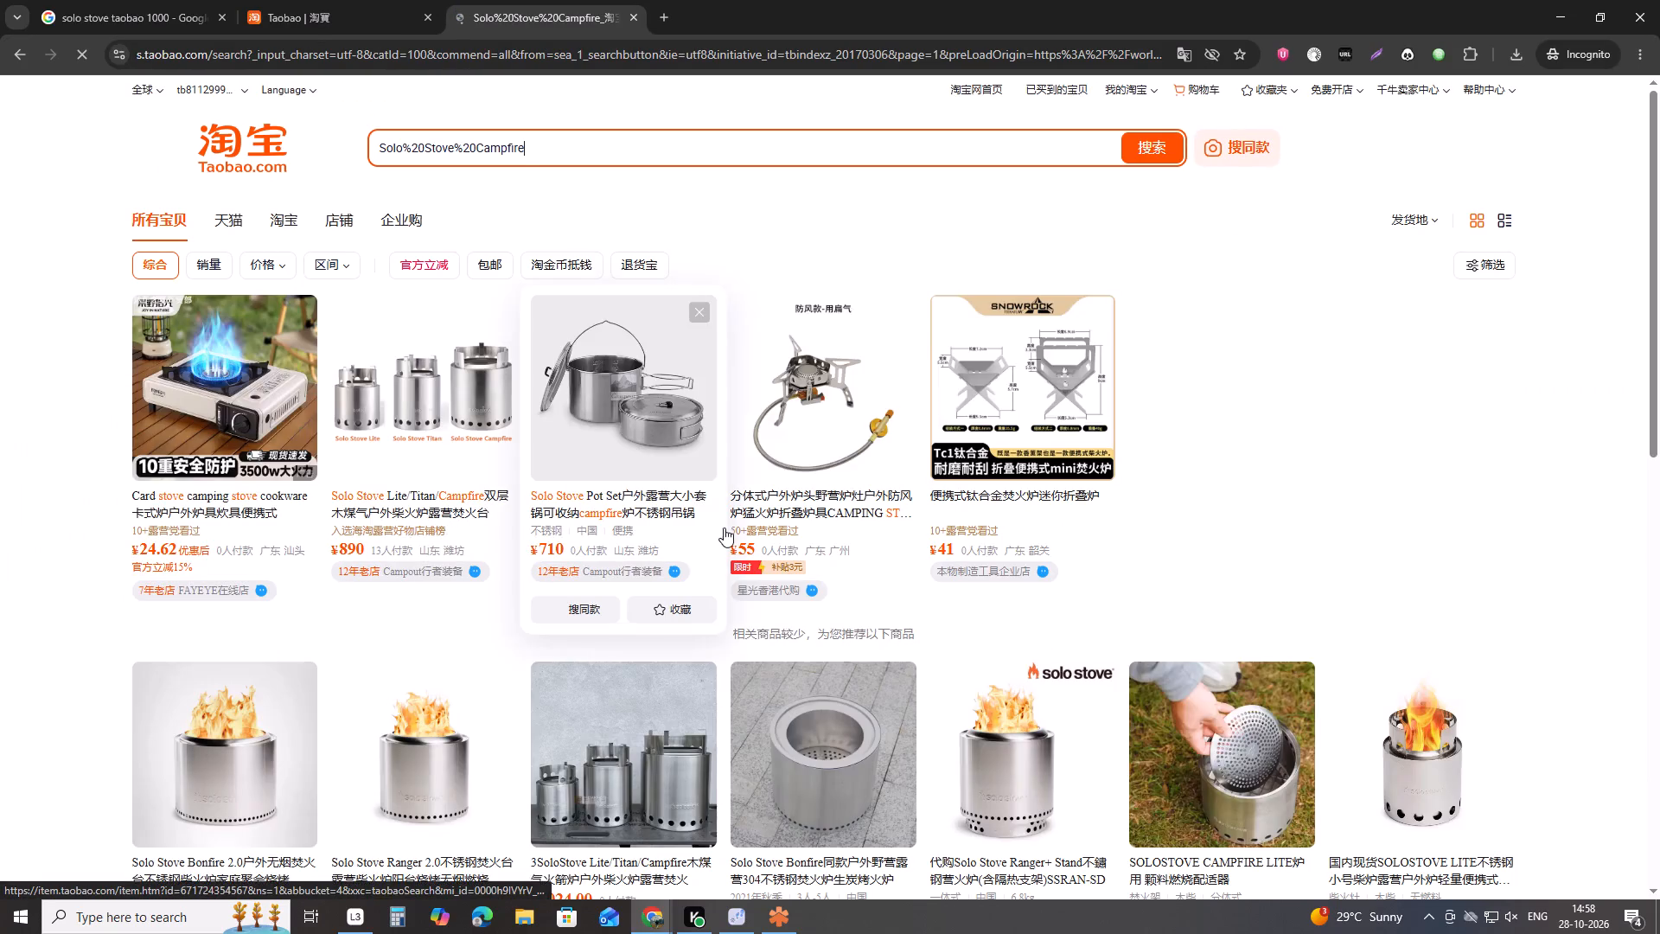
{"action": "scroll", "coordinate": [725, 528], "scroll_direction": "down", "scroll_amount": 15}
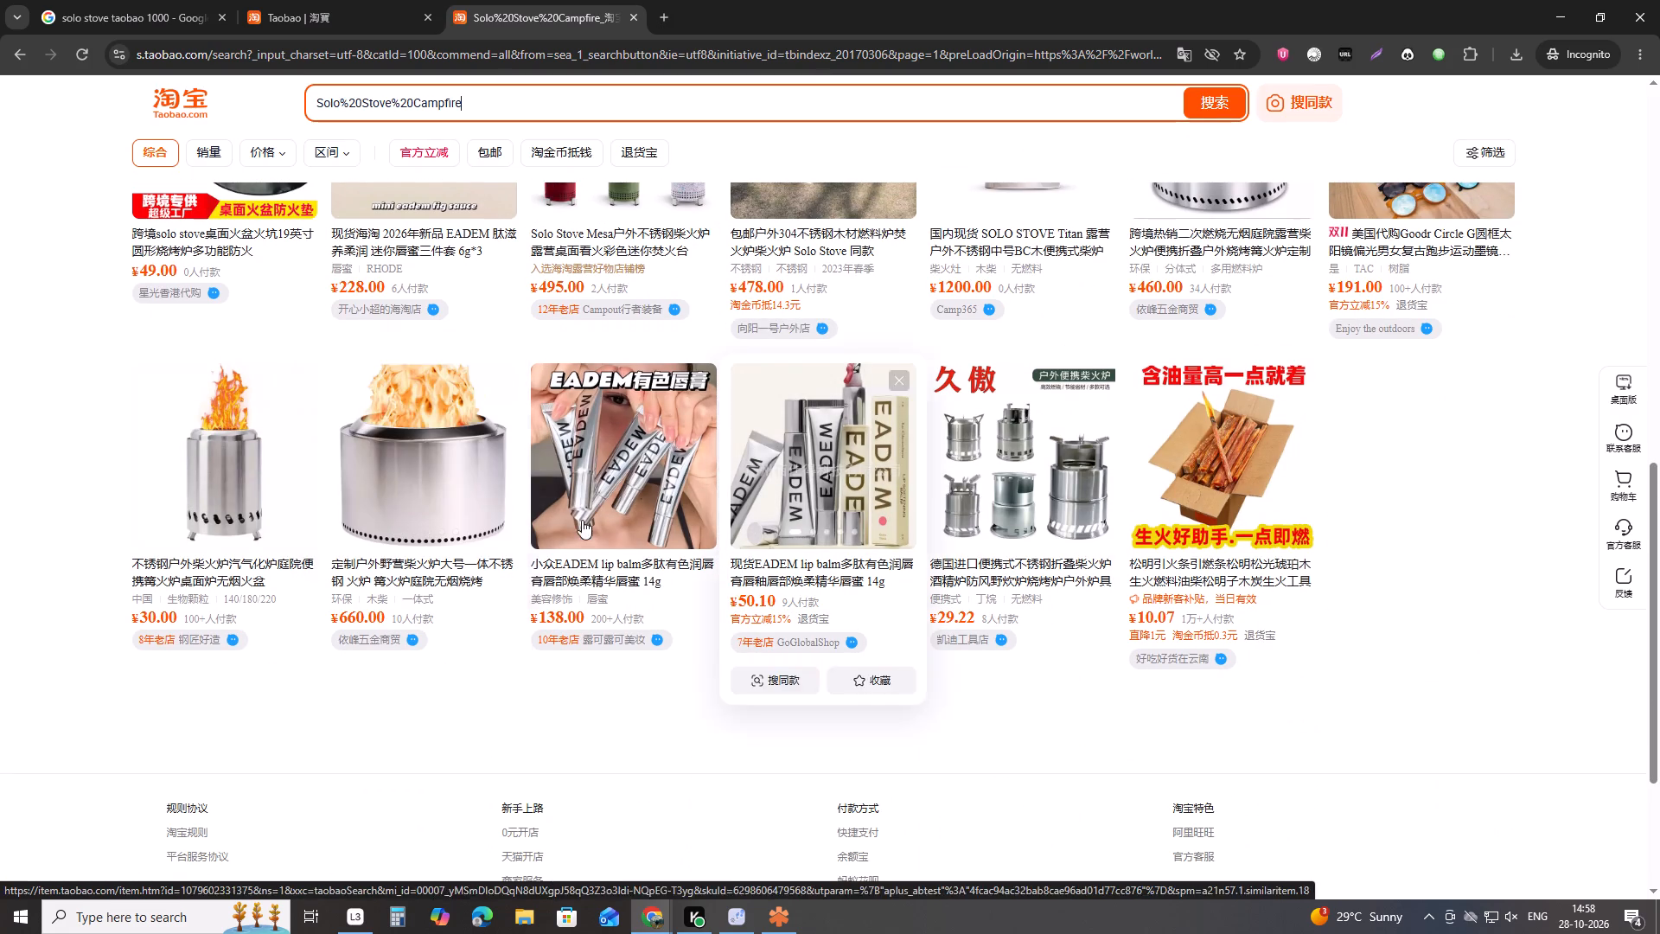
Open the ¥660 listing 定制户外野营柴火炉大号一体不锈钢 in a separate tab and cut its full web address.
{"action": "left_click", "coordinate": [404, 566], "text": "ctrl"}
{"action": "left_click", "coordinate": [742, 0]}
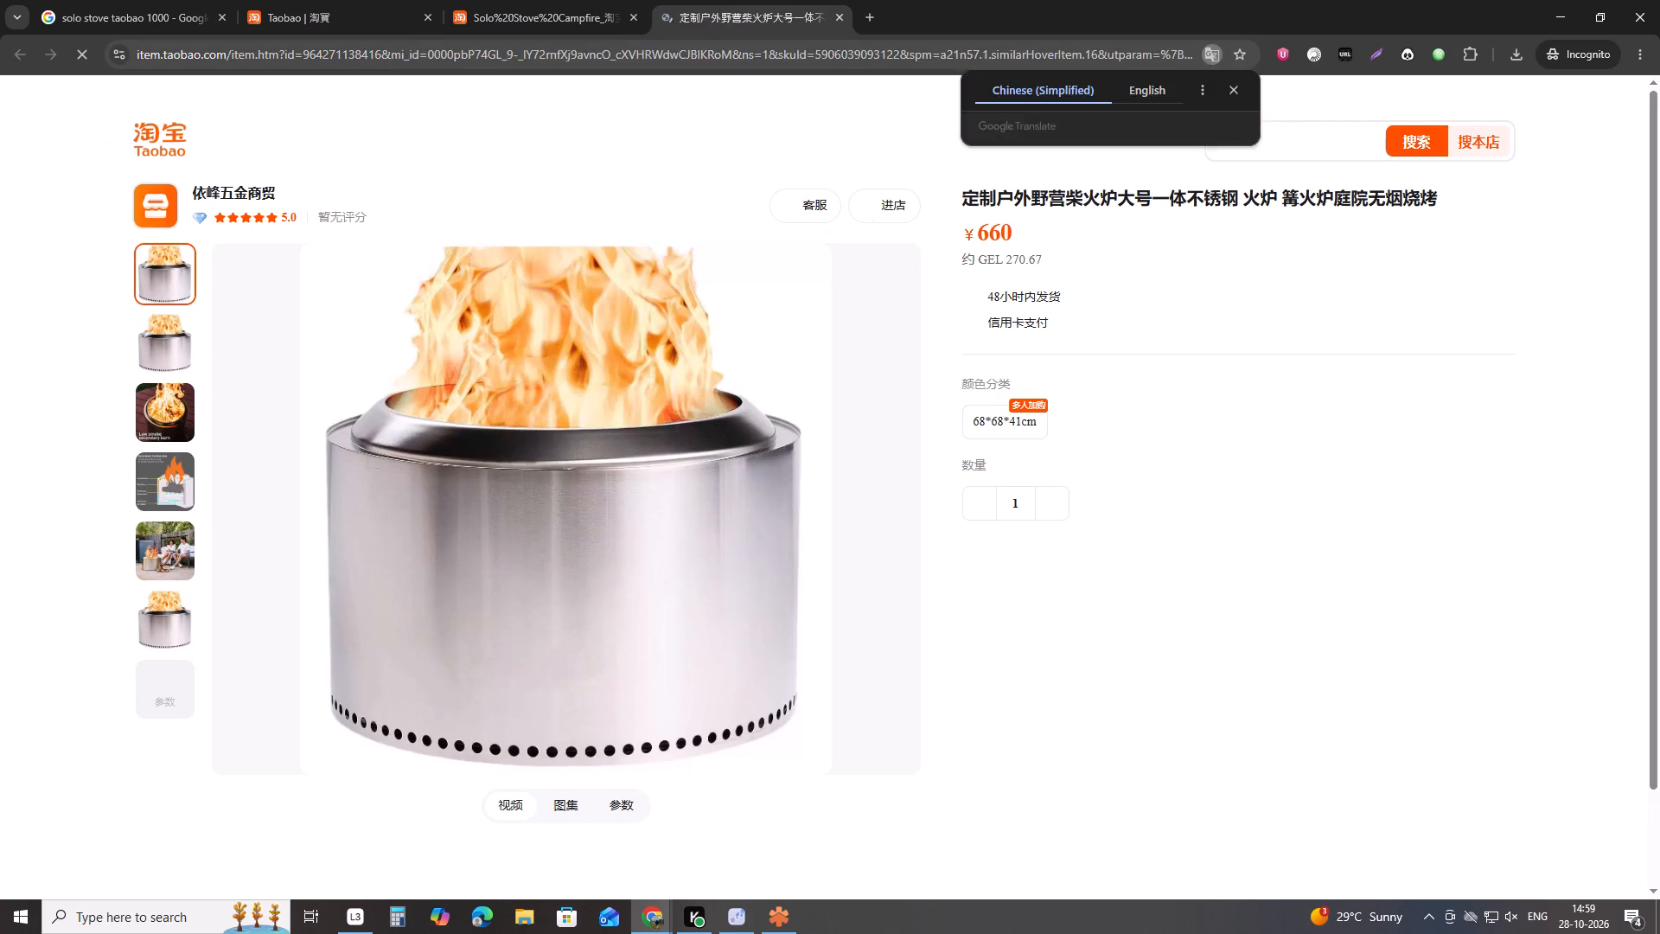
{"action": "left_click", "coordinate": [624, 61]}
{"action": "left_click", "coordinate": [624, 61]}
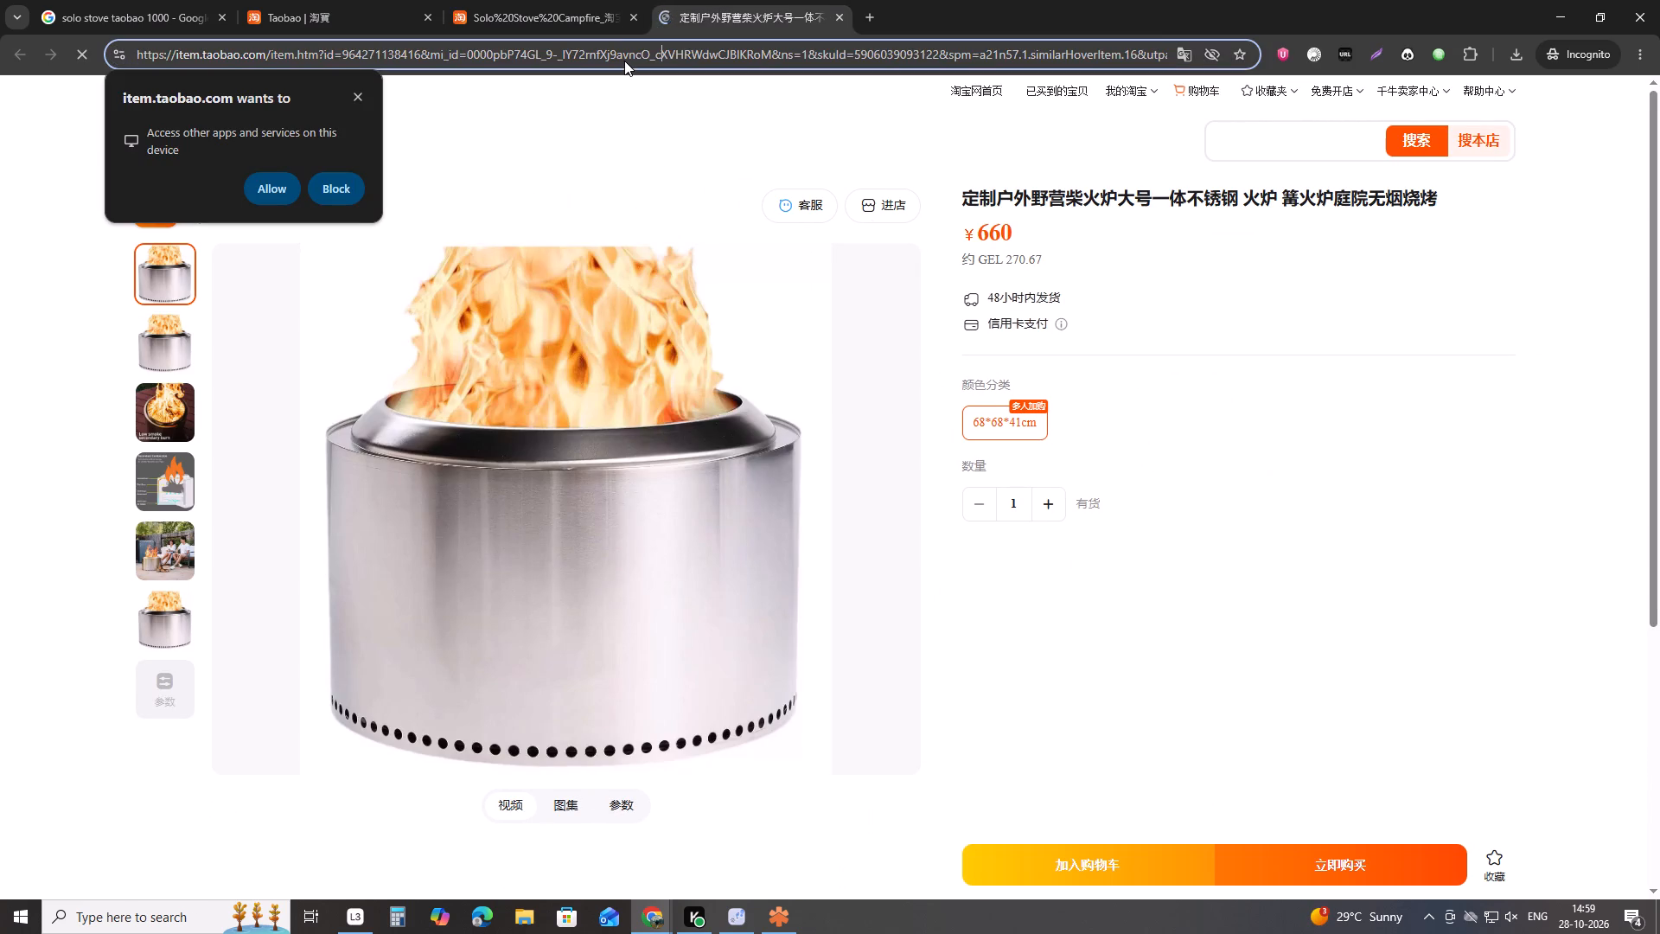
{"action": "key", "text": "ctrl+a"}
{"action": "key", "text": "ctrl+x"}
{"action": "key", "text": "alt+Tab"}
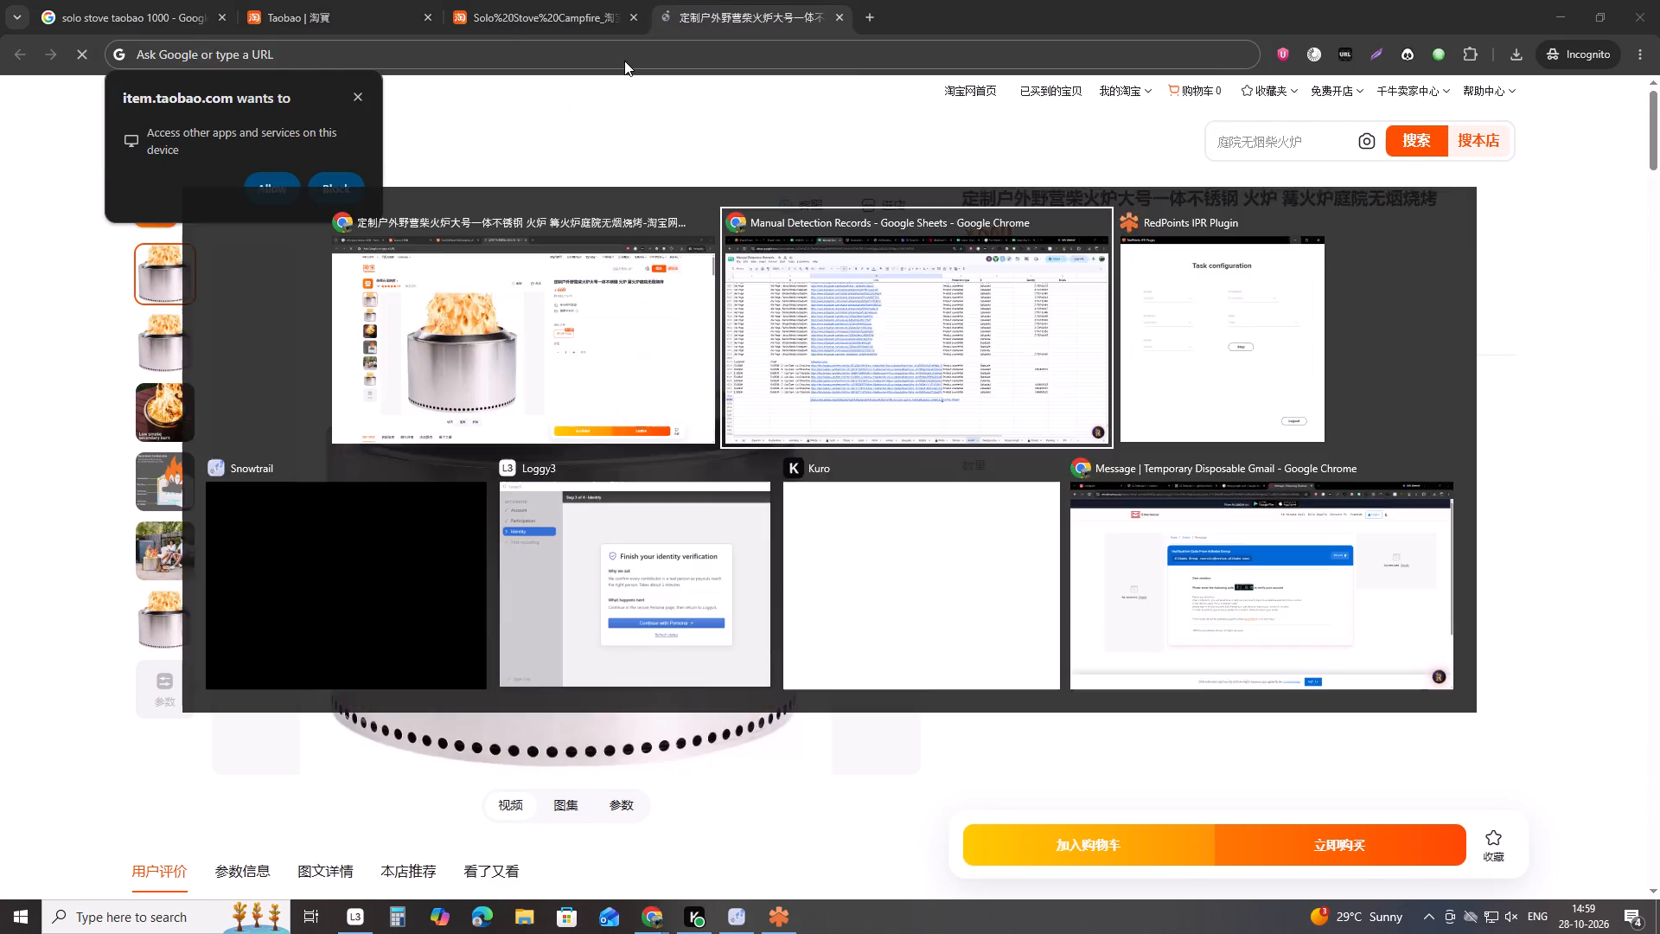
Submit the ¥660 stove listing's link as a Product replica incident for Solo Stove - Campfire, with Multiple Detection Links enabled.
{"action": "left_click", "coordinate": [24, 0]}
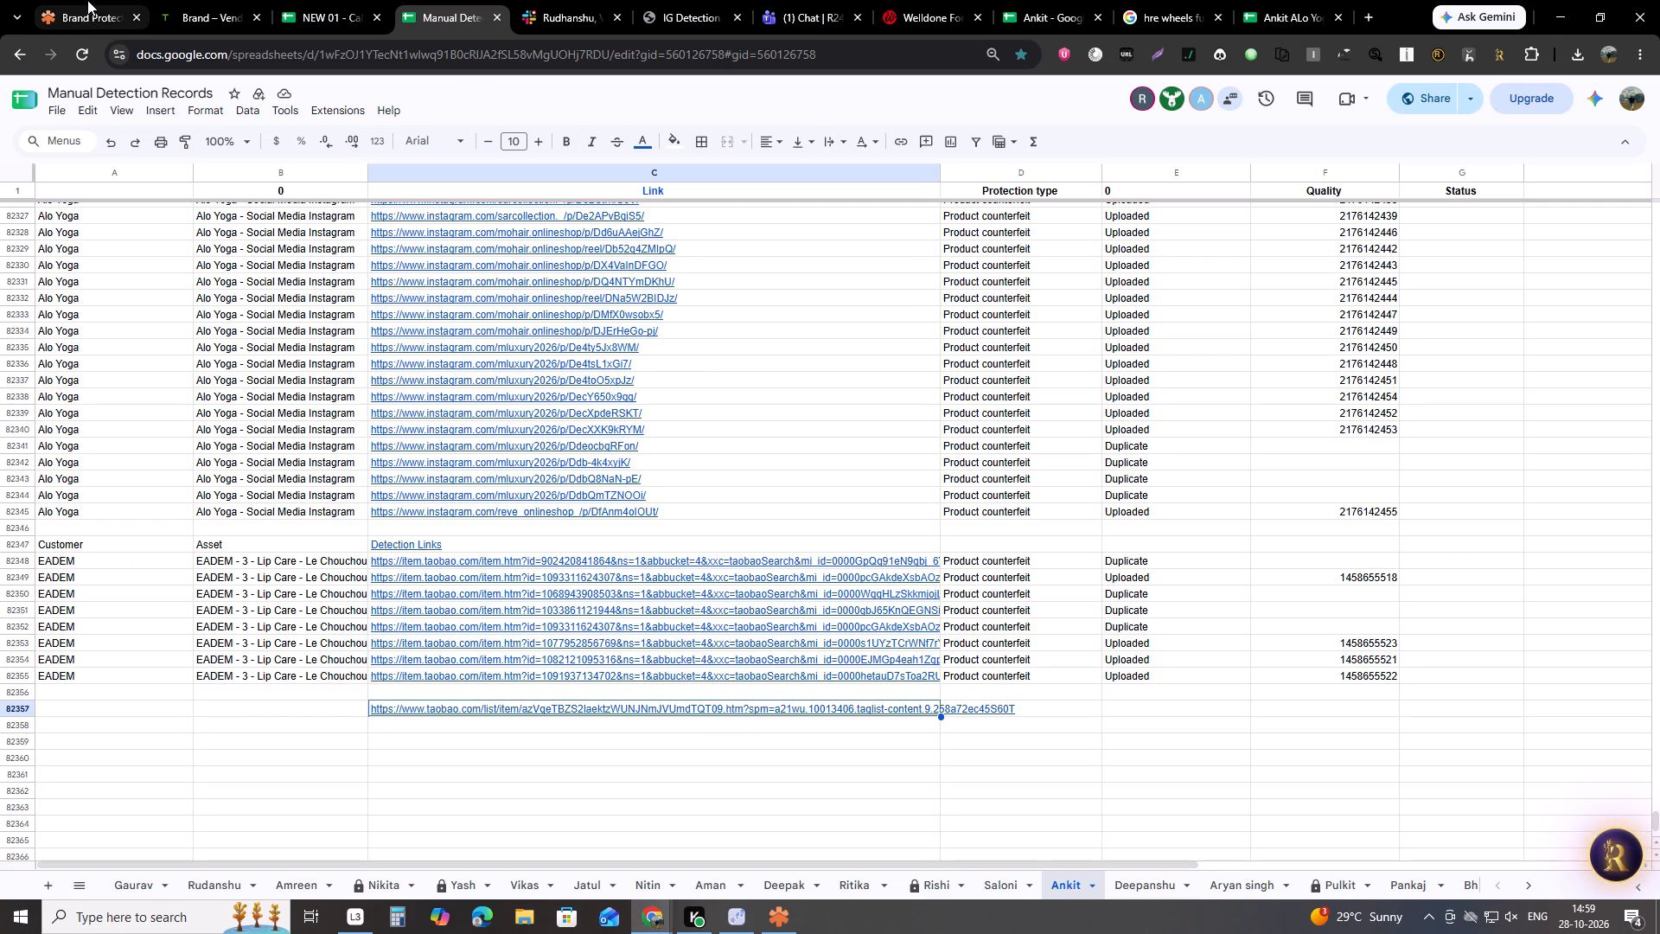
{"action": "left_click", "coordinate": [77, 0]}
{"action": "left_click", "coordinate": [830, 227]}
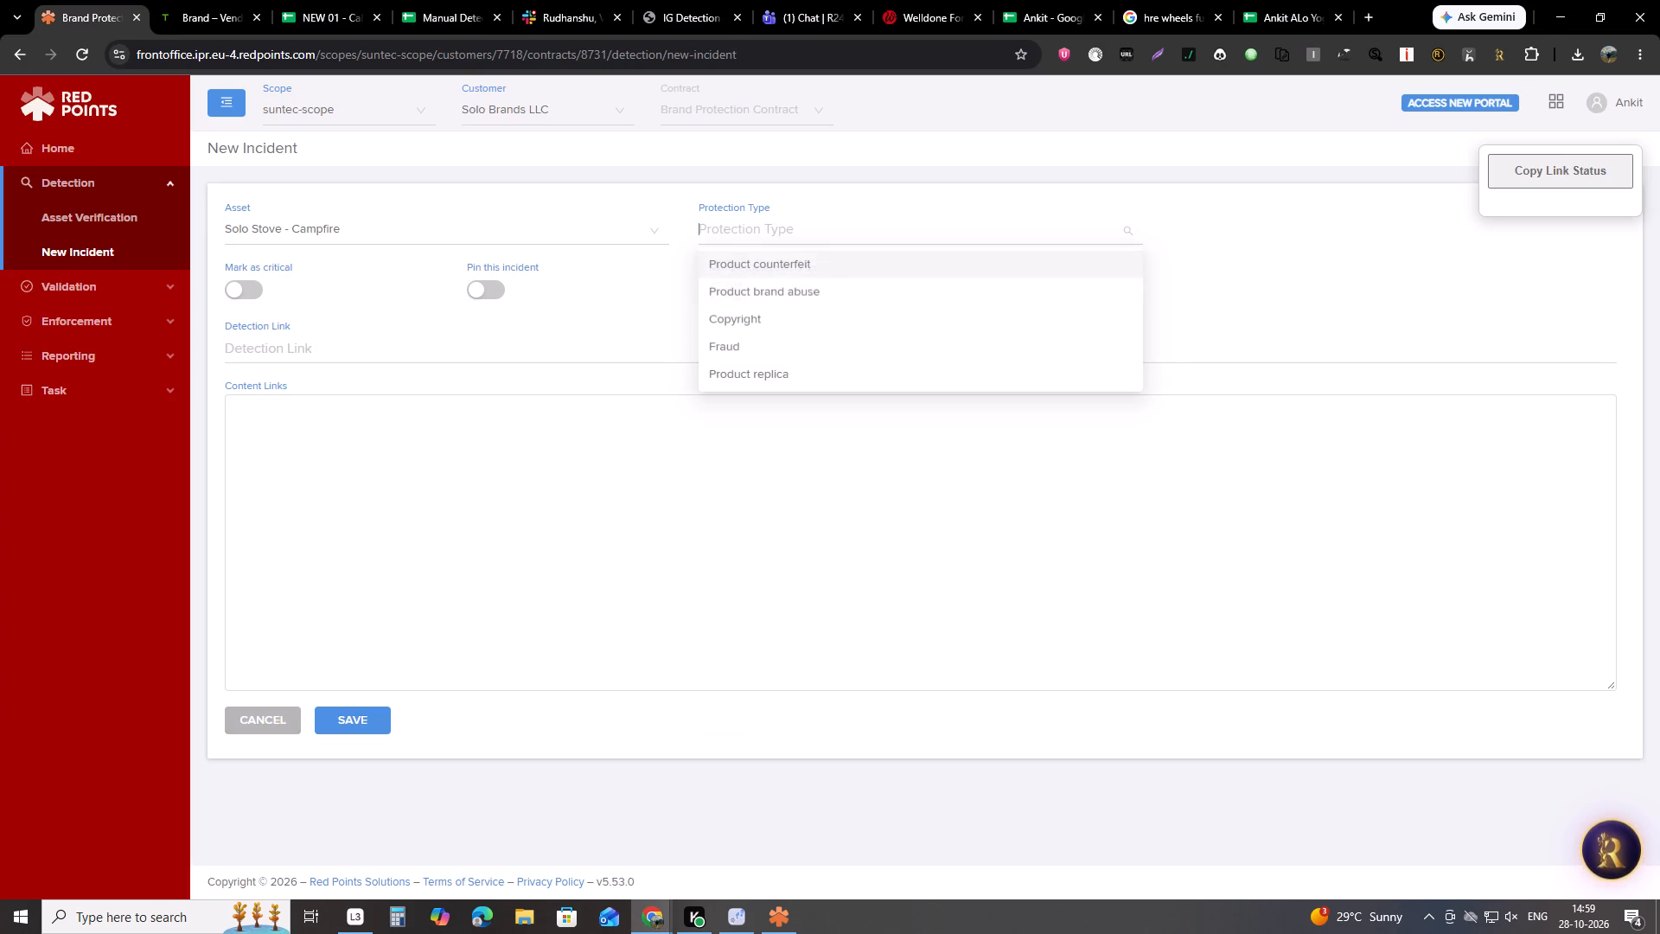
{"action": "left_click", "coordinate": [787, 376]}
{"action": "left_click", "coordinate": [728, 286]}
{"action": "left_click", "coordinate": [487, 454]}
{"action": "key", "text": "ctrl+v"}
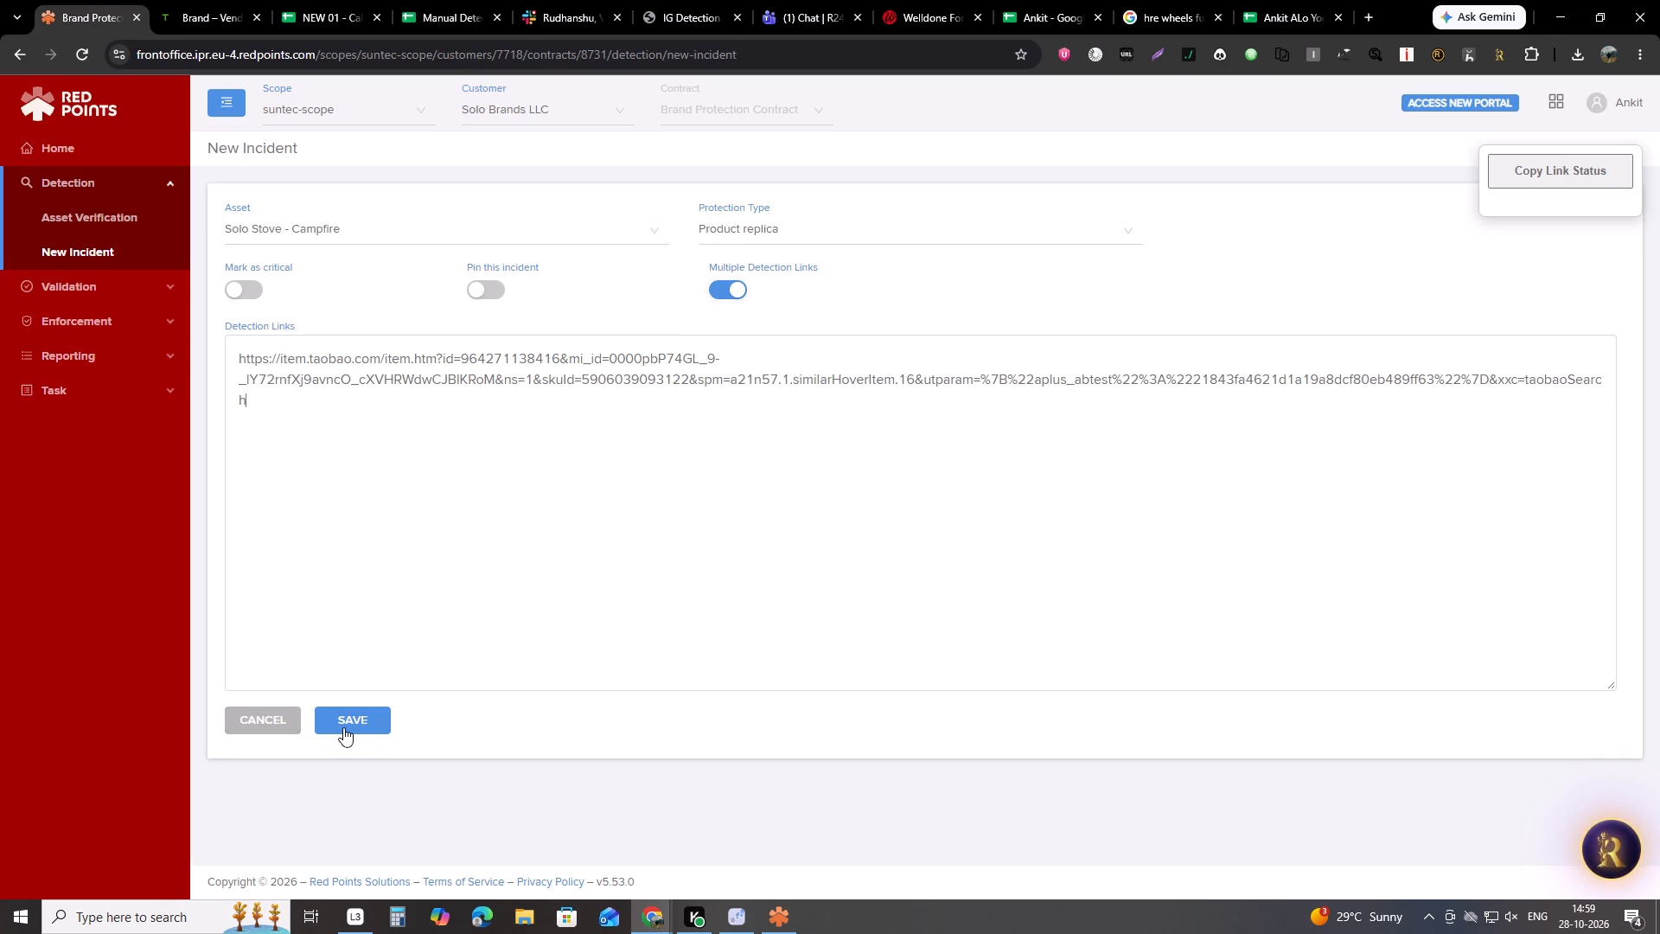
{"action": "left_click", "coordinate": [353, 723]}
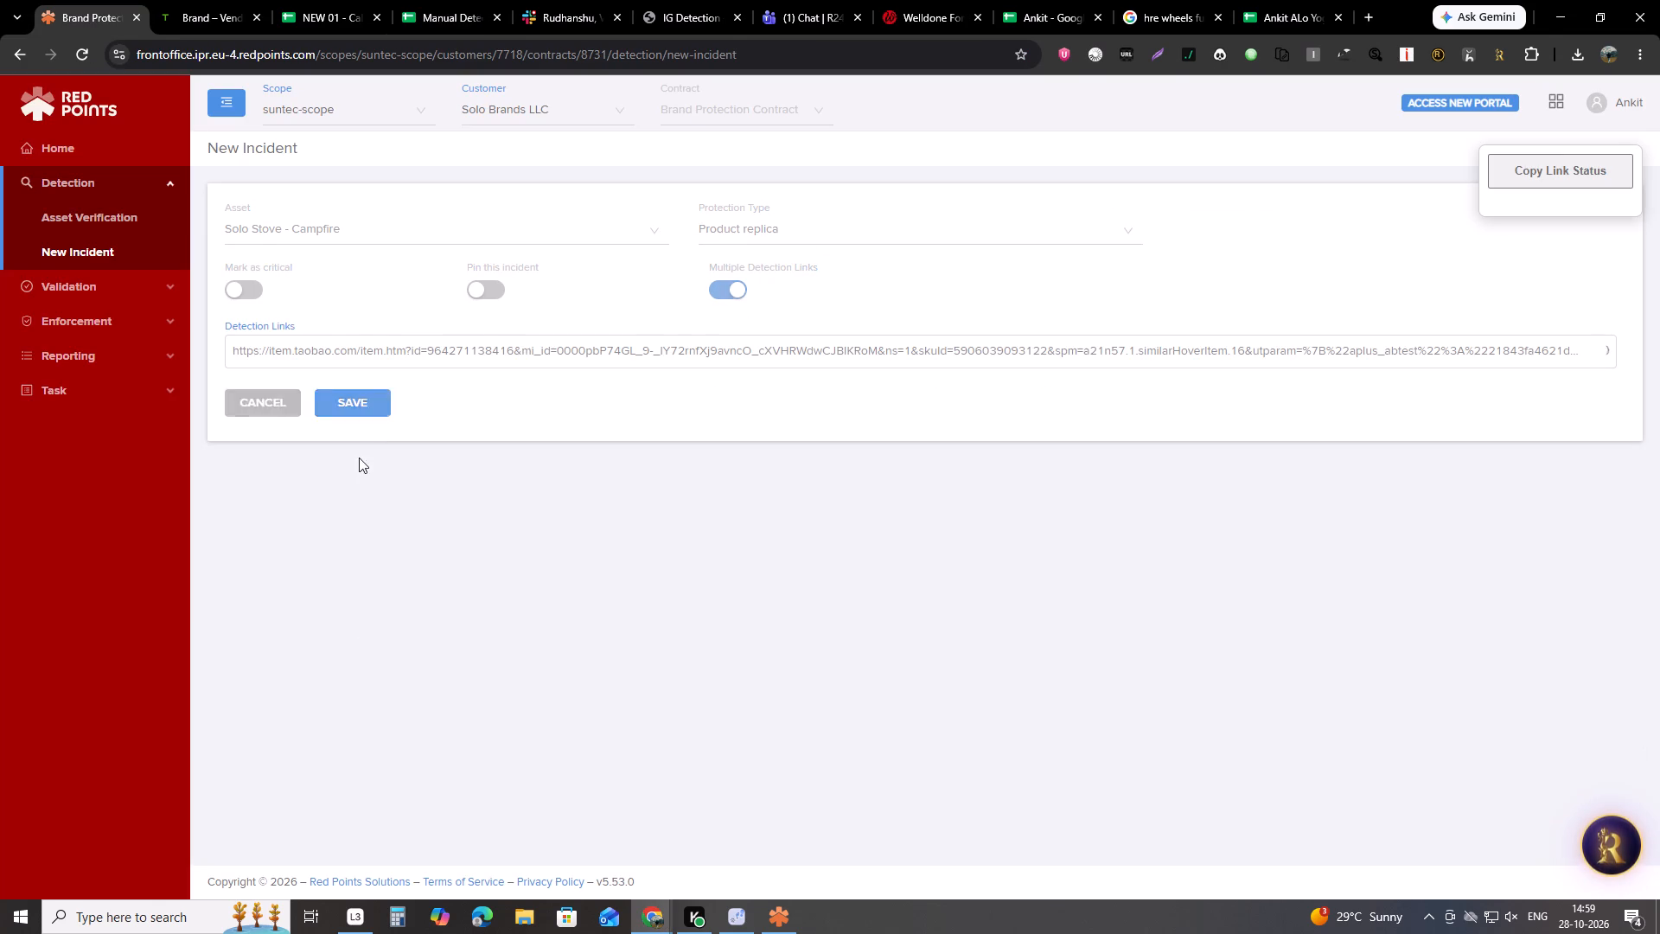
Copy the link status of the submitted Solo Stove - Campfire incident.
{"action": "left_click", "coordinate": [1523, 171]}
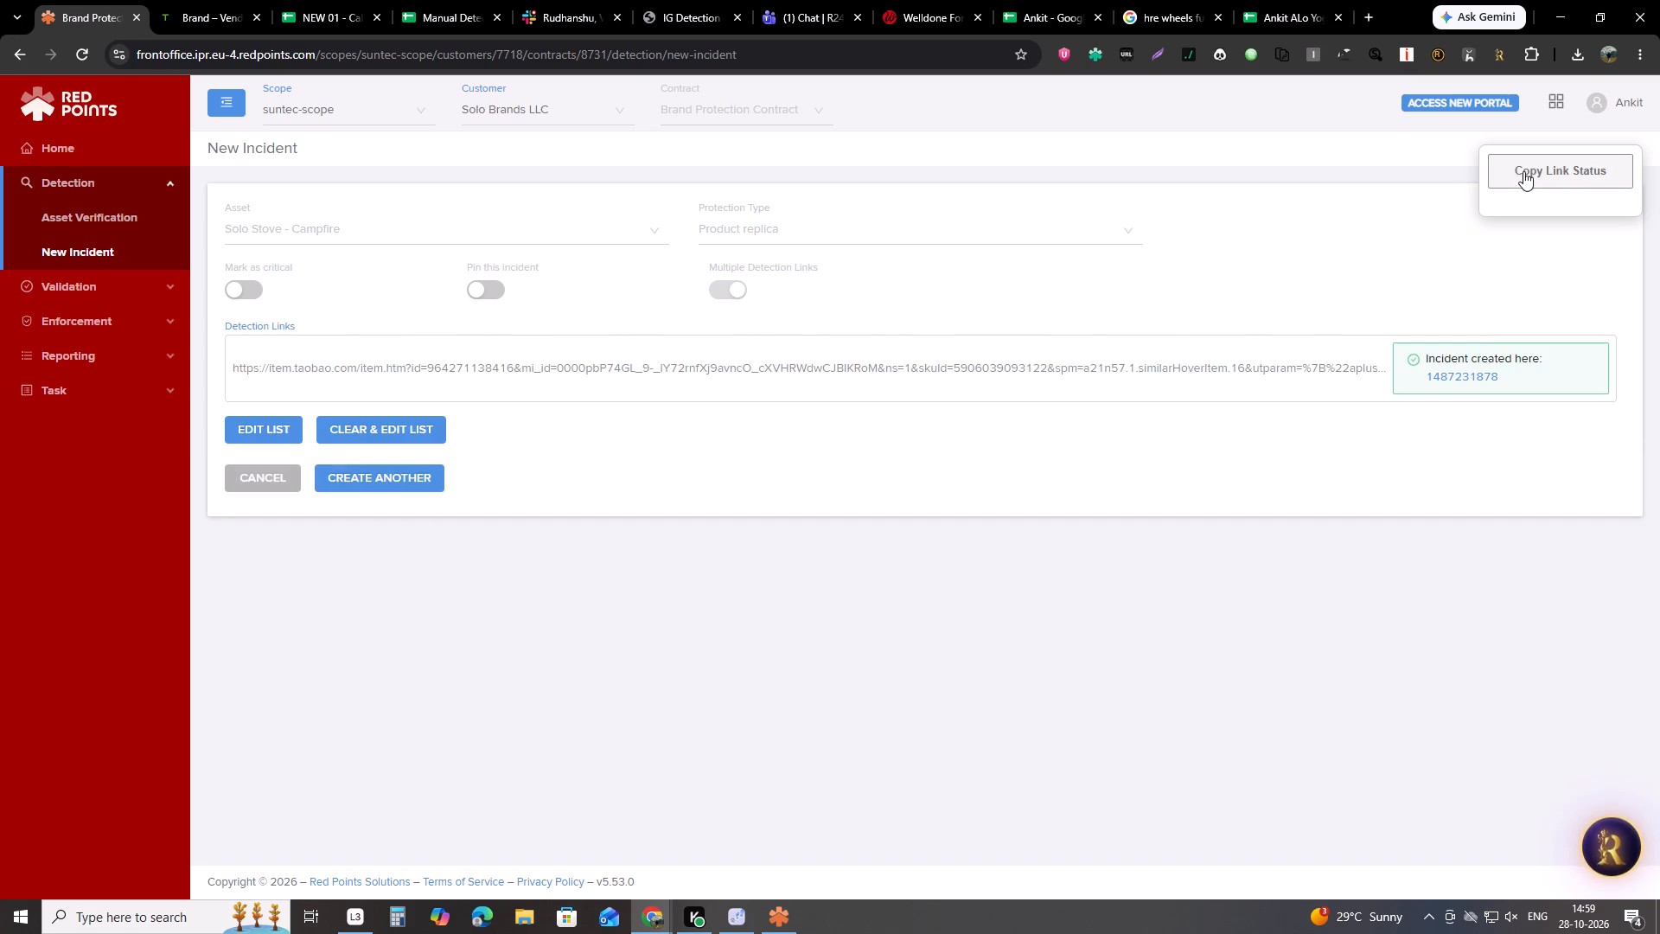
Paste the copied link status into the Manual Detection Records spreadsheet, starting in column A of row 82358.
{"action": "left_click", "coordinate": [417, 0]}
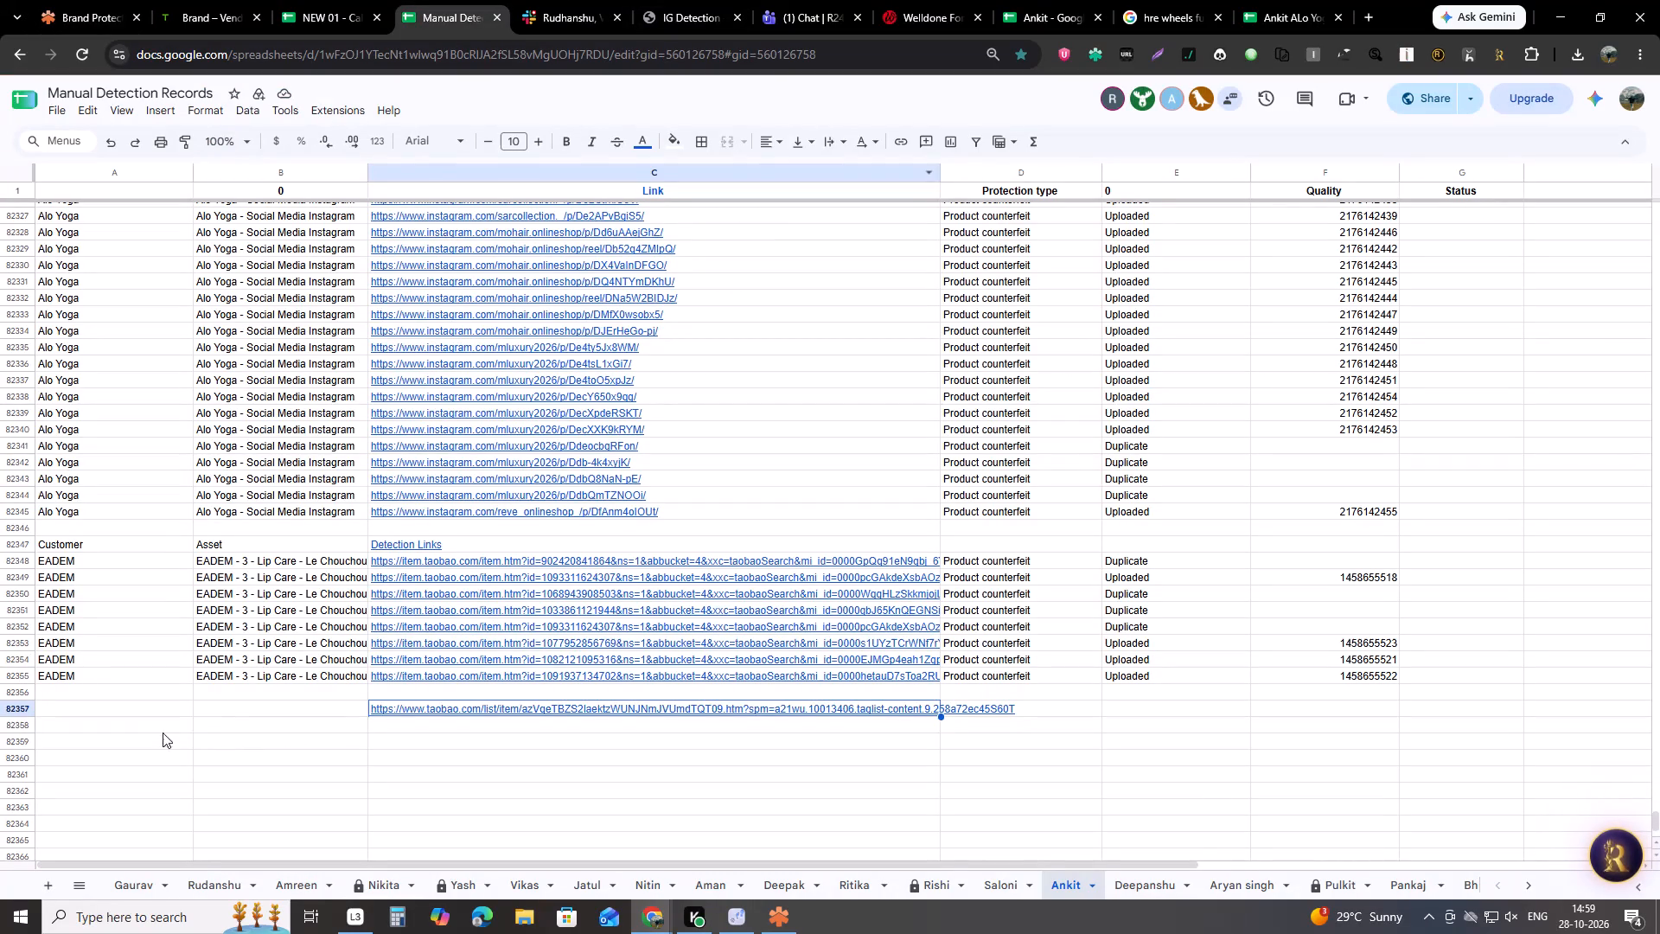
{"action": "left_click", "coordinate": [157, 726]}
{"action": "key", "text": "ctrl+v"}
Submit the Taobao list-page link from row 82357 as a Product counterfeit incident for Solo Stove - Campfire, replacing the previous link in the form.
{"action": "left_click", "coordinate": [396, 710]}
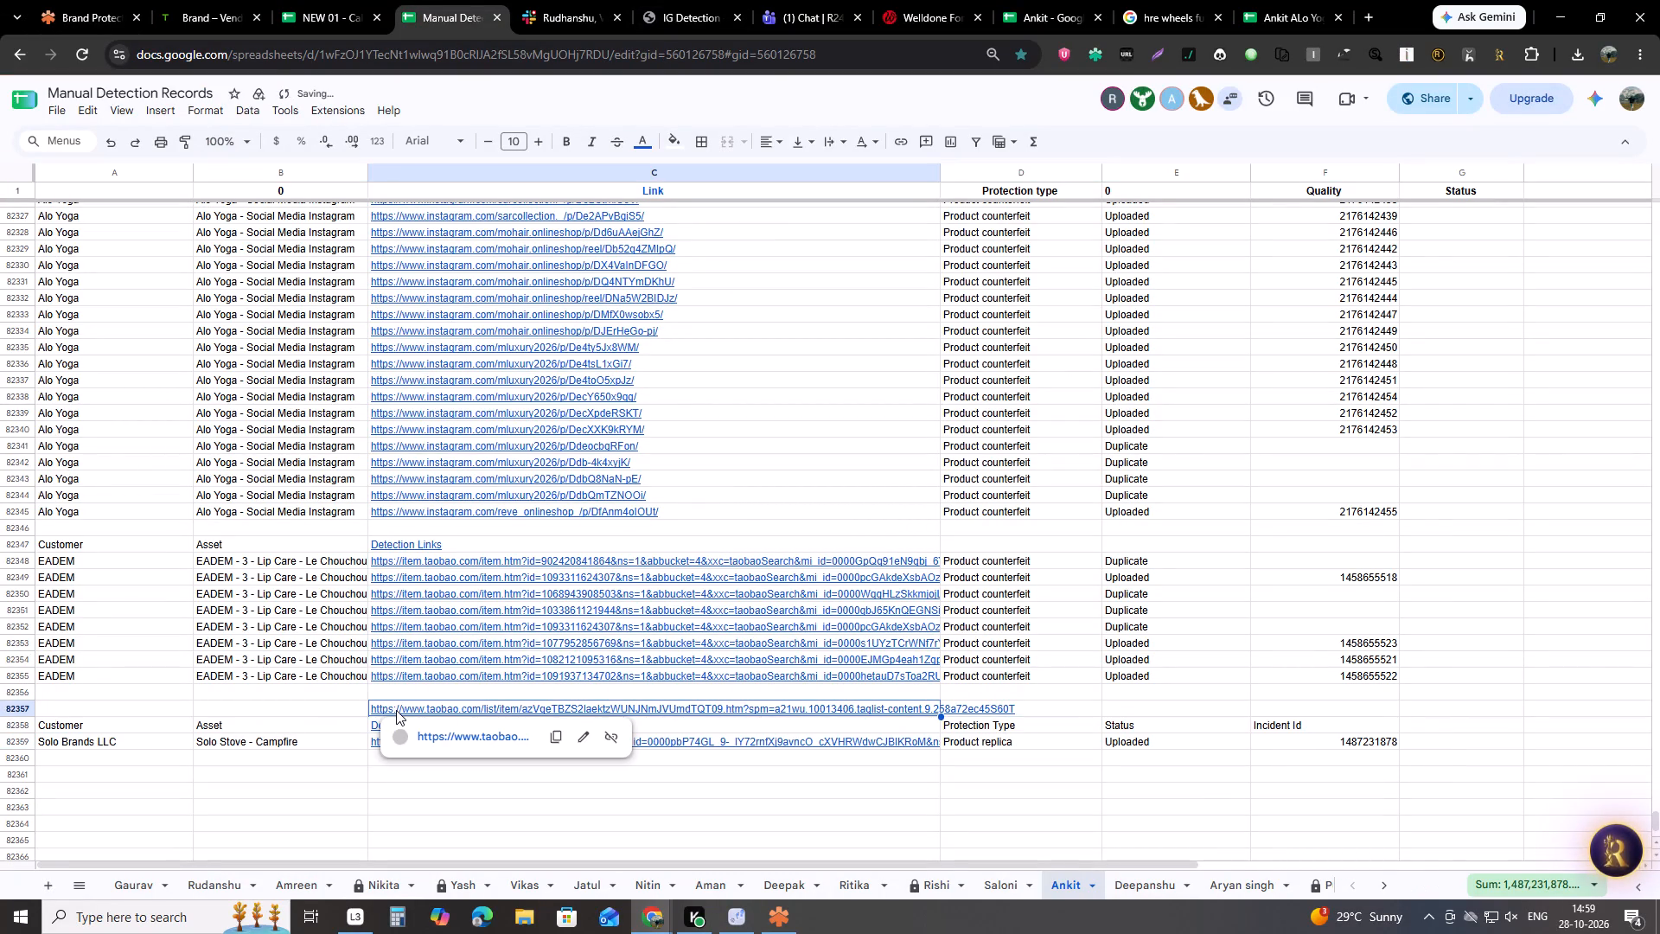
{"action": "key", "text": "ctrl+c"}
{"action": "left_click", "coordinate": [37, 0]}
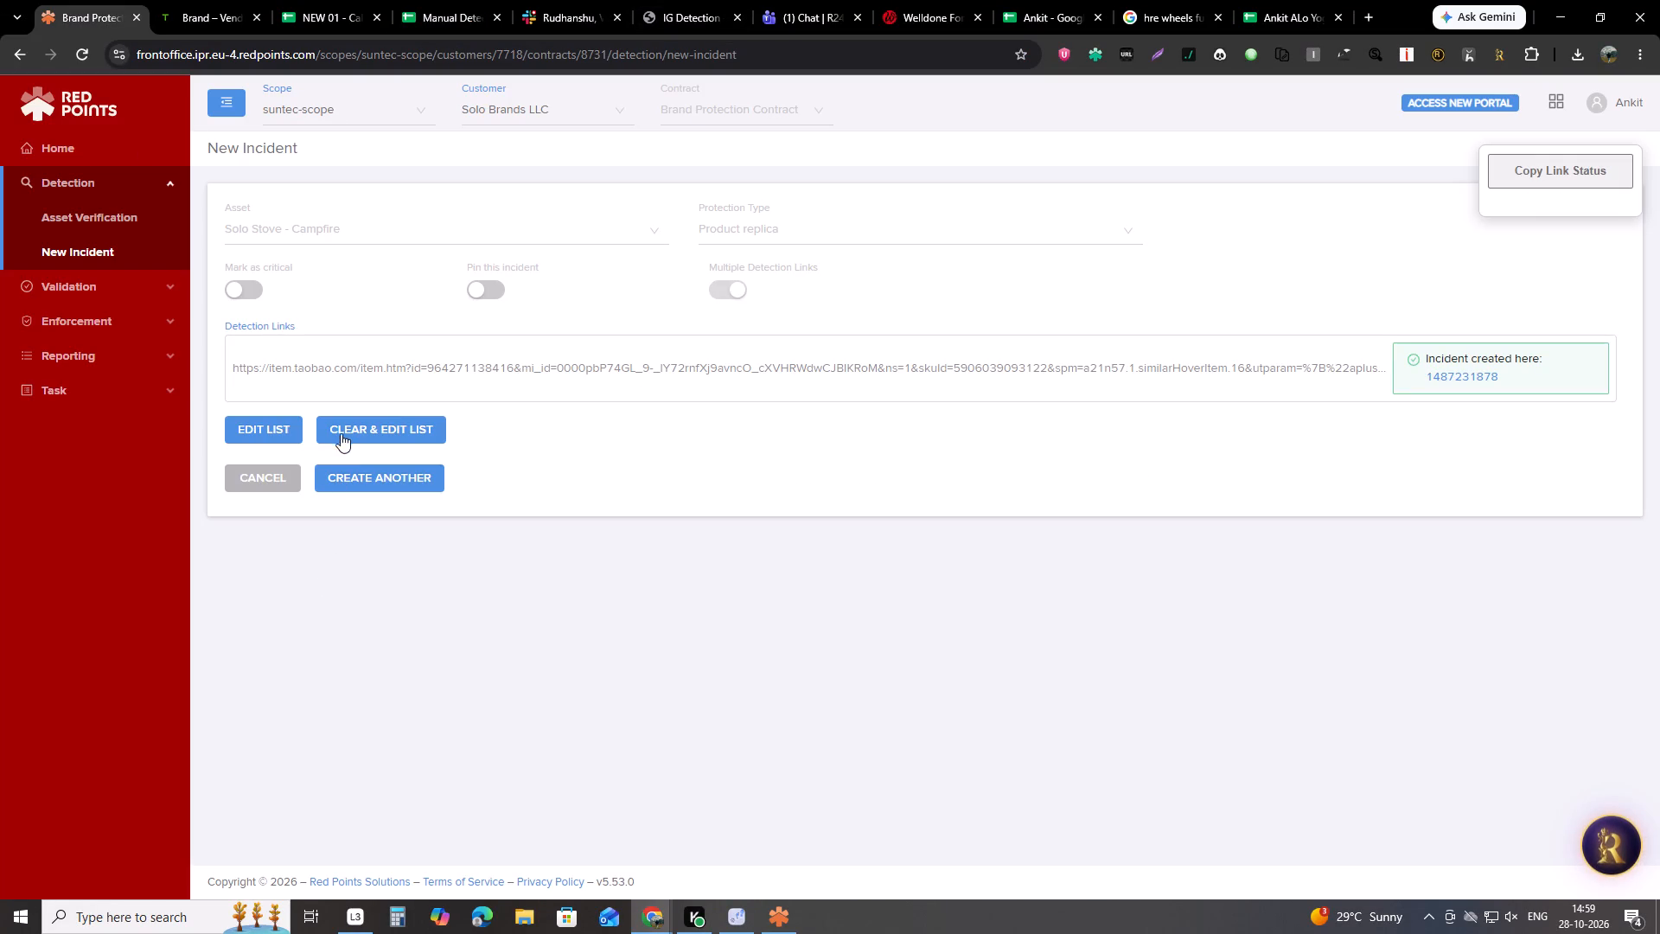
{"action": "left_click", "coordinate": [342, 432]}
{"action": "left_click", "coordinate": [755, 220]}
{"action": "left_click", "coordinate": [775, 259]}
{"action": "left_click", "coordinate": [495, 476]}
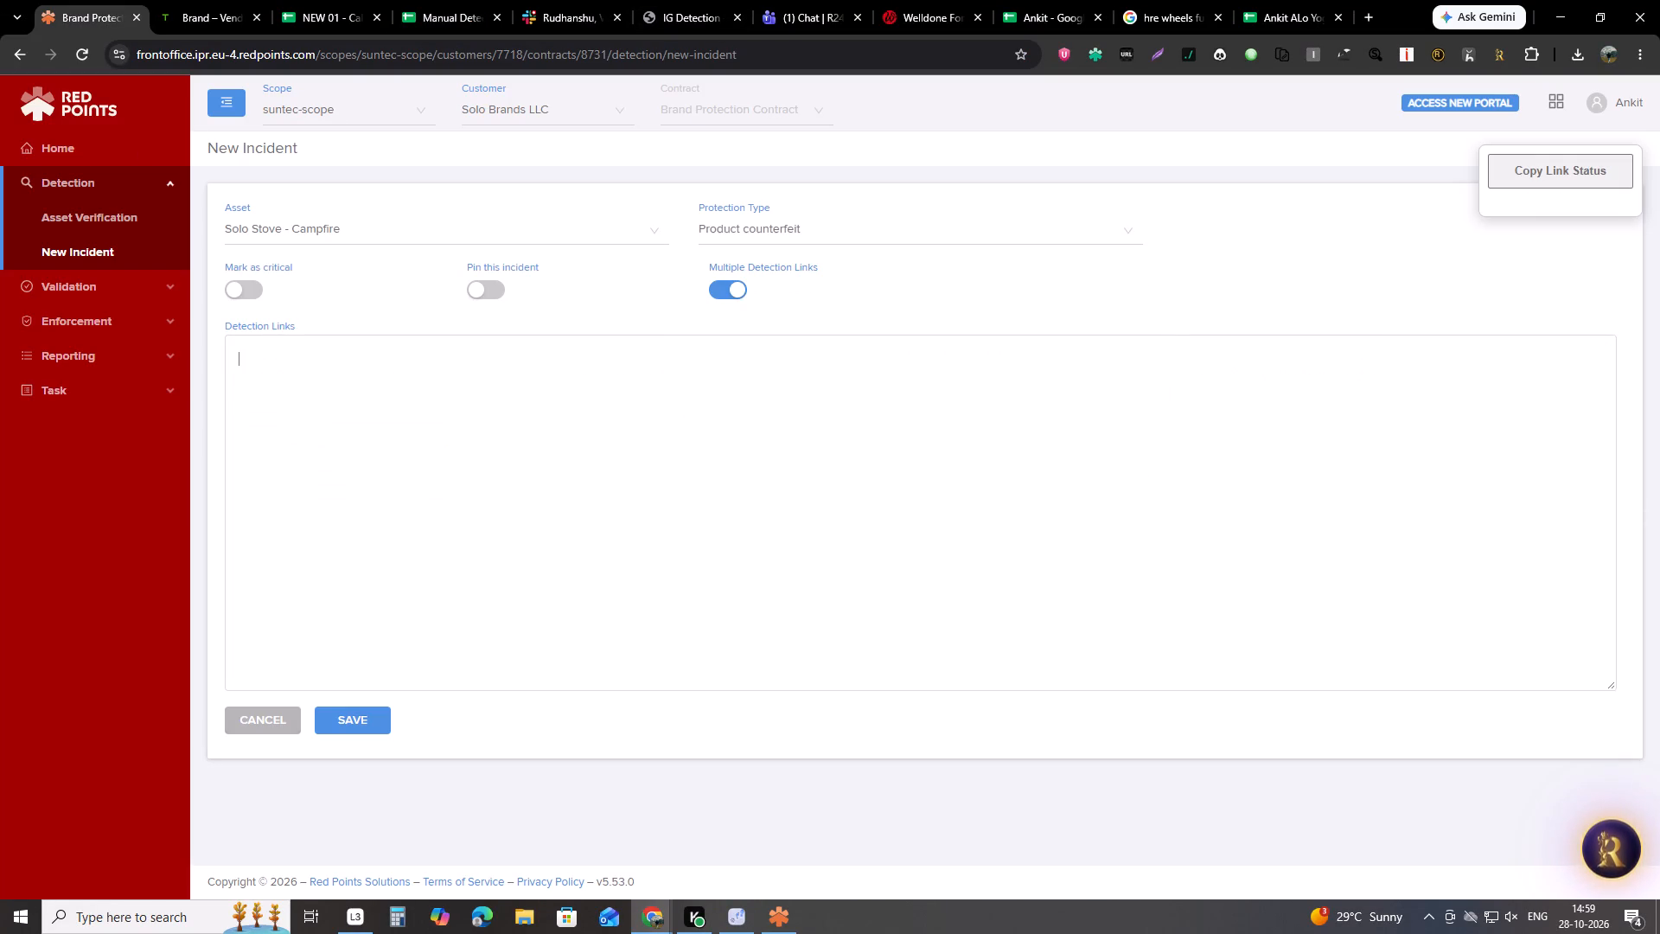
{"action": "key", "text": "ctrl+v"}
{"action": "left_click", "coordinate": [373, 720]}
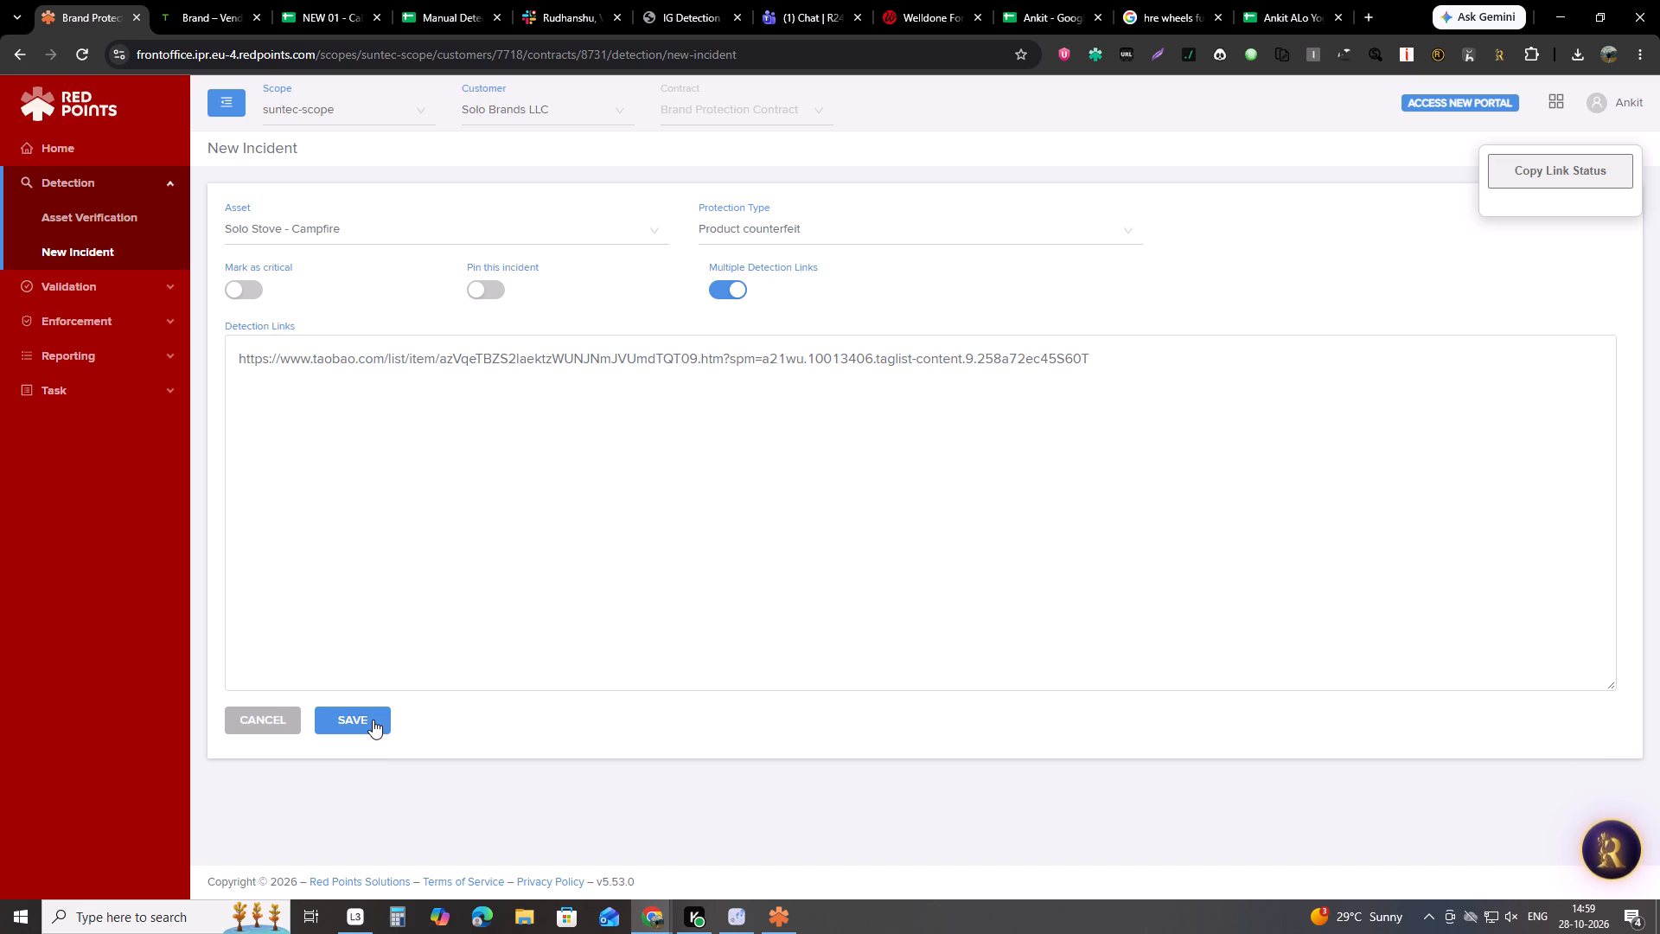
Copy the link status of the new Product counterfeit incident and return to the Manual Detection Records spreadsheet.
{"action": "left_click", "coordinate": [1532, 182]}
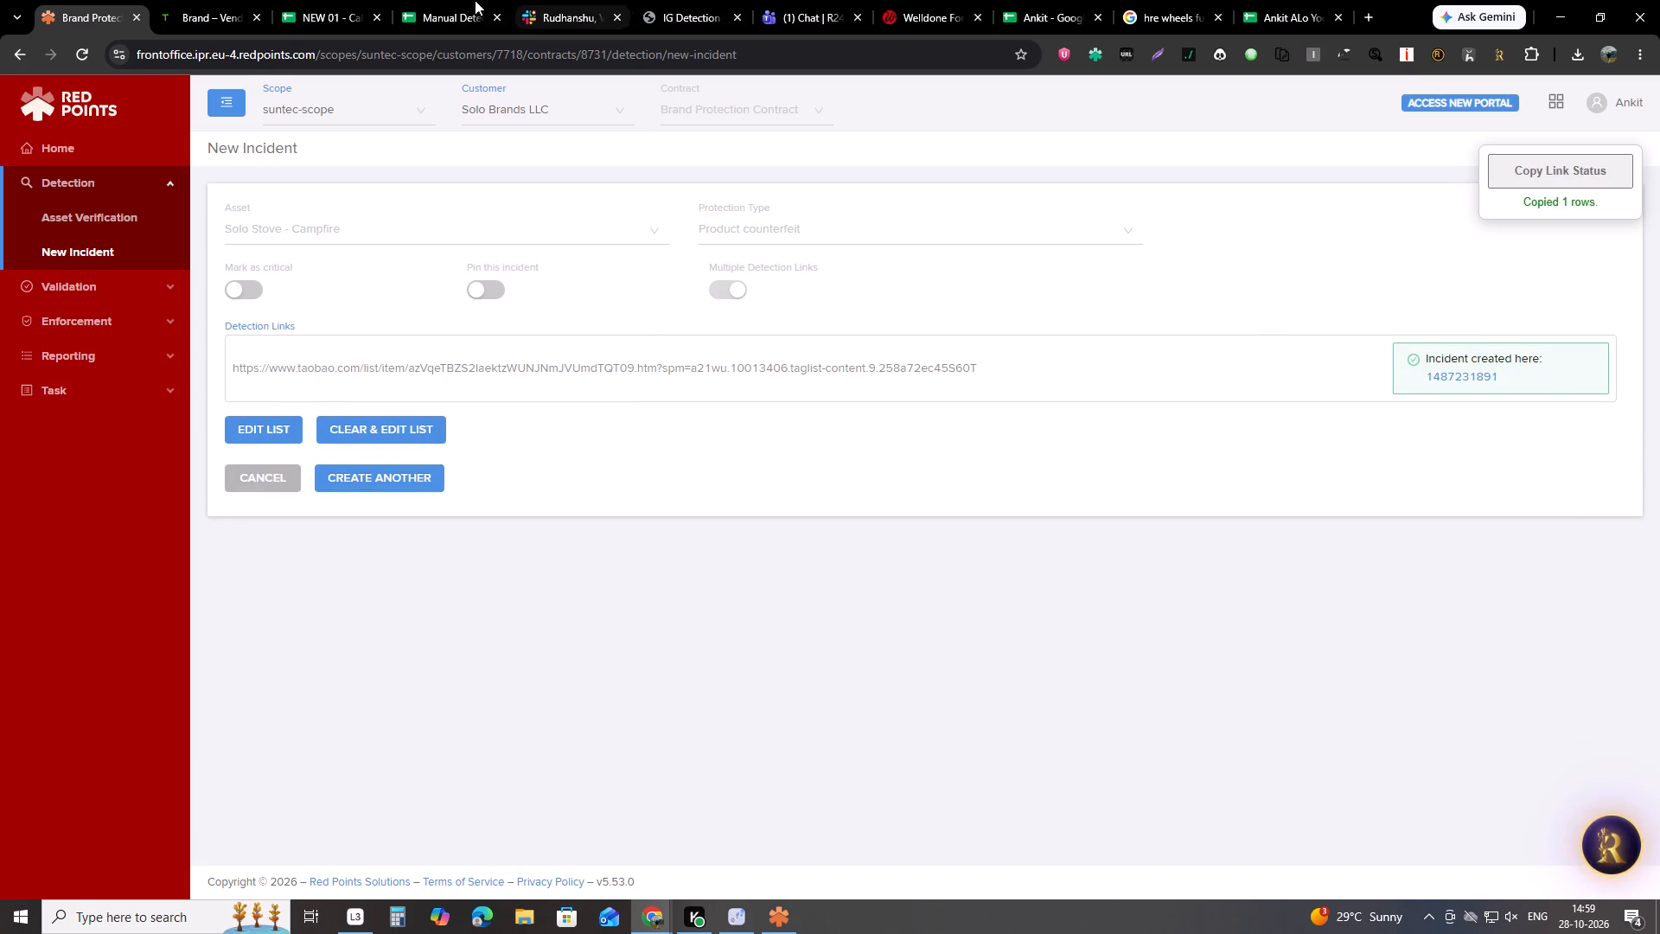
{"action": "left_click", "coordinate": [413, 0]}
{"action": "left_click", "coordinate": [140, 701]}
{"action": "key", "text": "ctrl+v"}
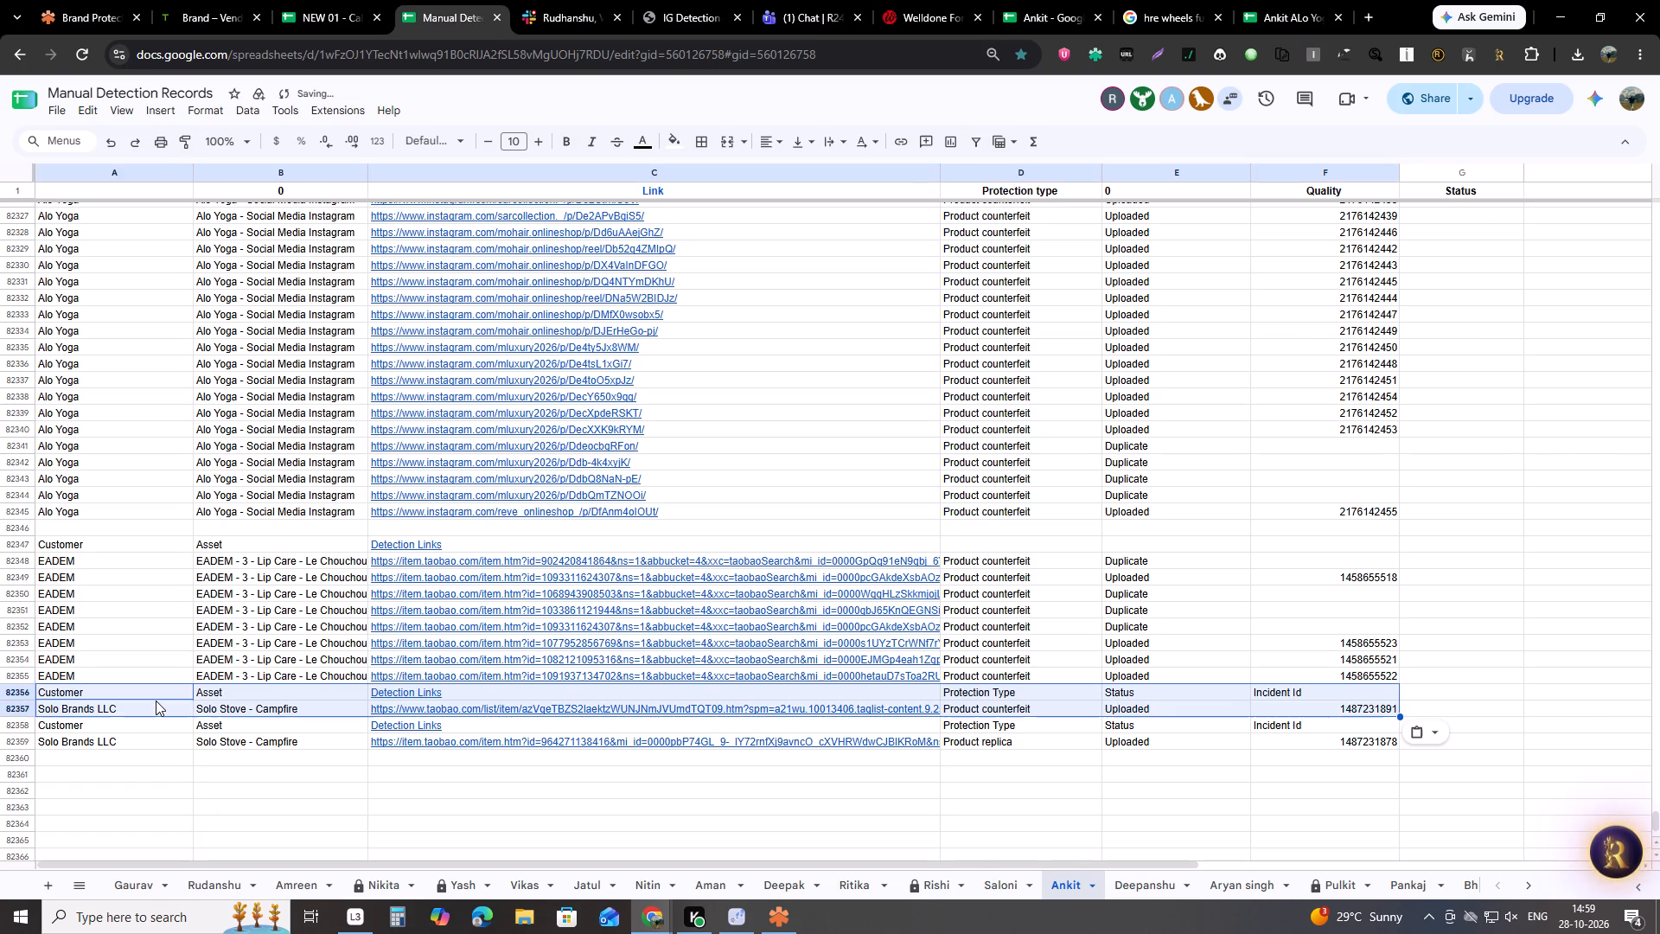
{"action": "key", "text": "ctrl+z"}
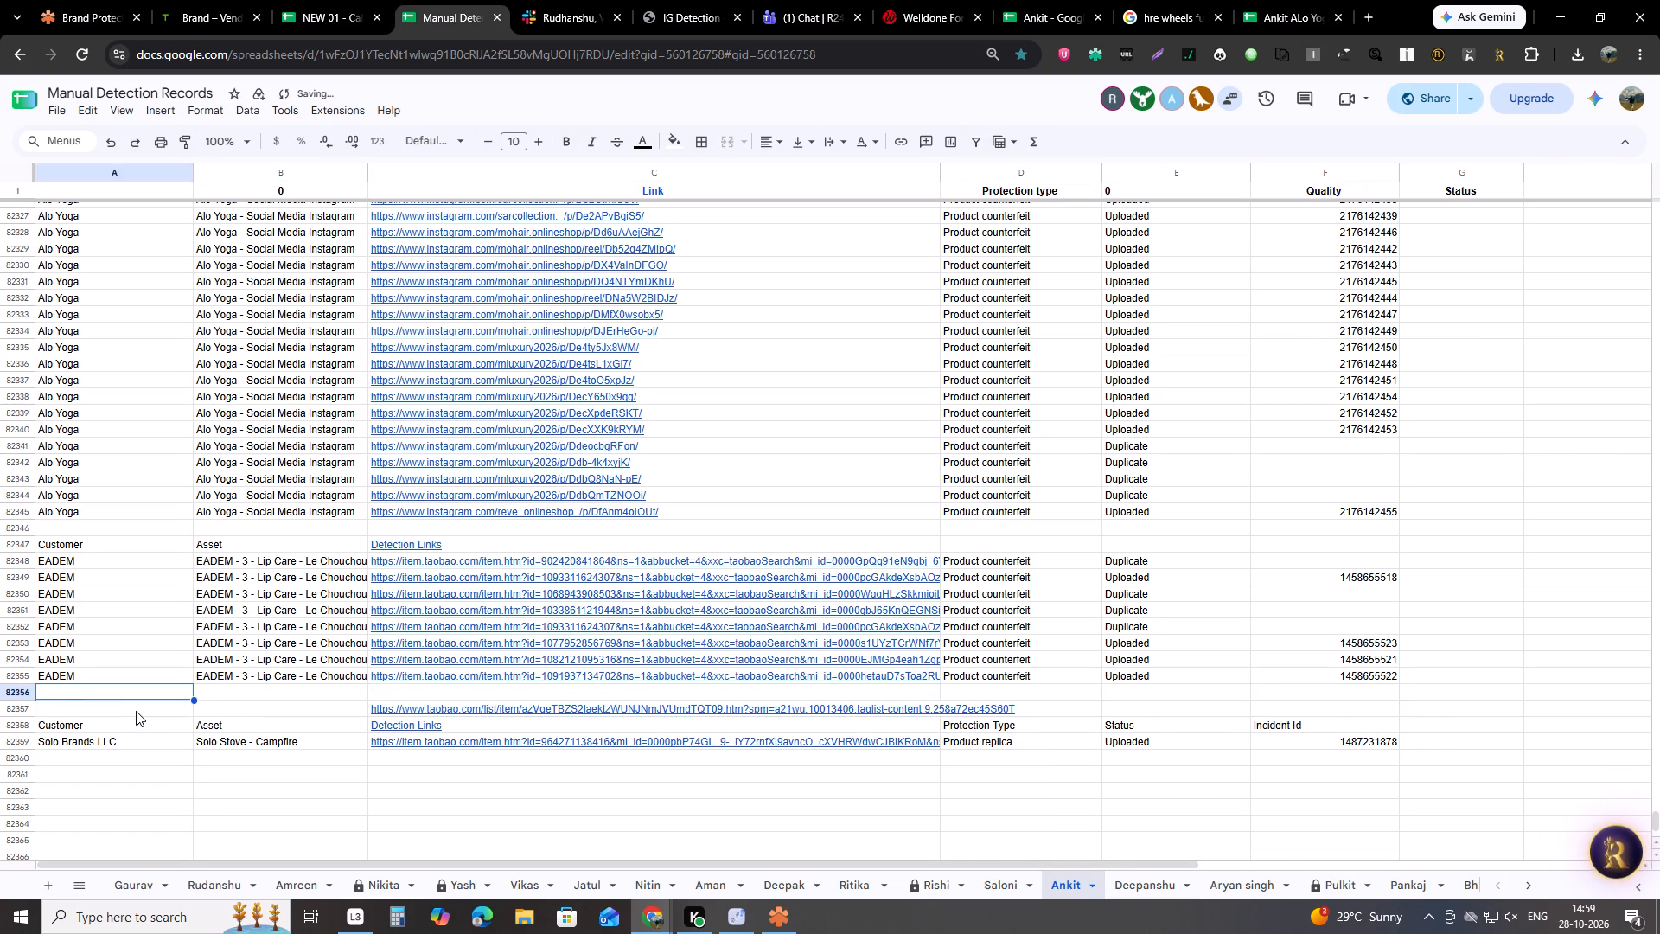
Paste the copied link status from column A of row 82357, overwriting the old header in row 82358, and delete header row 82357.
{"action": "left_click", "coordinate": [136, 711]}
{"action": "key", "text": "ctrl+v"}
{"action": "left_click", "coordinate": [584, 707]}
{"action": "right_click", "coordinate": [584, 707]}
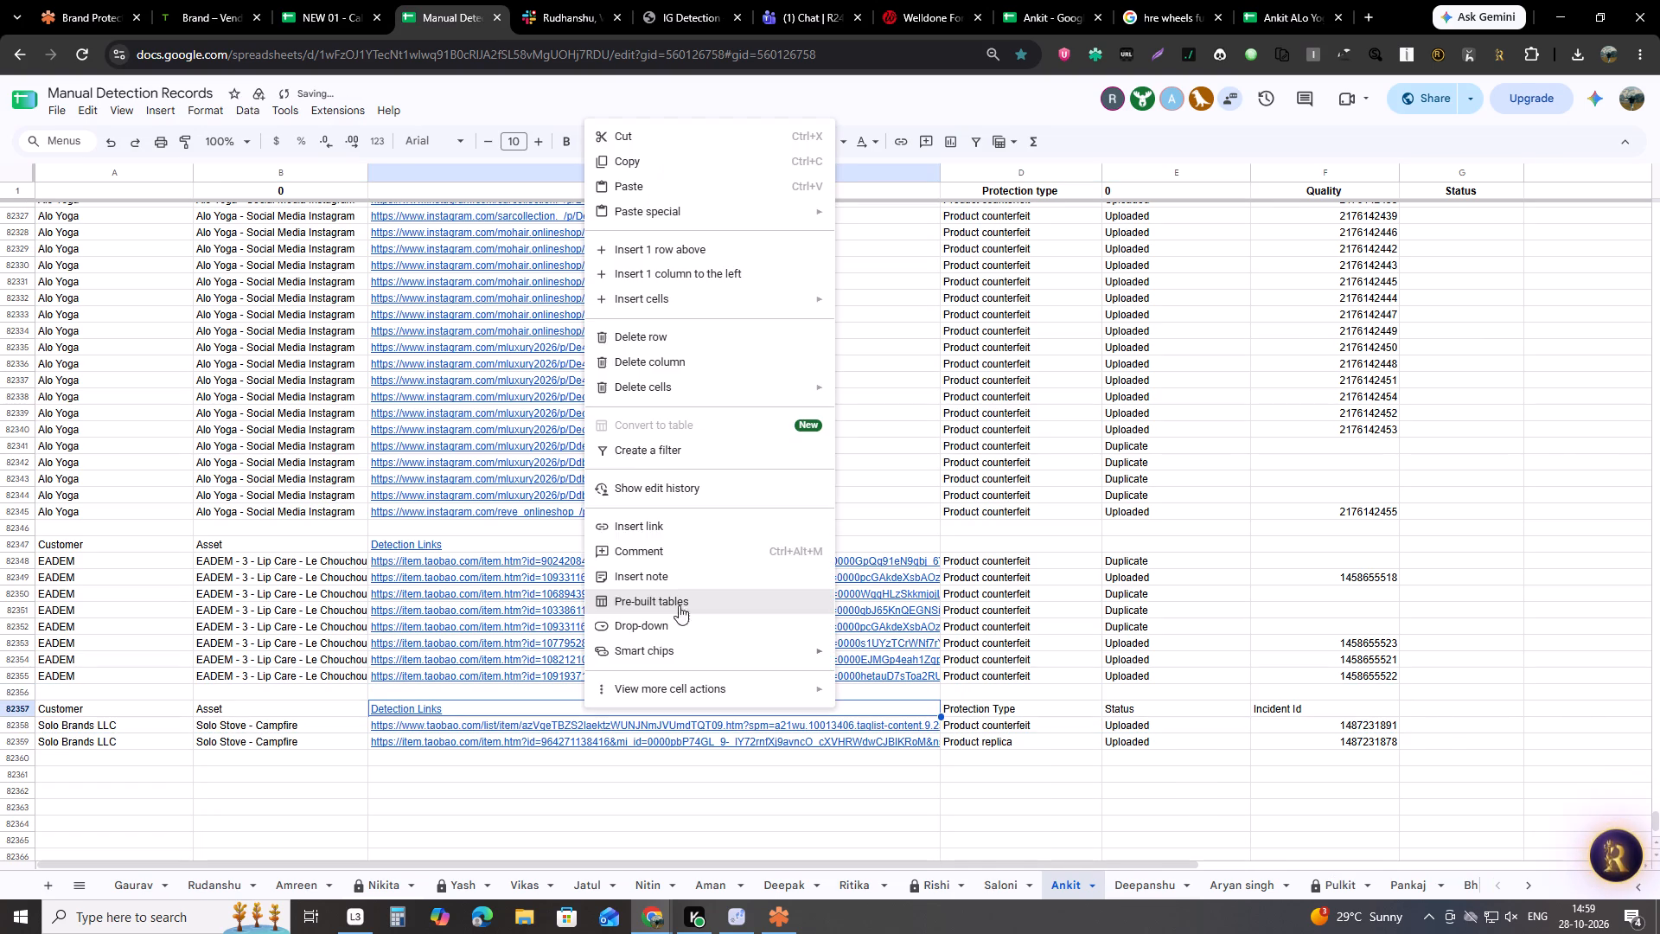
{"action": "left_click", "coordinate": [665, 342]}
{"action": "left_click", "coordinate": [629, 743]}
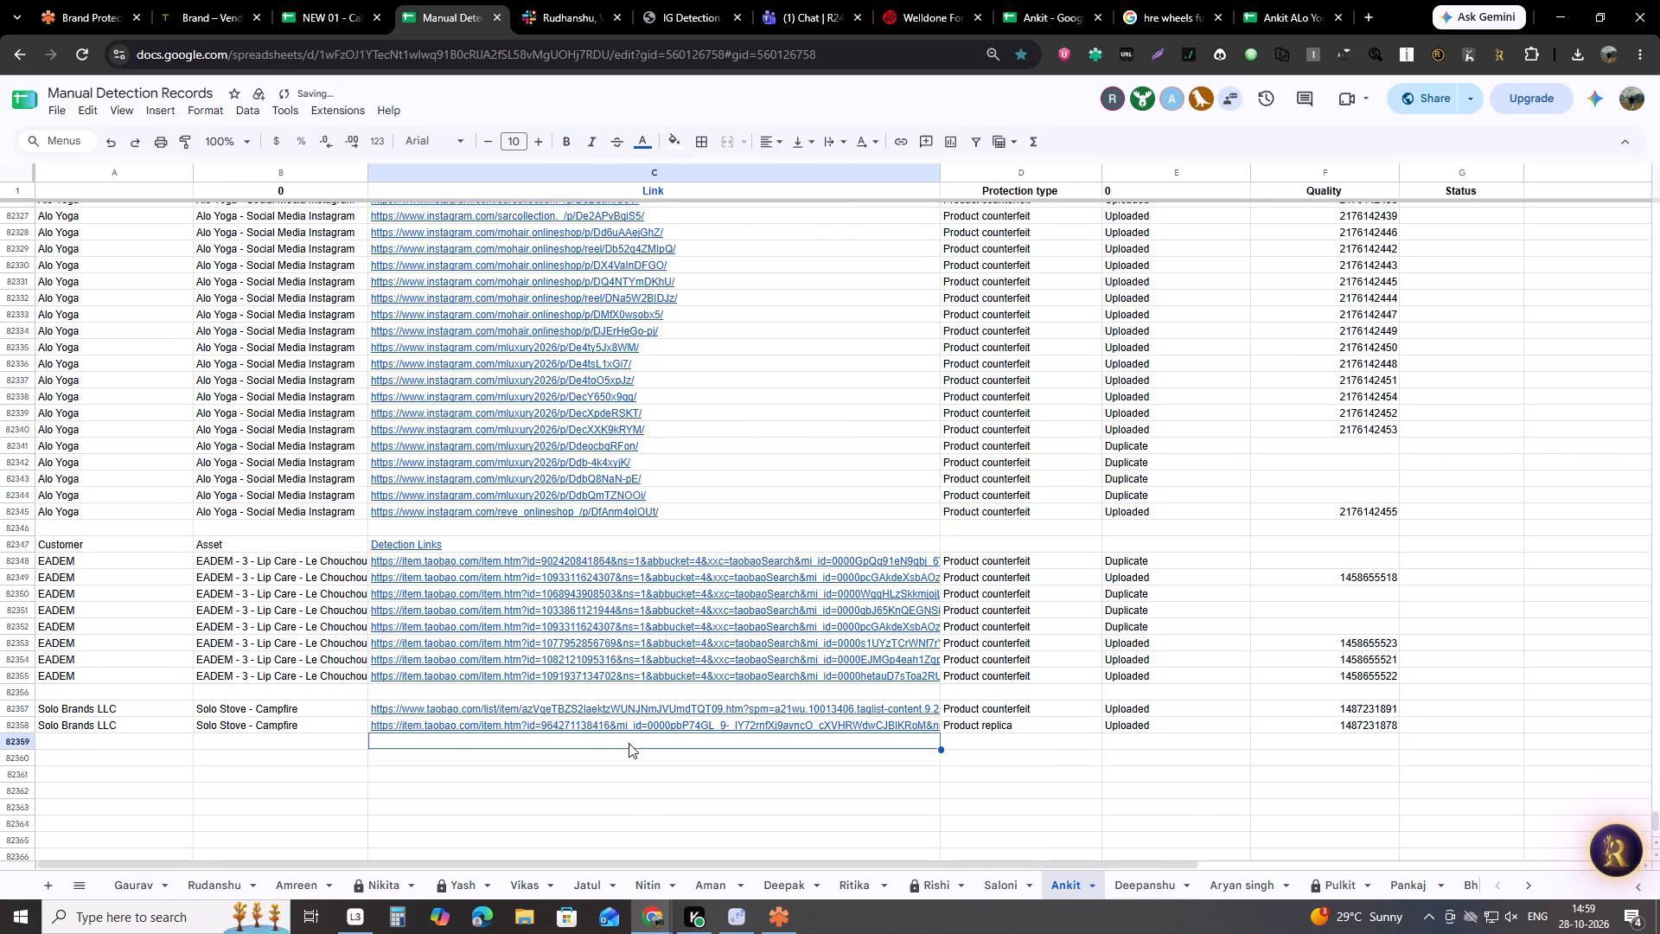
Switch to the NEW 01 - Calendar spreadsheet and select the customer Faber Castell AG.
{"action": "left_click", "coordinate": [308, 0]}
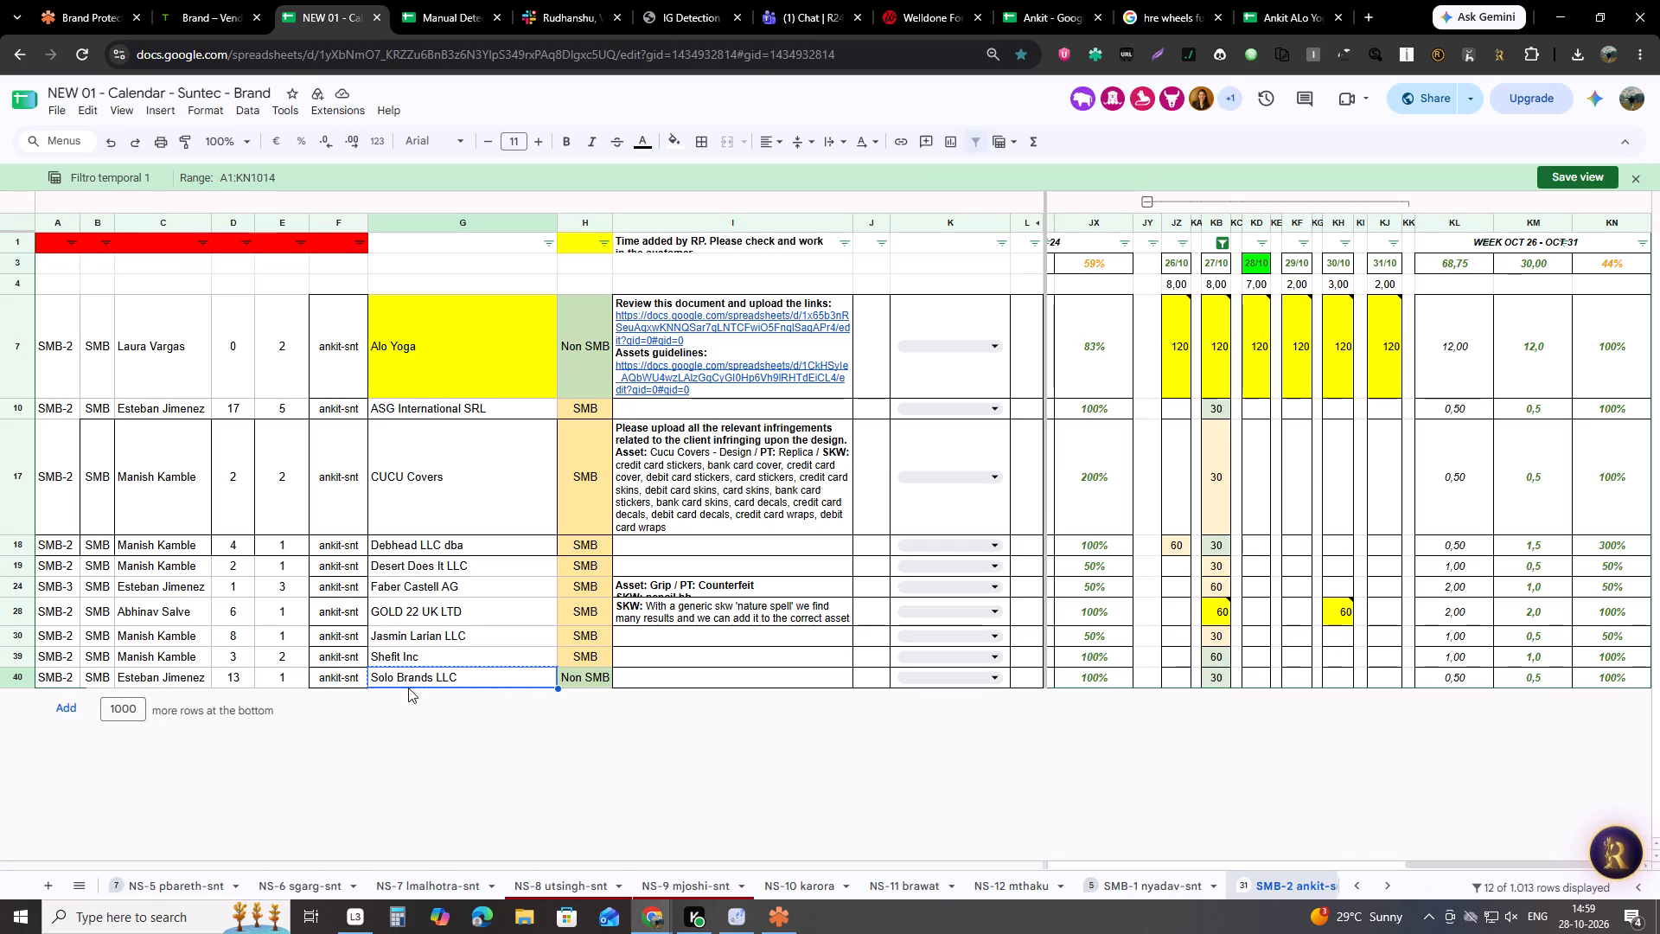
{"action": "left_click", "coordinate": [417, 587]}
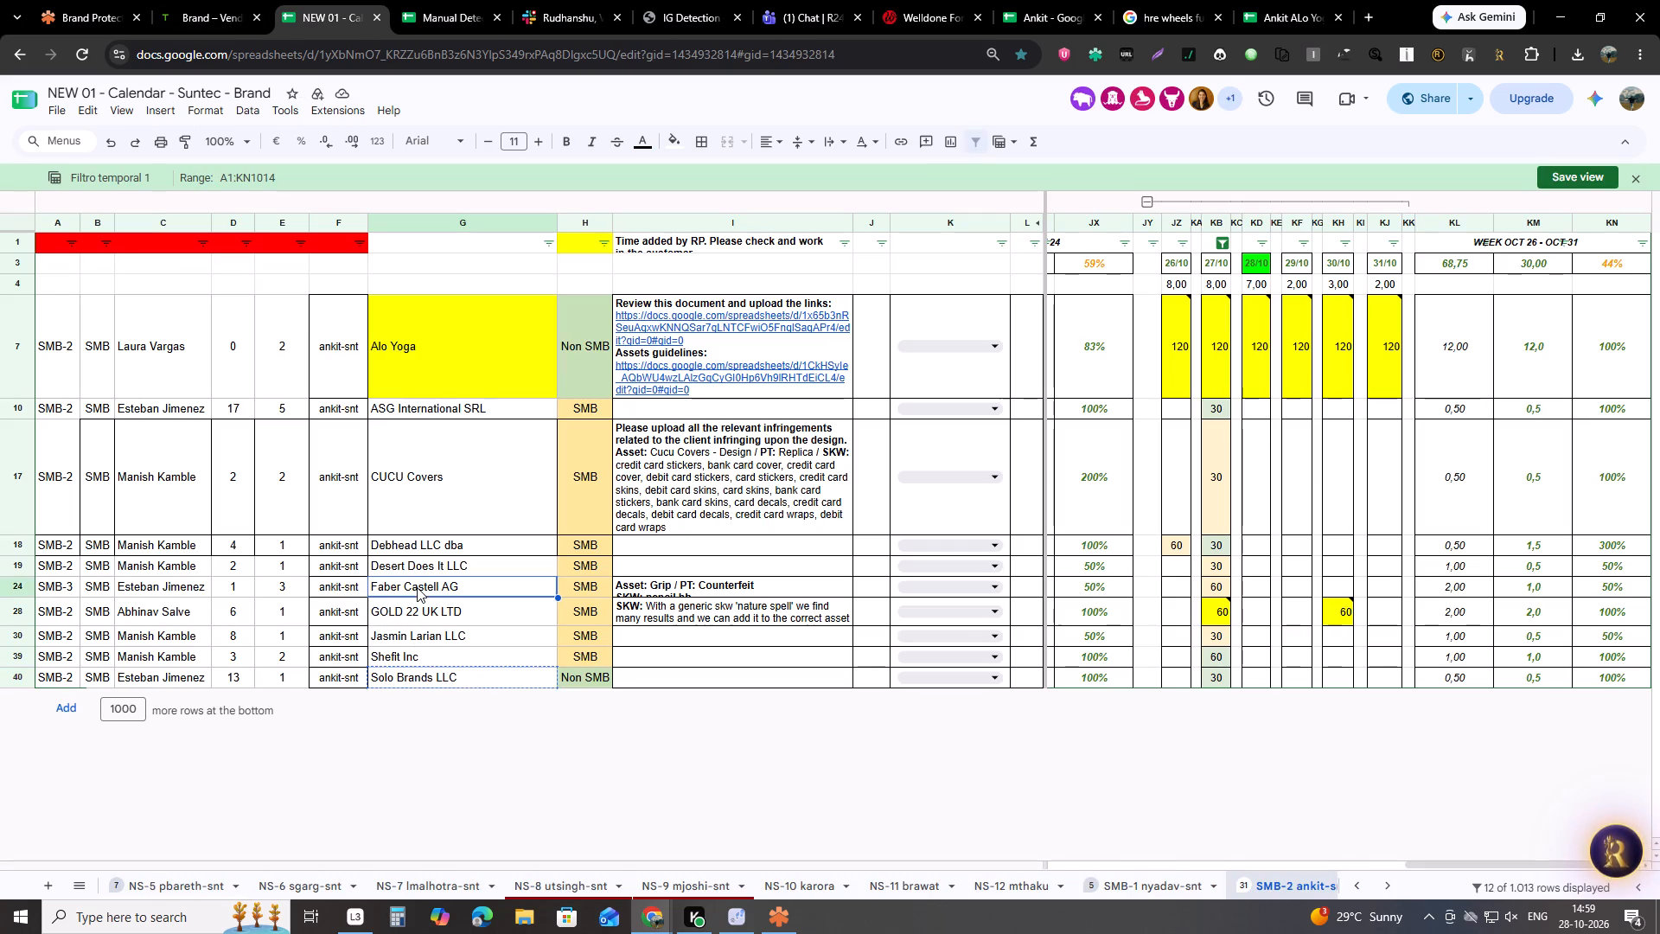
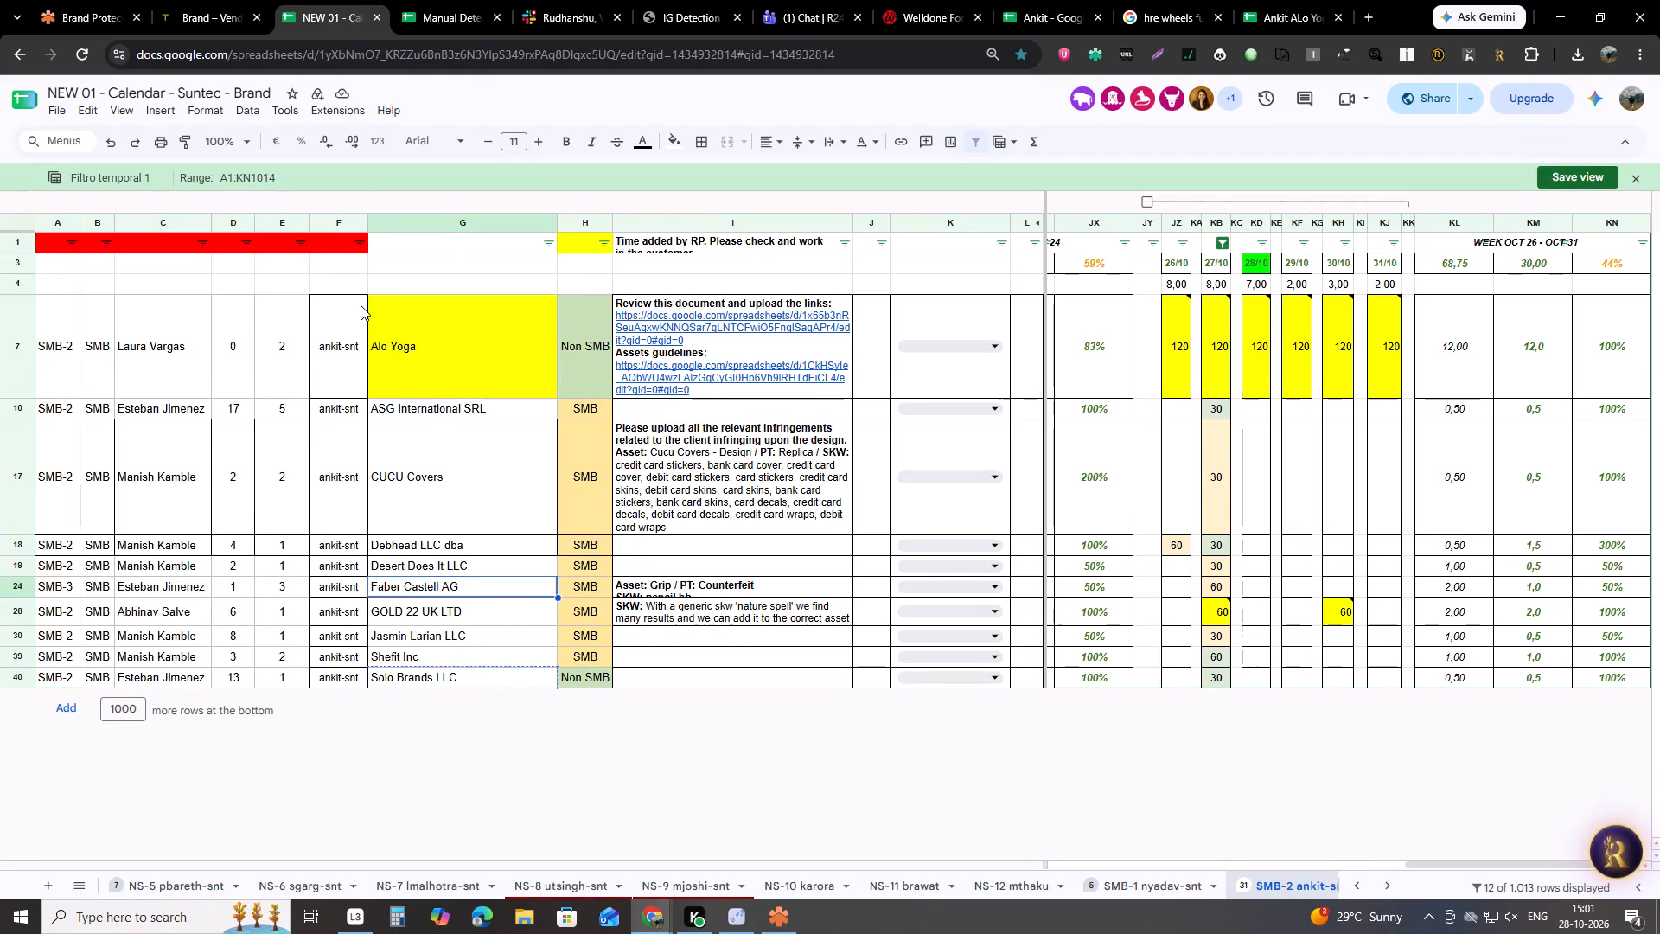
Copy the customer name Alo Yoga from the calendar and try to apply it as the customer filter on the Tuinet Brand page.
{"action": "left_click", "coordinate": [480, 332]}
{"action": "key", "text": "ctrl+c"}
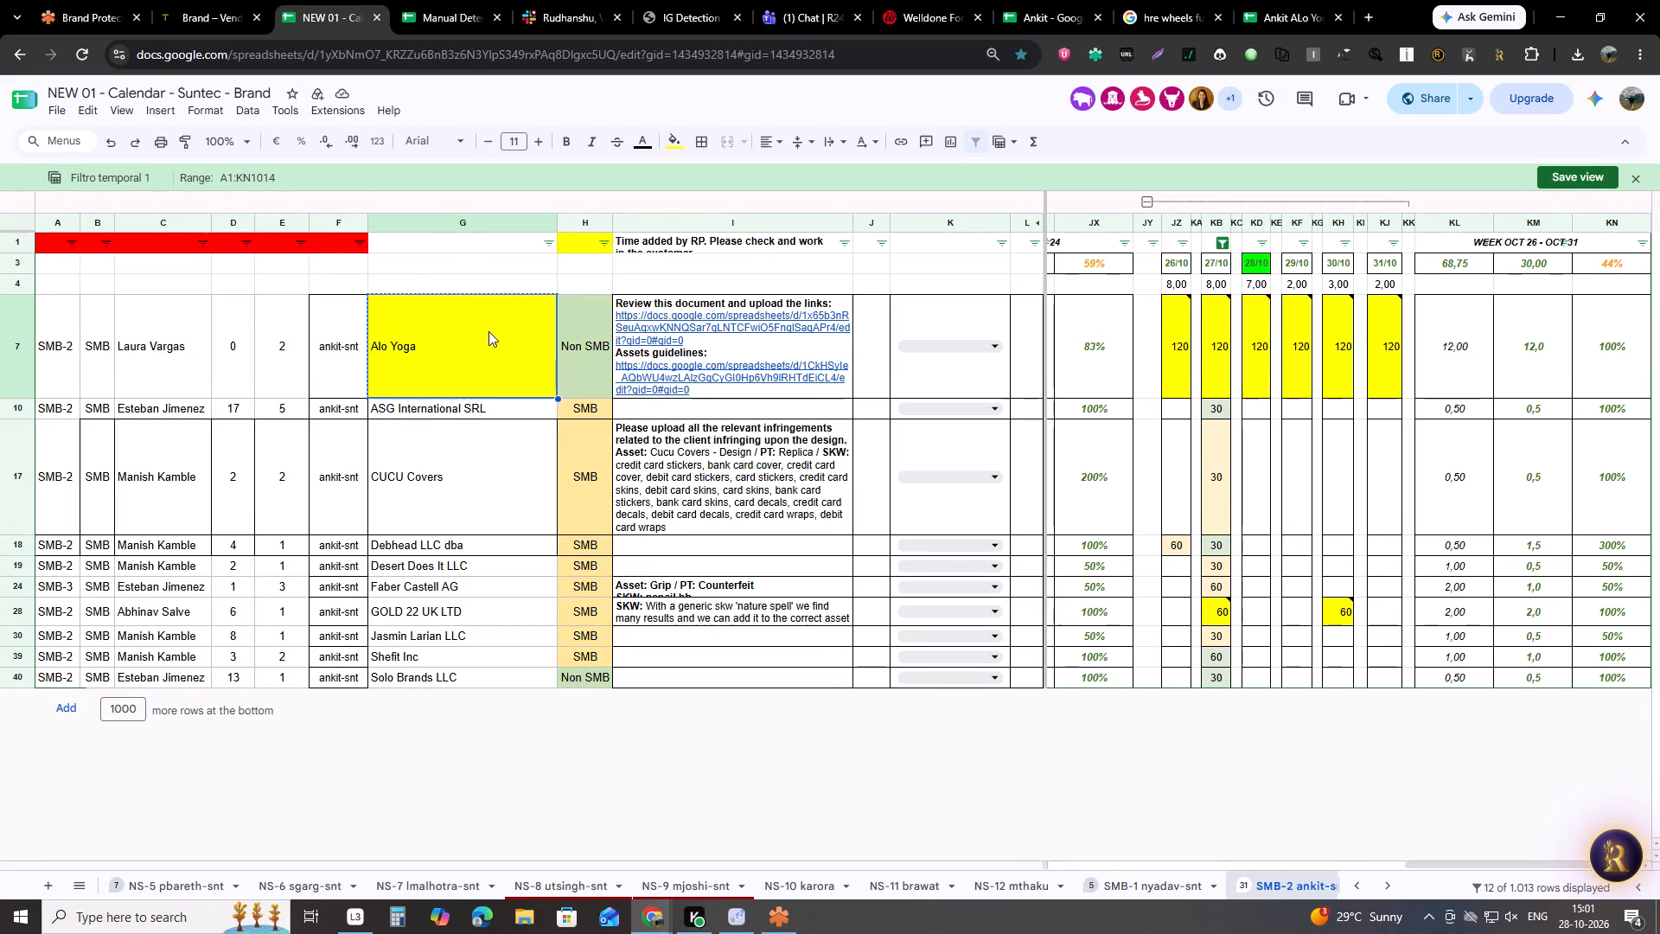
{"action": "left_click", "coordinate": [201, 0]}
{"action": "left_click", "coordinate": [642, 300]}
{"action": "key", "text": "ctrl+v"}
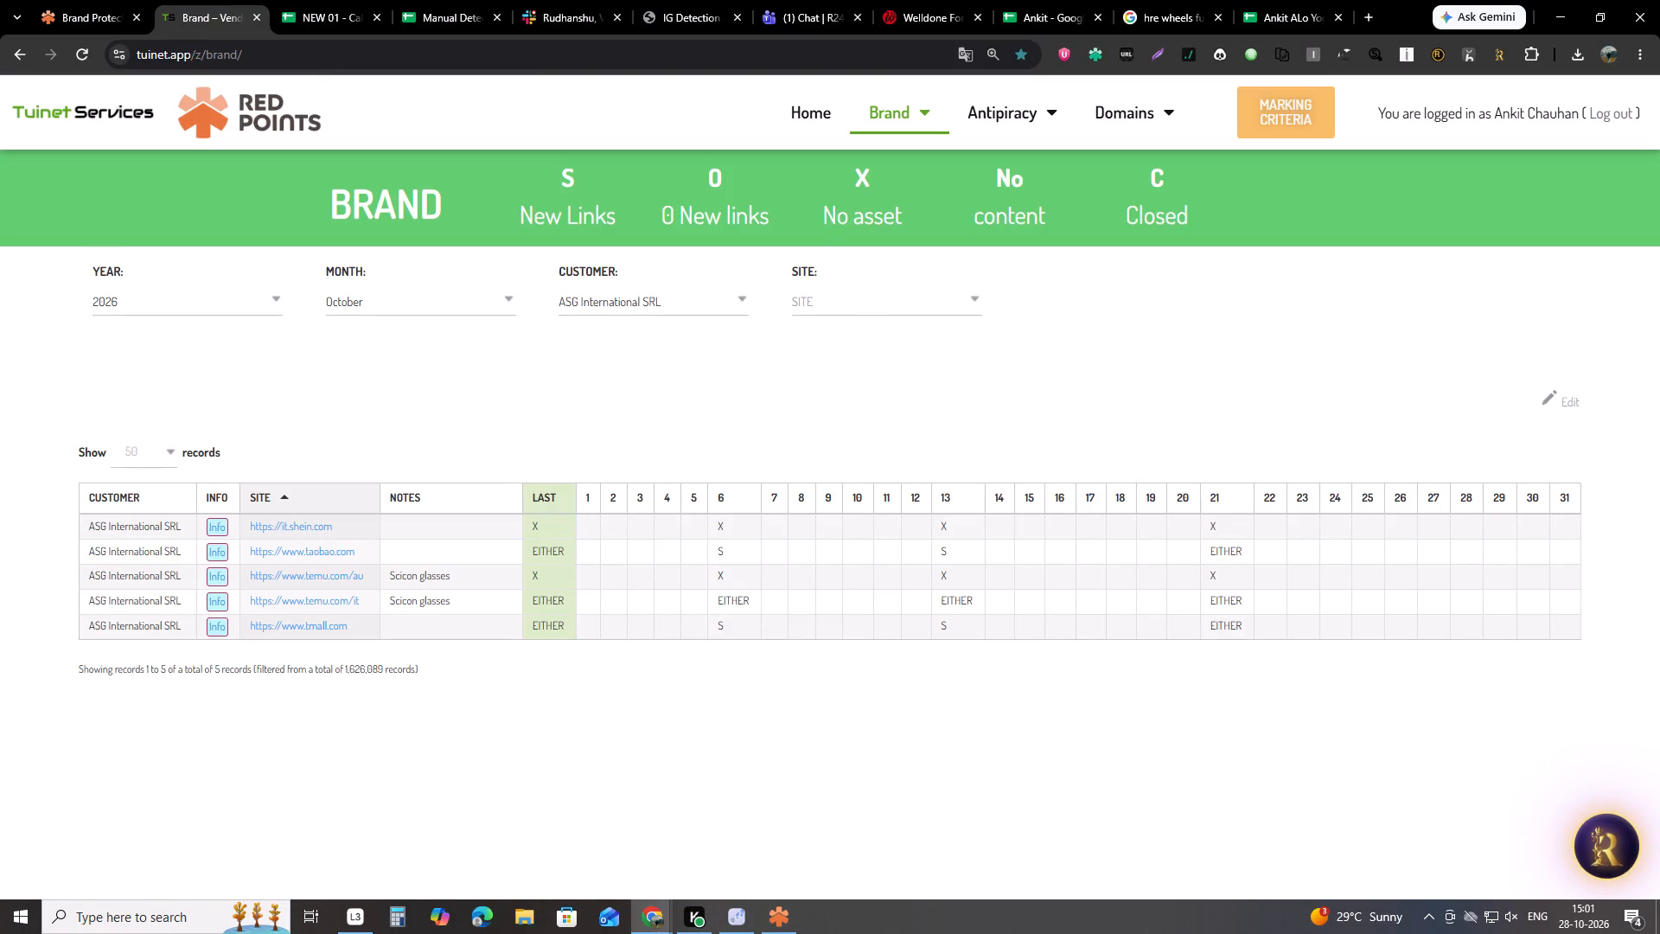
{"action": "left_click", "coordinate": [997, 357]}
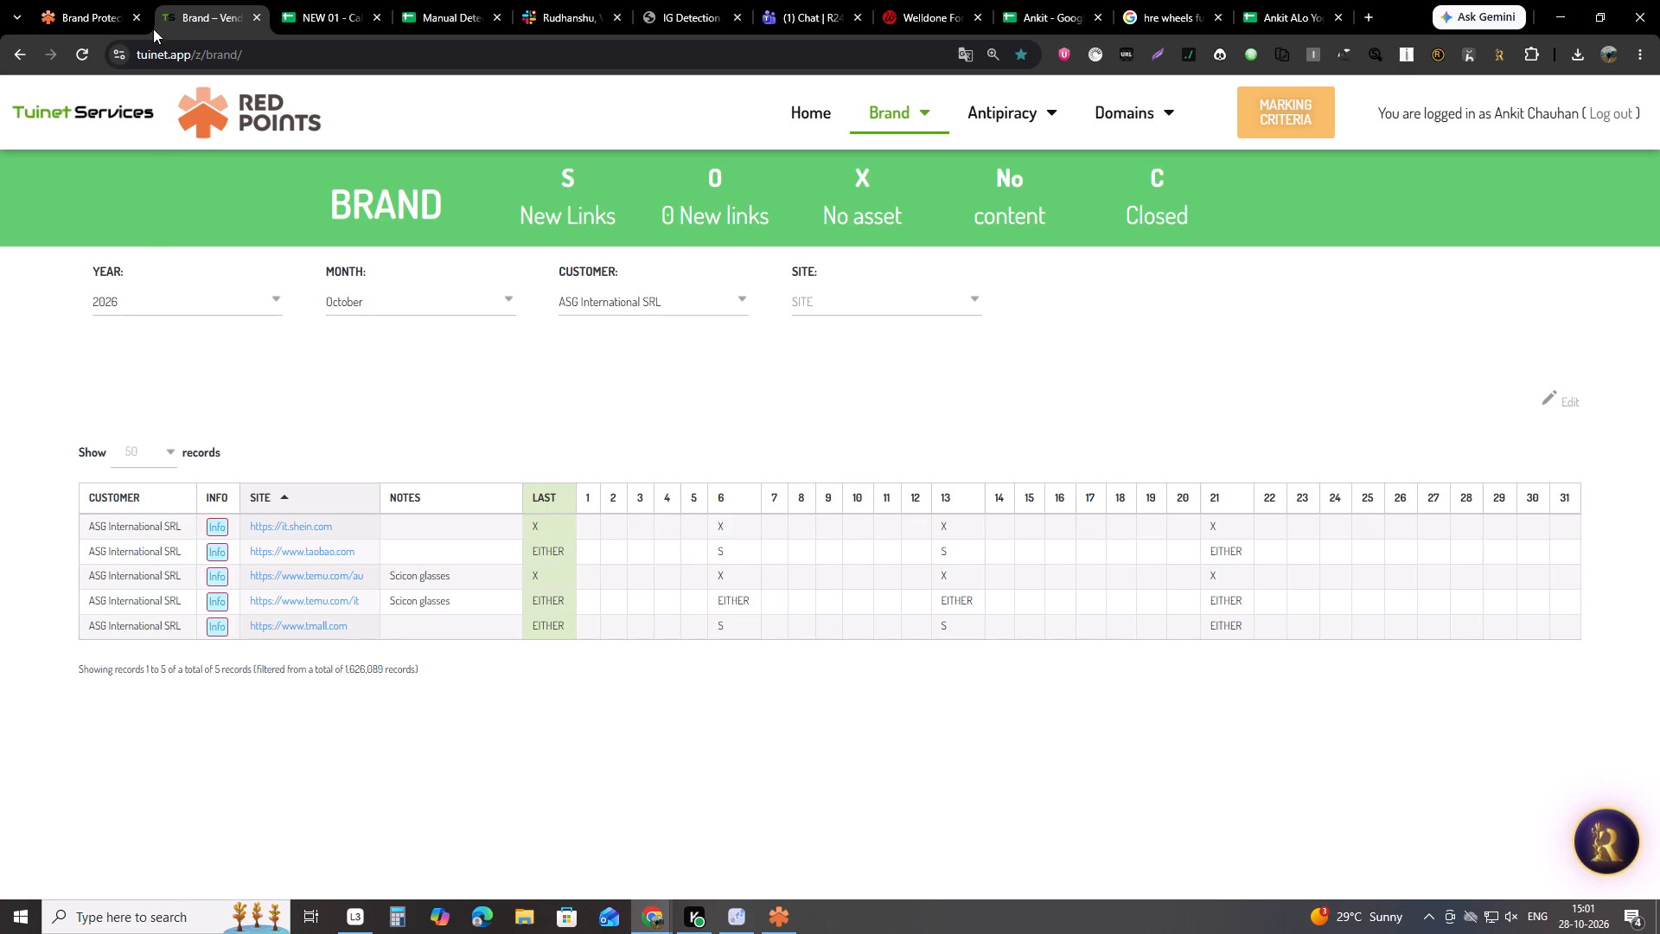
Switch to the Red Points New Incident page and change the customer to ASG International SRL, searching for asg.
{"action": "left_click", "coordinate": [51, 0]}
{"action": "left_click", "coordinate": [511, 113]}
{"action": "key", "text": "a"}
{"action": "type", "text": "sg"}
{"action": "left_click", "coordinate": [514, 155]}
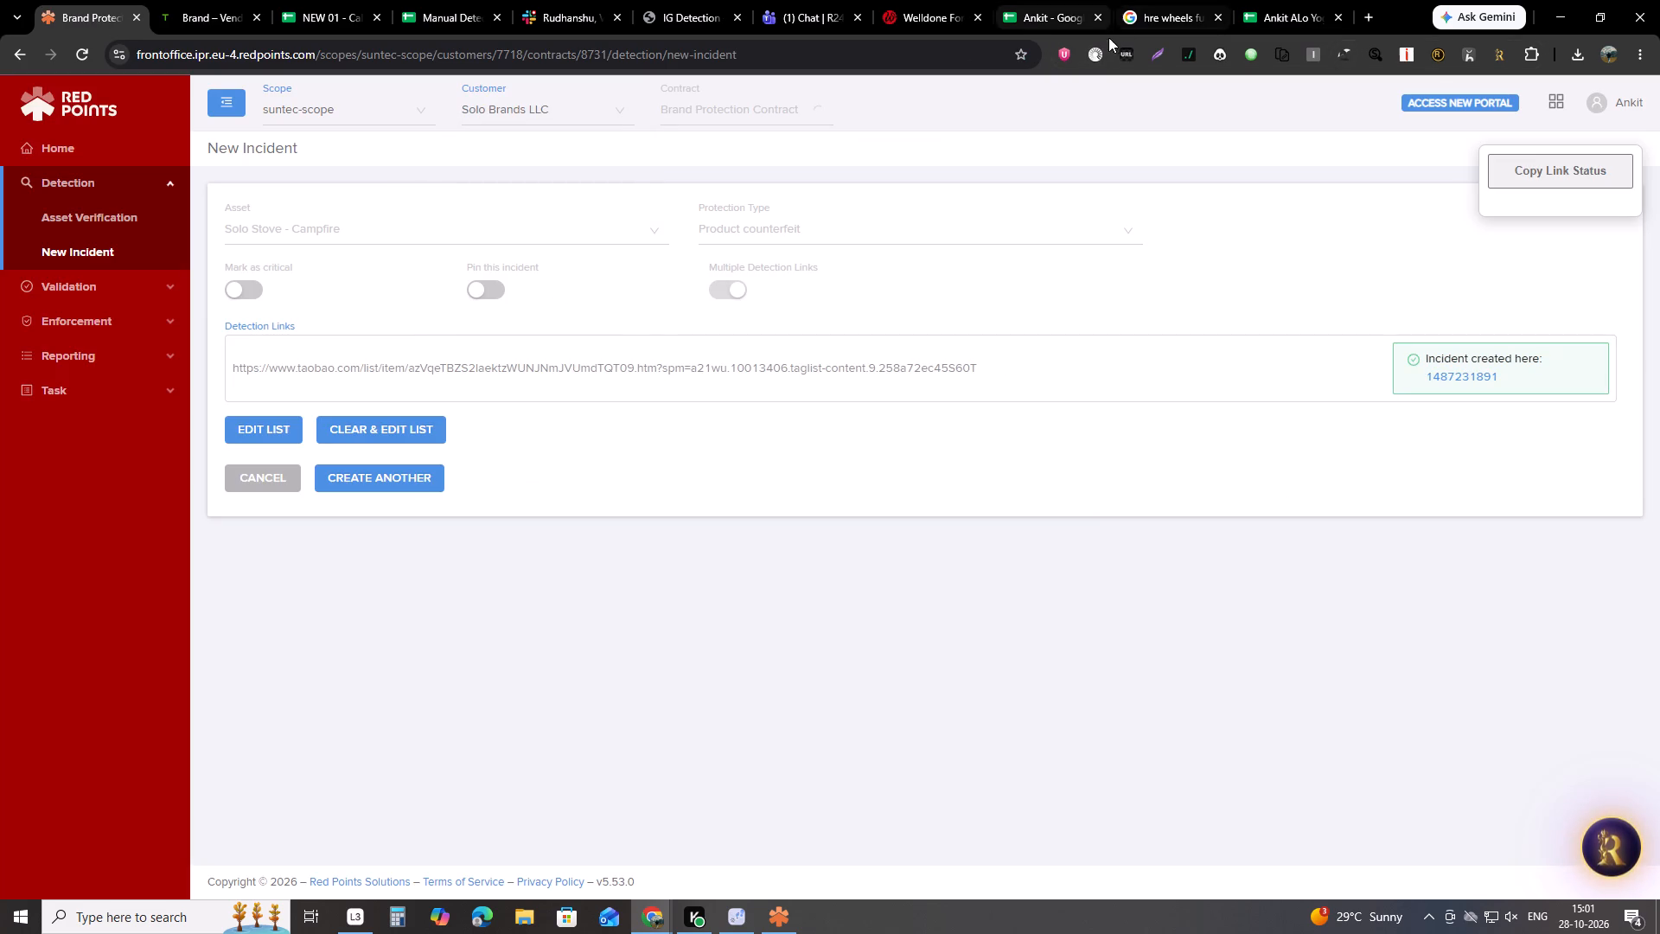
{"action": "left_click", "coordinate": [1101, 47]}
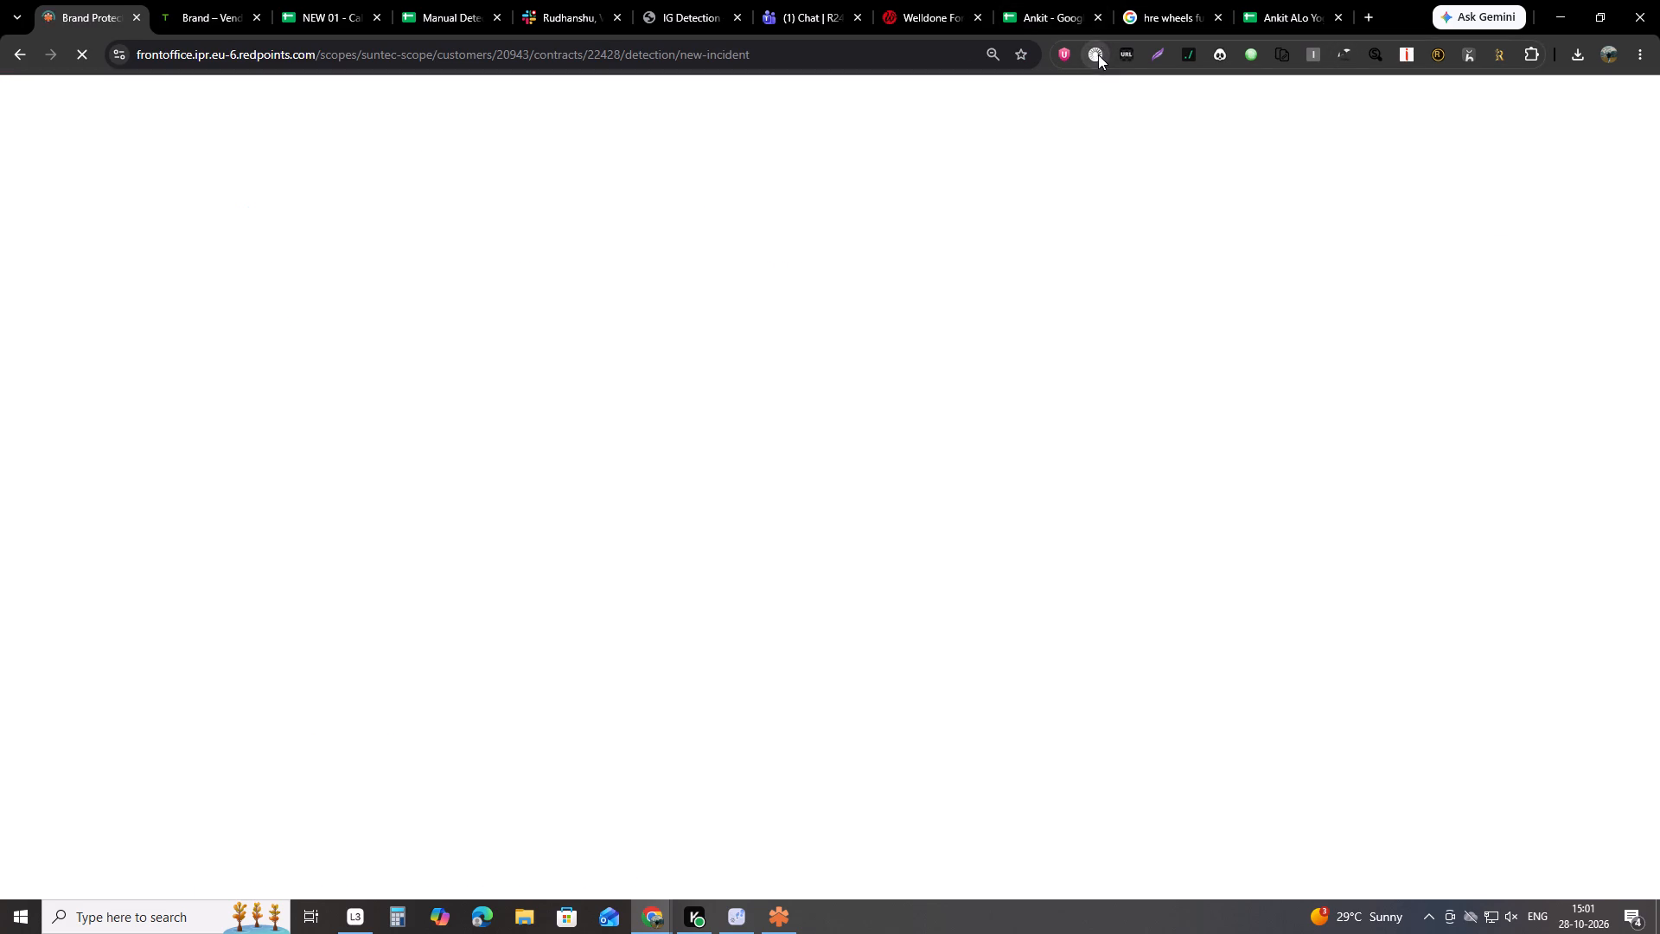
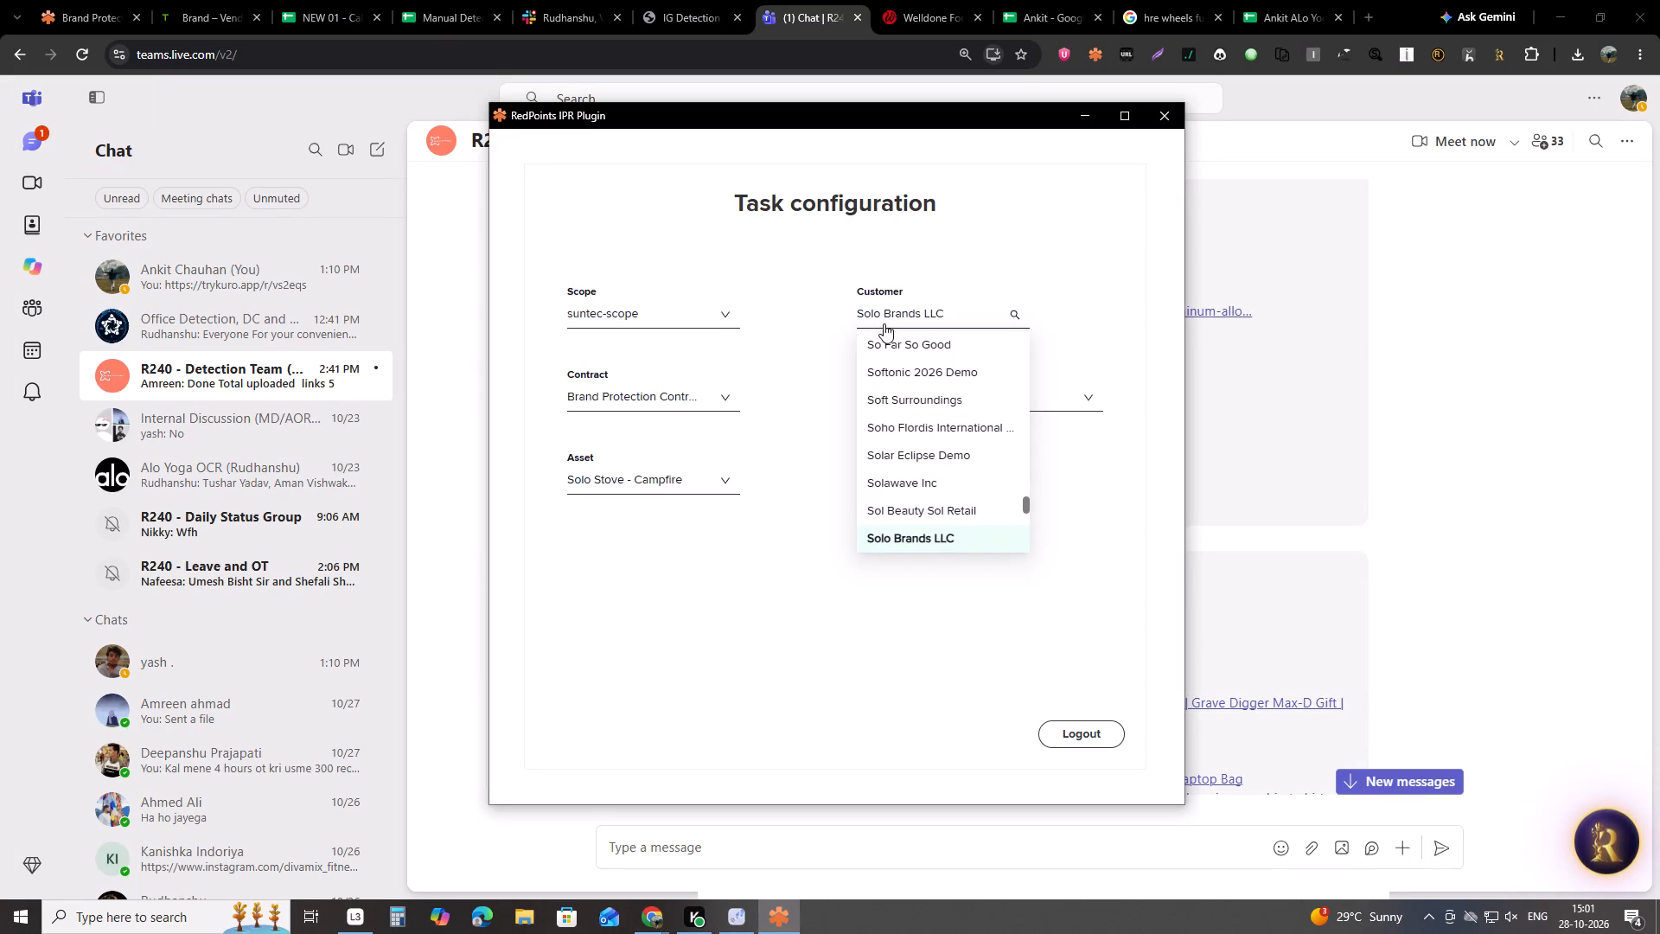
Start the Detection task for customer ASG International SRL under the IPR Brand Protection contract, with Scicon - 9 - Sunglasses as the asset.
{"action": "key", "text": "a"}
{"action": "type", "text": "sg"}
{"action": "left_click", "coordinate": [876, 348]}
{"action": "left_click", "coordinate": [571, 410]}
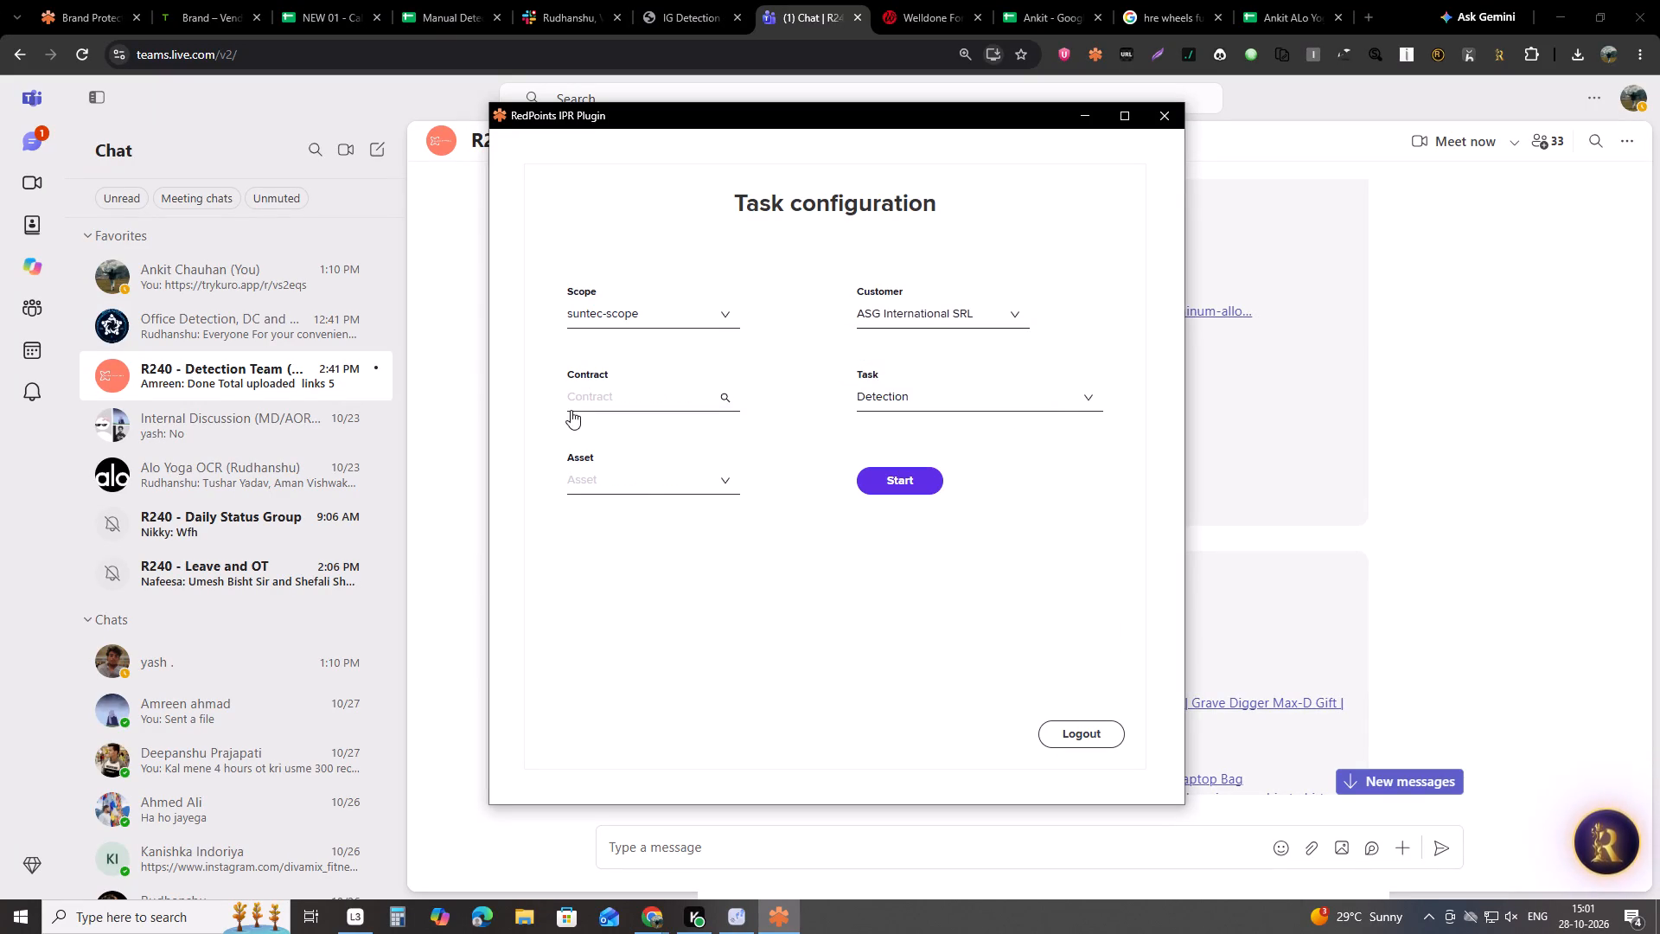
{"action": "left_click", "coordinate": [622, 423]}
{"action": "left_click", "coordinate": [652, 489]}
{"action": "key", "text": "s"}
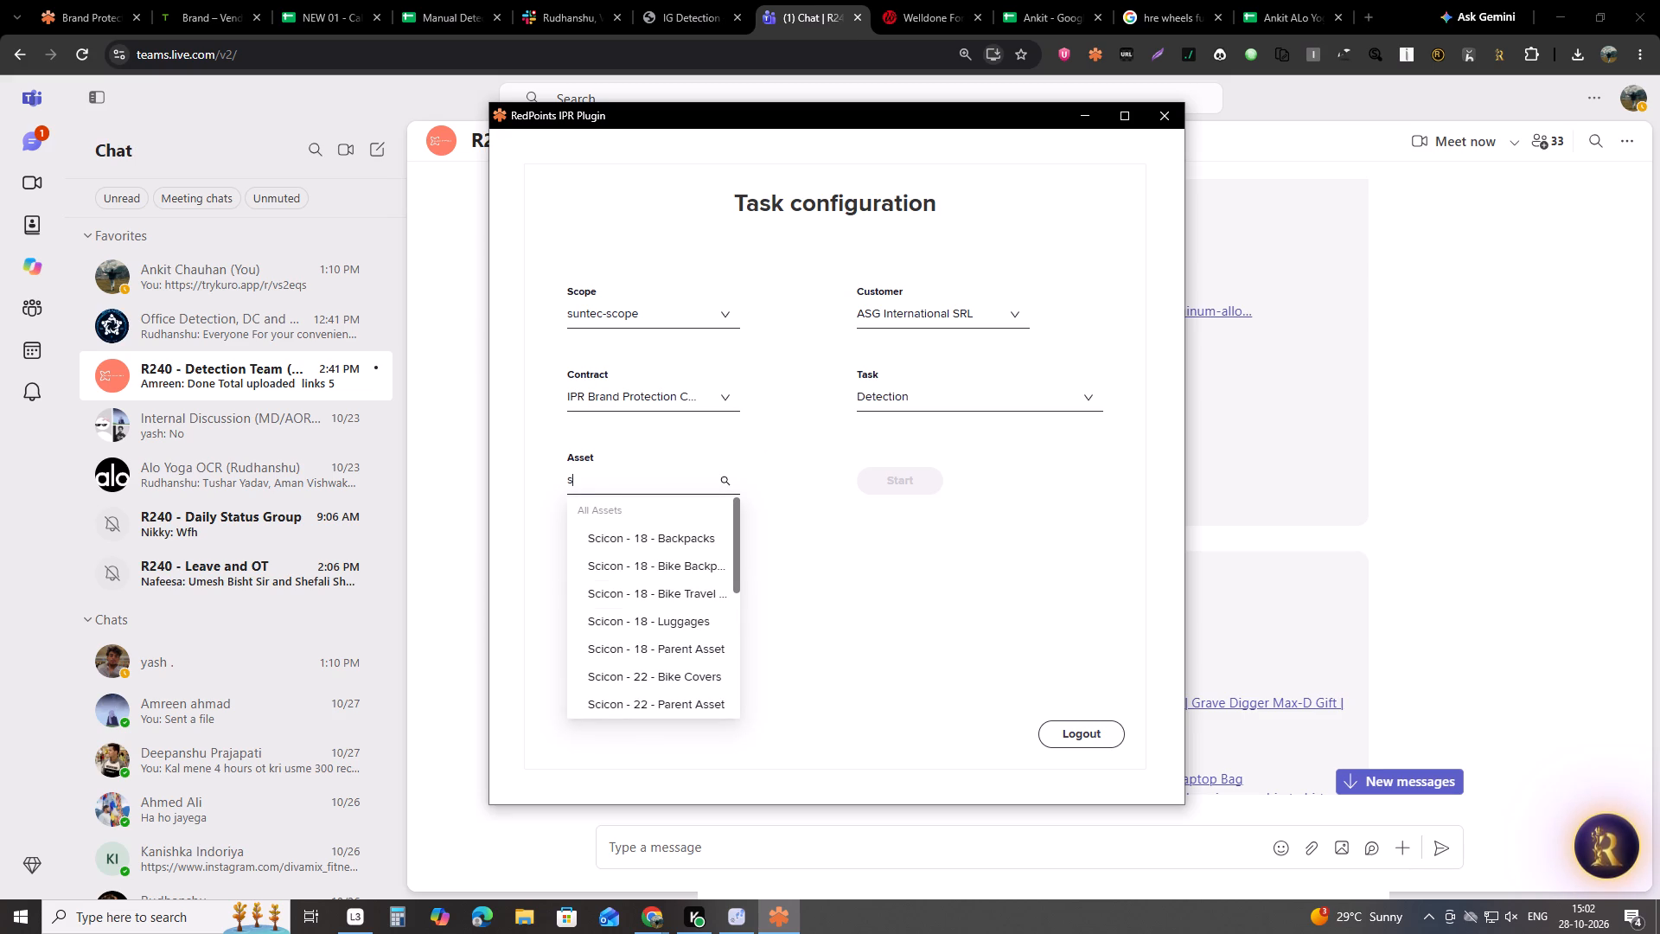
{"action": "type", "text": "un"}
{"action": "left_click", "coordinate": [677, 538]}
{"action": "left_click", "coordinate": [909, 487]}
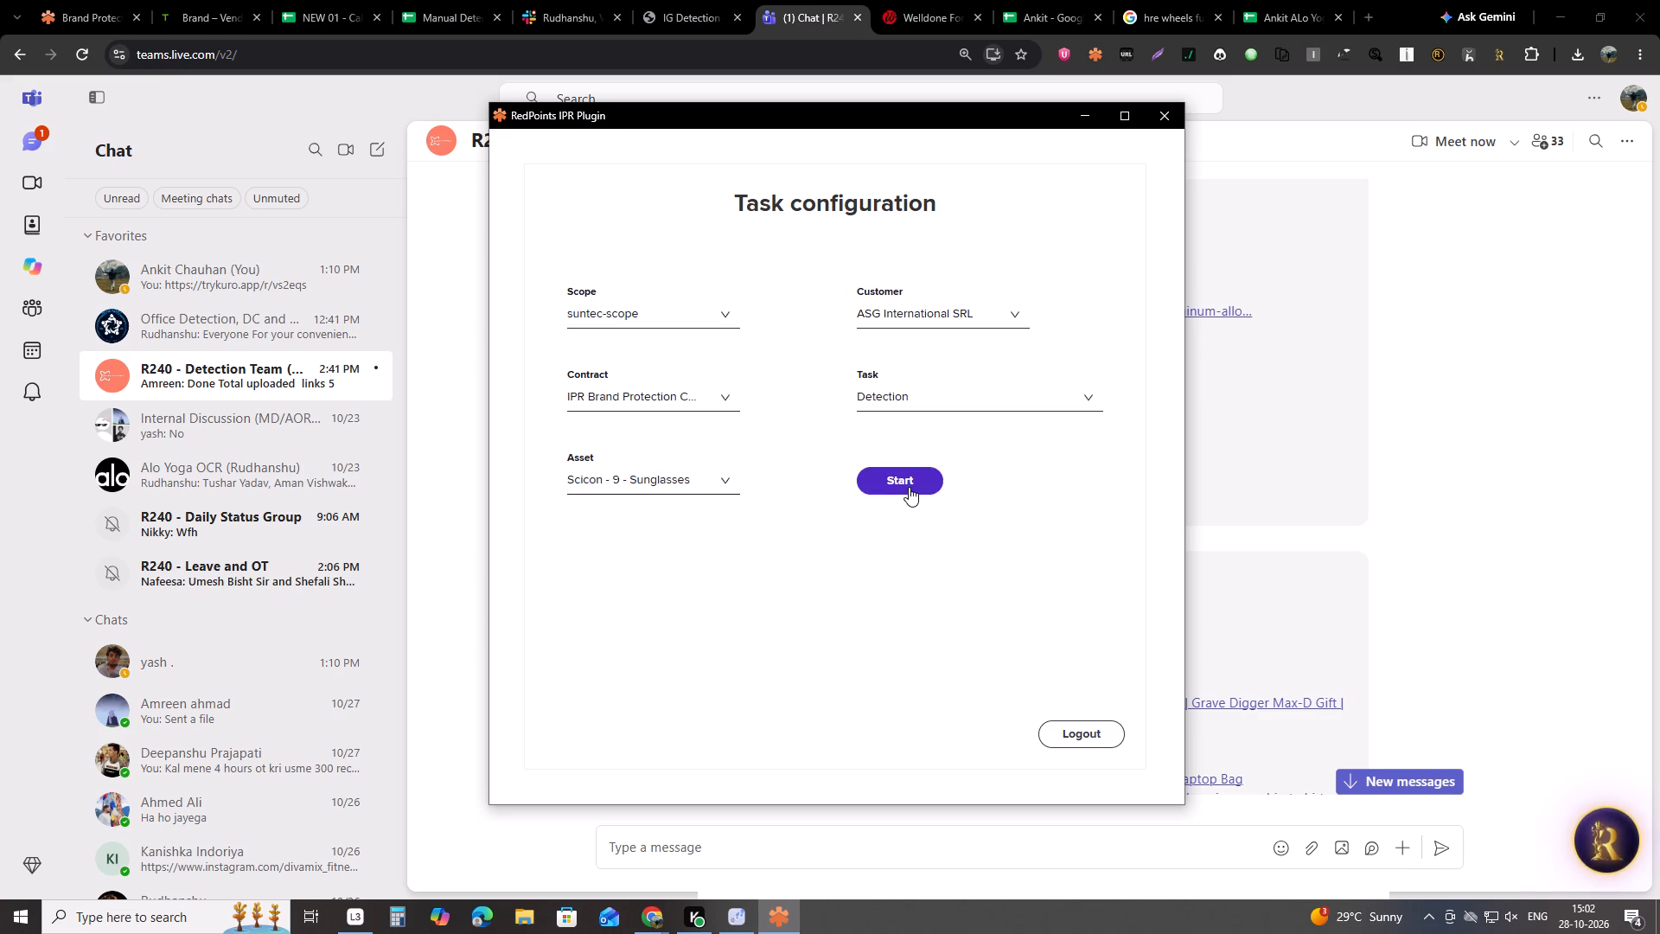
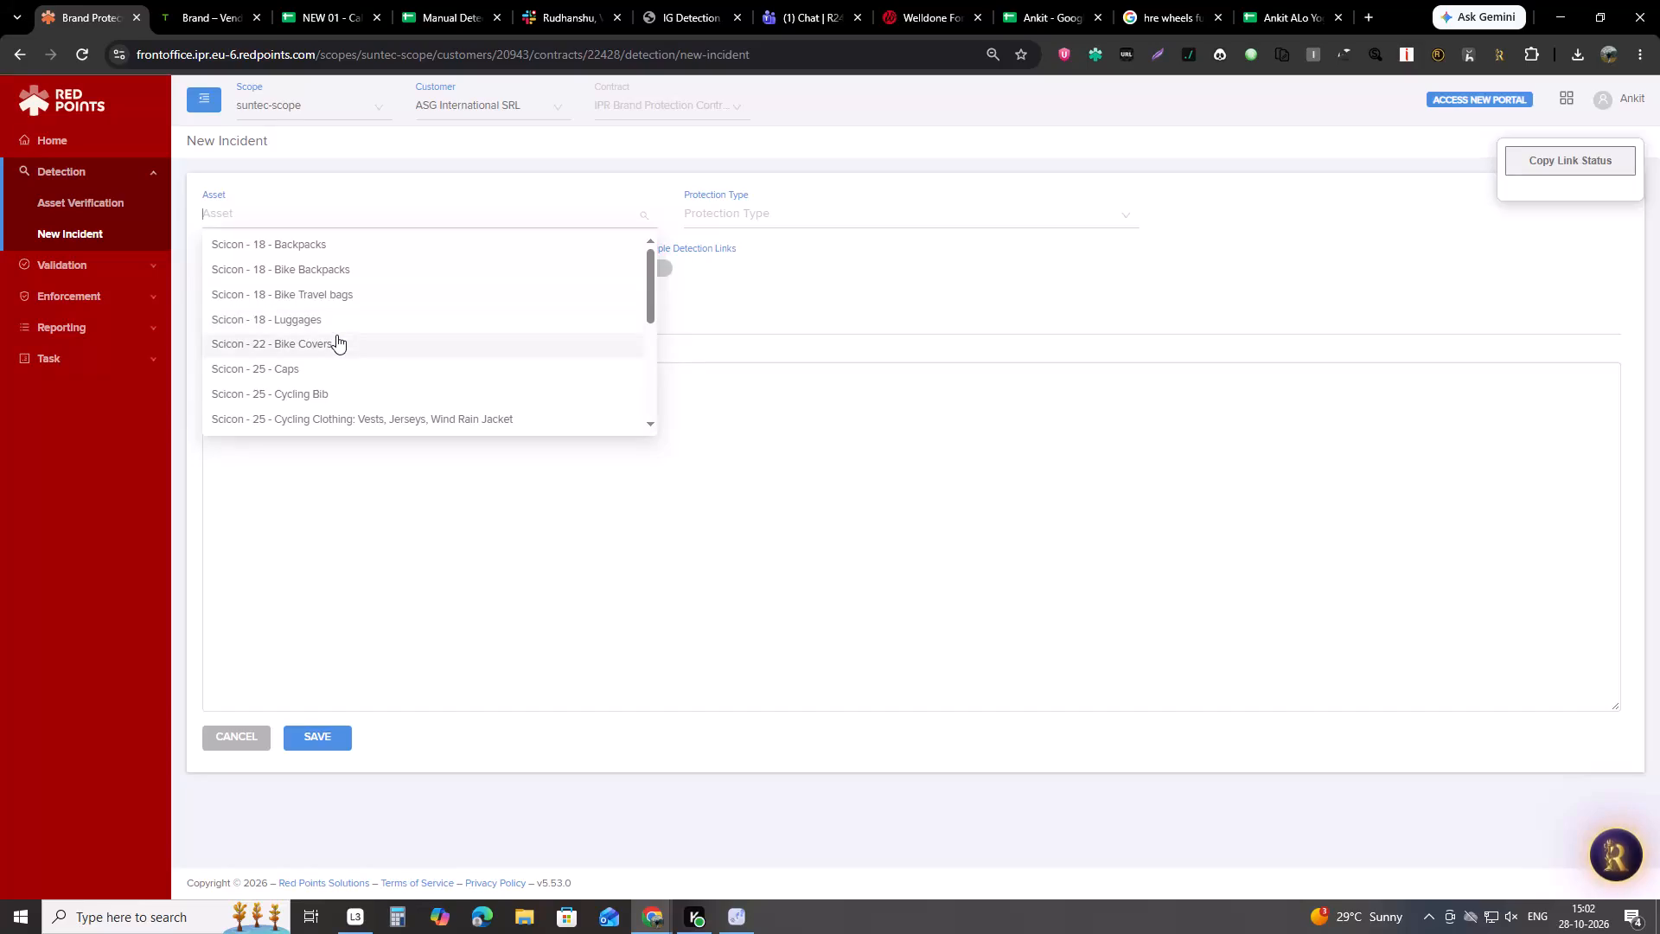
Choose Scicon - 18 - Luggages as the asset in the New Incident form and copy its name.
{"action": "left_click", "coordinate": [335, 322]}
{"action": "left_click", "coordinate": [308, 206], "text": "alt"}
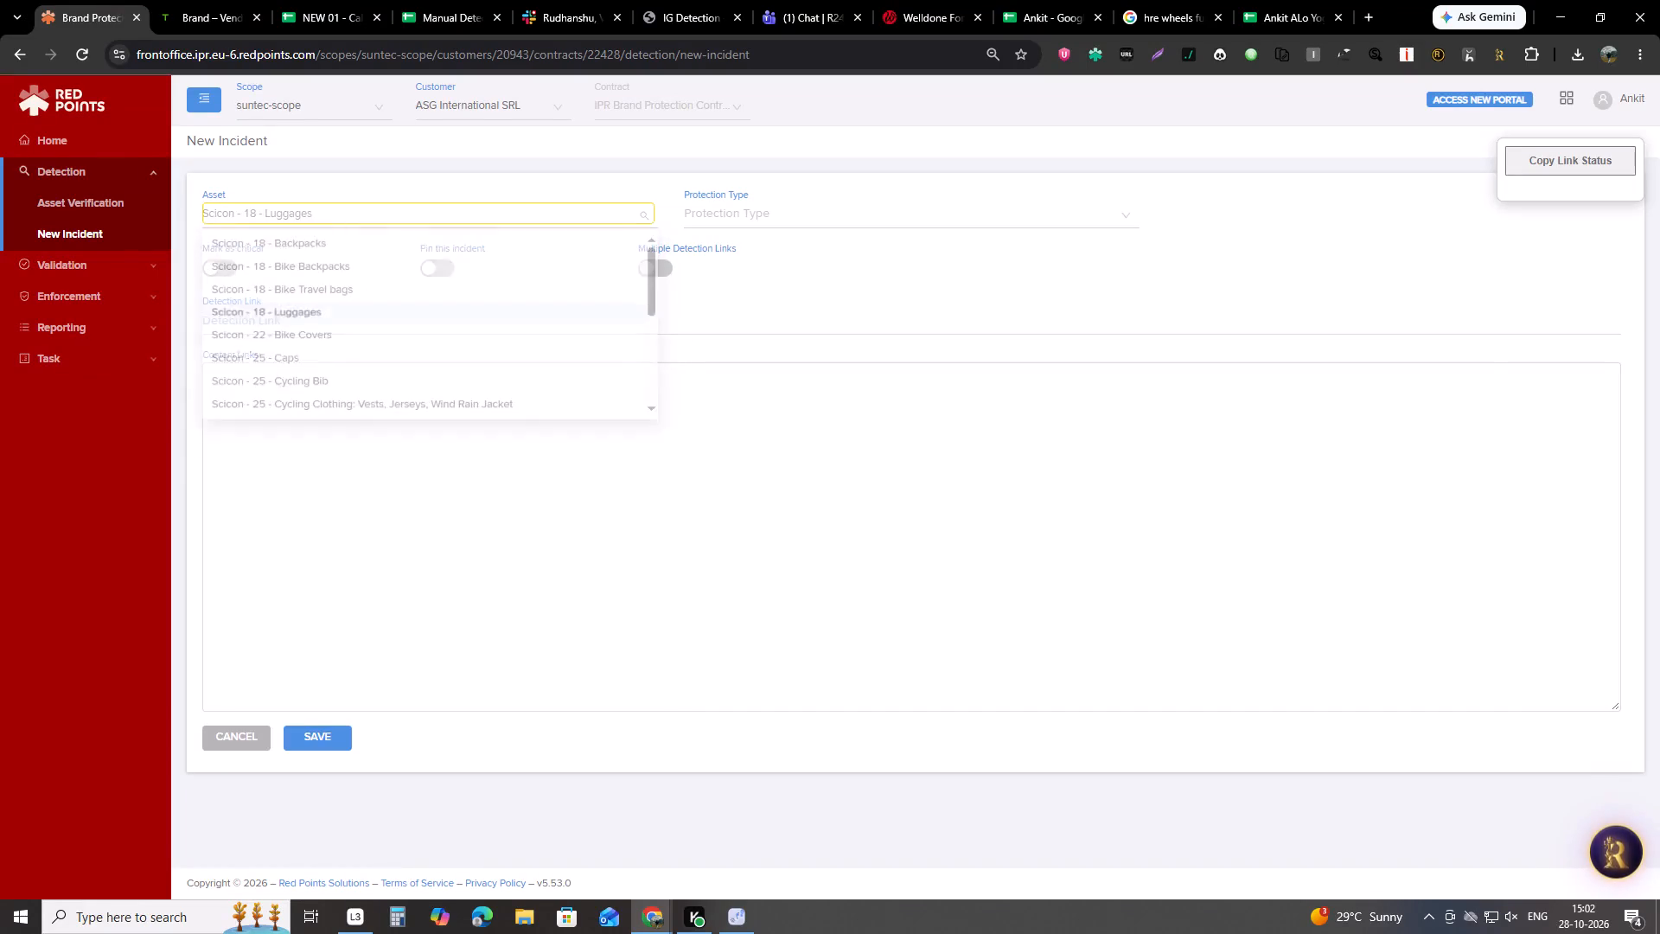
In the incognito browser window, close the leftover Solo Stove tabs and search Taobao for Scicon.
{"action": "key", "text": "alt+Tab"}
{"action": "key", "text": "alt+Tab"}
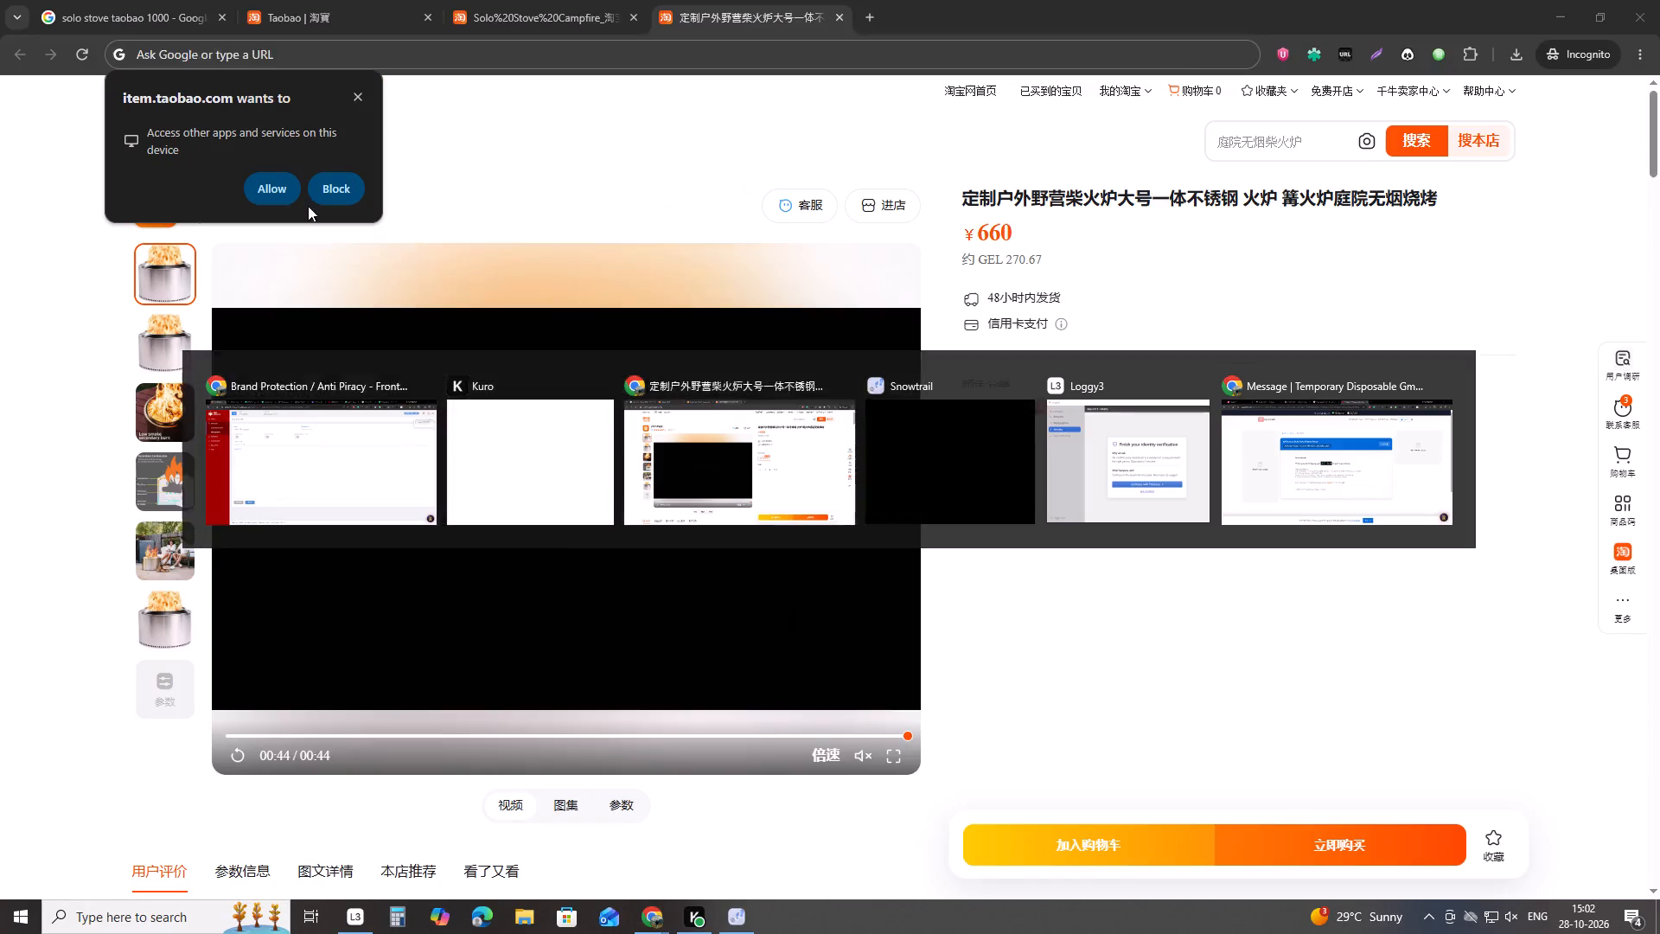
{"action": "middle_click_drag", "start_coordinate": [730, 0], "coordinate": [716, 0]}
{"action": "middle_click", "coordinate": [516, 0]}
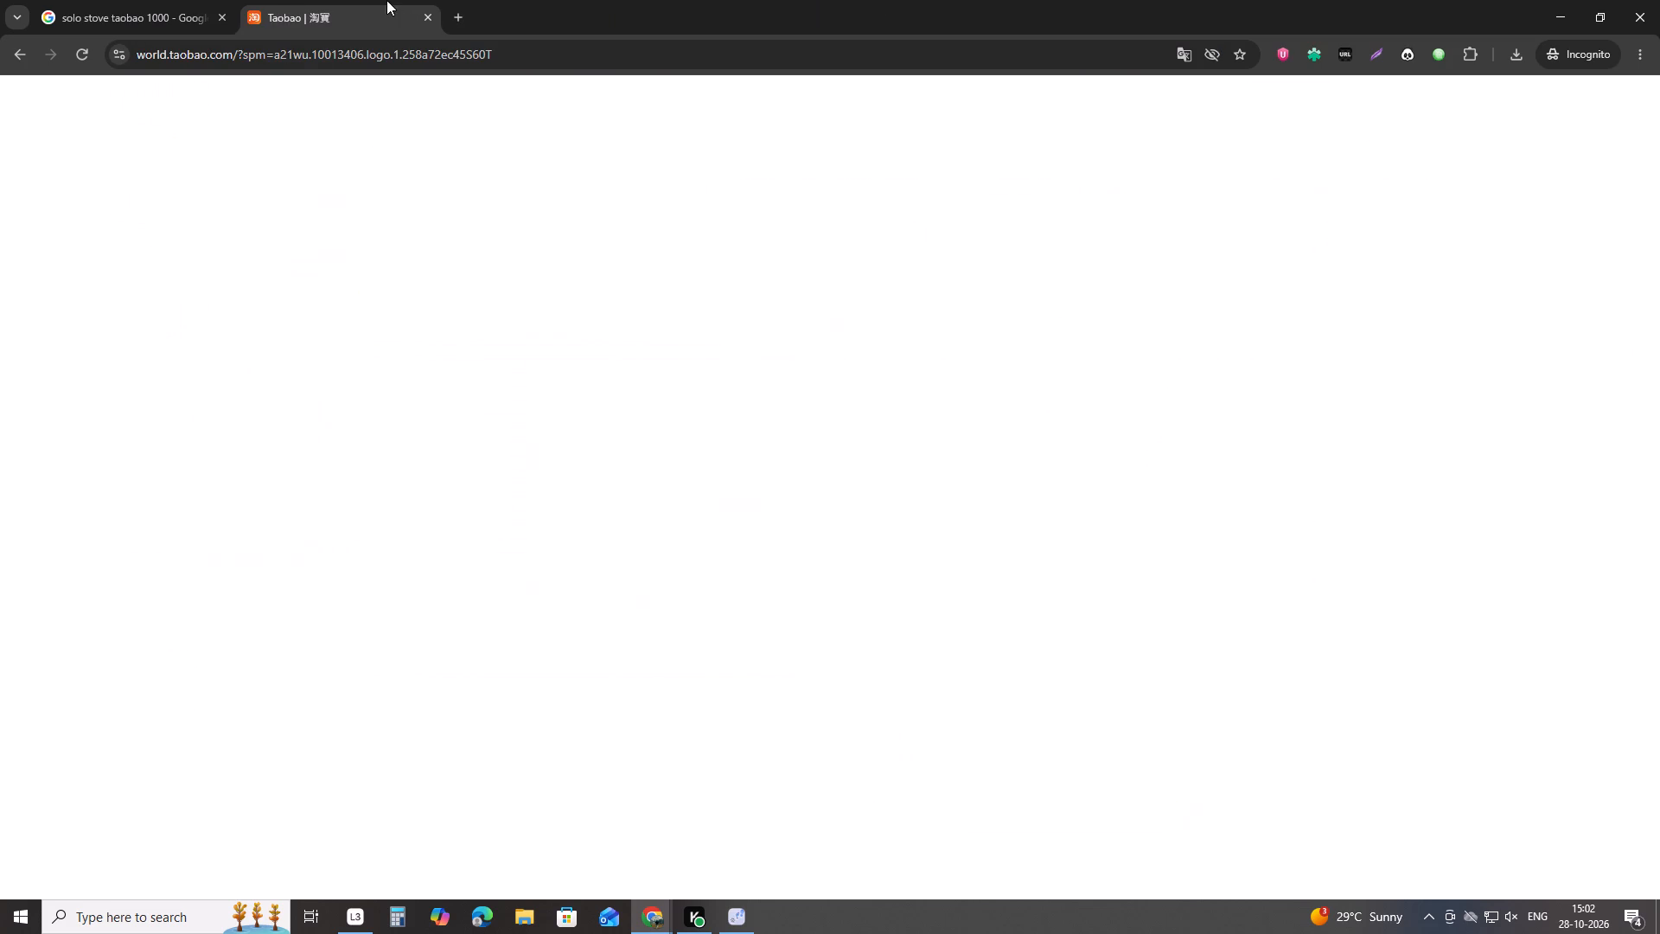
{"action": "double_click", "coordinate": [565, 199]}
{"action": "key", "text": "ctrl+v"}
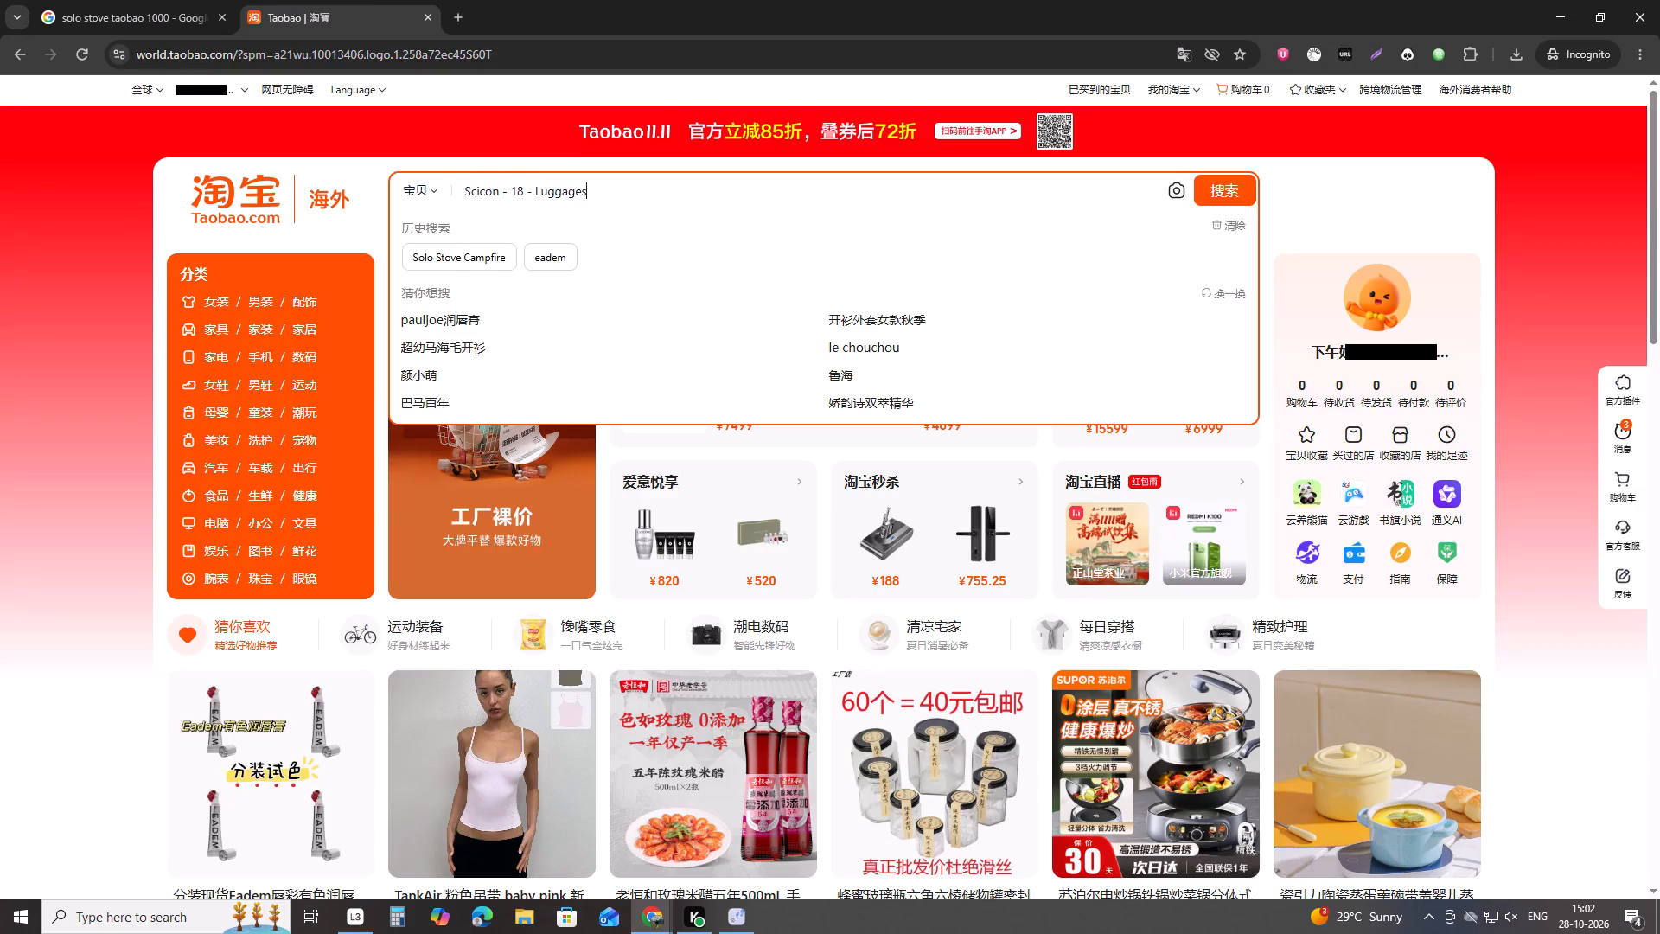
{"action": "left_click_drag", "start_coordinate": [616, 195], "coordinate": [504, 195]}
{"action": "key", "text": "BackSpace"}
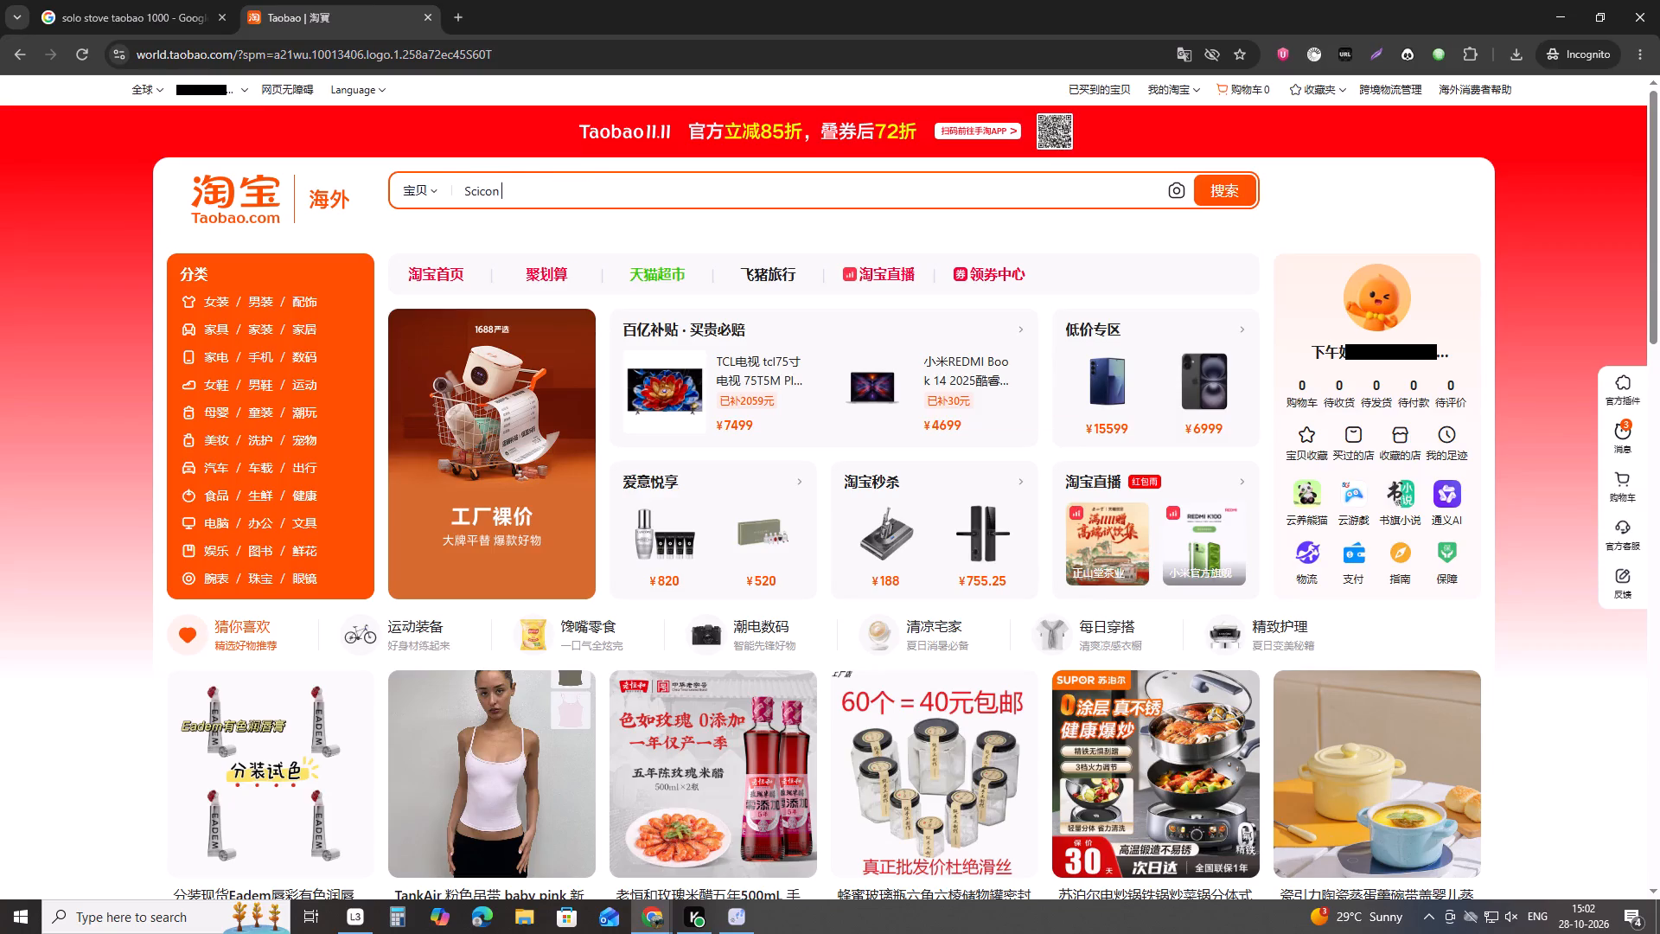
{"action": "key", "text": "Return"}
{"action": "middle_click", "coordinate": [362, 0]}
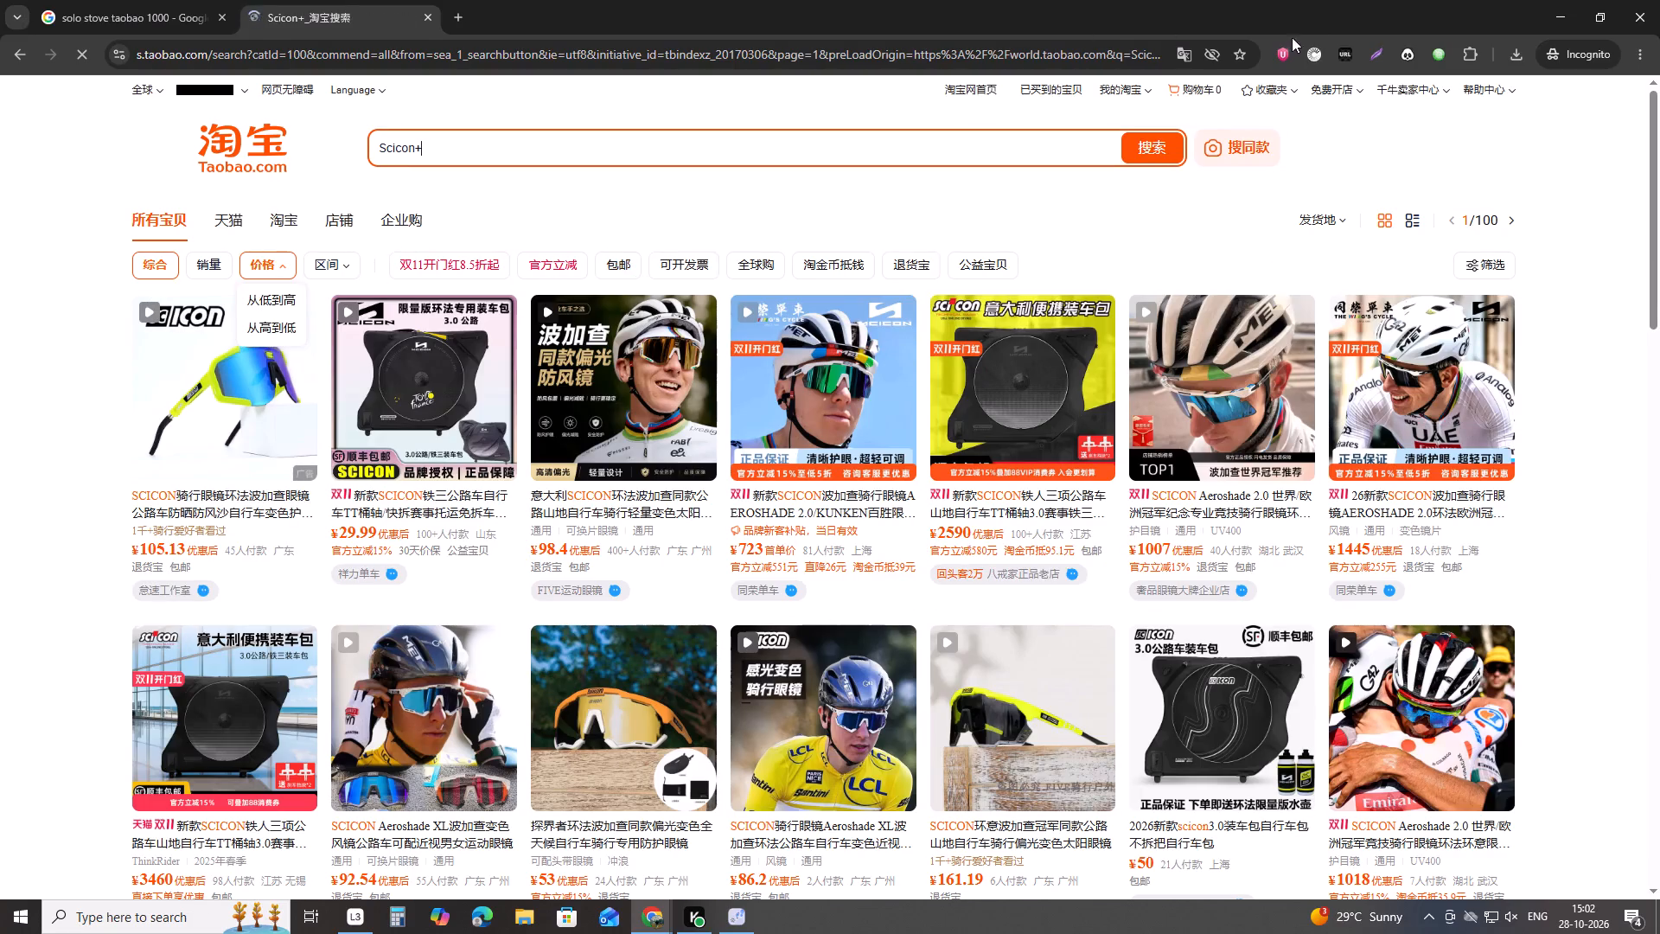
Run the RedPoints IPR Plugin on the Scicon search results and return to the results page.
{"action": "left_click", "coordinate": [1312, 46]}
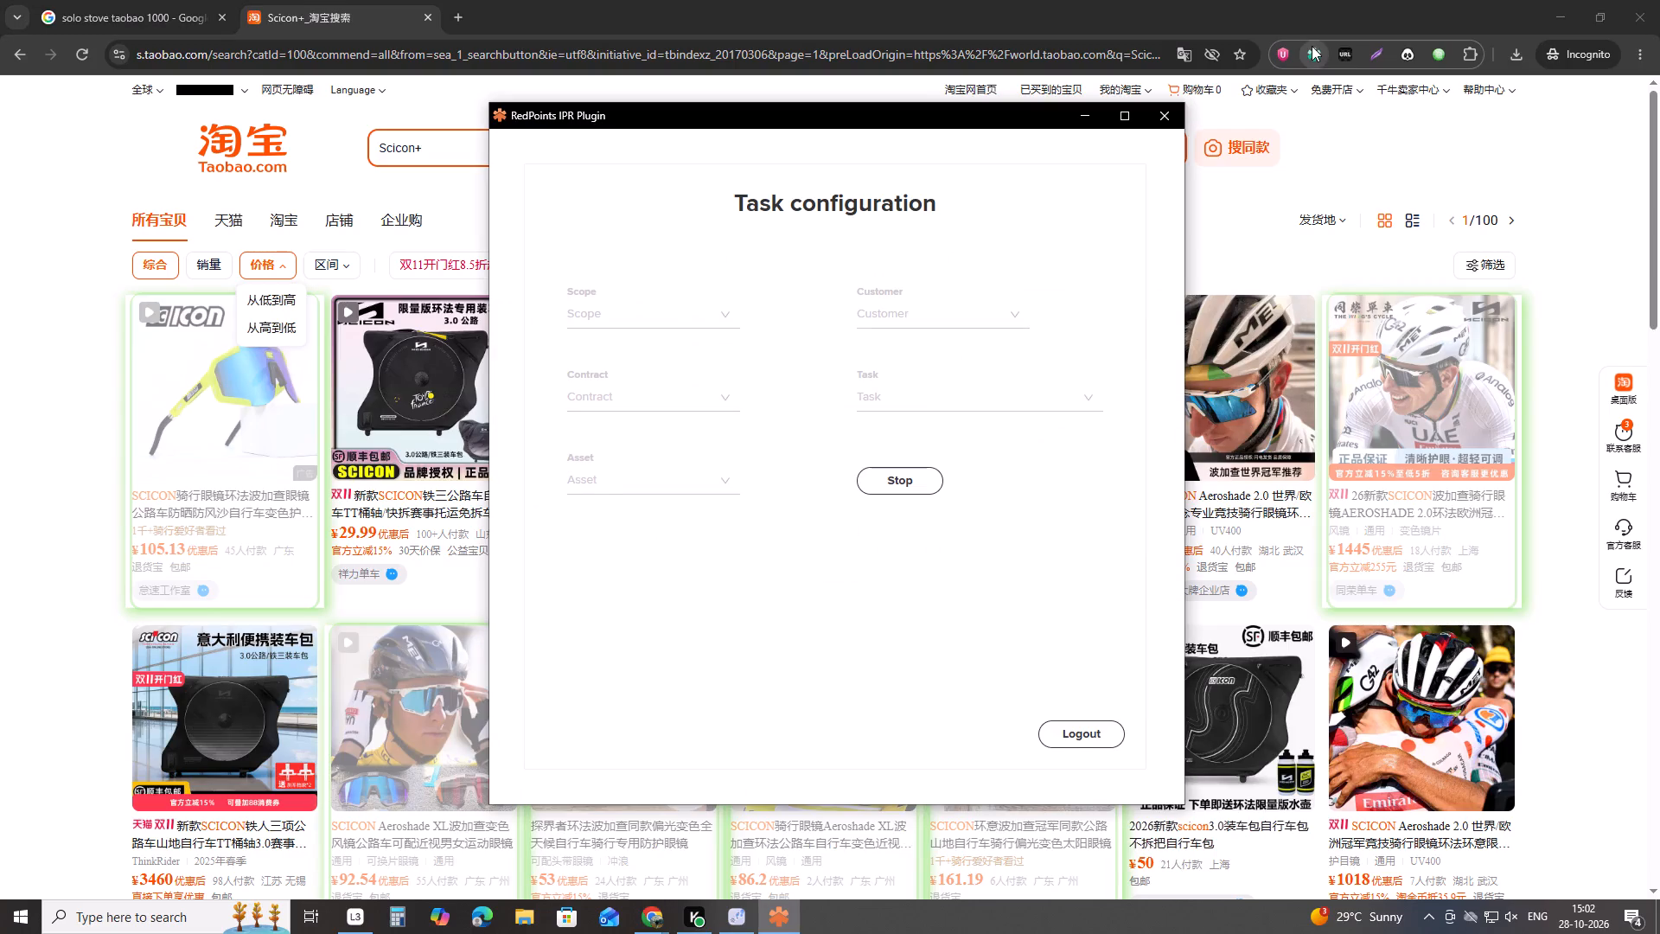
{"action": "key", "text": "alt+Tab"}
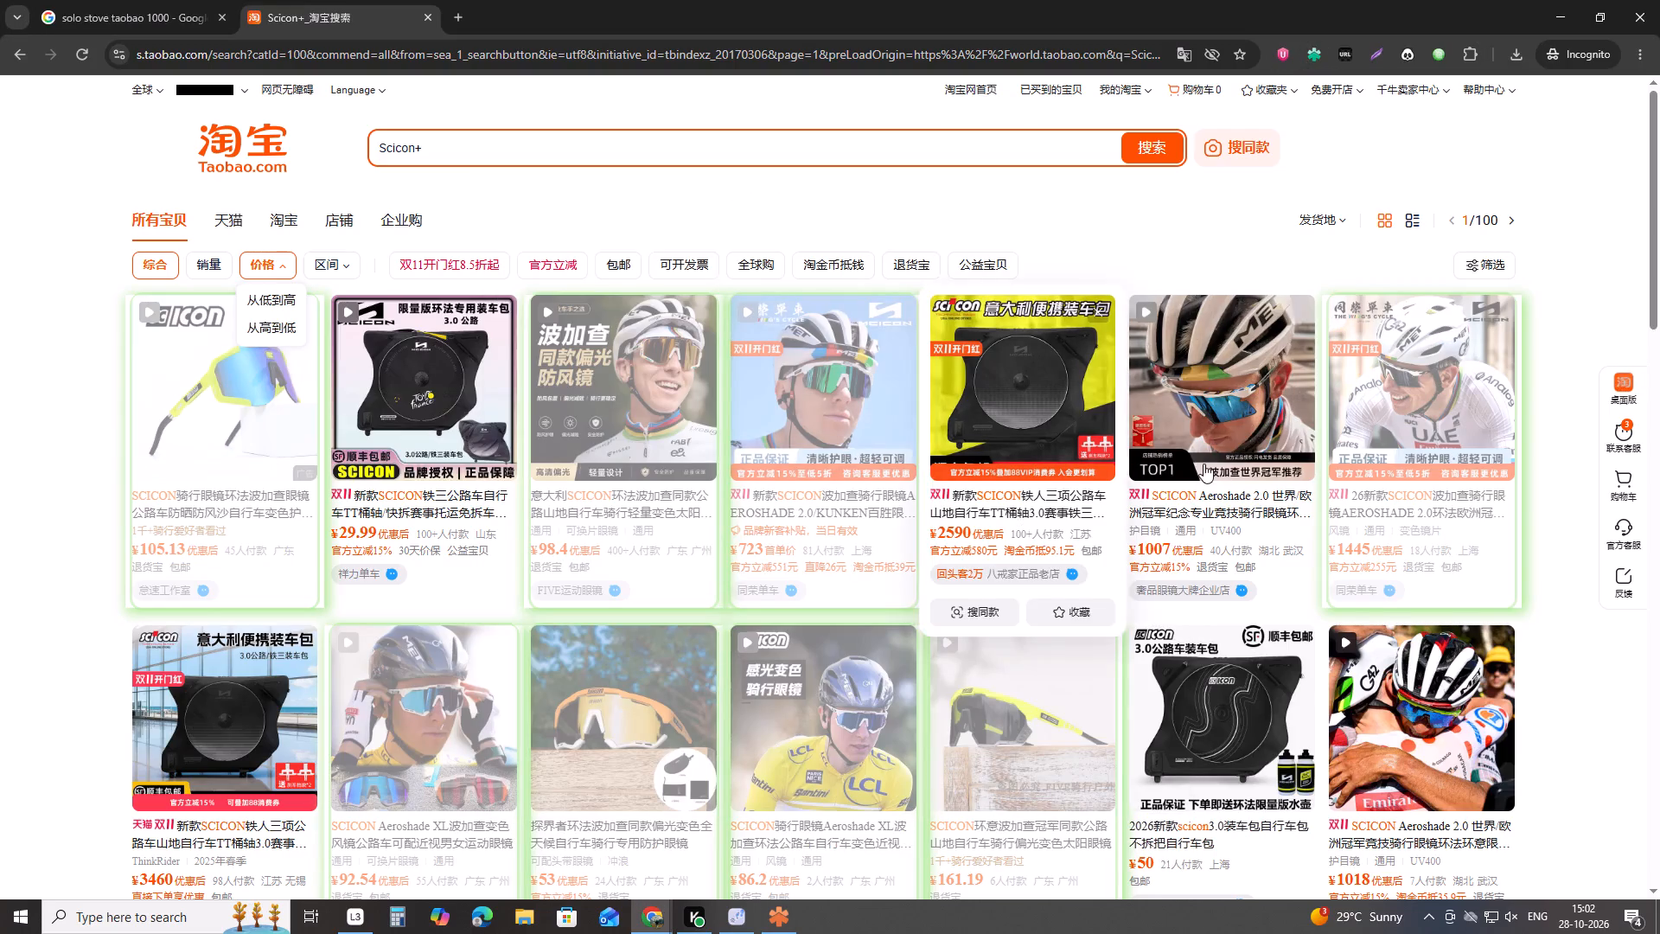
Translate the Taobao results to English and examine the first page of Scicon listings for ones the plugin has not marked.
{"action": "scroll", "coordinate": [1258, 482], "scroll_direction": "down", "scroll_amount": 4}
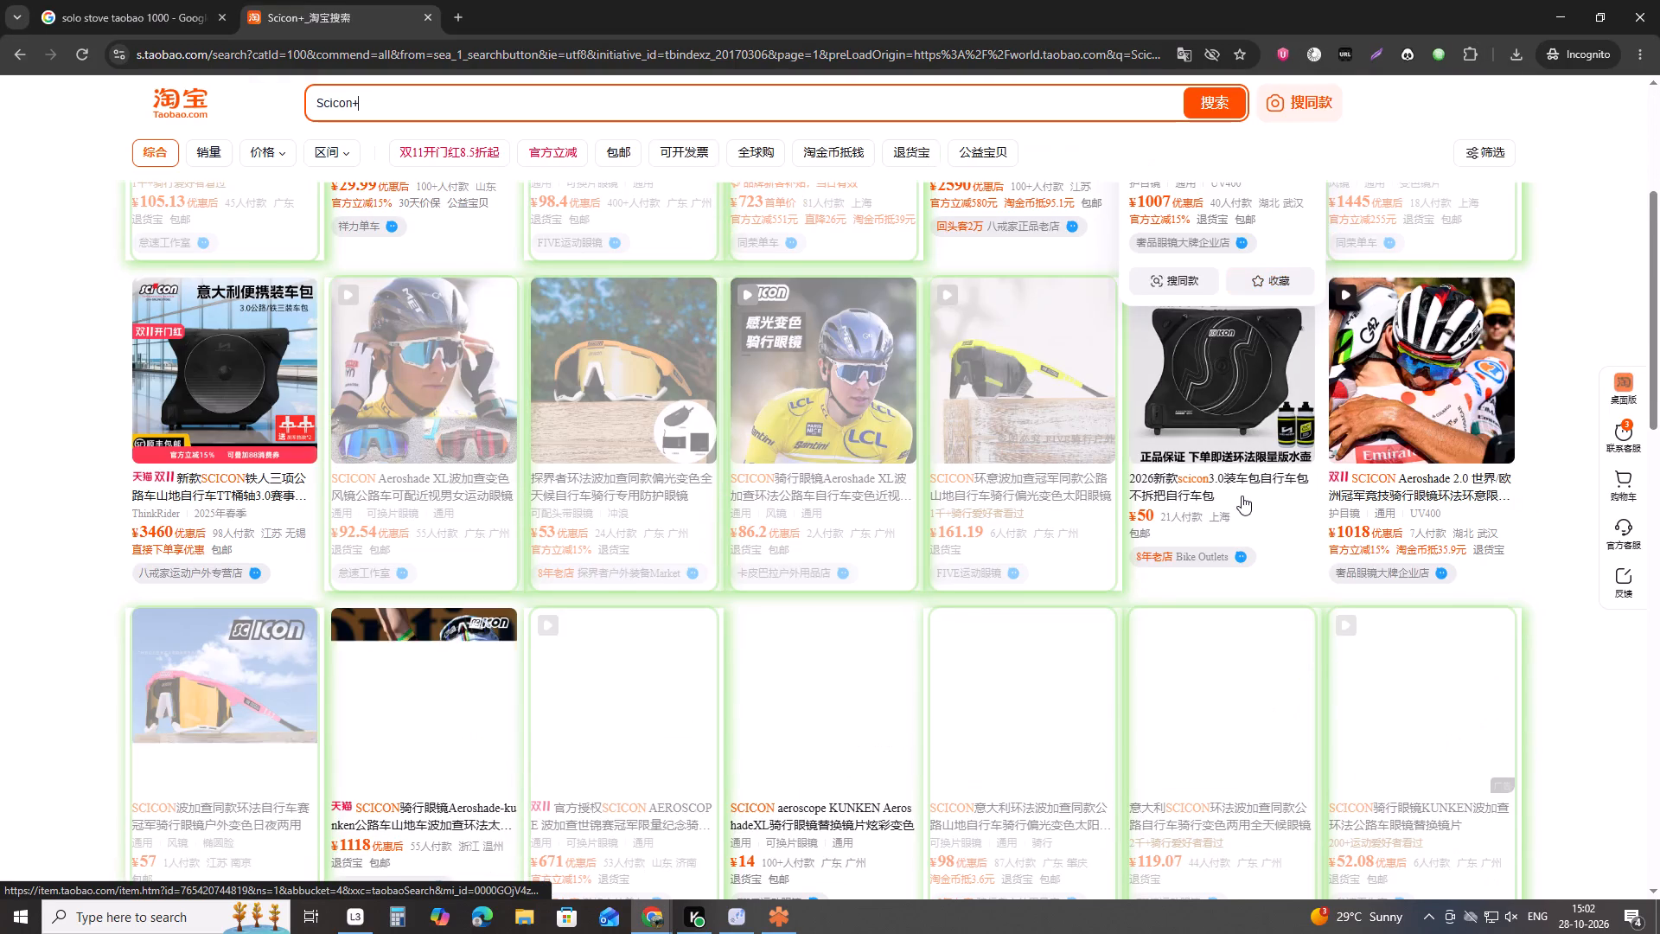
{"action": "scroll", "coordinate": [1445, 480], "scroll_direction": "down", "scroll_amount": 3}
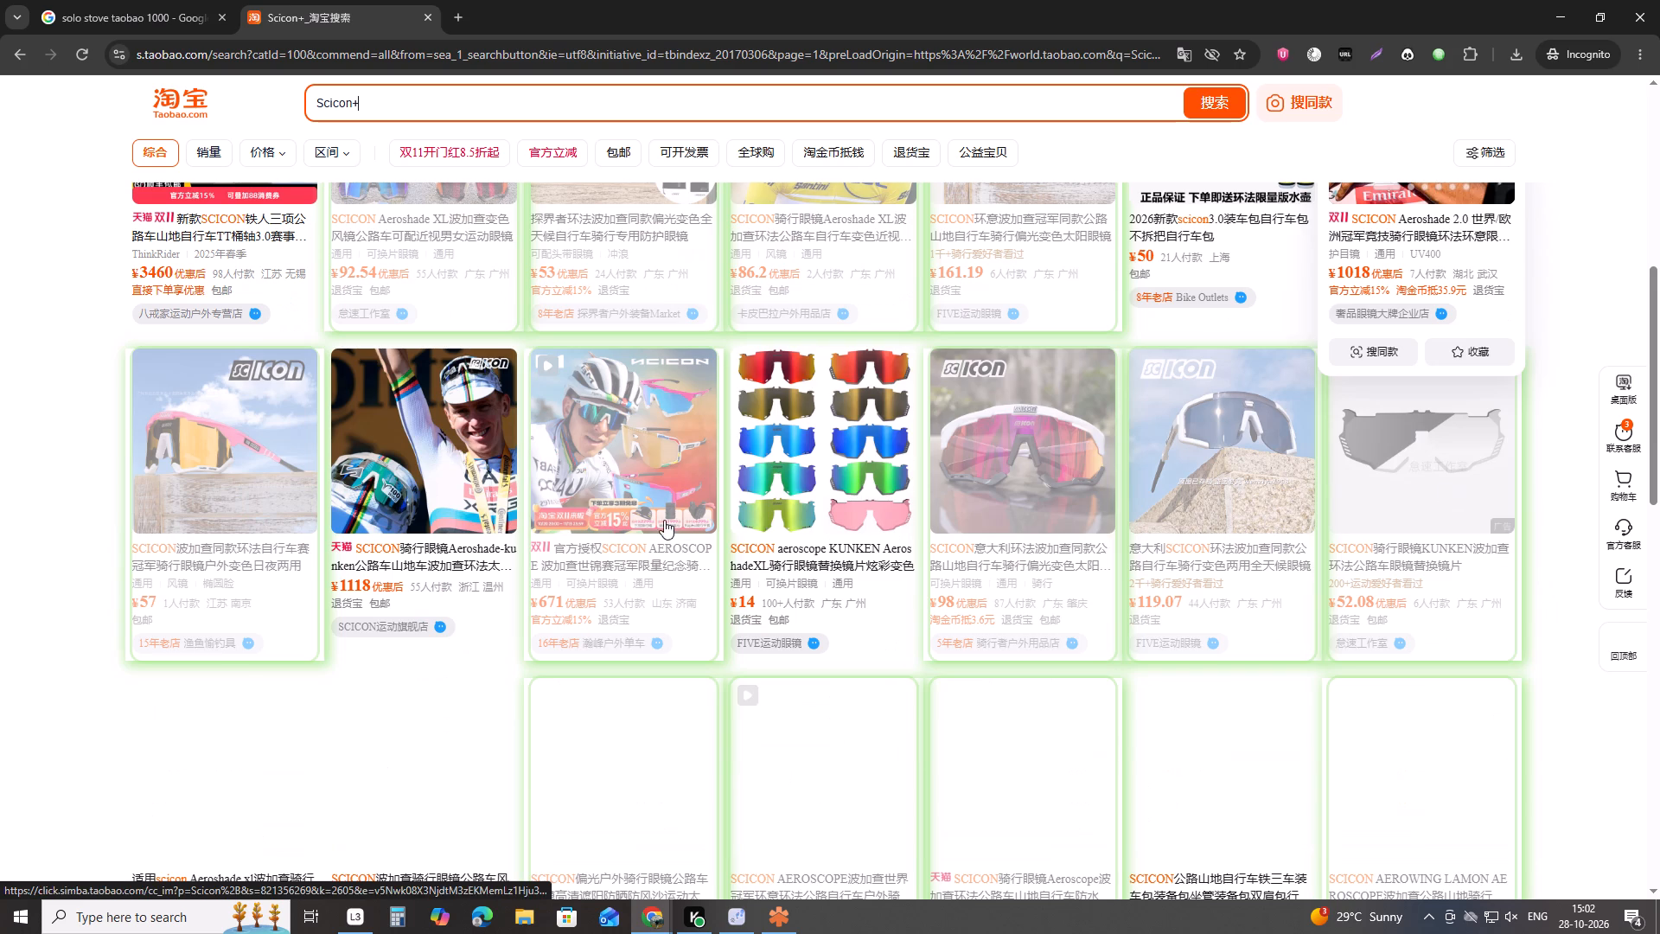
{"action": "right_click", "coordinate": [1, 364]}
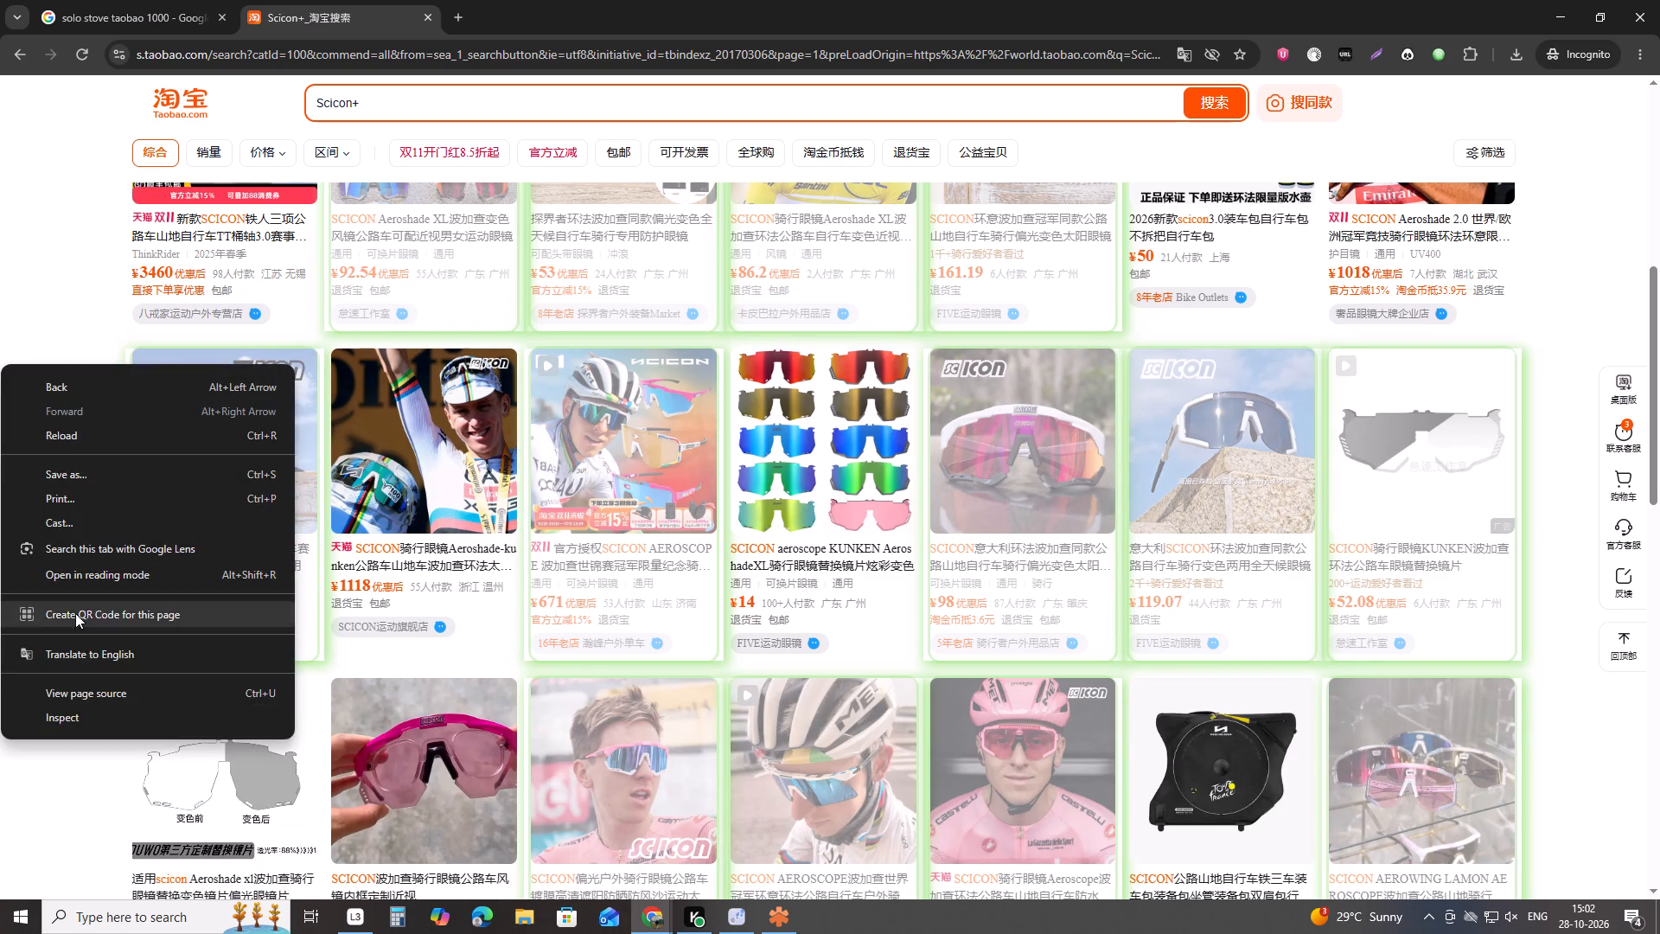
{"action": "left_click", "coordinate": [68, 654]}
{"action": "scroll", "coordinate": [0, 617], "scroll_direction": "down", "scroll_amount": 2}
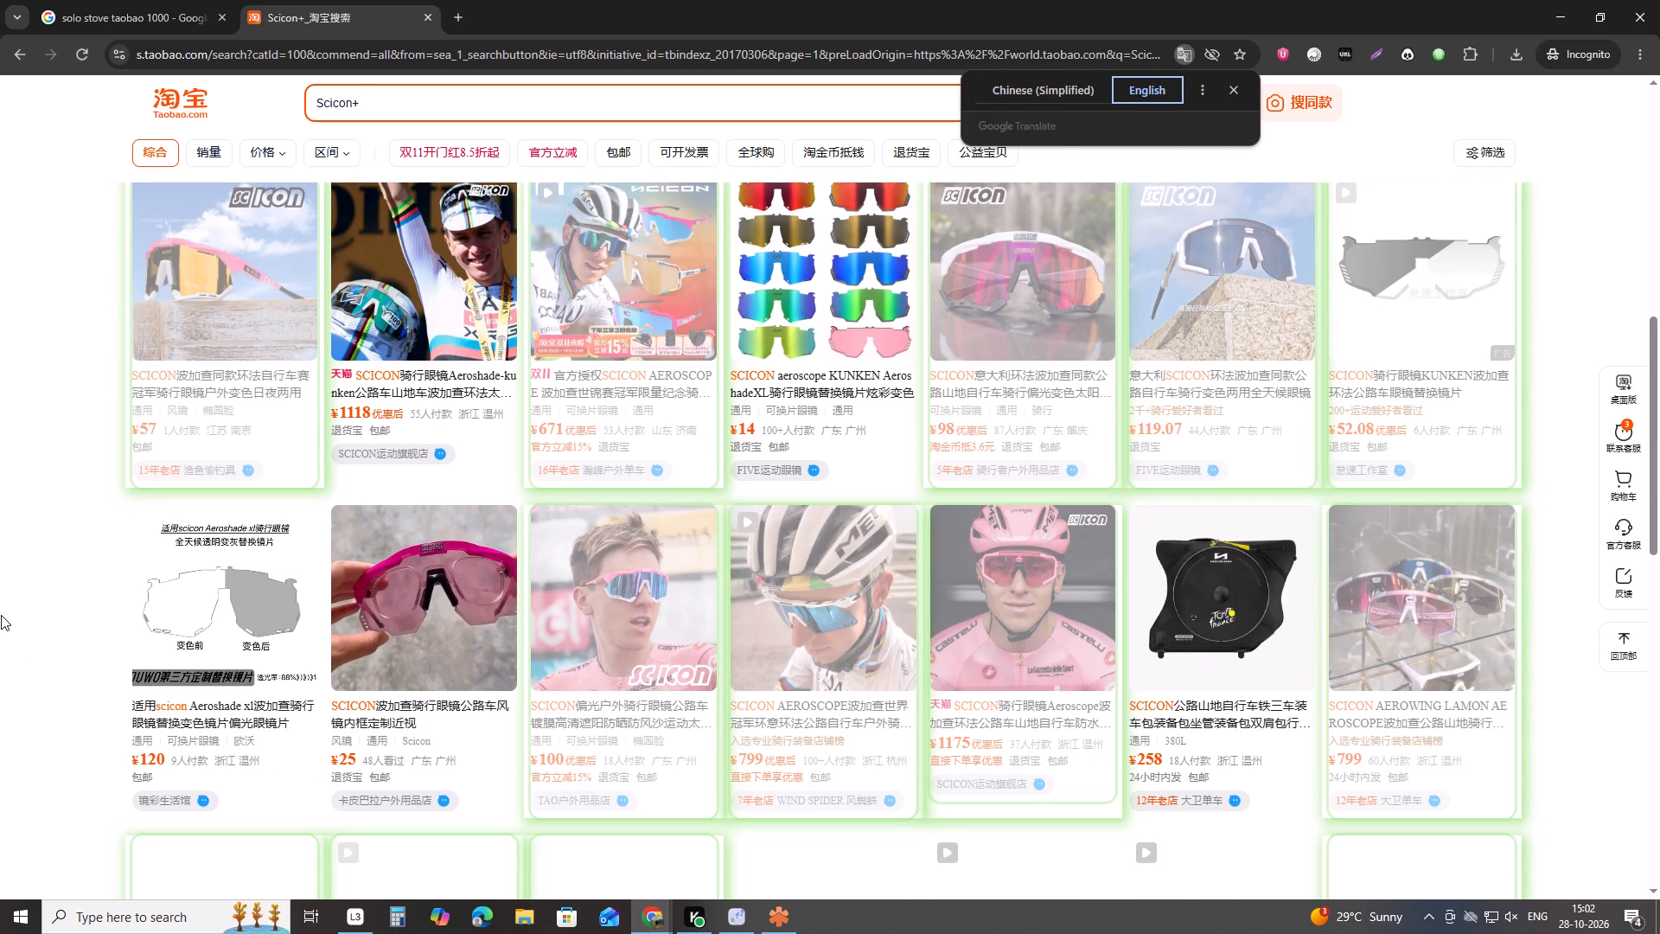
{"action": "left_click", "coordinate": [6, 498]}
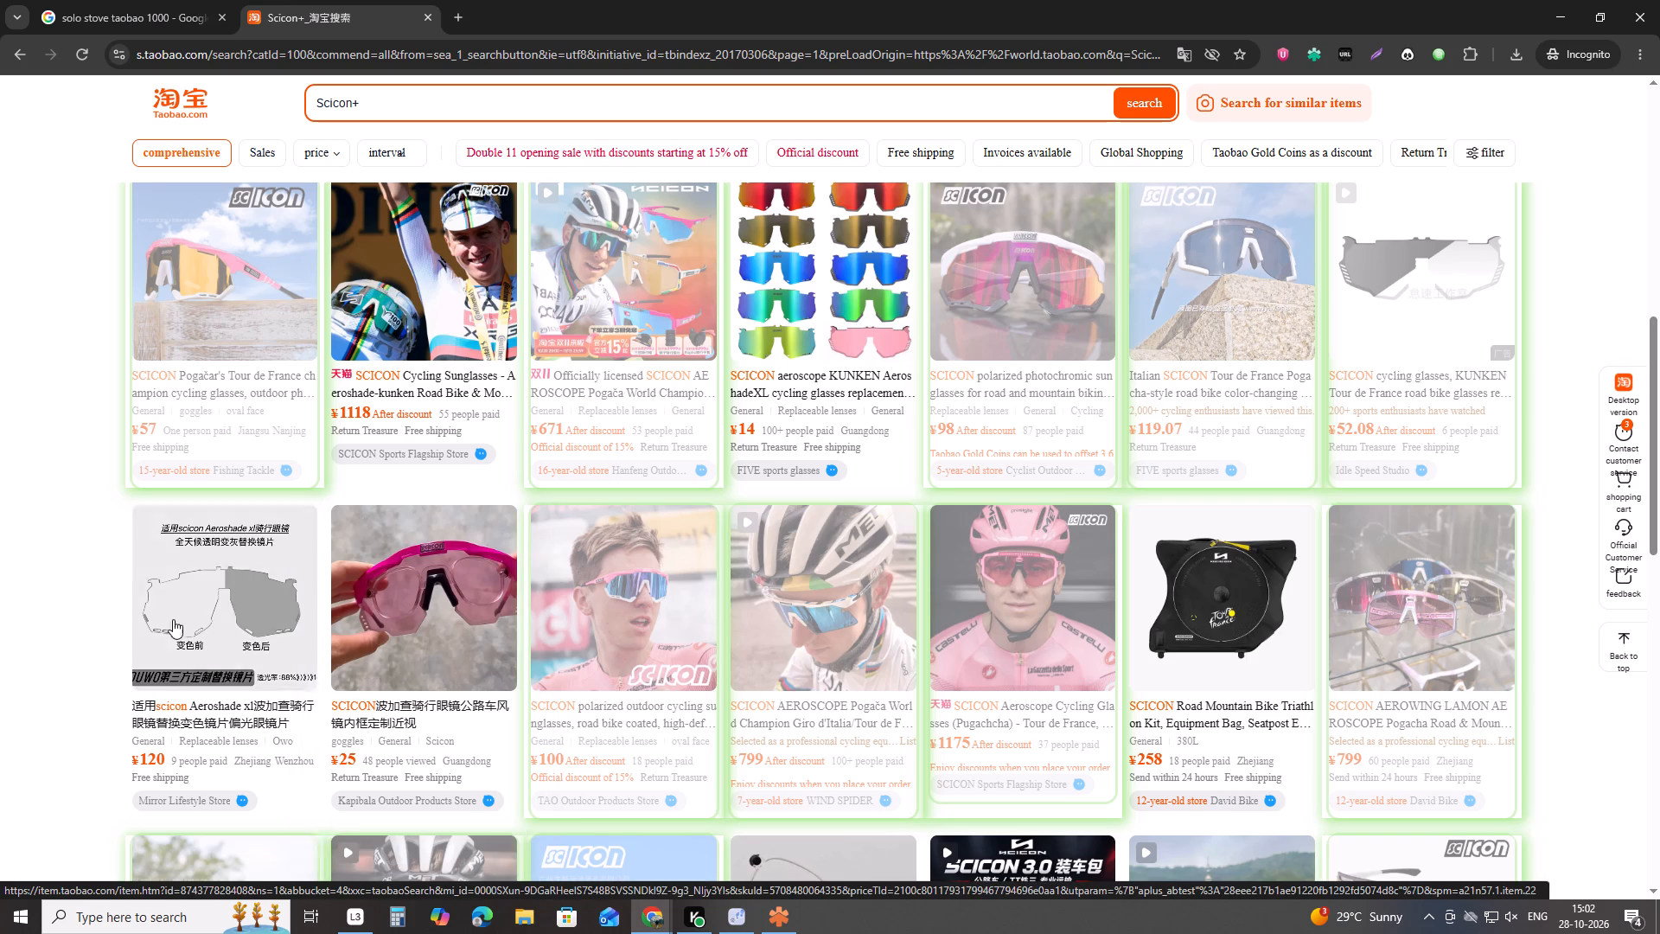
{"action": "scroll", "coordinate": [150, 598], "scroll_direction": "down", "scroll_amount": 4}
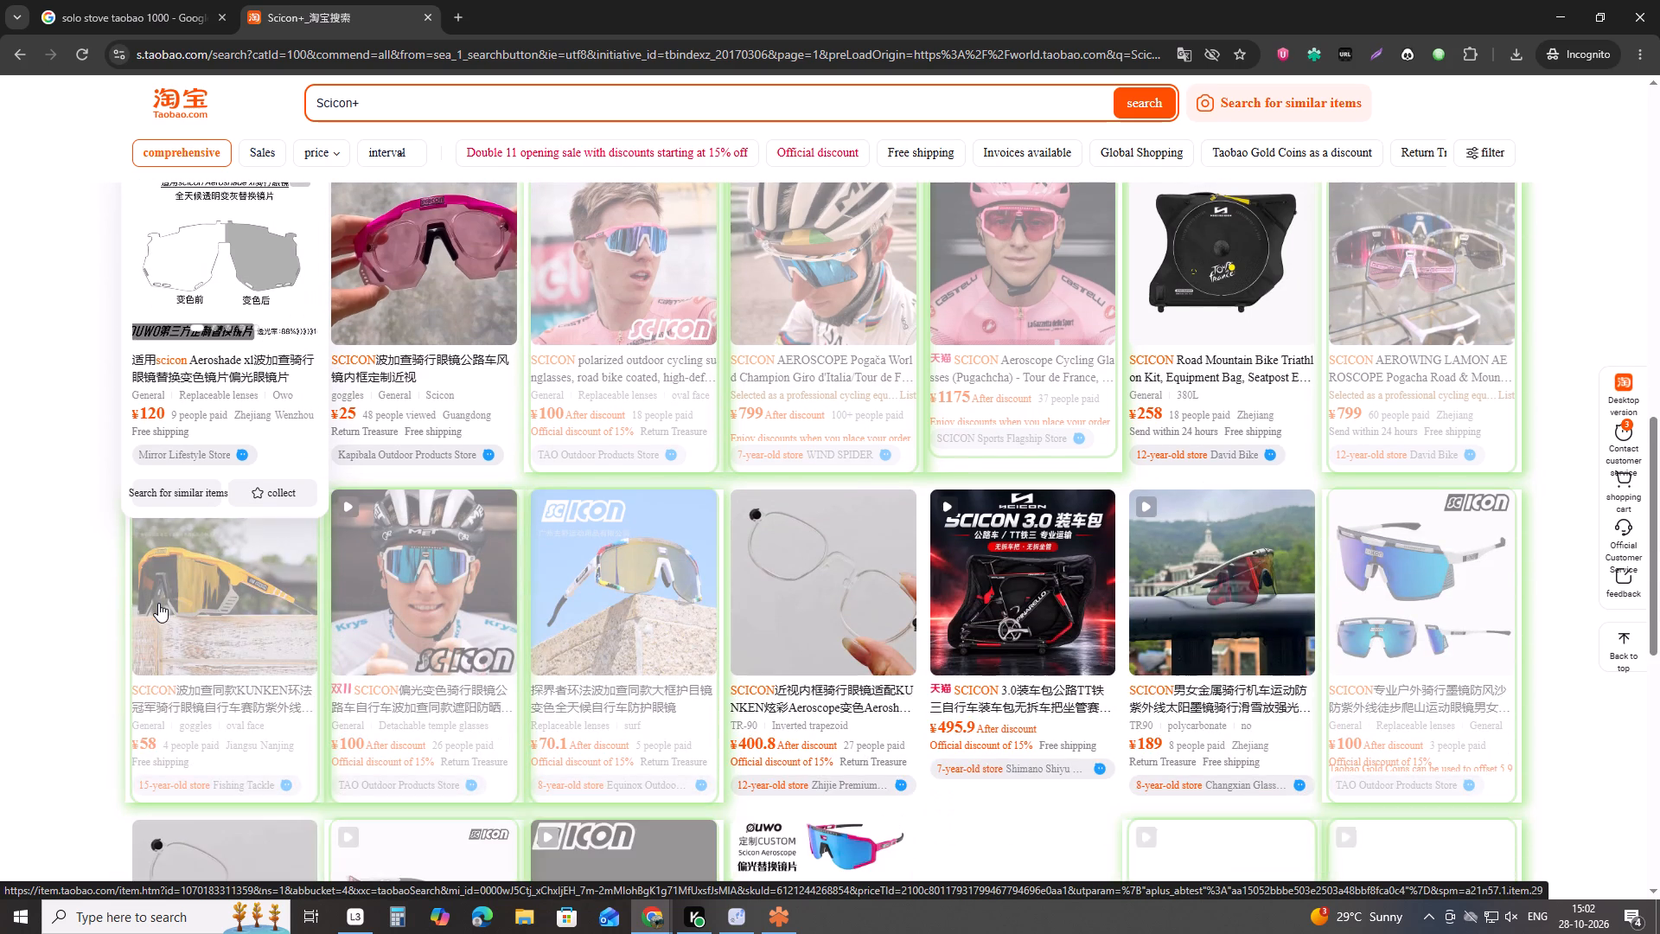
{"action": "scroll", "coordinate": [158, 604], "scroll_direction": "down", "scroll_amount": 4}
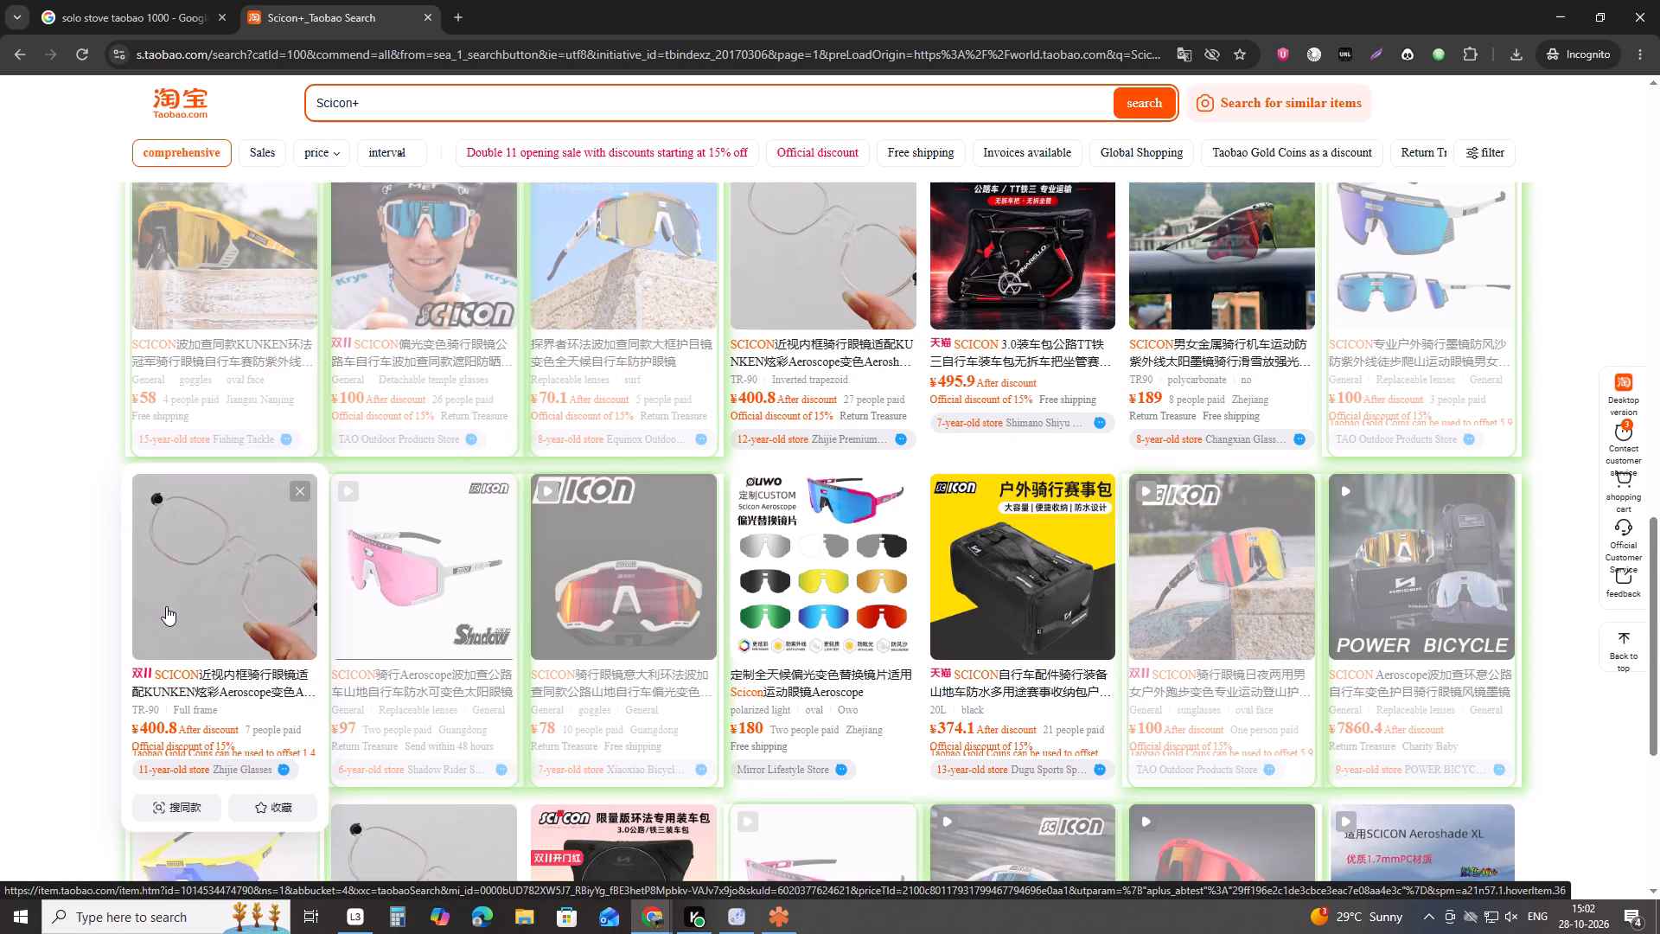
{"action": "scroll", "coordinate": [166, 606], "scroll_direction": "down", "scroll_amount": 4}
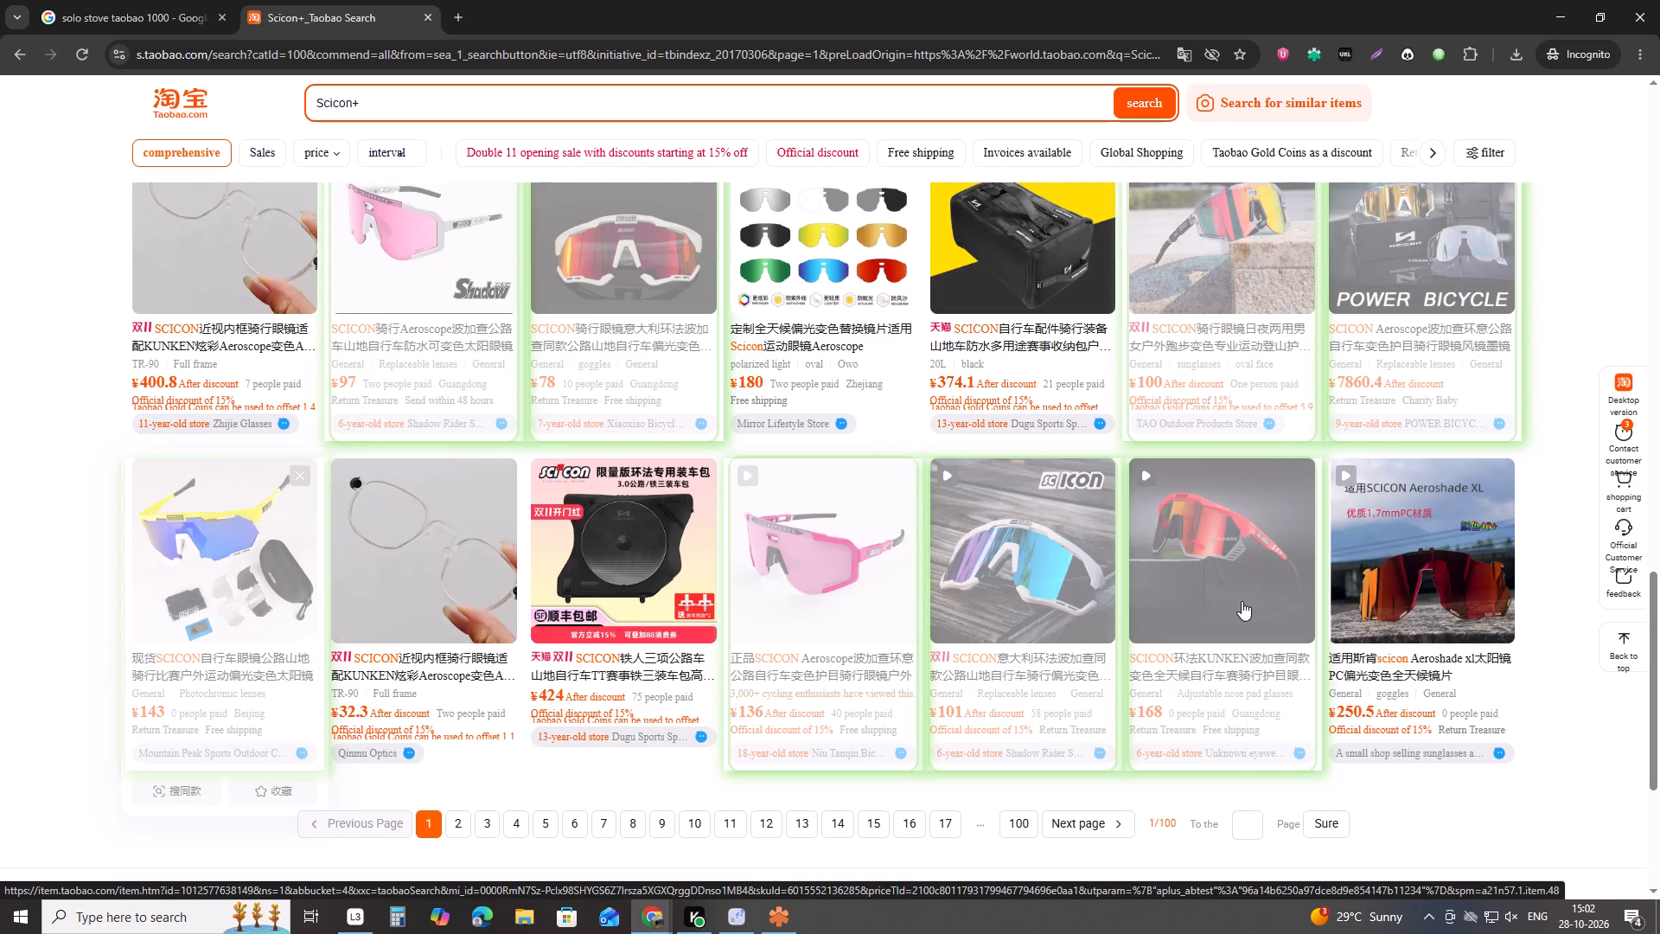
{"action": "right_click", "coordinate": [1564, 605]}
{"action": "left_click", "coordinate": [1481, 528]}
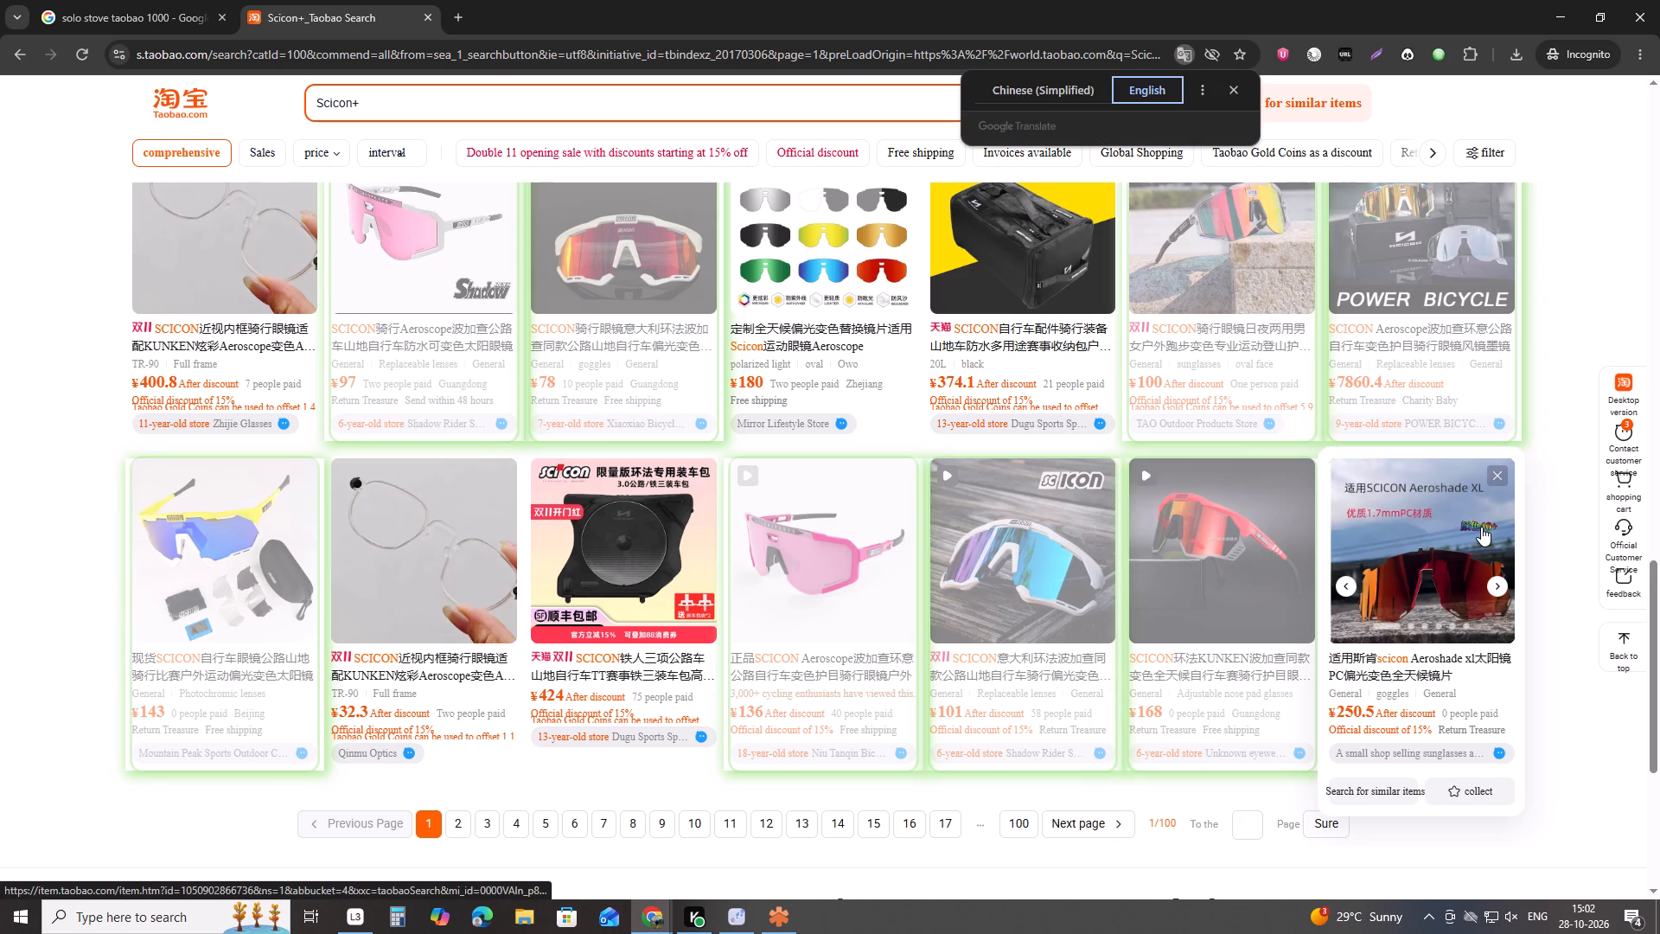
Open the unmarked Scicon Aeroshade XL replacement lens listing, translate it to English, check the product, and close it.
{"action": "middle_click", "coordinate": [1409, 648]}
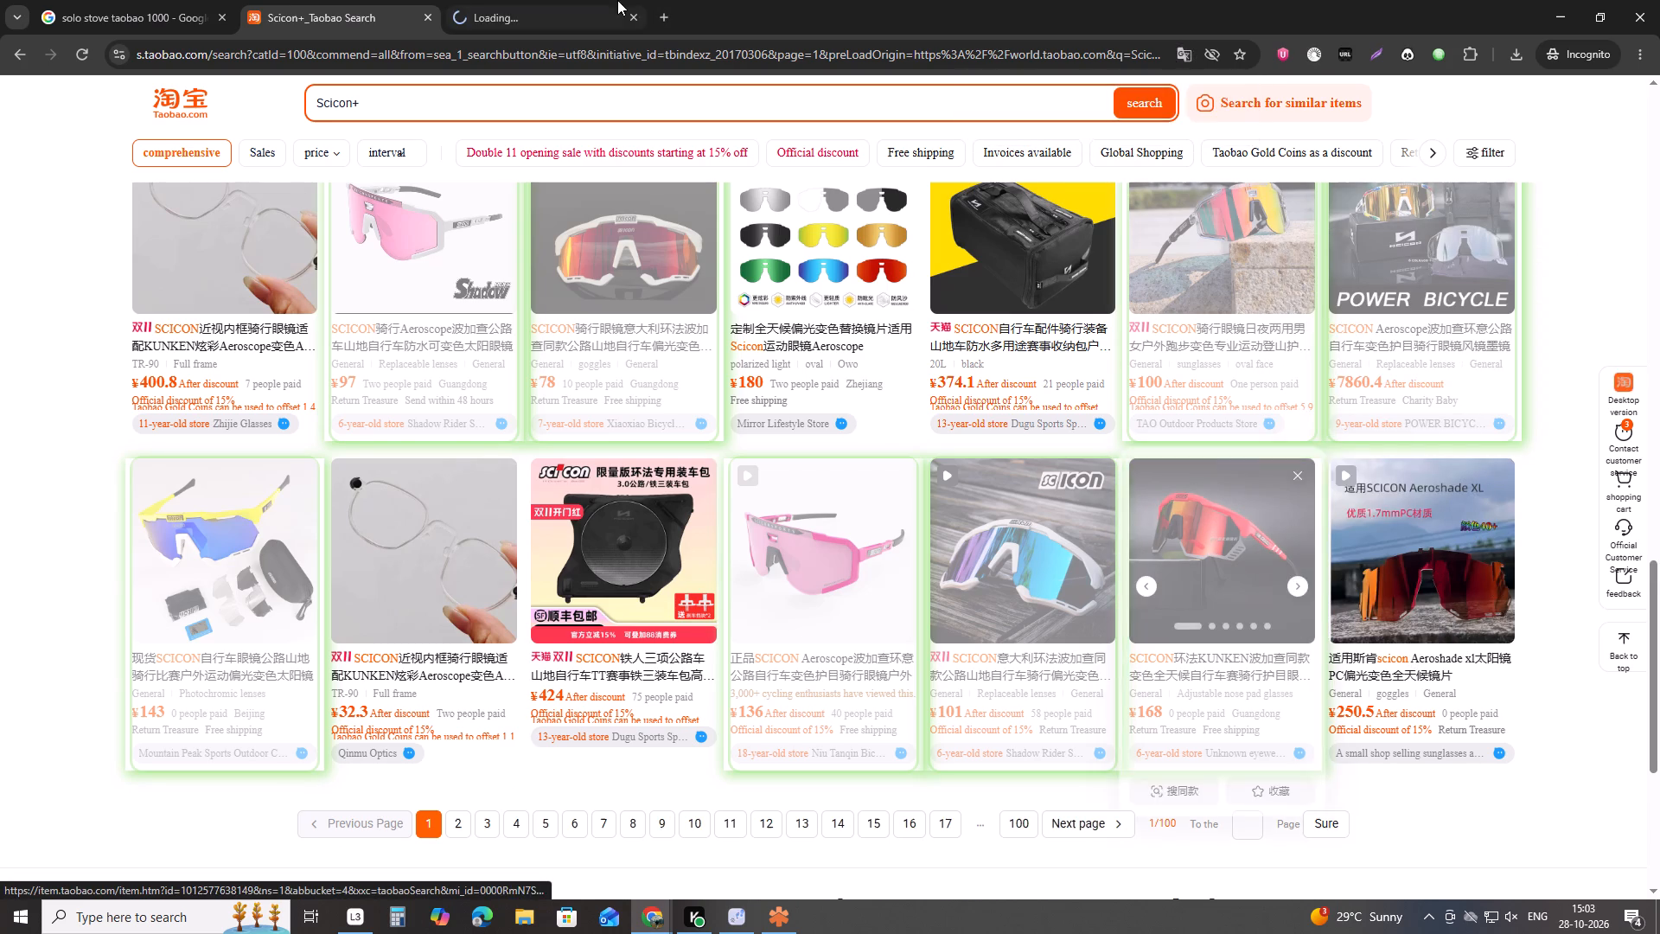
{"action": "left_click", "coordinate": [561, 0]}
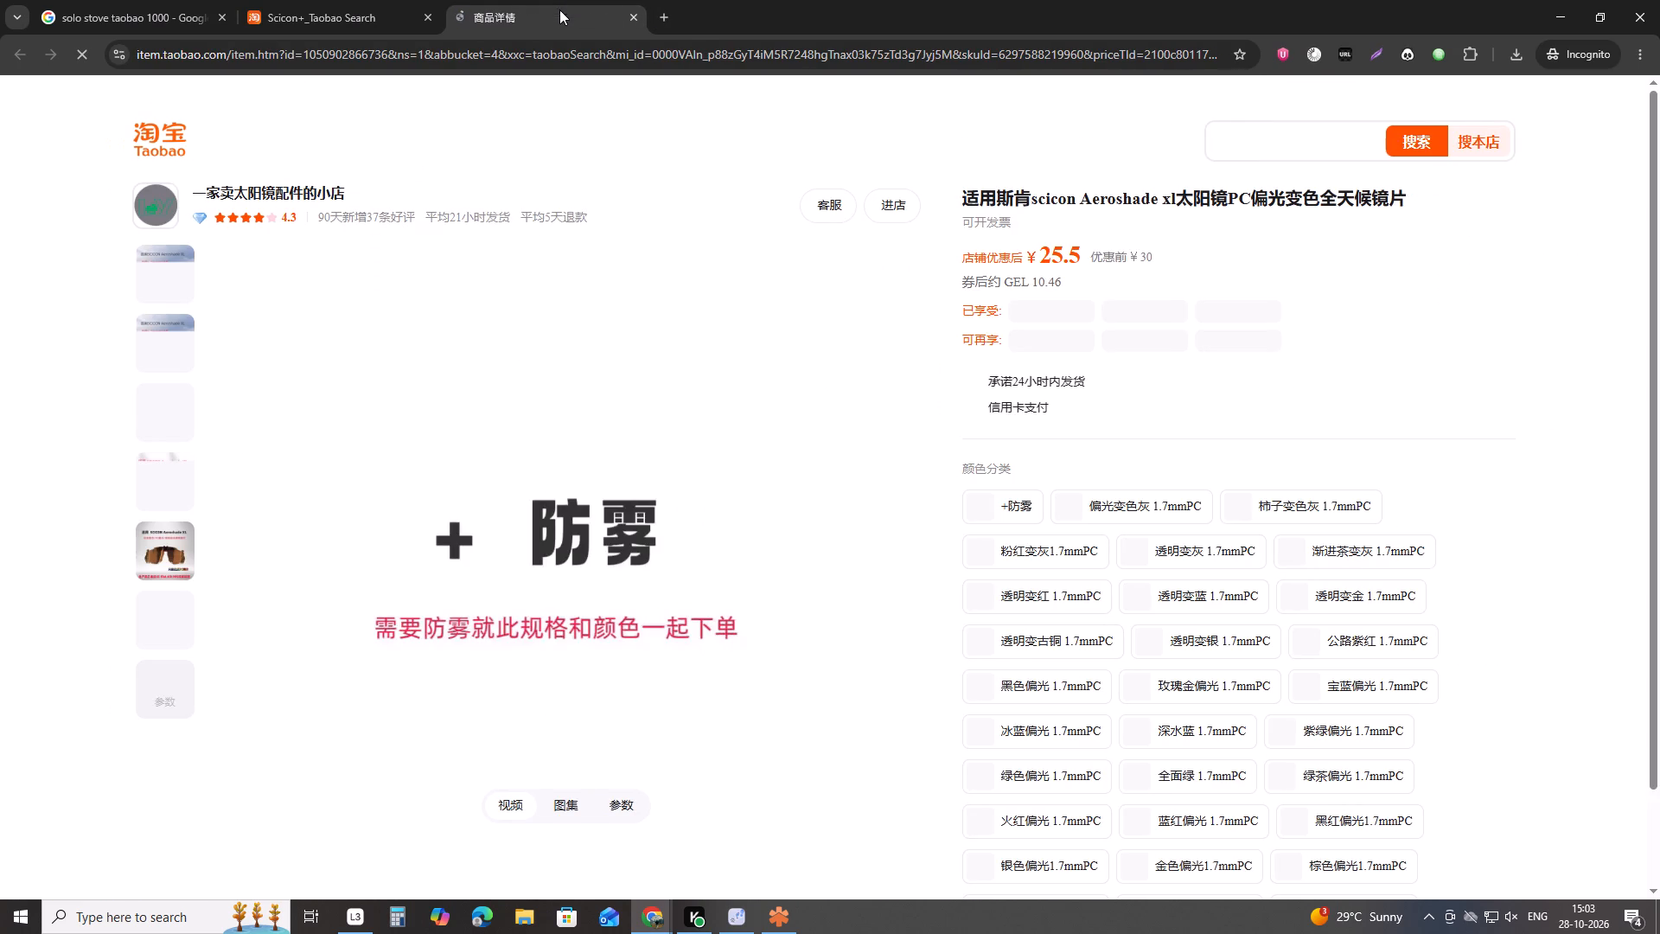
{"action": "left_click", "coordinate": [1159, 89]}
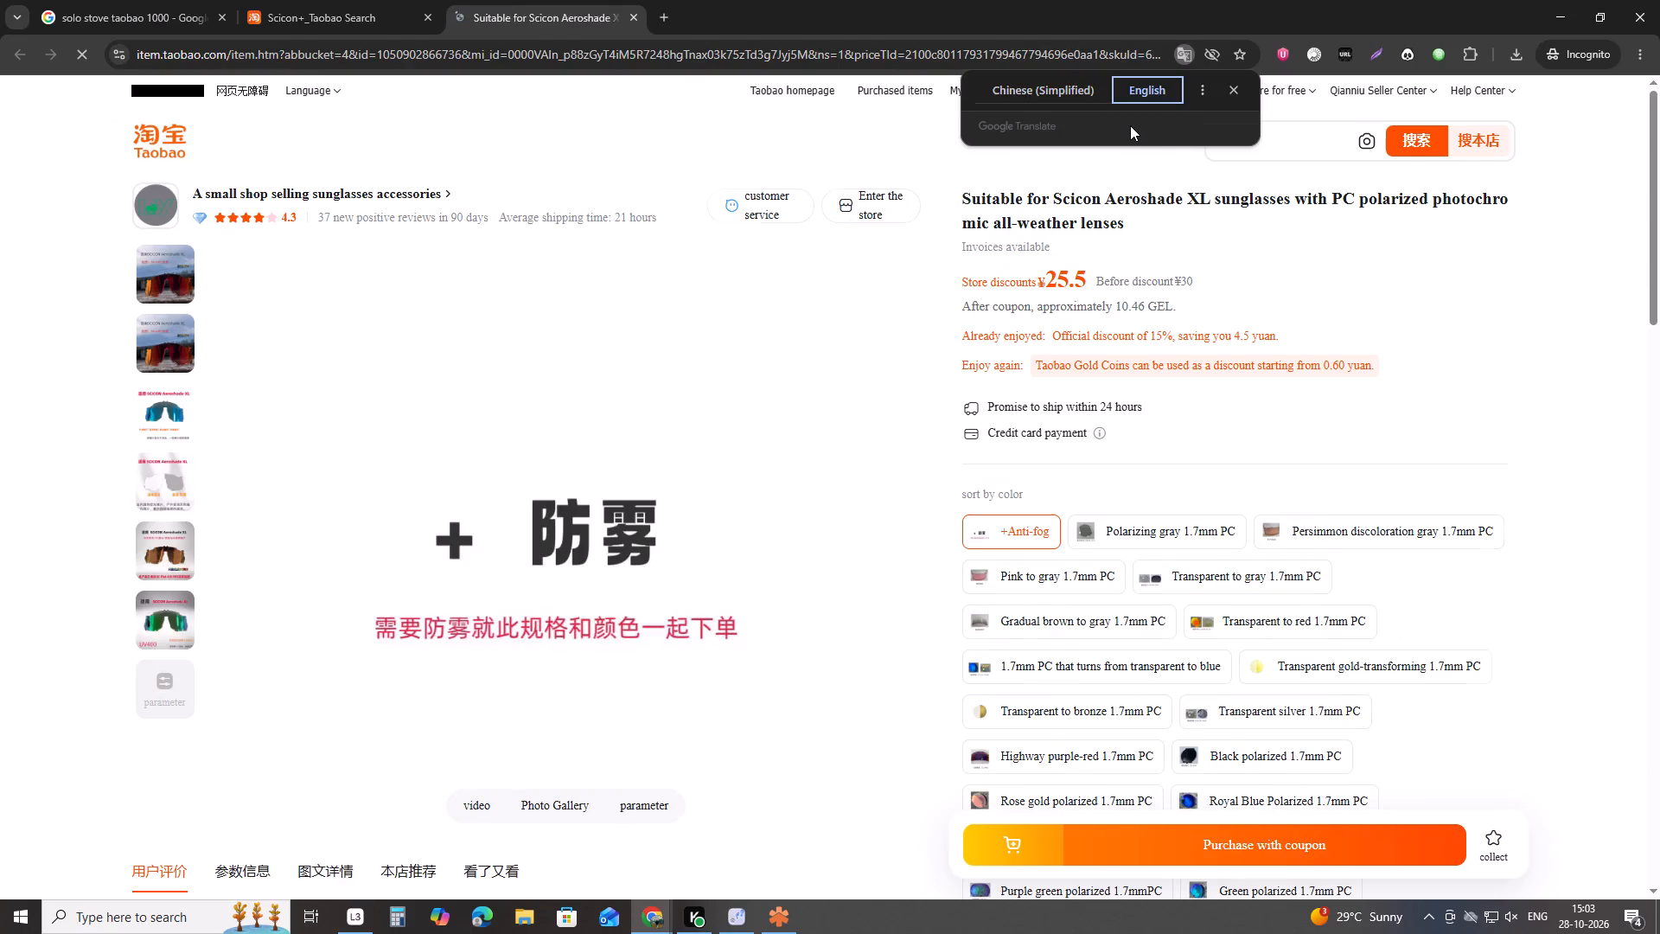
{"action": "left_click", "coordinate": [1272, 218]}
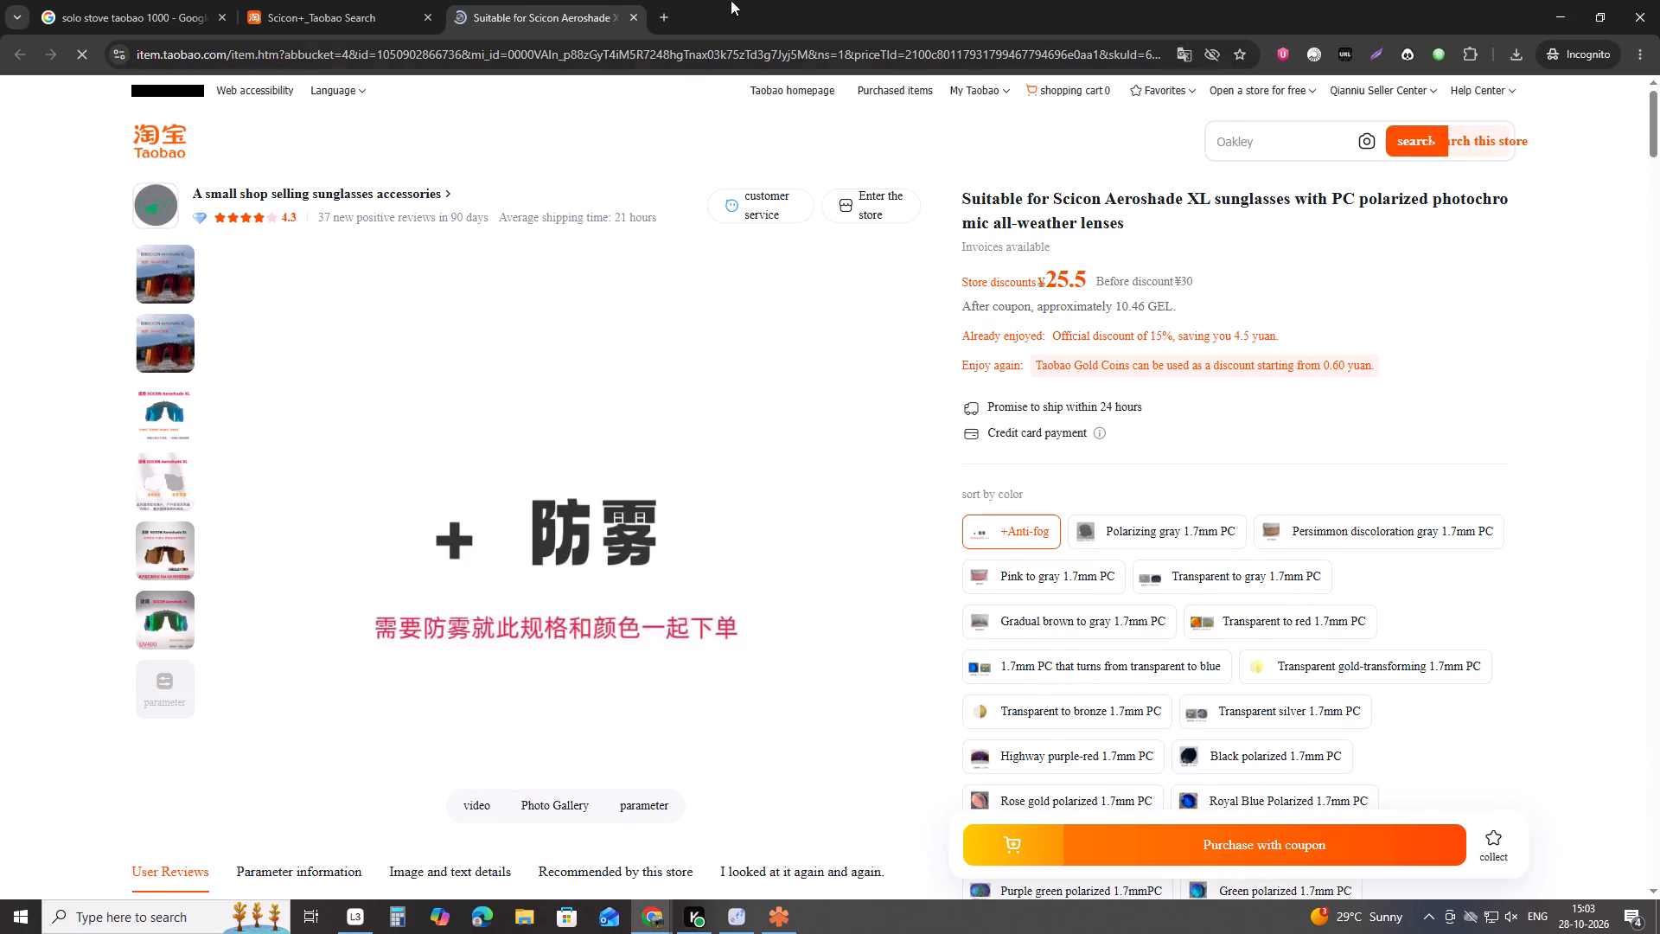
{"action": "middle_click", "coordinate": [557, 0]}
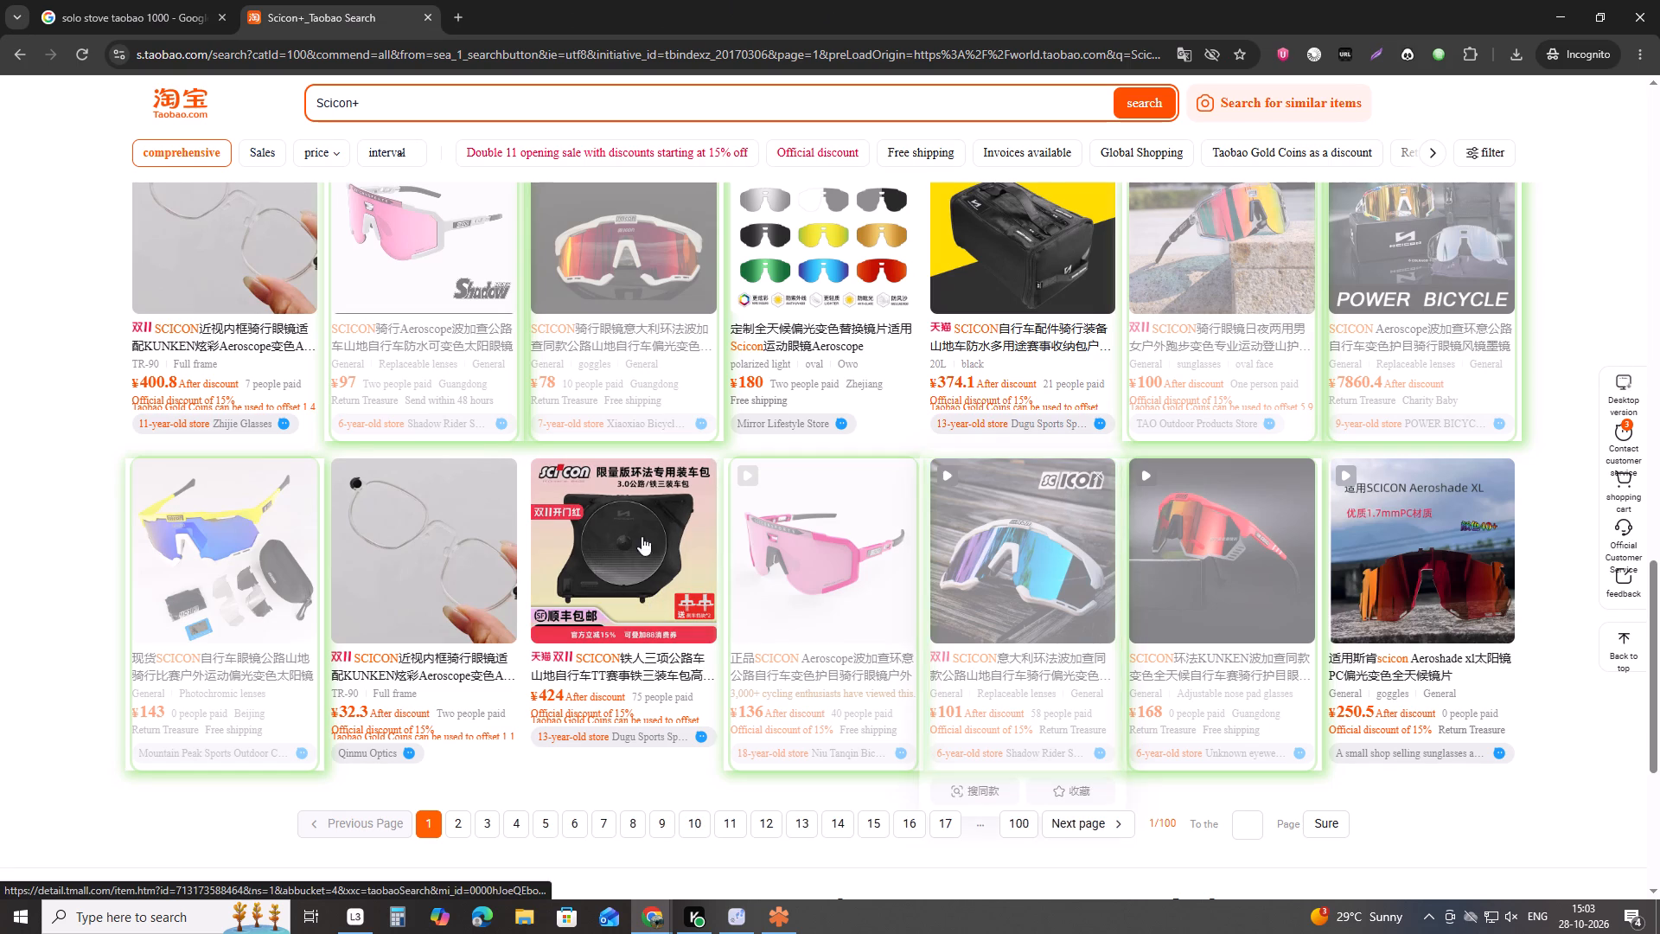
Change the Google search to "scicon taobao 1000" and go down to the Taobao results.
{"action": "left_click", "coordinate": [119, 0]}
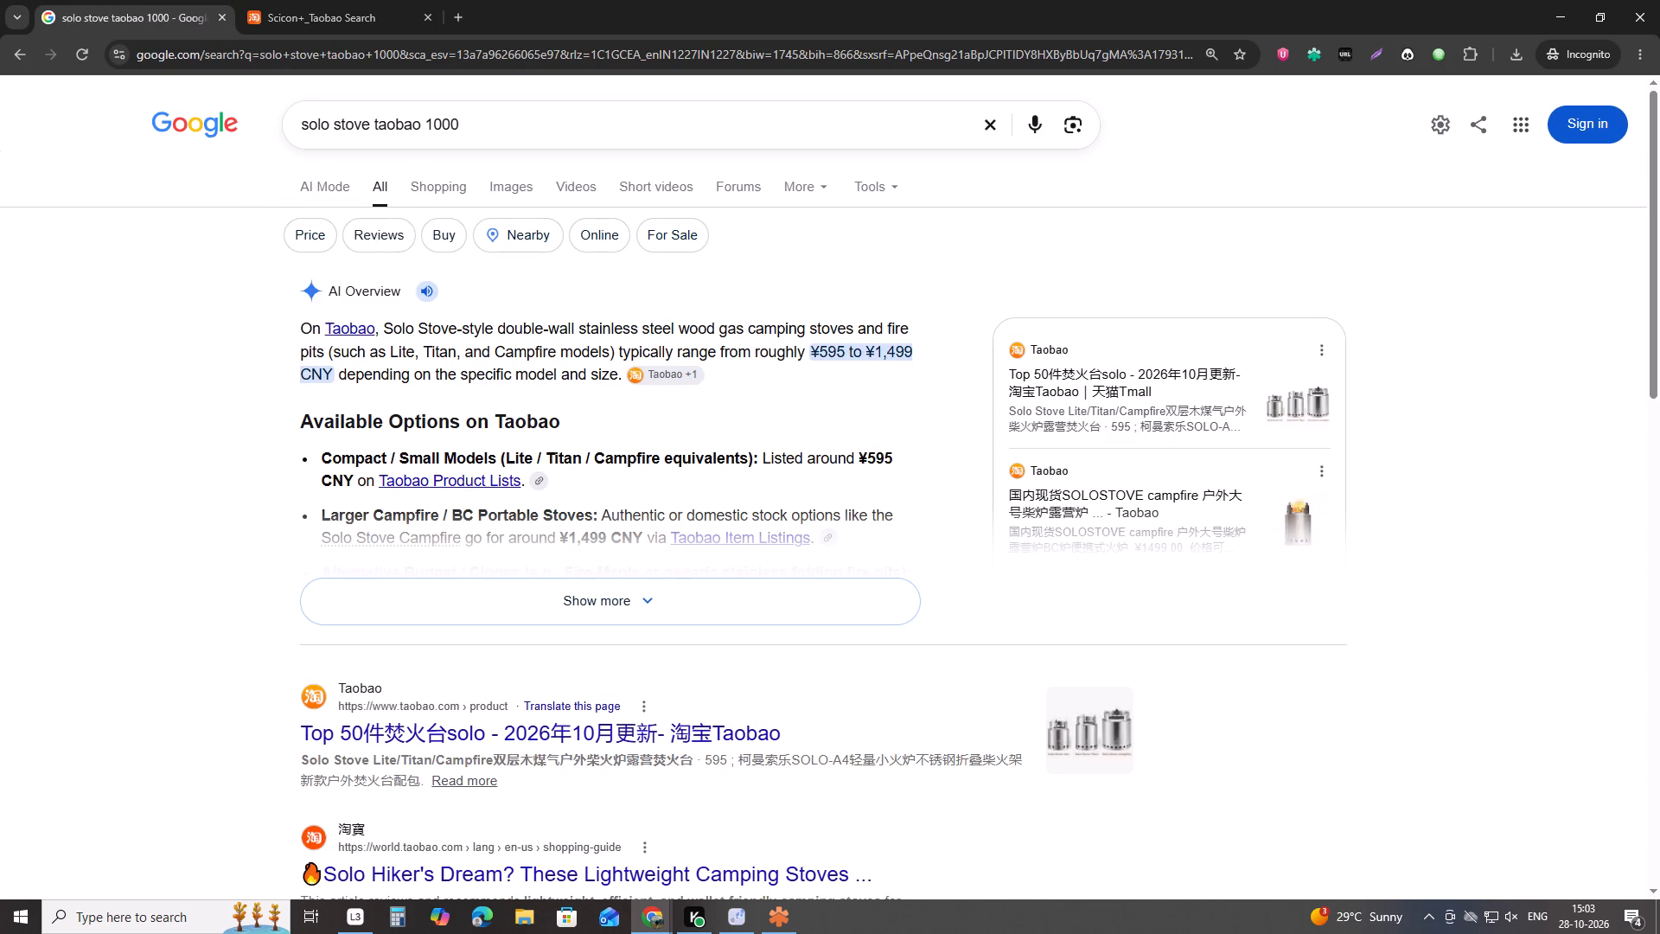
{"action": "left_click_drag", "start_coordinate": [370, 125], "coordinate": [293, 141]}
{"action": "key", "text": "BackSpace"}
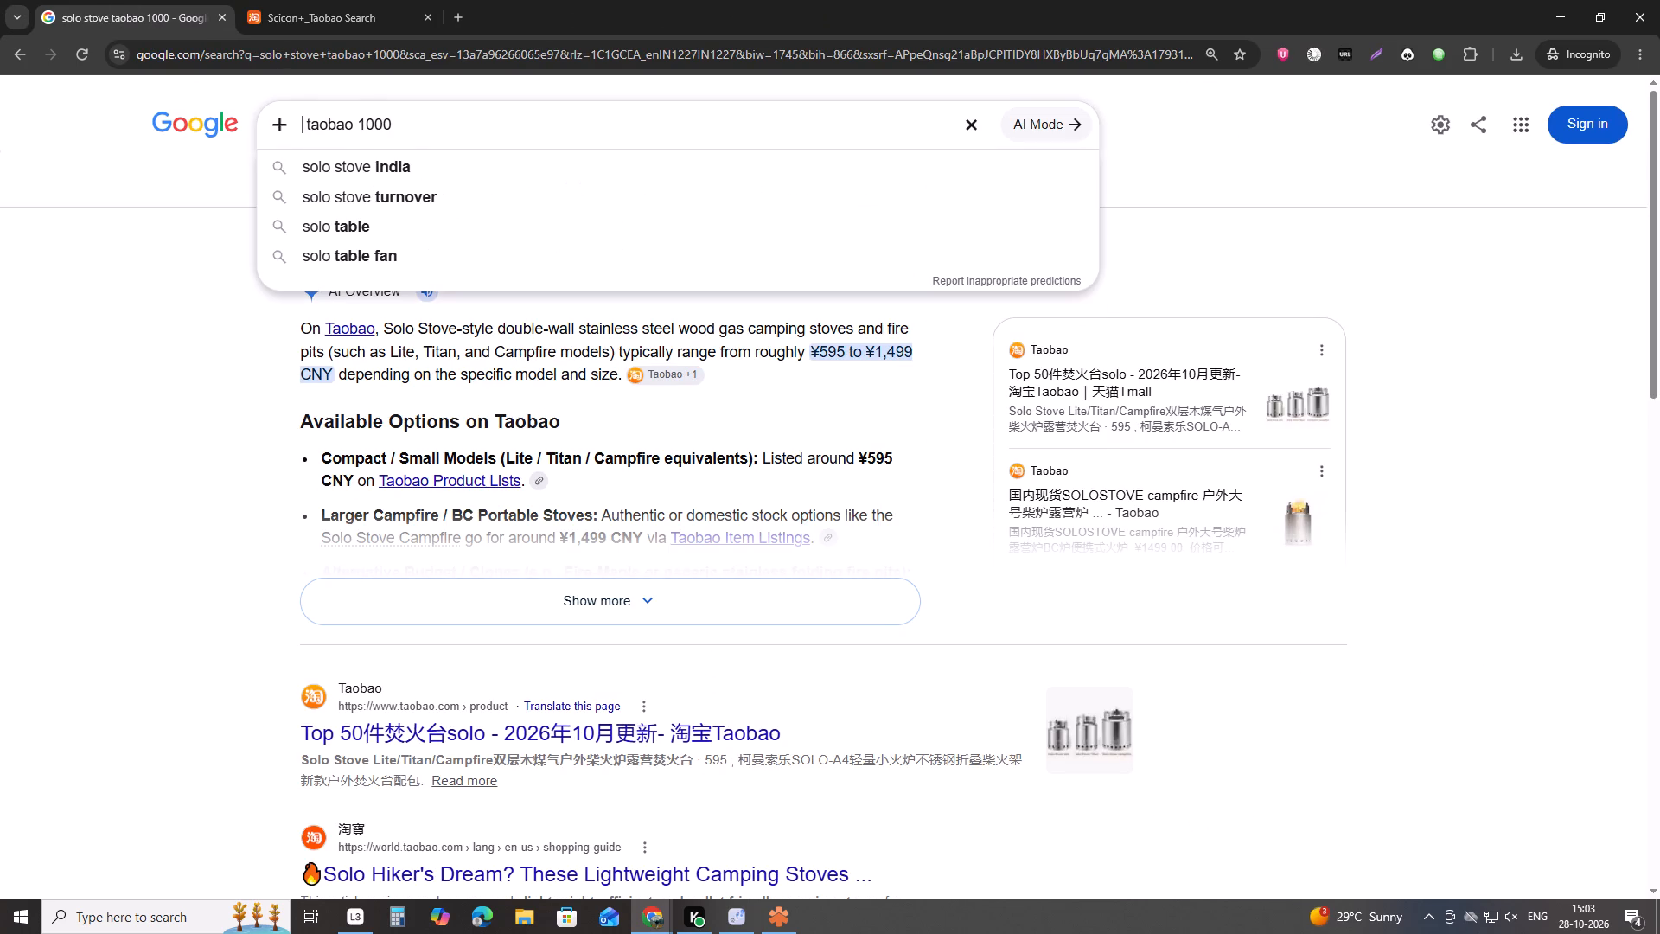
{"action": "type", "text": "scic"}
{"action": "type", "text": "on"}
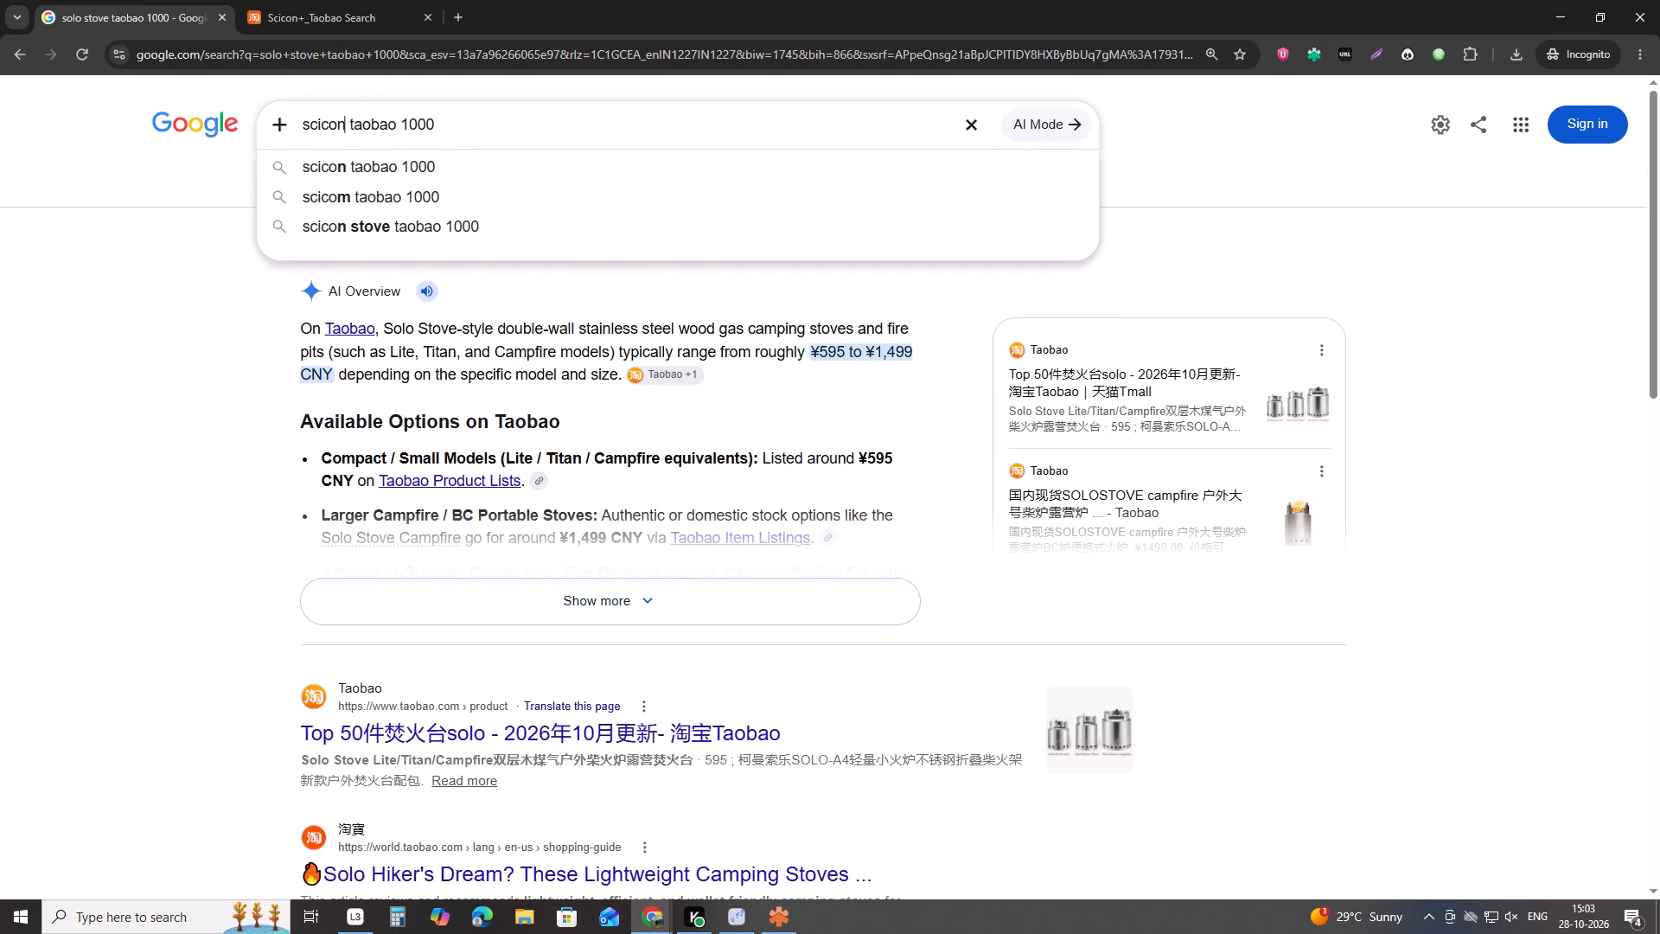
{"action": "key", "text": "Return"}
{"action": "scroll", "coordinate": [319, 265], "scroll_direction": "down", "scroll_amount": 3}
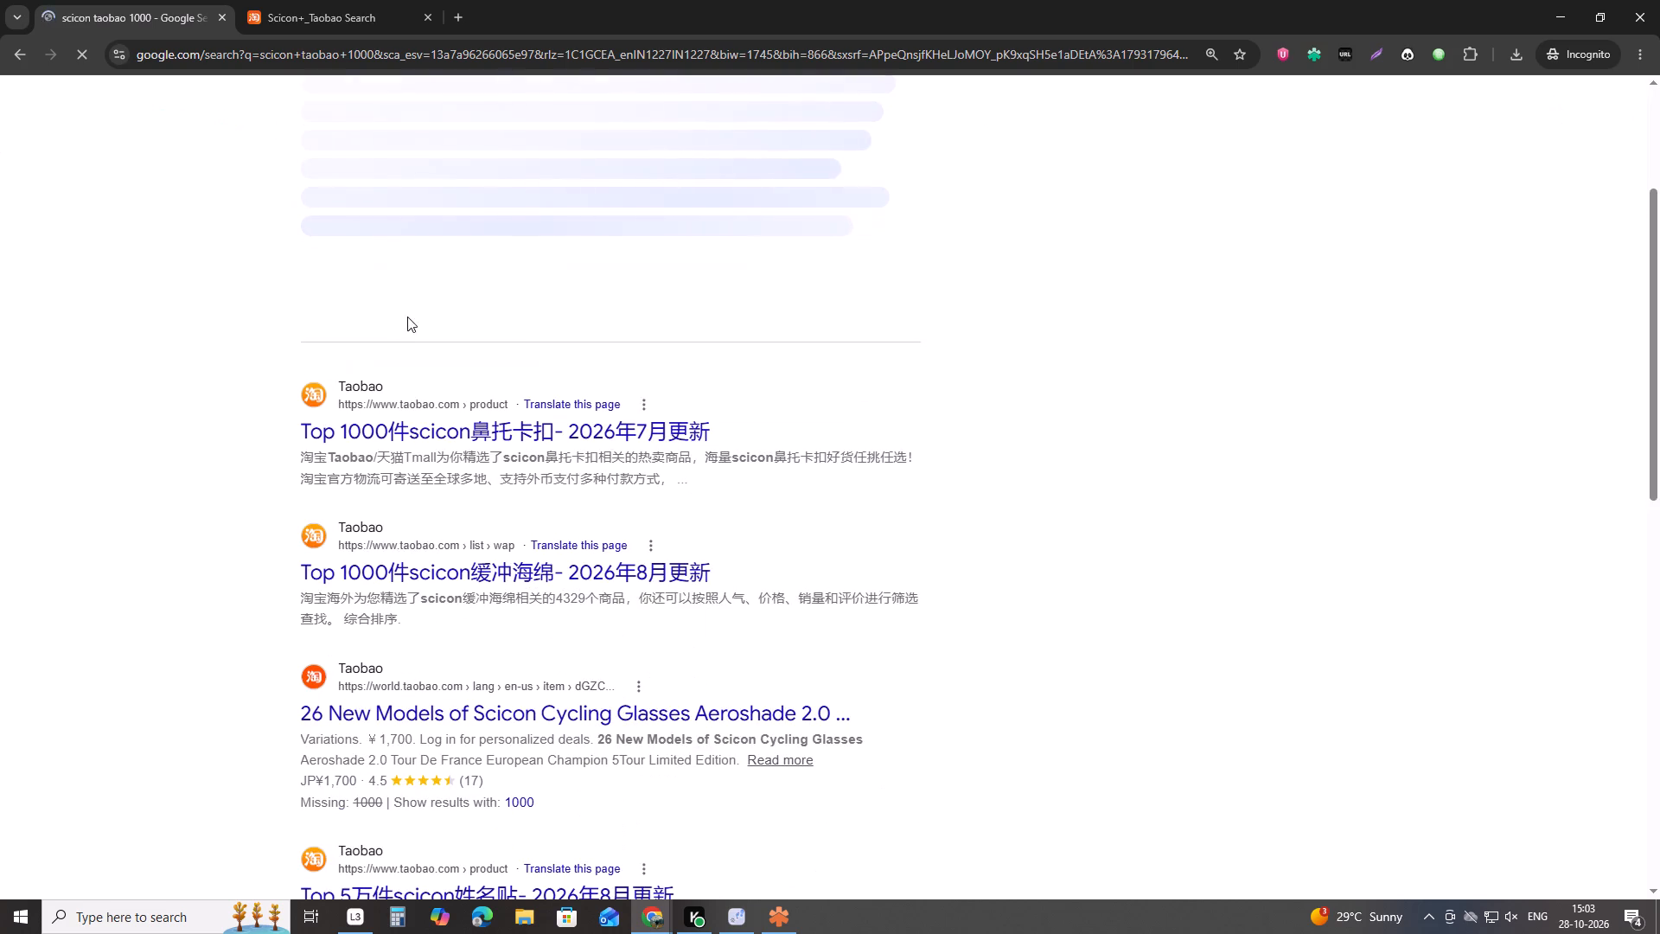
Check the Taobao list pages for scicon鼻托卡扣, scicon缓冲海绵 and scicon姓名贴, closing each one along with the old Scicon search.
{"action": "left_click", "coordinate": [480, 429], "text": "ctrl"}
{"action": "left_click_drag", "start_coordinate": [371, 0], "coordinate": [367, 15]}
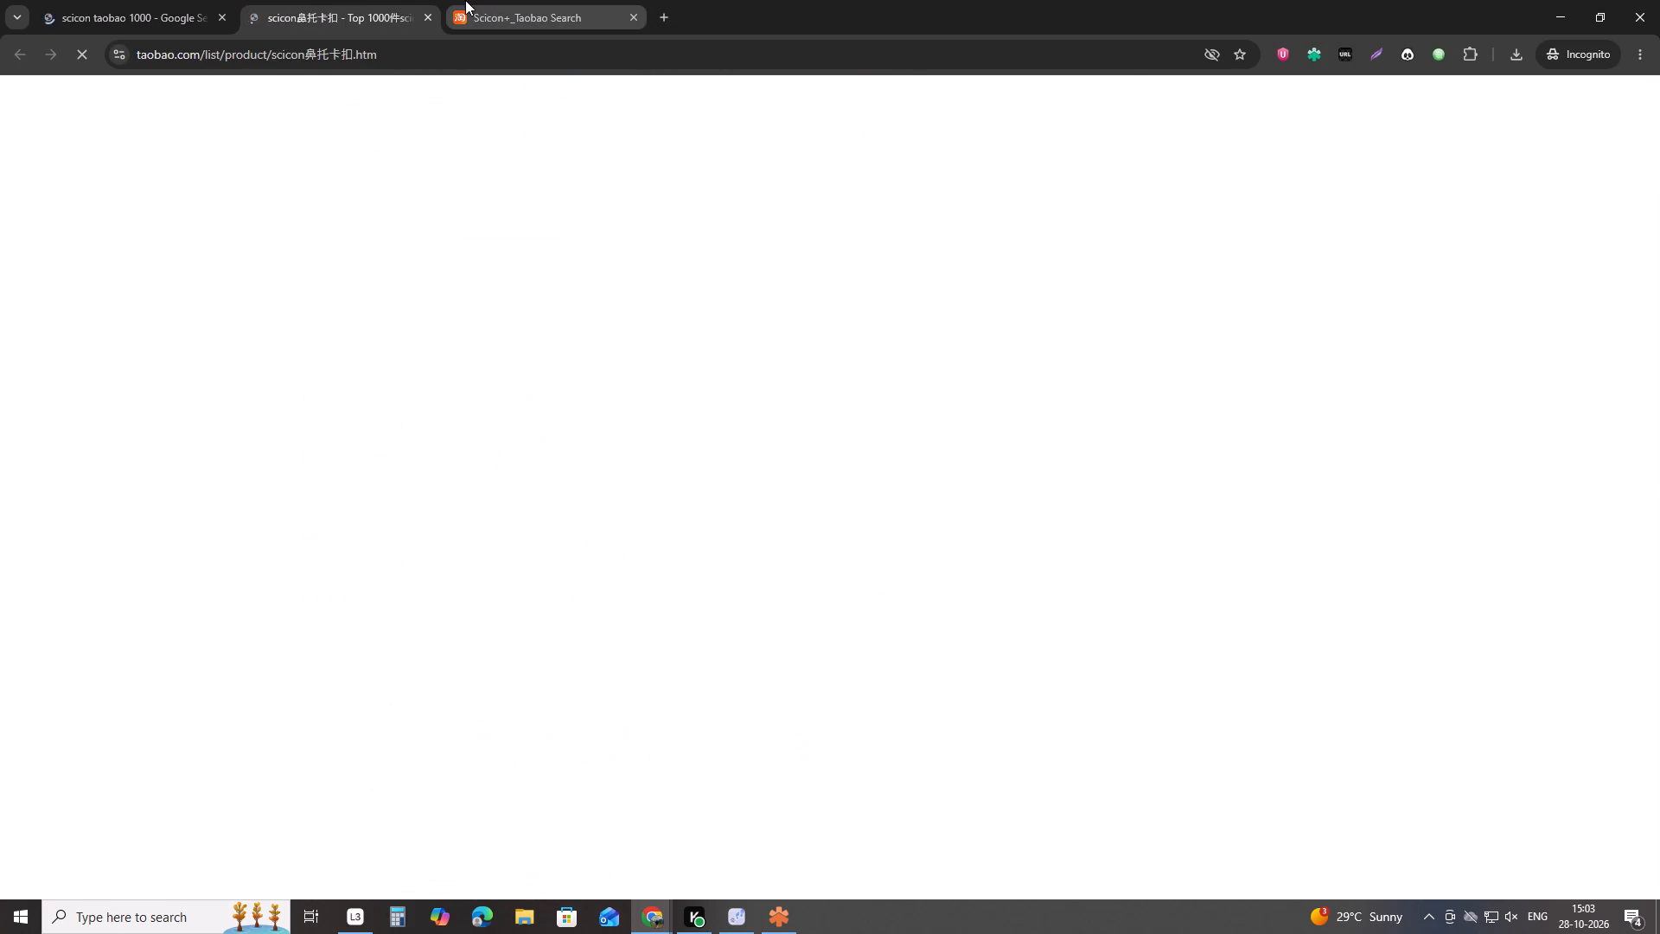
{"action": "middle_click", "coordinate": [465, 0]}
{"action": "middle_click", "coordinate": [363, 0]}
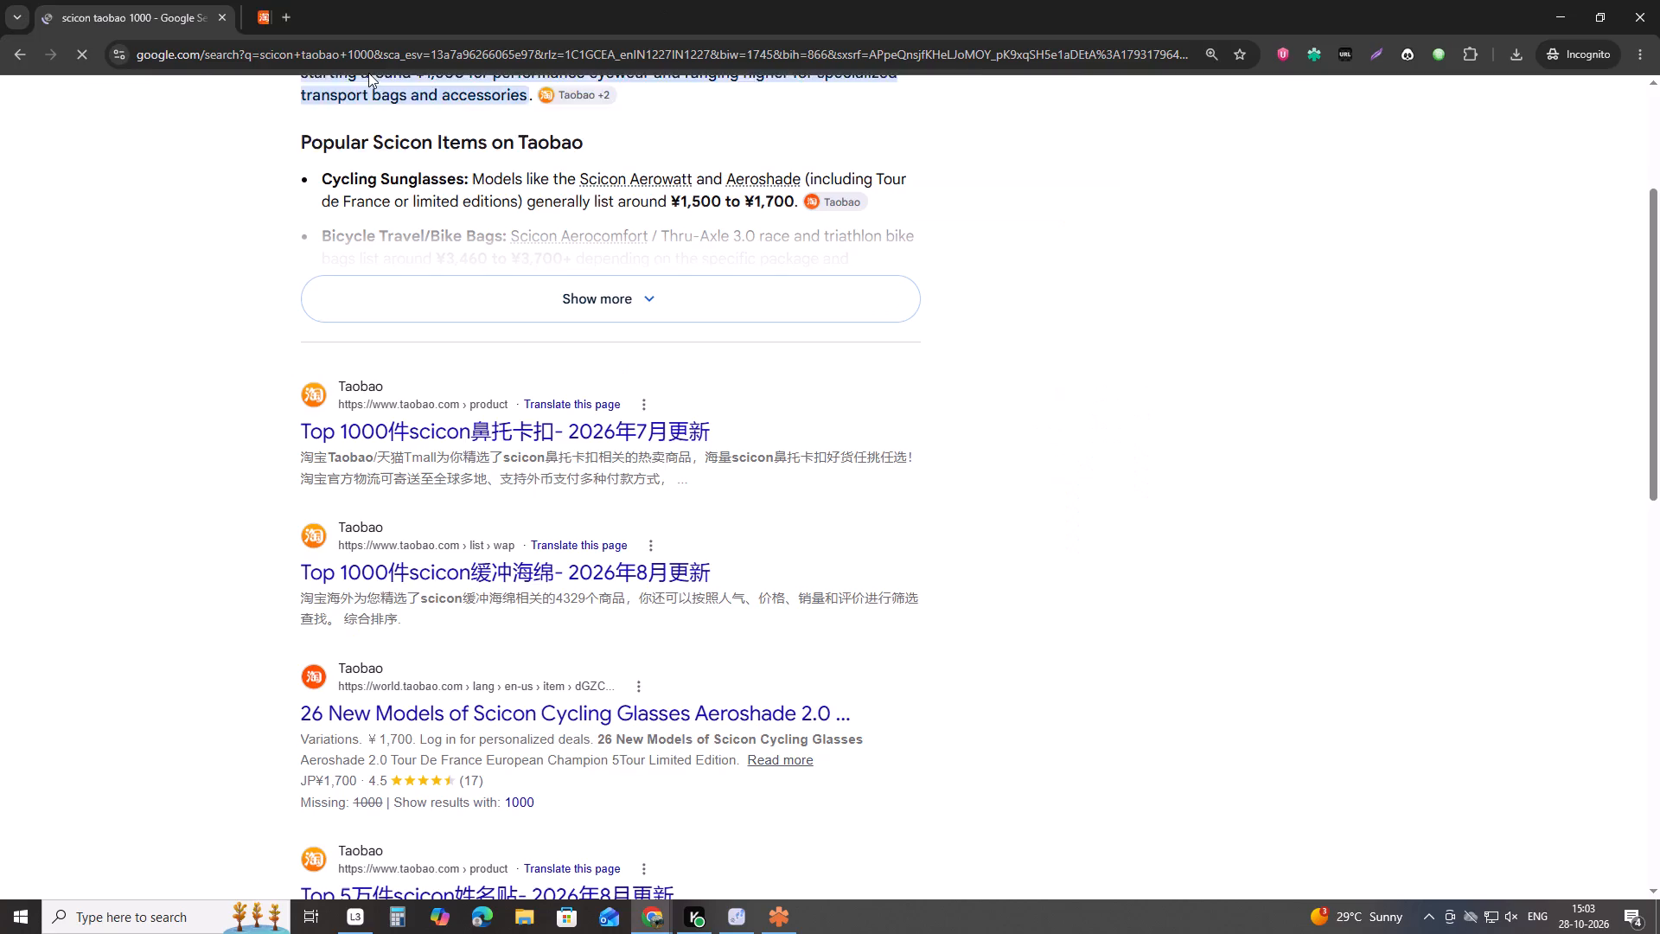
{"action": "left_click", "coordinate": [480, 564], "text": "ctrl"}
{"action": "left_click", "coordinate": [344, 0]}
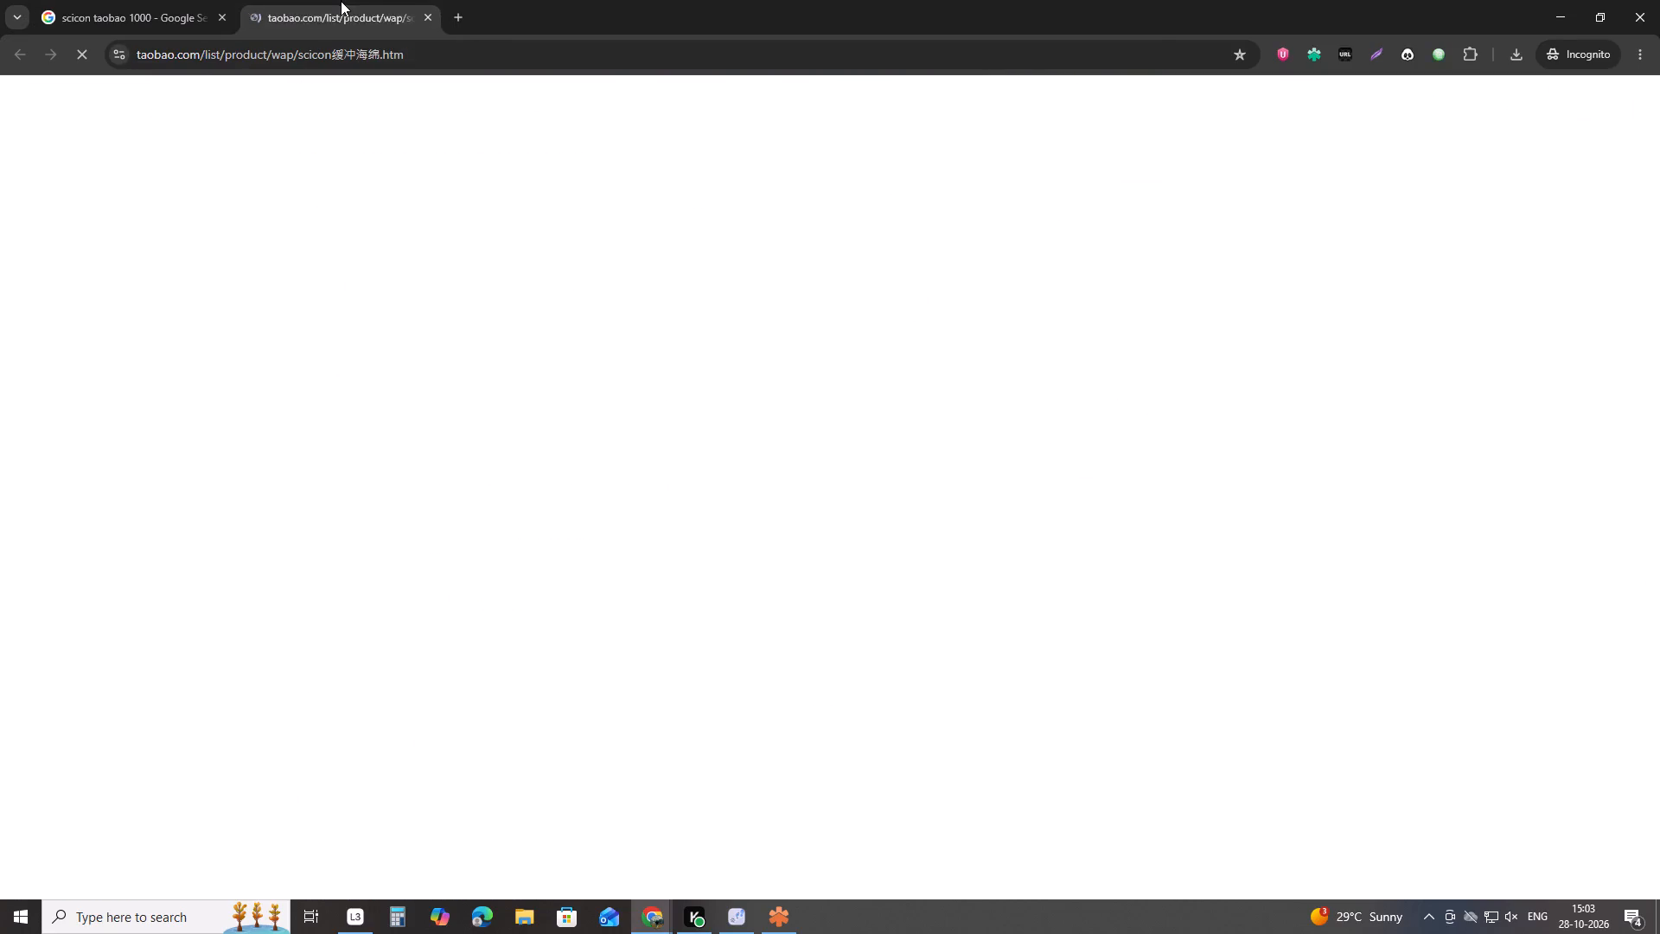
{"action": "middle_click", "coordinate": [293, 0]}
{"action": "scroll", "coordinate": [469, 563], "scroll_direction": "down", "scroll_amount": 2}
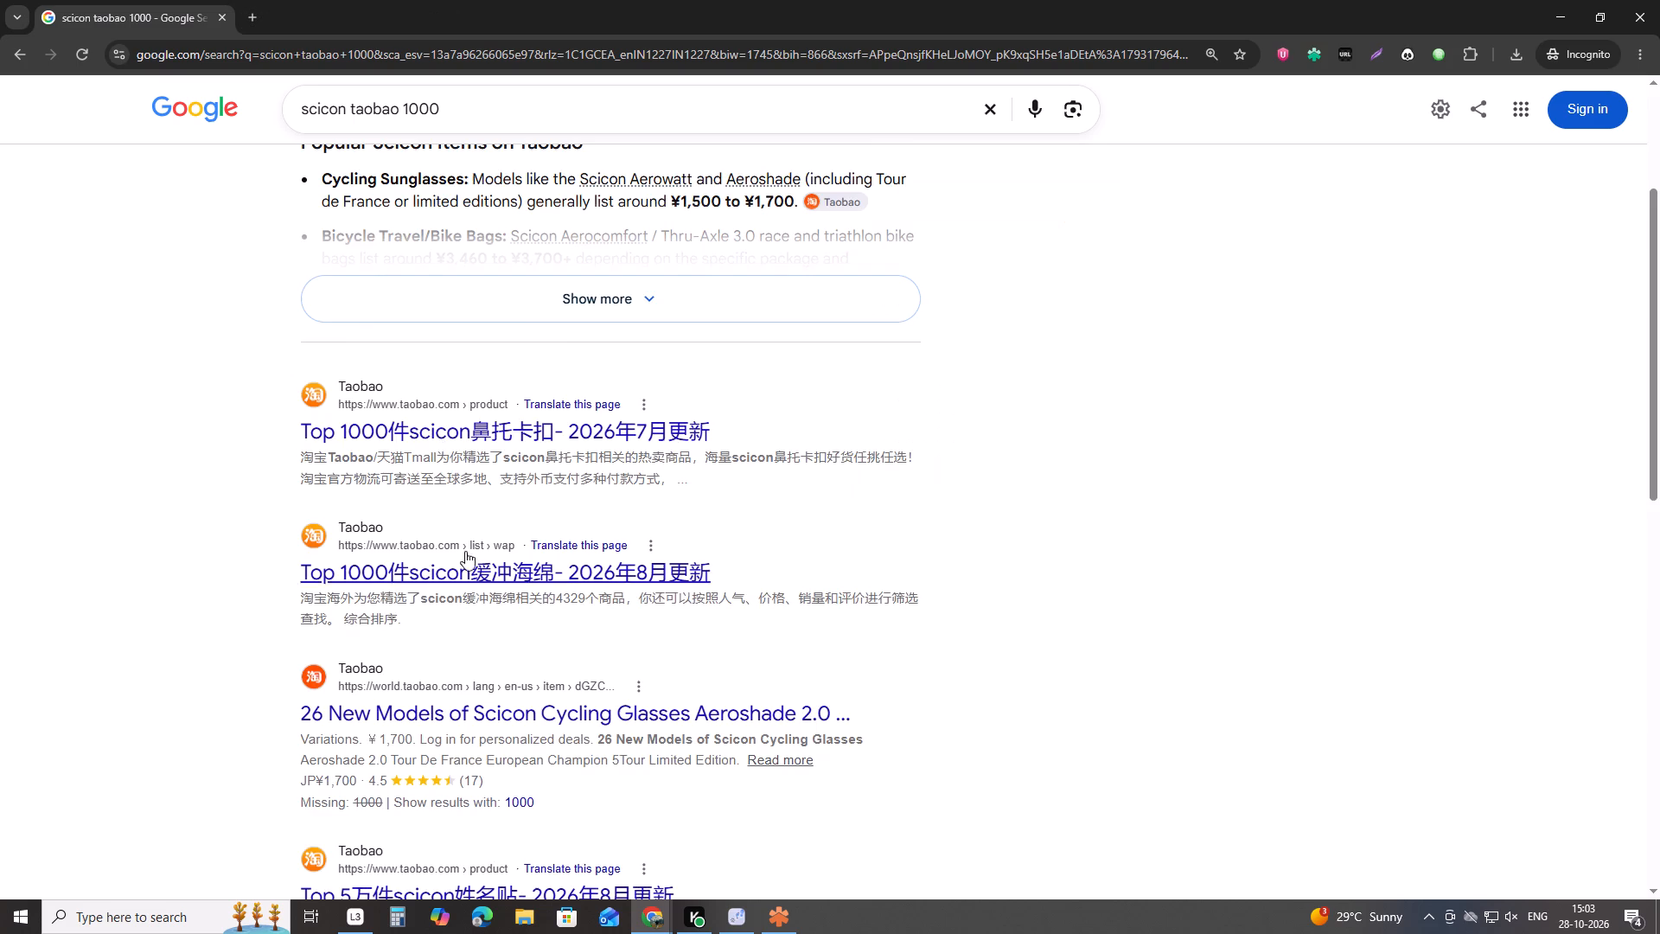
{"action": "scroll", "coordinate": [465, 551], "scroll_direction": "down", "scroll_amount": 1}
{"action": "left_click", "coordinate": [441, 618], "text": "ctrl"}
{"action": "left_click", "coordinate": [328, 0]}
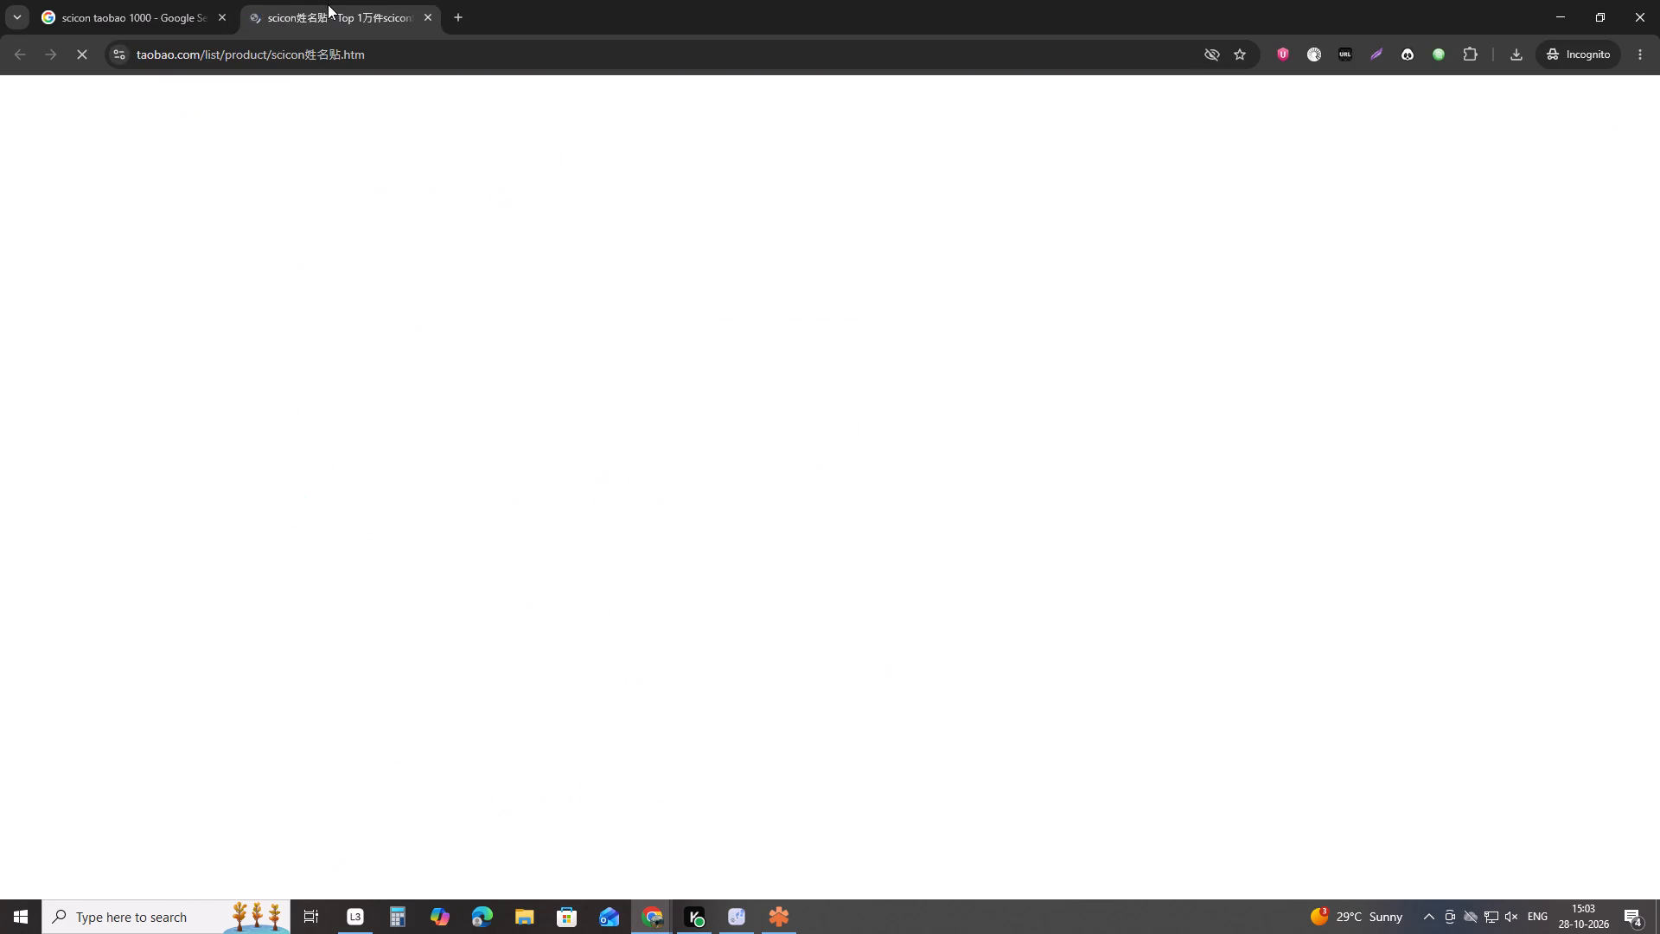
{"action": "middle_click", "coordinate": [304, 0]}
Open the Taobao list pages for scicon车轮 and 眼镜scicon, keeping only the 眼镜scicon eyewear page.
{"action": "scroll", "coordinate": [503, 554], "scroll_direction": "down", "scroll_amount": 4}
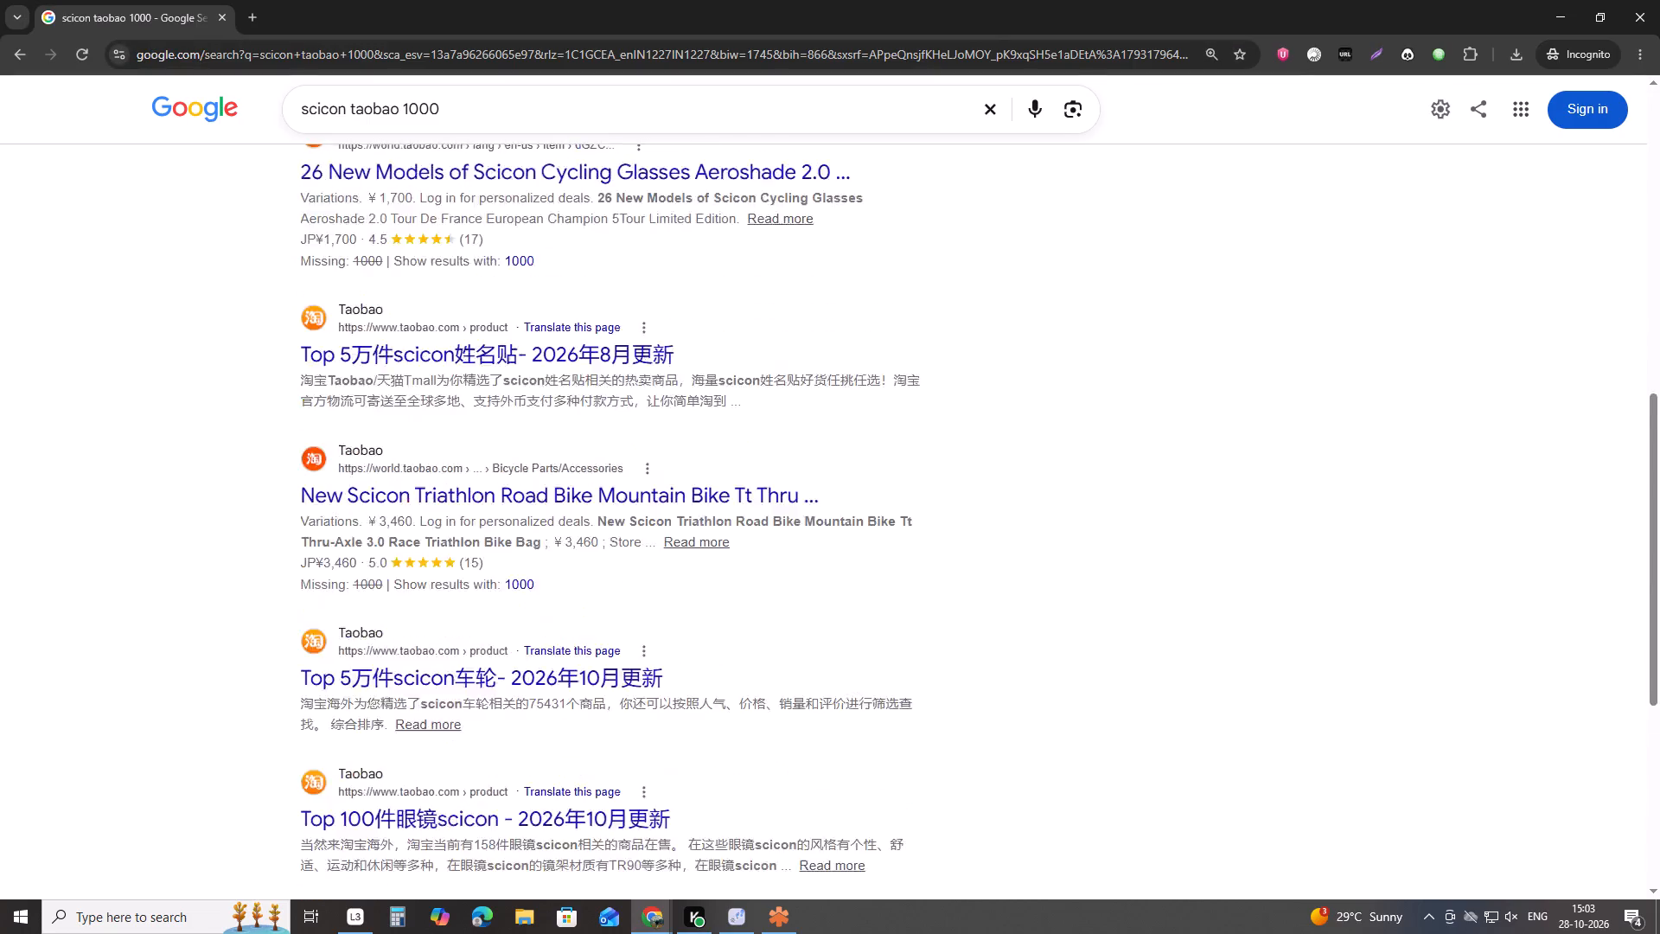
{"action": "scroll", "coordinate": [414, 623], "scroll_direction": "down", "scroll_amount": 1}
{"action": "left_click", "coordinate": [414, 537], "text": "ctrl"}
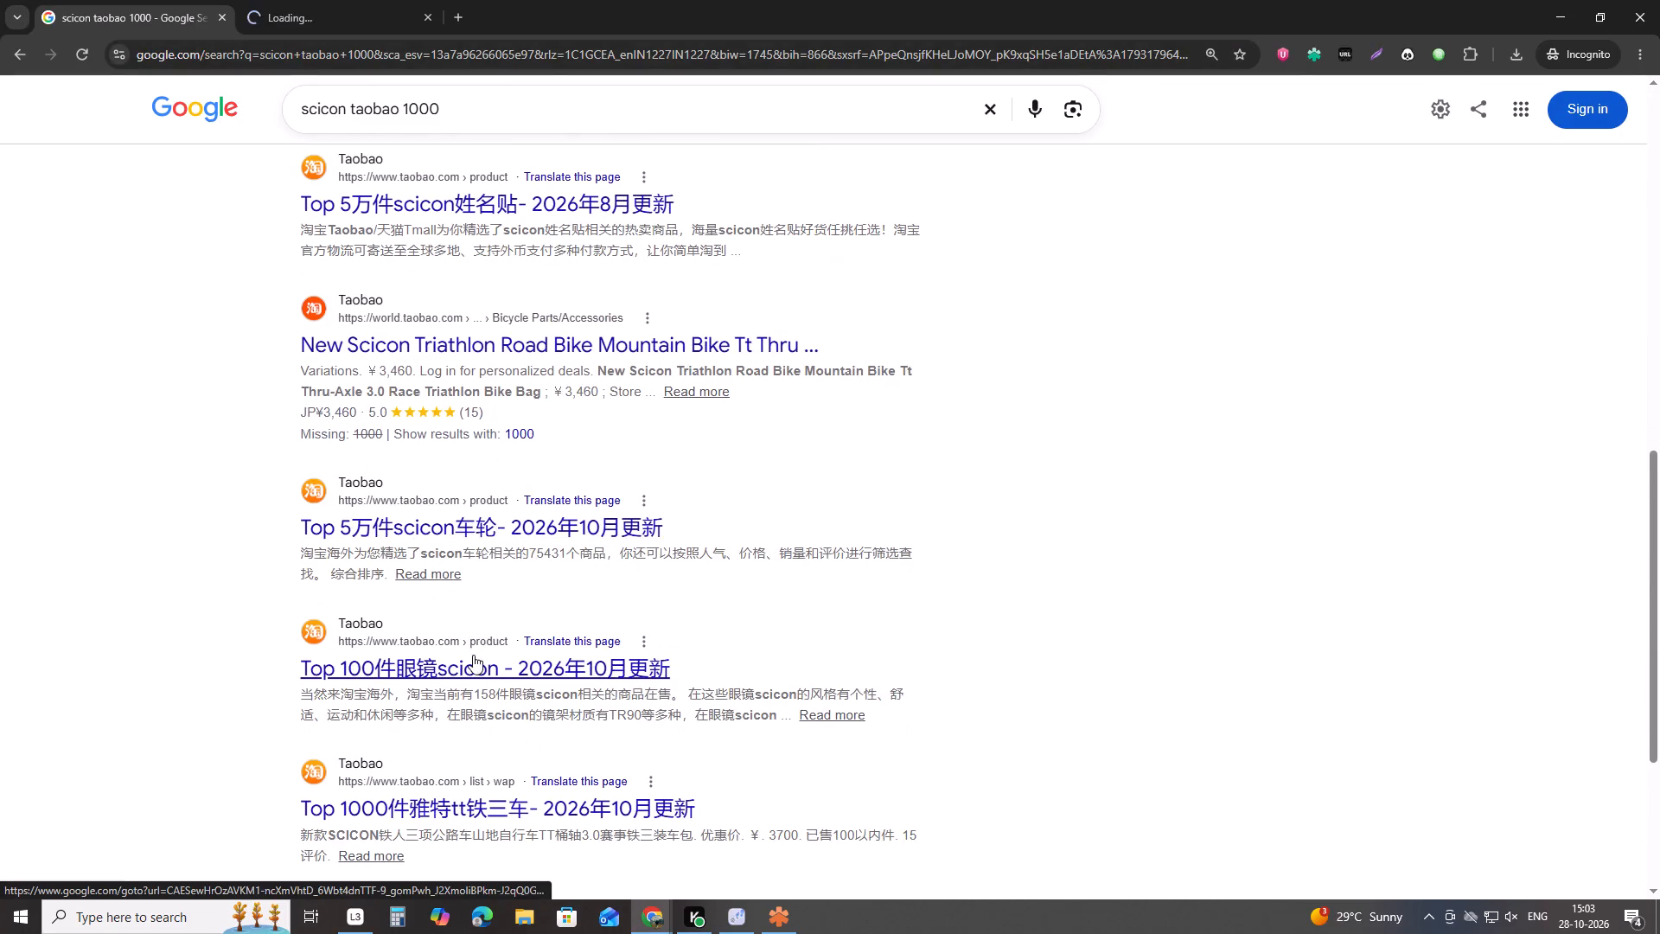
{"action": "left_click", "coordinate": [473, 655], "text": "ctrl"}
{"action": "left_click", "coordinate": [355, 0]}
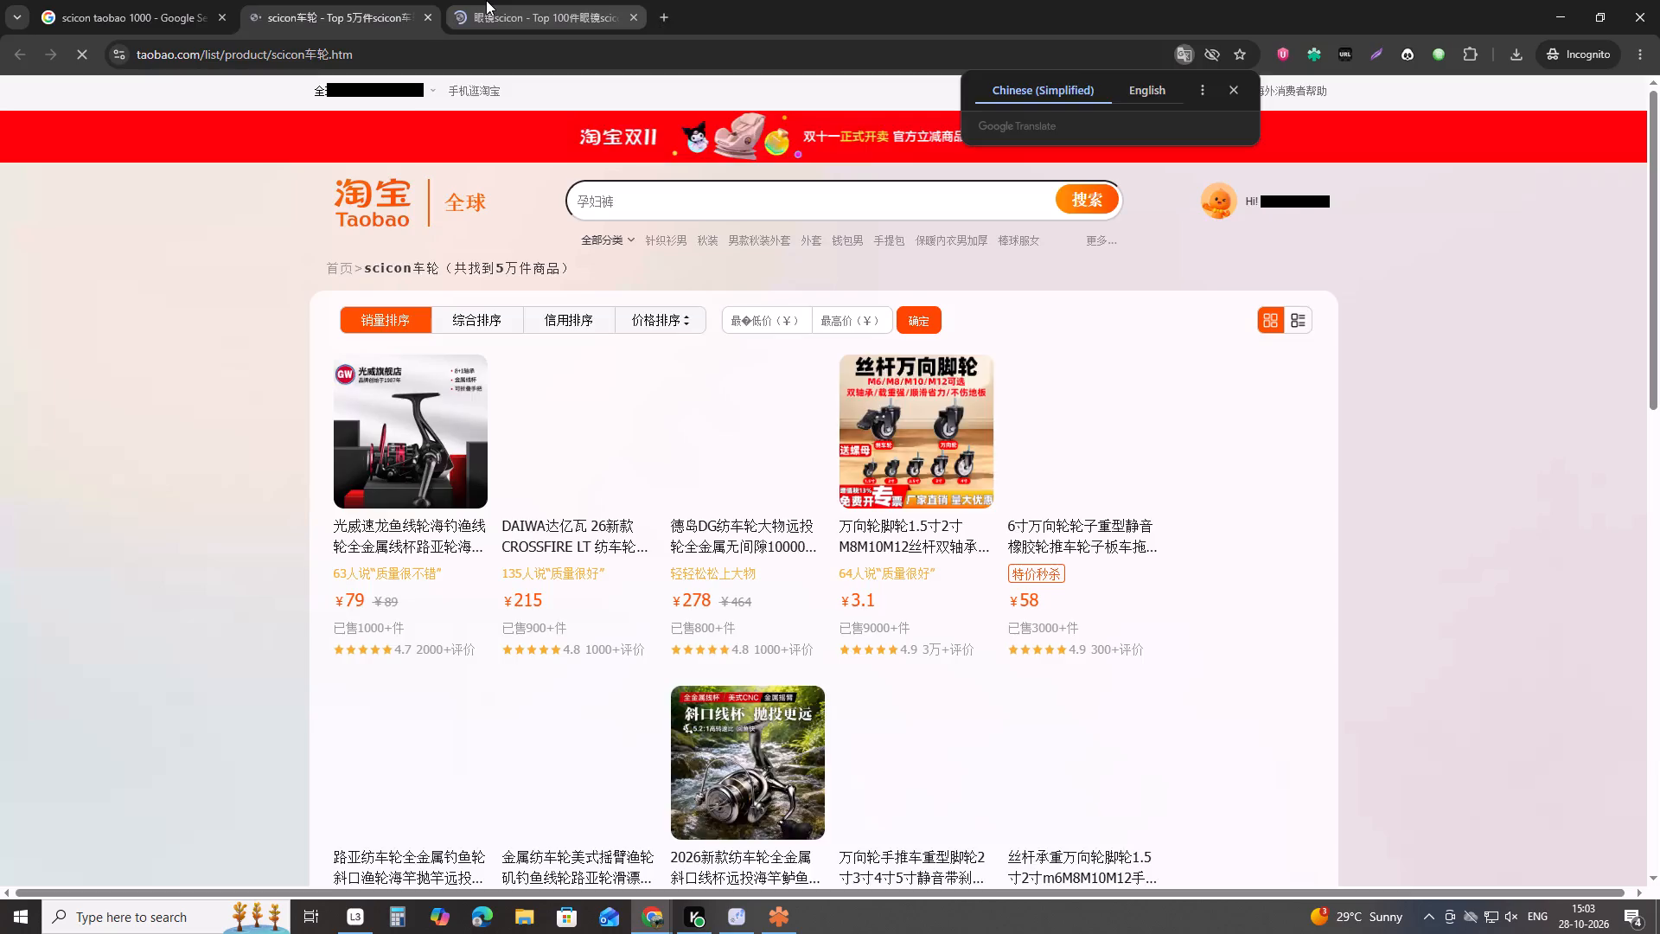
{"action": "left_click", "coordinate": [486, 0]}
{"action": "middle_click", "coordinate": [324, 0]}
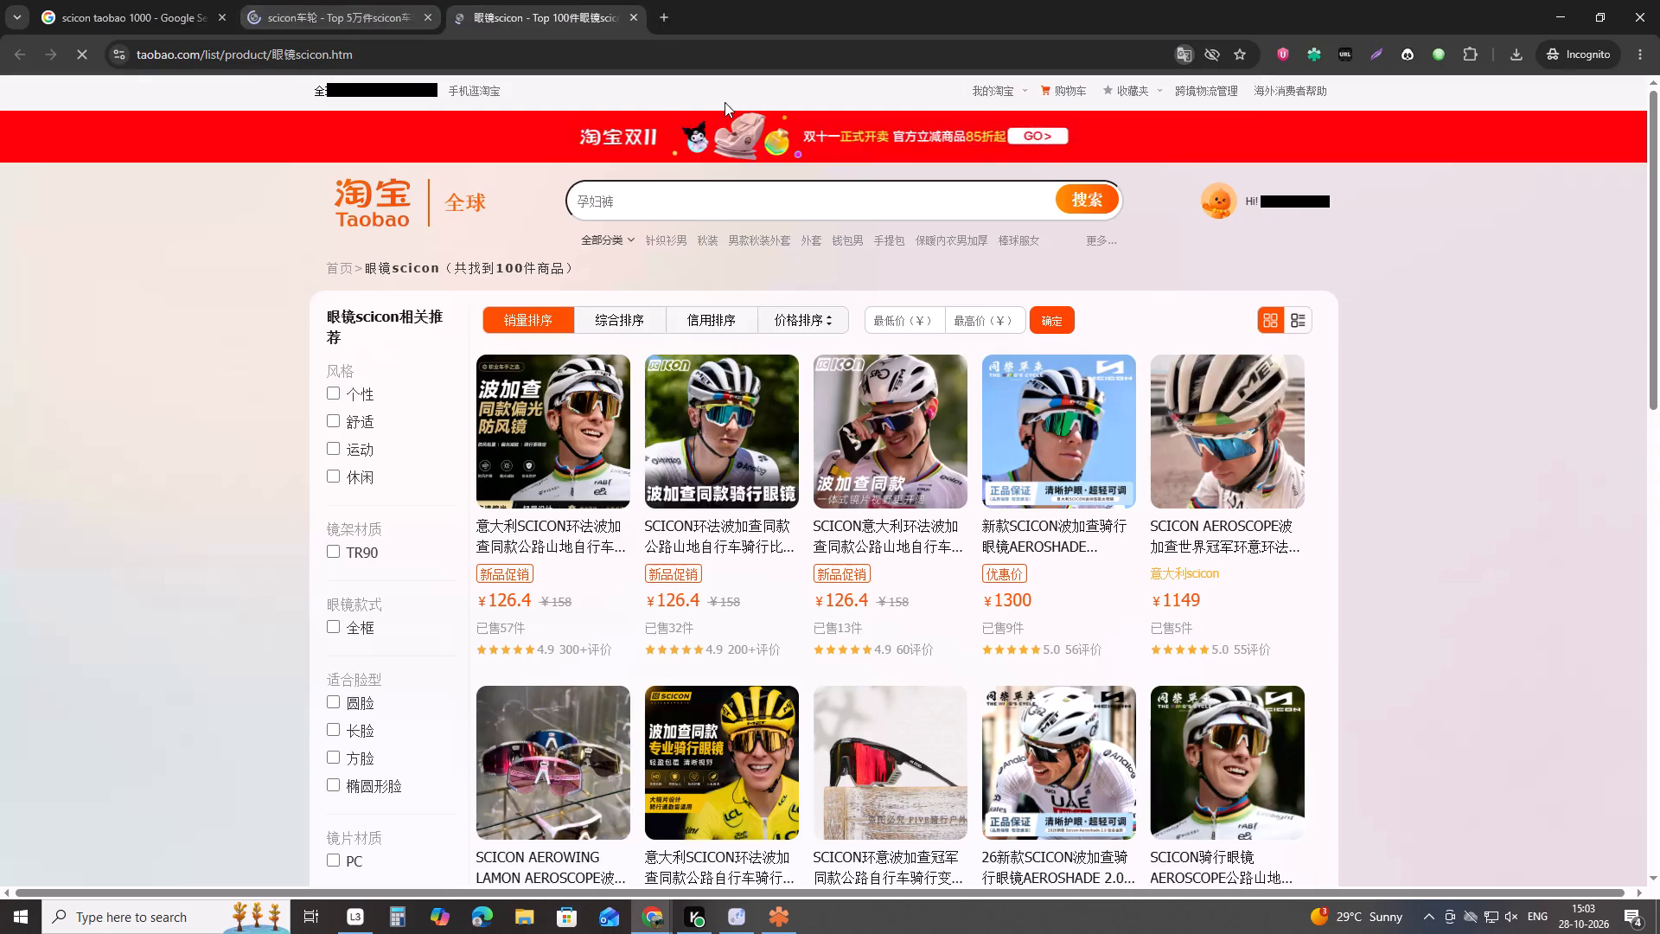
Switch the 眼镜scicon results on Taobao to the detailed list view and translate the page into English.
{"action": "left_click", "coordinate": [1302, 323]}
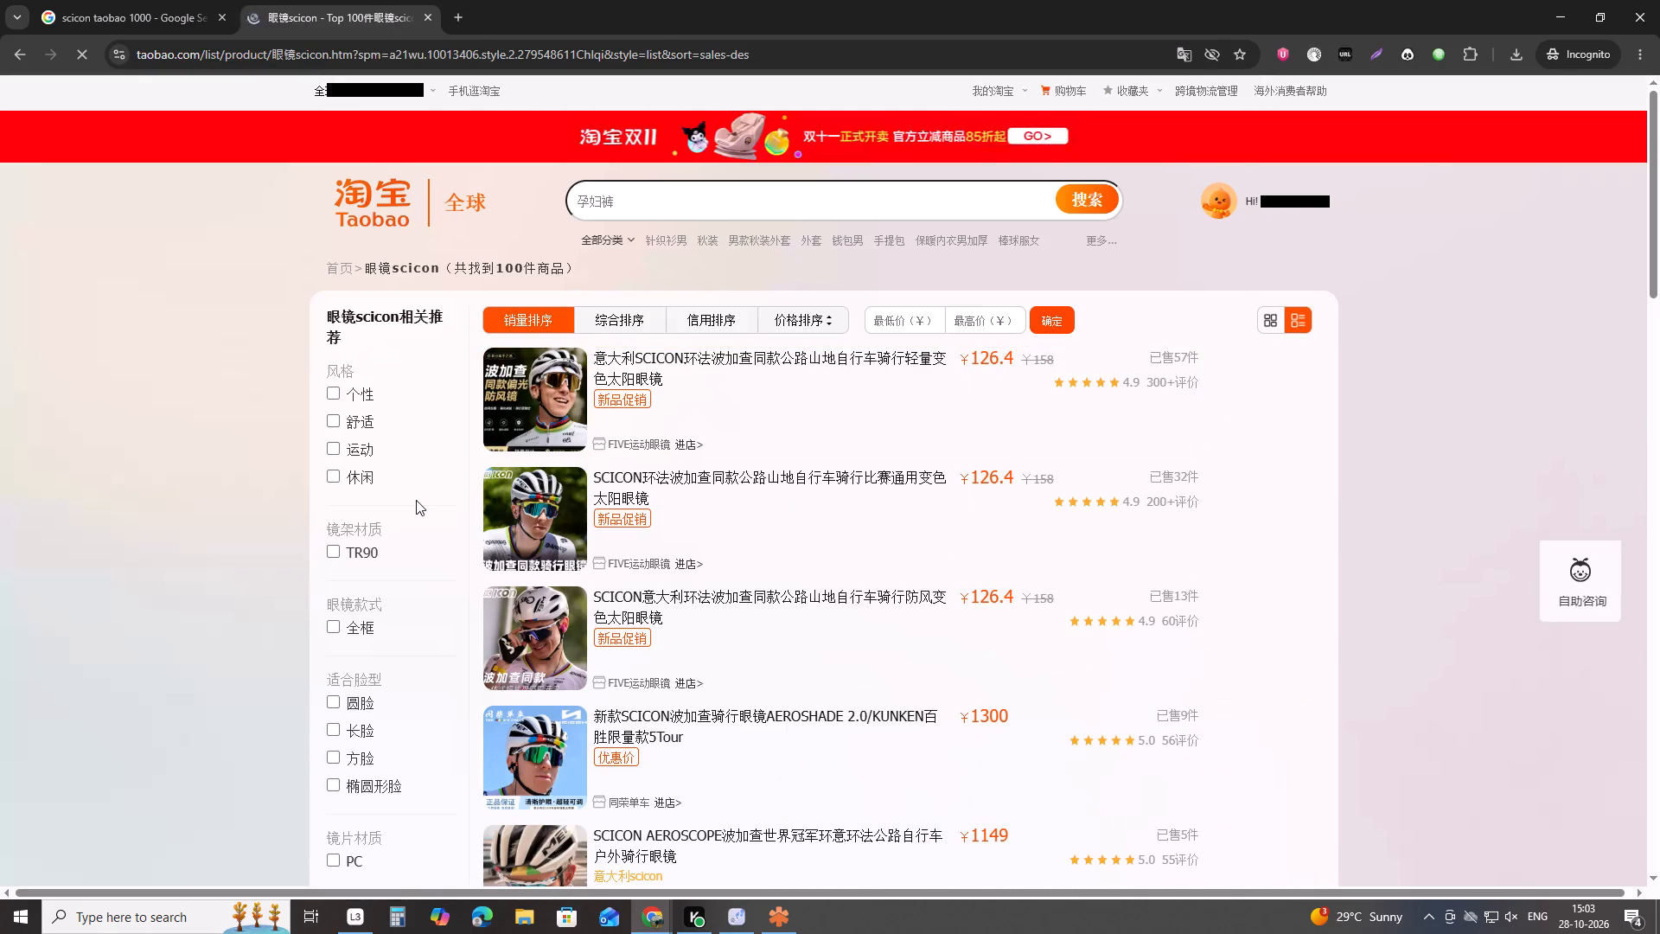
{"action": "scroll", "coordinate": [416, 501], "scroll_direction": "down", "scroll_amount": 3}
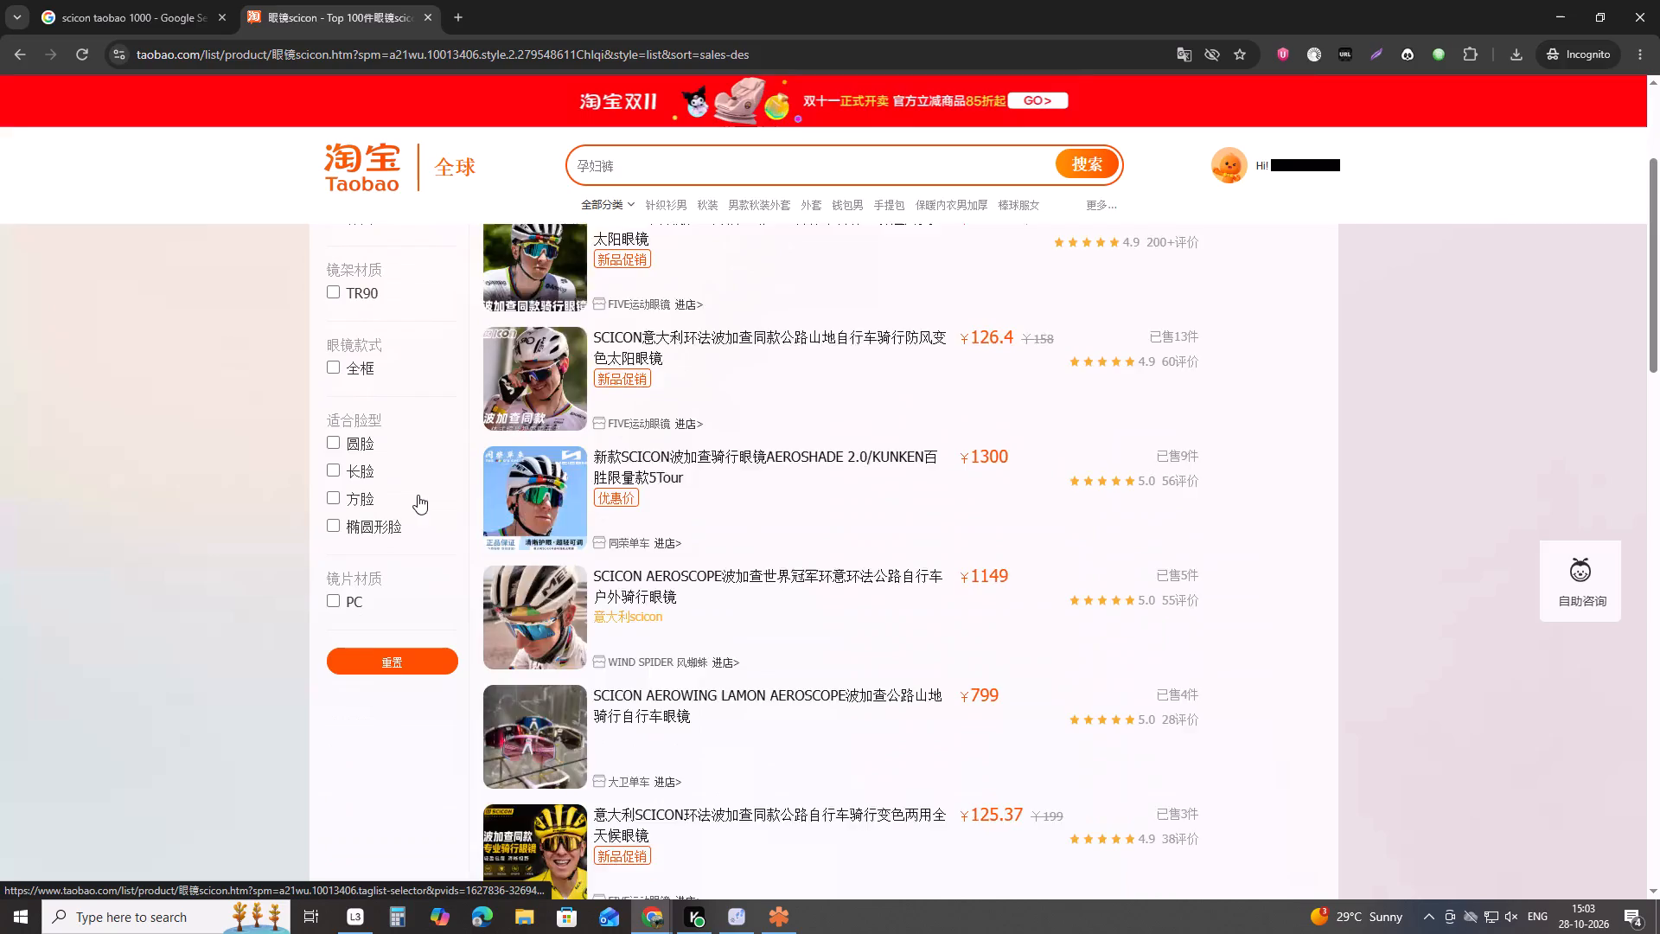
{"action": "scroll", "coordinate": [425, 495], "scroll_direction": "down", "scroll_amount": 9}
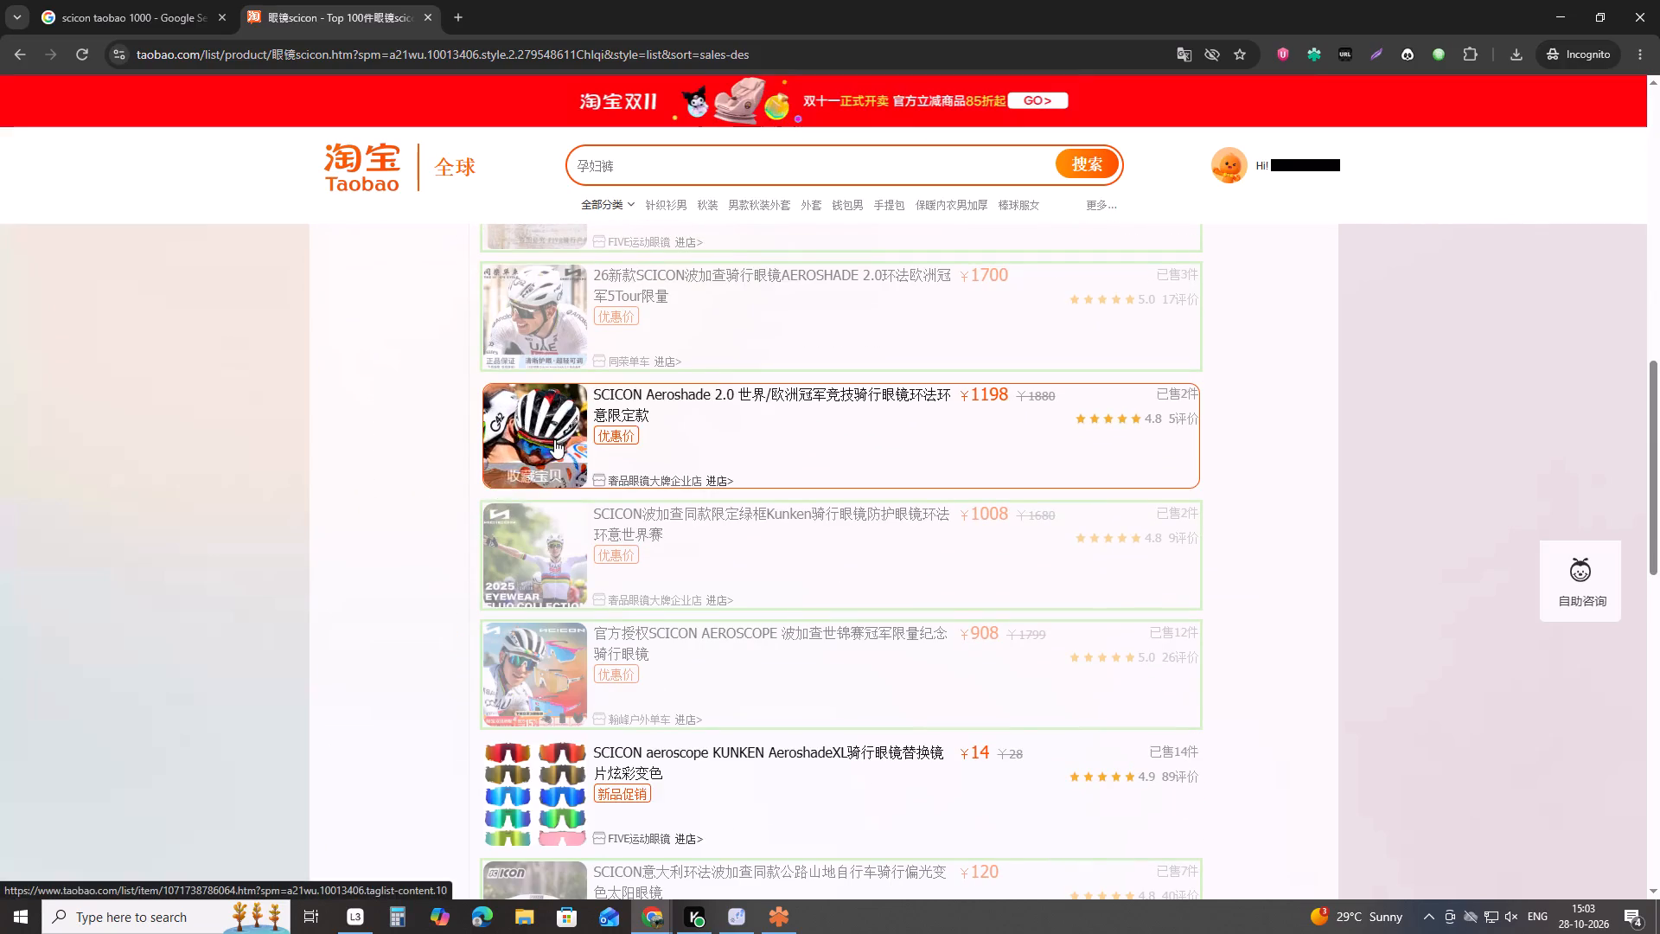
{"action": "right_click", "coordinate": [48, 488]}
{"action": "left_click", "coordinate": [221, 783]}
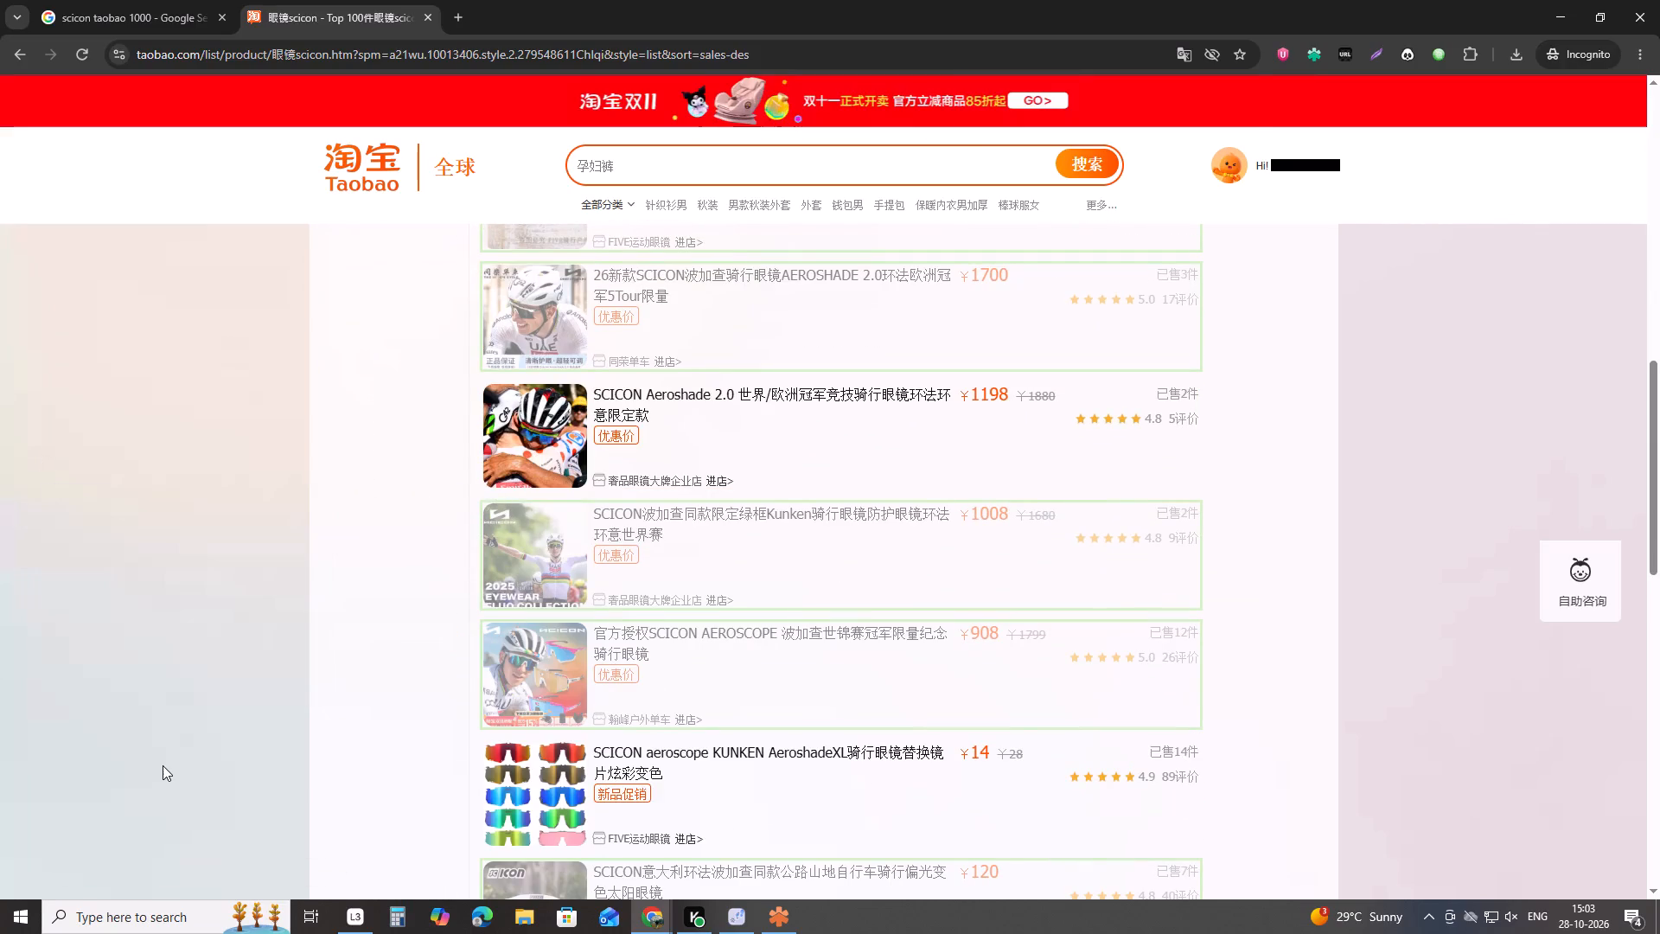
{"action": "left_click", "coordinate": [177, 500]}
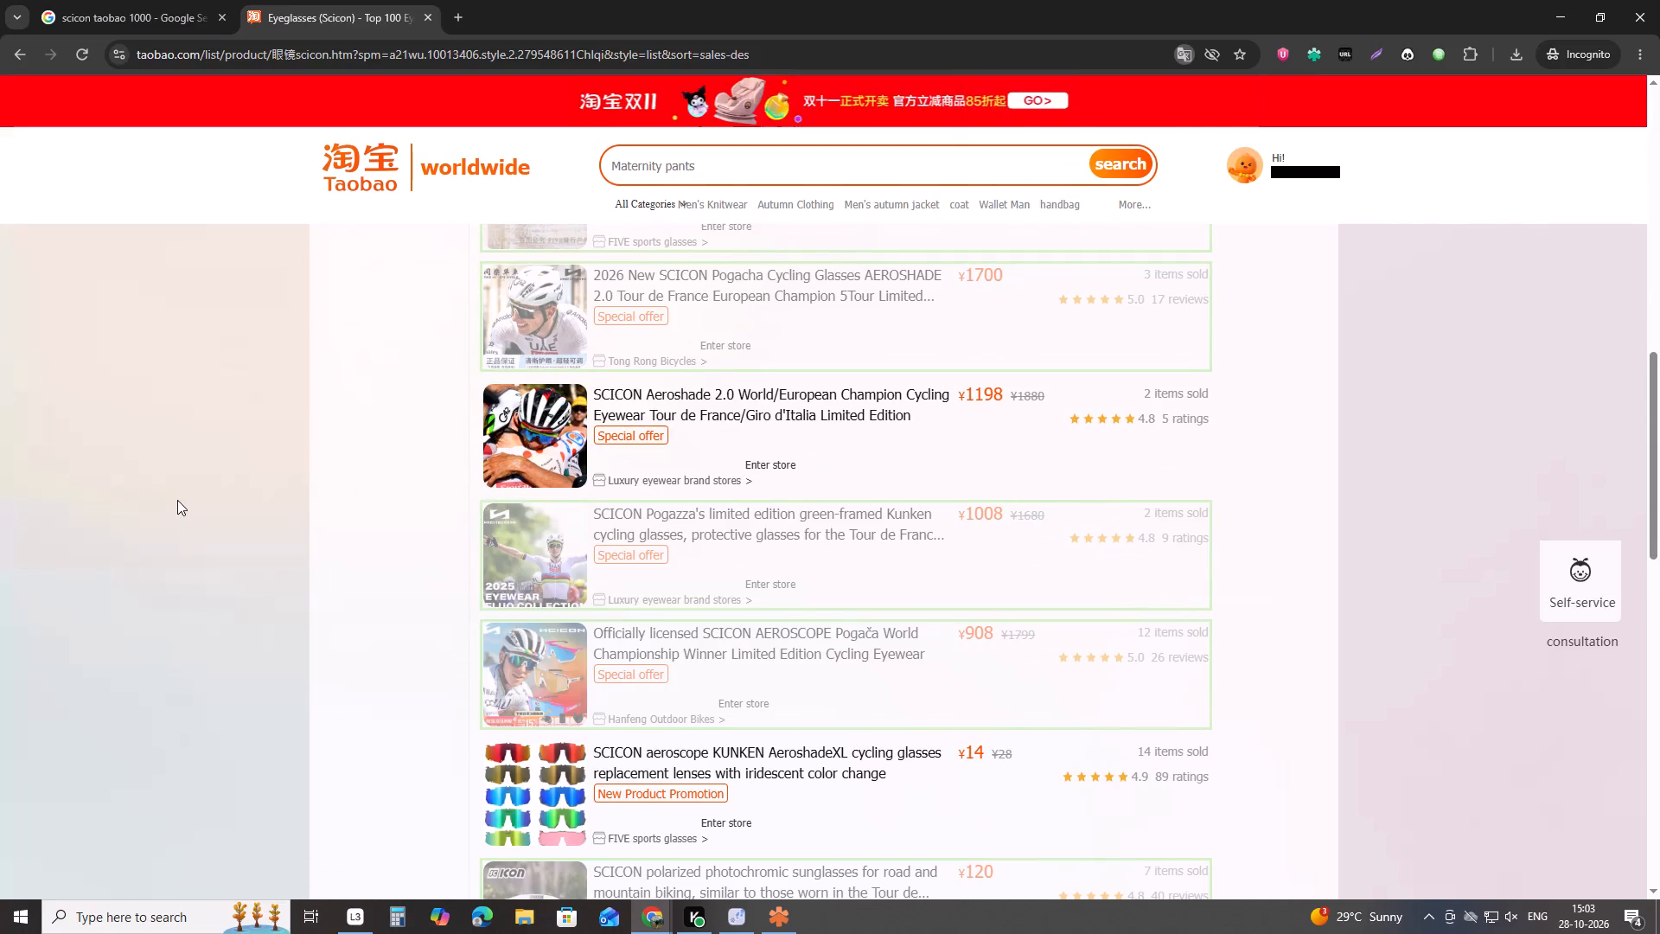
Go through the translated Scicon eyewear list on Taobao, examining it for relevant listings that are not yet marked.
{"action": "scroll", "coordinate": [702, 519], "scroll_direction": "down", "scroll_amount": 5}
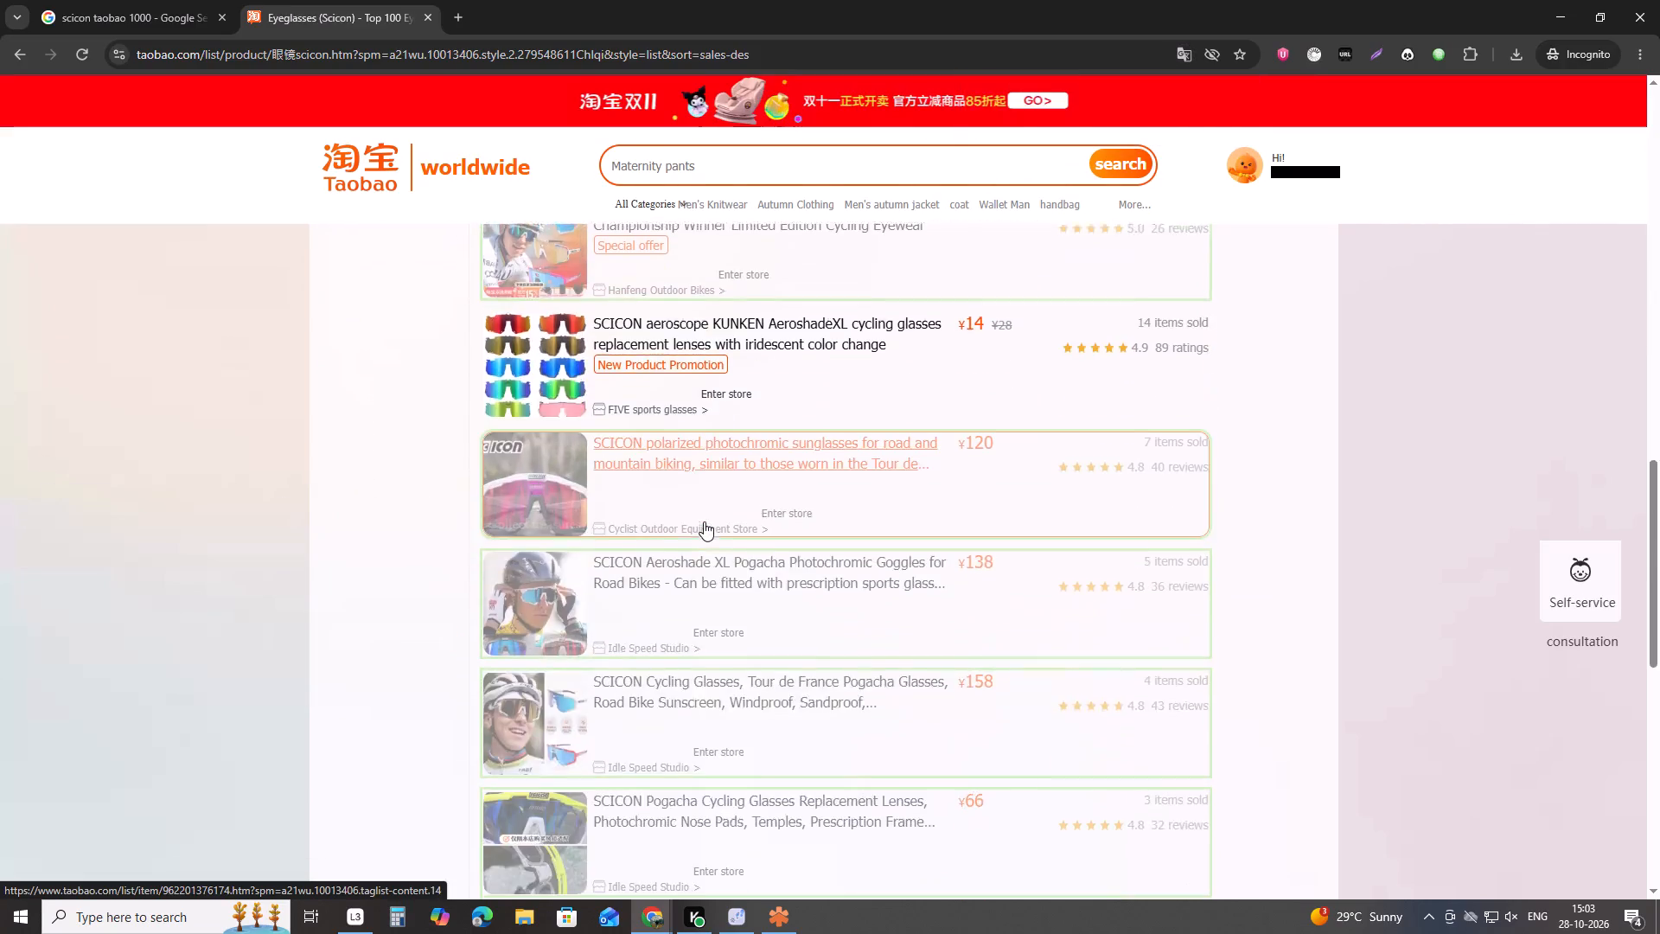
{"action": "scroll", "coordinate": [704, 521], "scroll_direction": "down", "scroll_amount": 8}
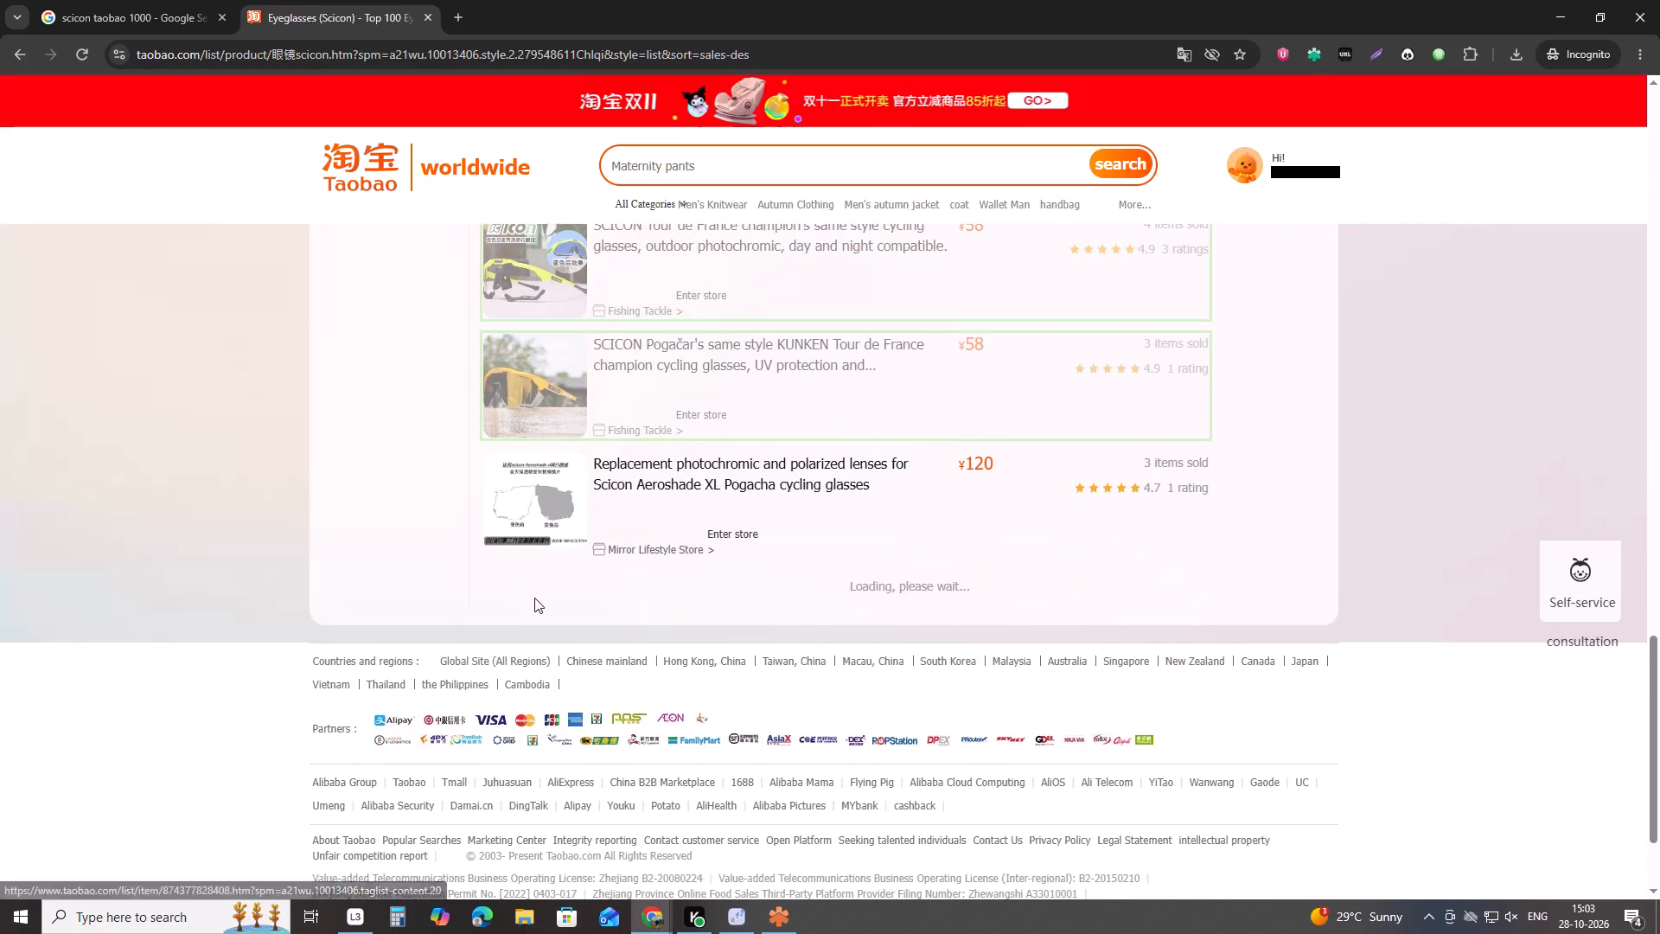
{"action": "scroll", "coordinate": [539, 597], "scroll_direction": "down", "scroll_amount": 4}
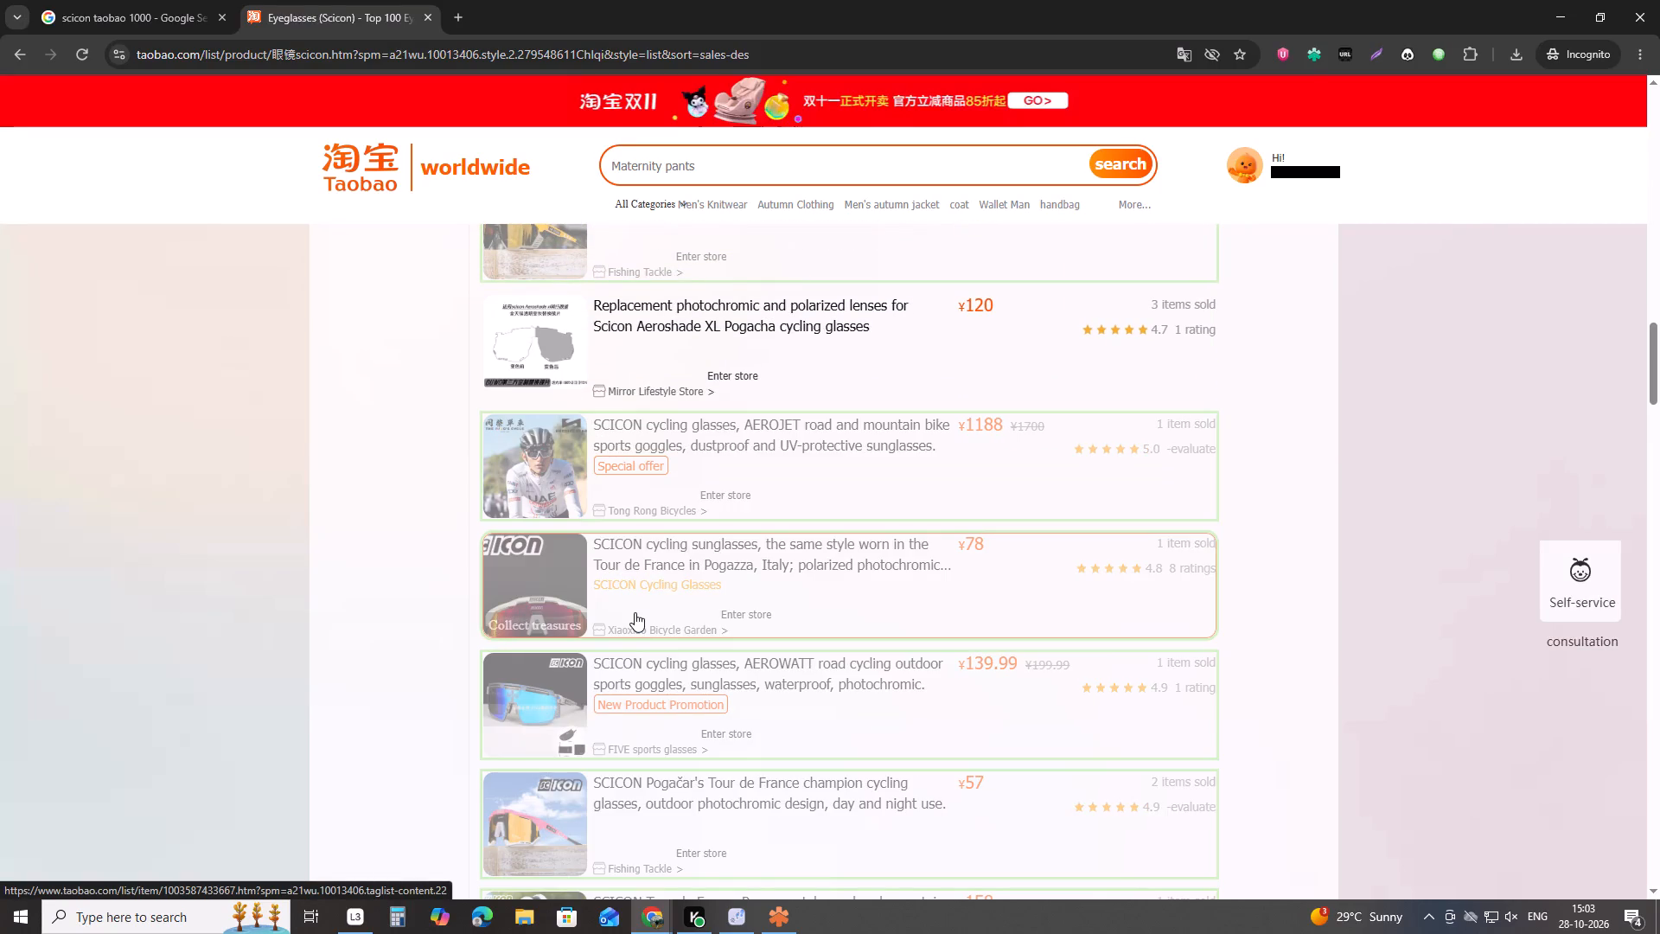
{"action": "scroll", "coordinate": [853, 509], "scroll_direction": "down", "scroll_amount": 2}
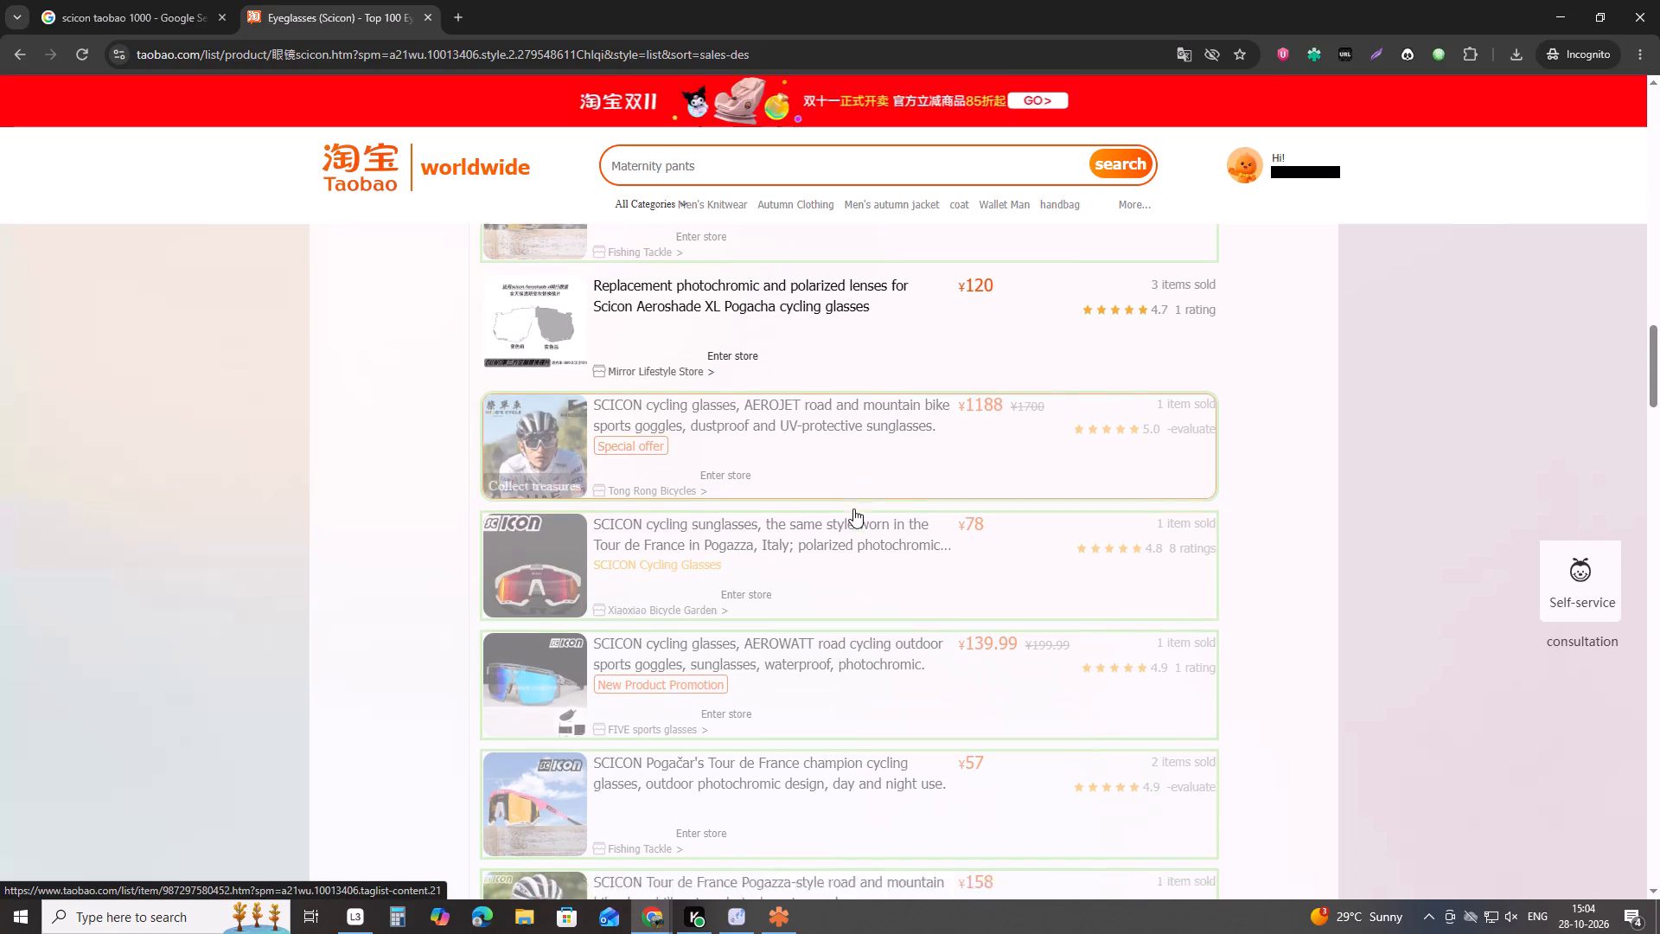
{"action": "scroll", "coordinate": [853, 509], "scroll_direction": "down", "scroll_amount": 3}
{"action": "scroll", "coordinate": [725, 483], "scroll_direction": "down", "scroll_amount": 10}
{"action": "scroll", "coordinate": [392, 566], "scroll_direction": "down", "scroll_amount": 20}
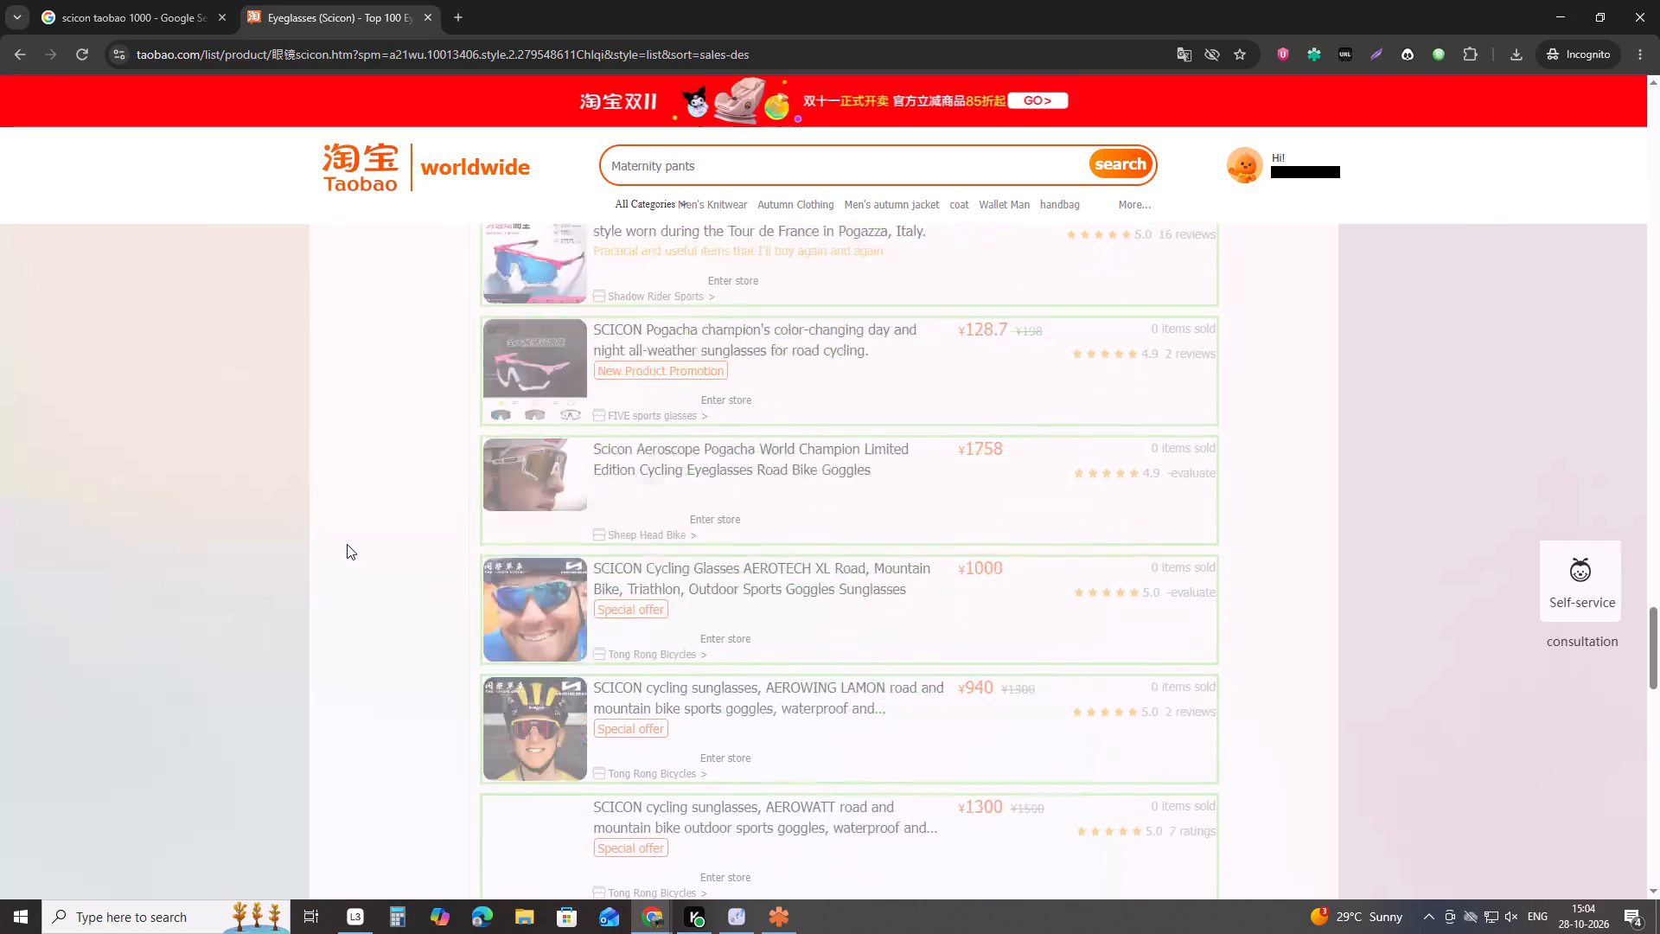
{"action": "scroll", "coordinate": [347, 544], "scroll_direction": "down", "scroll_amount": 16}
{"action": "scroll", "coordinate": [345, 572], "scroll_direction": "down", "scroll_amount": 6}
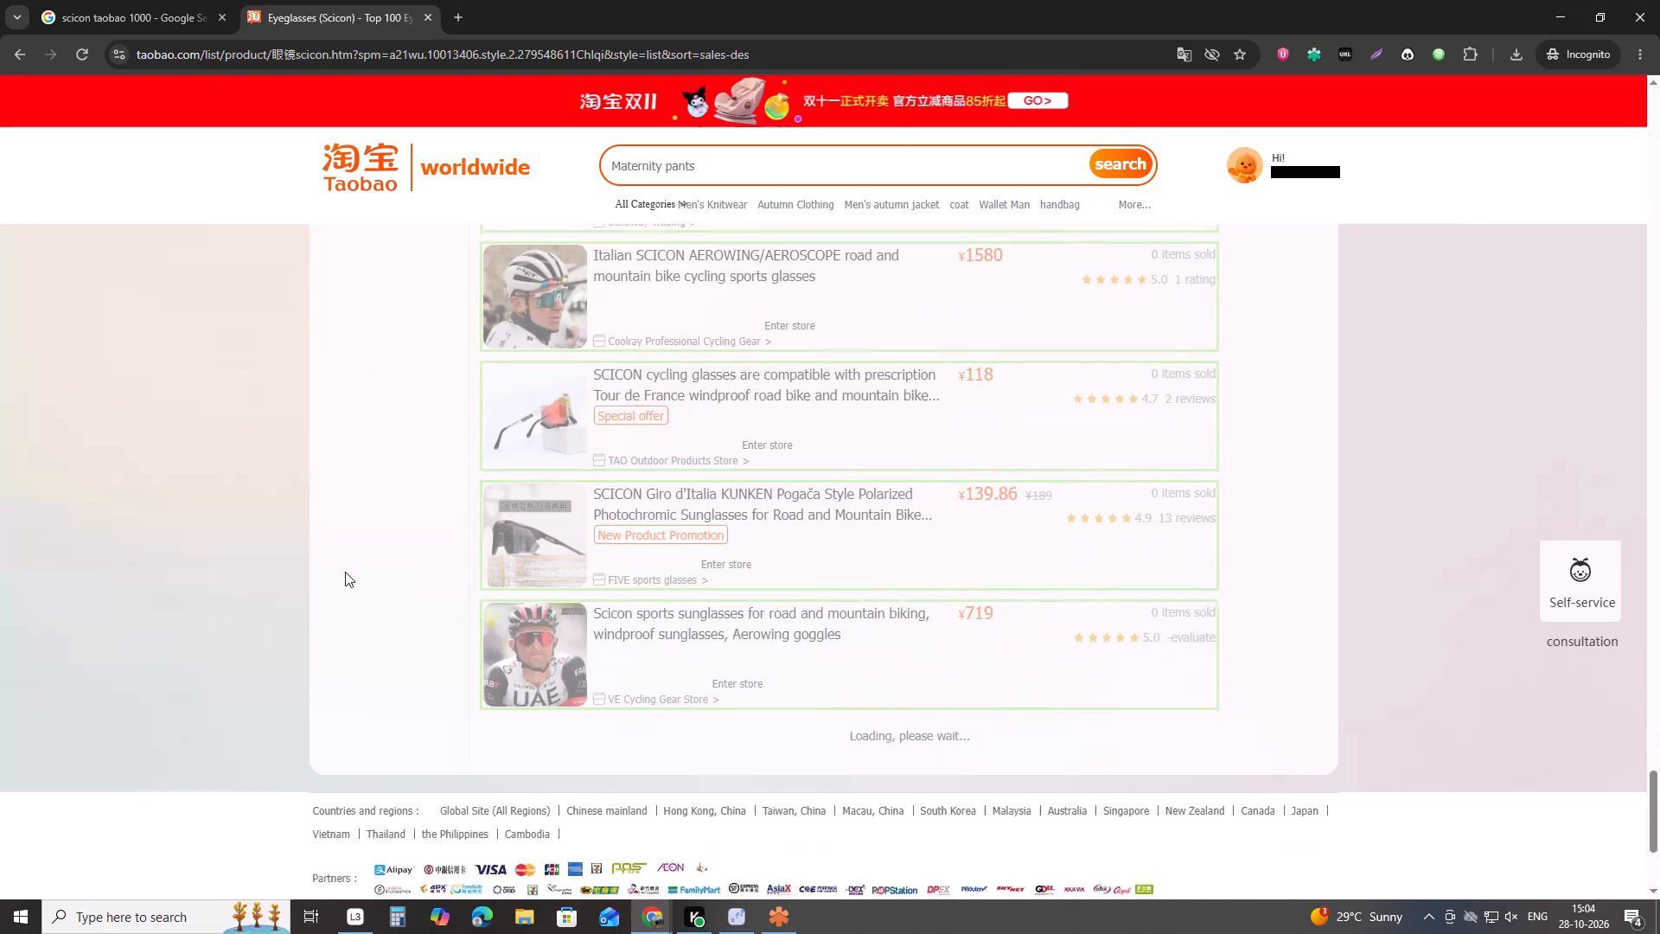
{"action": "scroll", "coordinate": [345, 572], "scroll_direction": "down", "scroll_amount": 1}
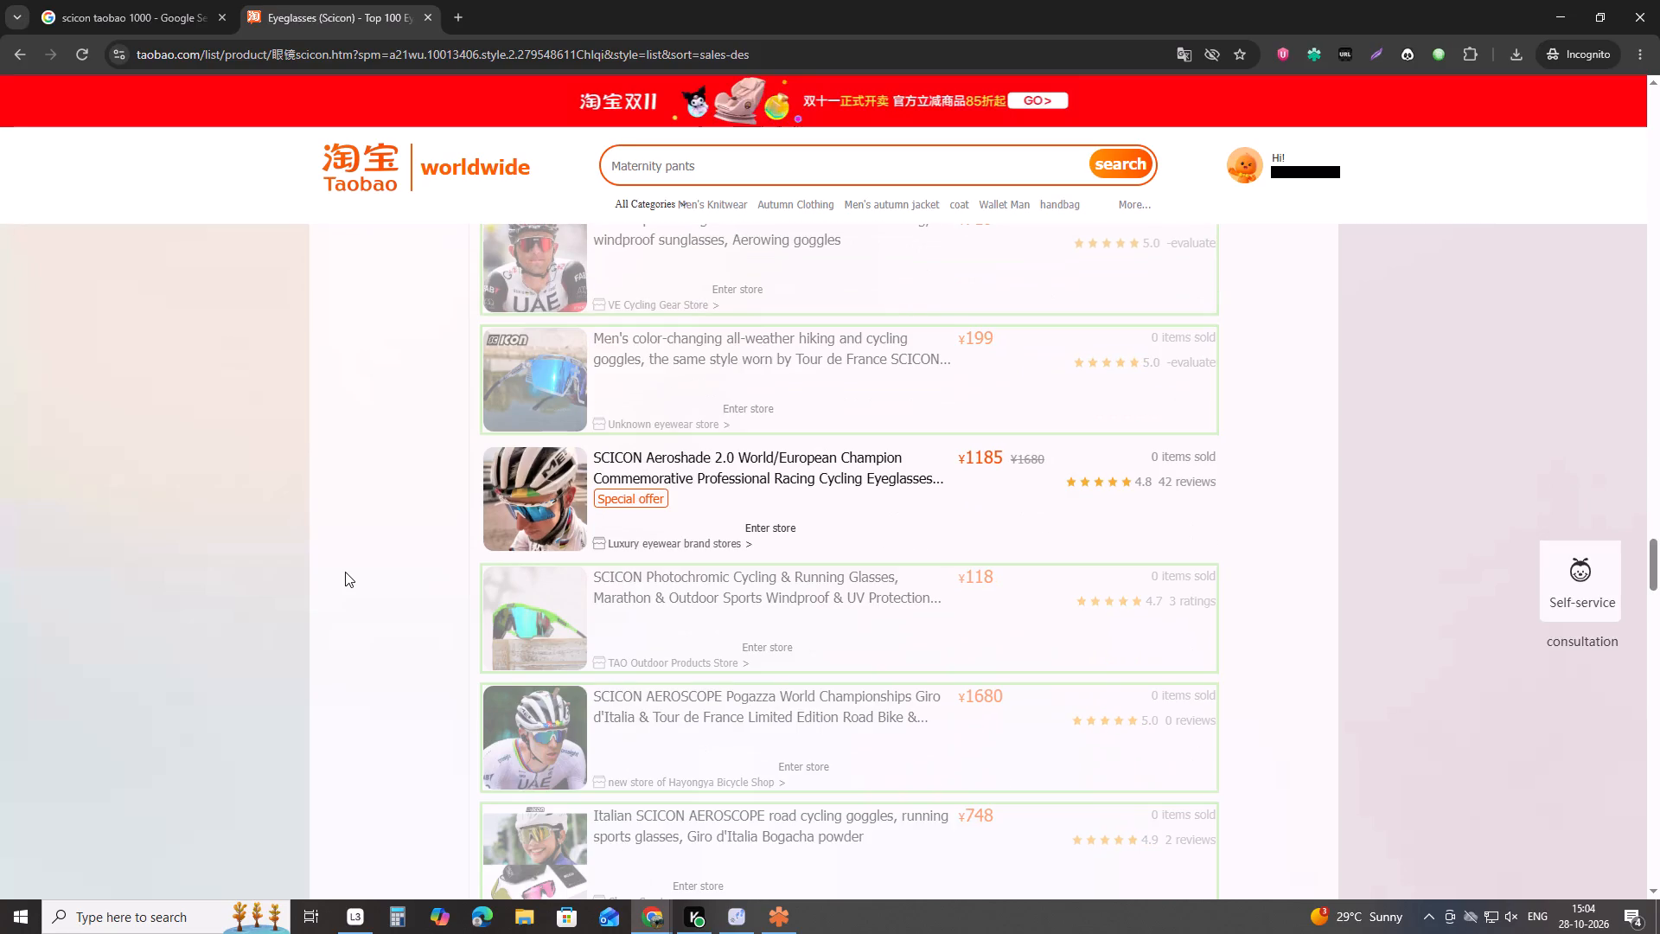
{"action": "scroll", "coordinate": [345, 572], "scroll_direction": "down", "scroll_amount": 4}
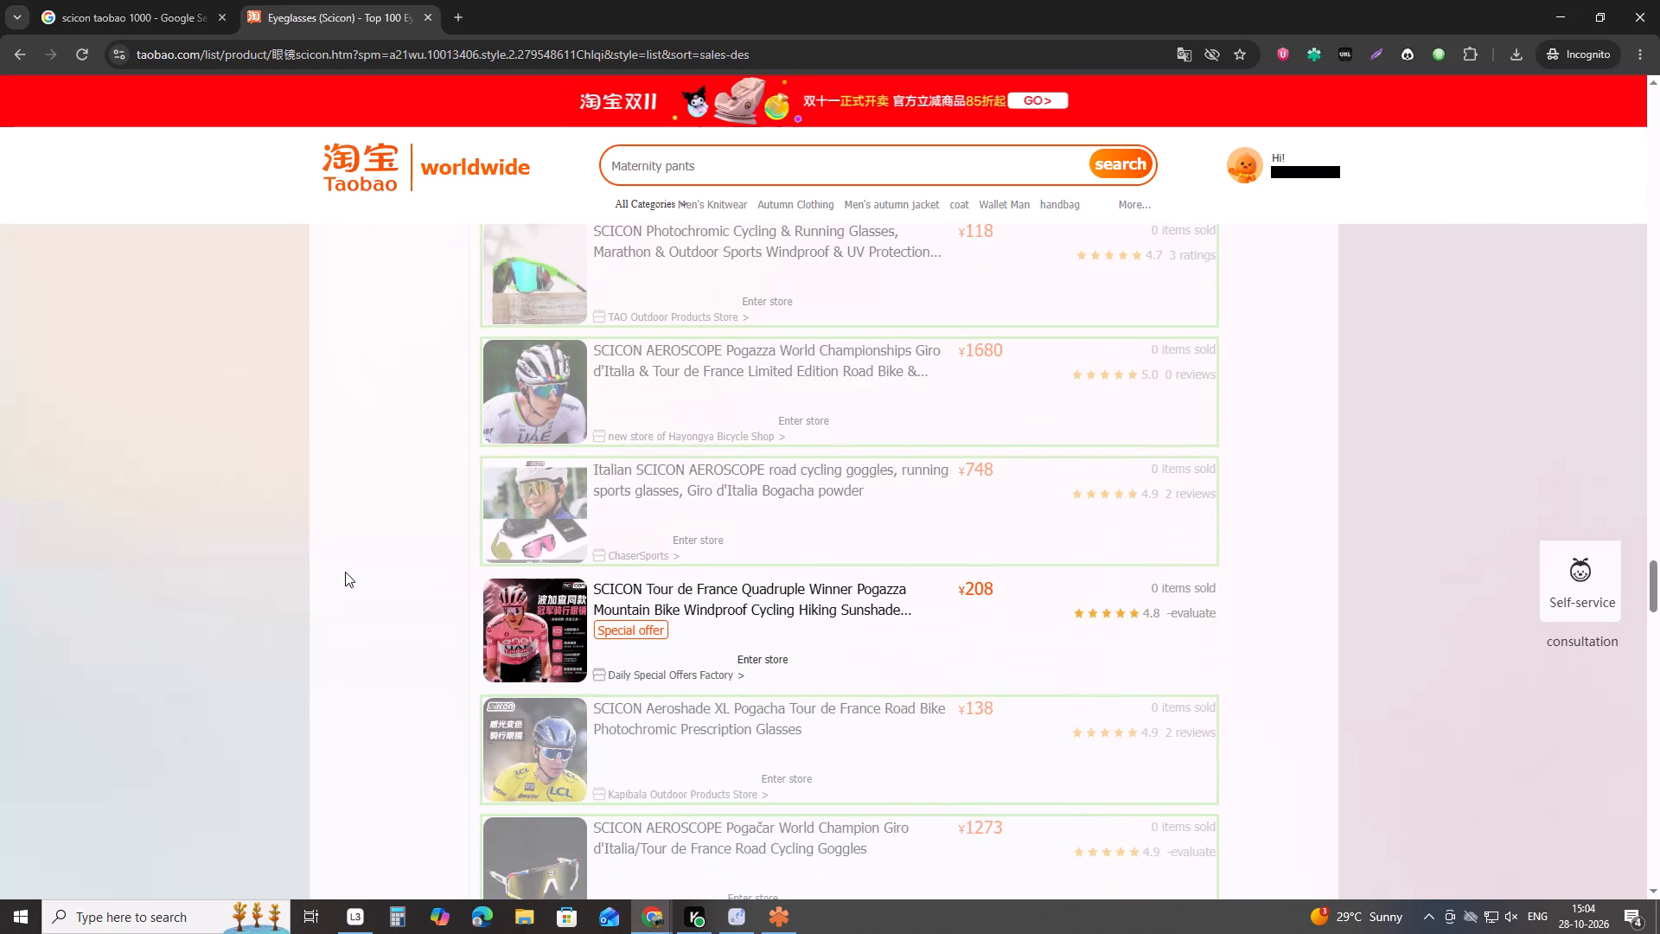
{"action": "scroll", "coordinate": [345, 572], "scroll_direction": "down", "scroll_amount": 6}
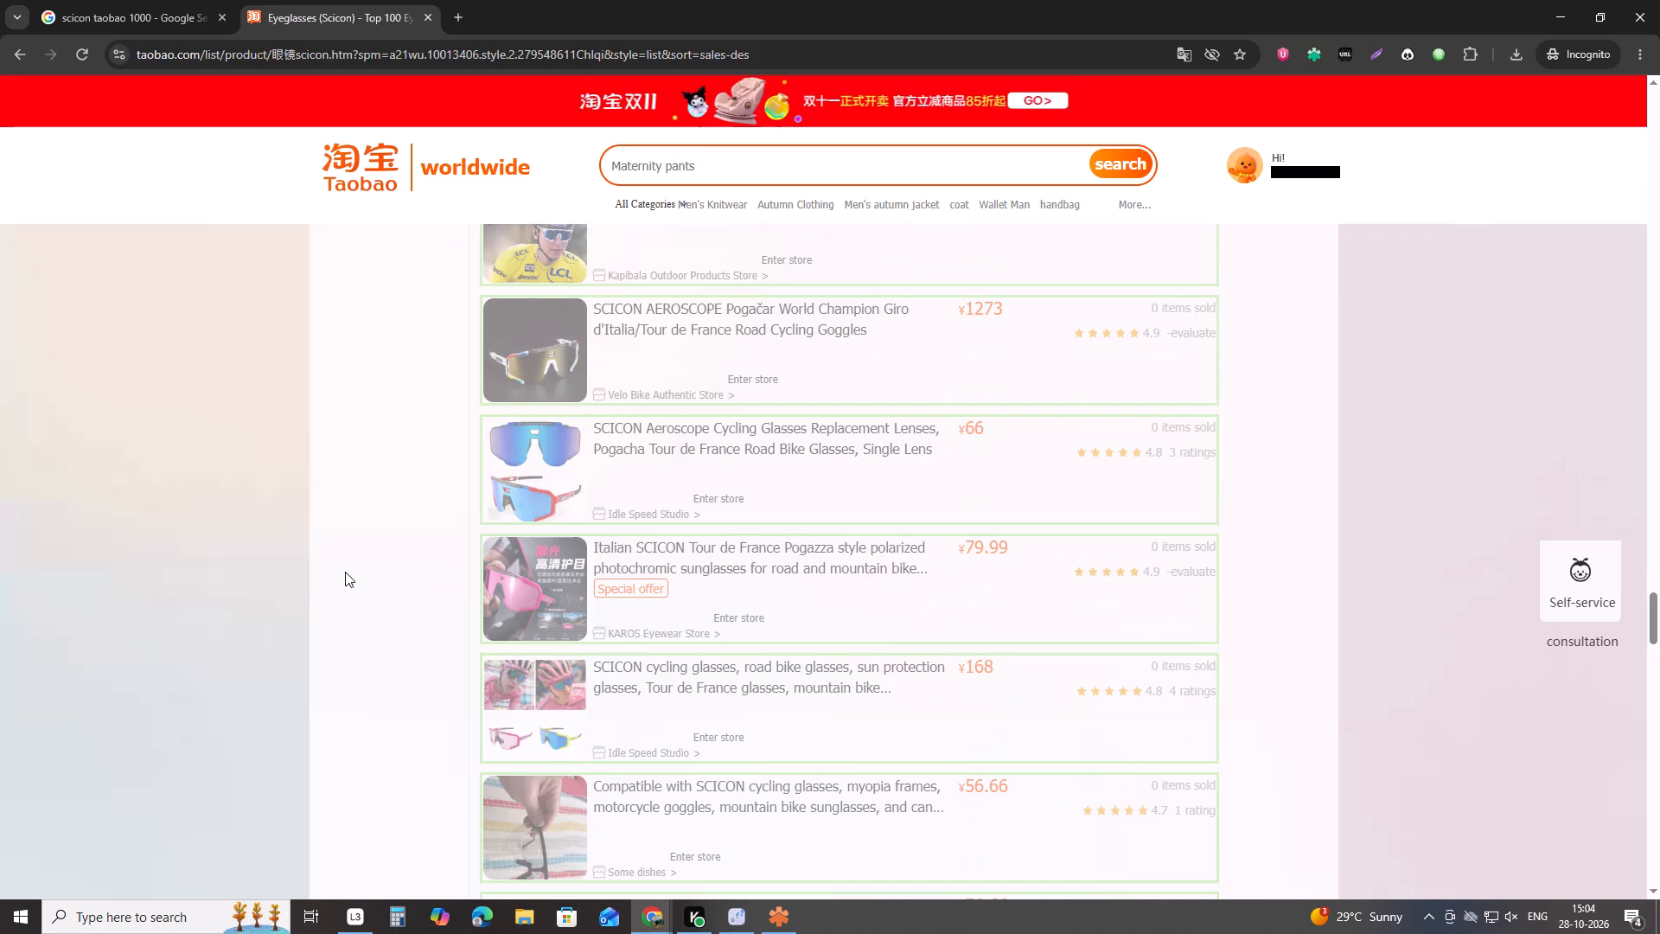
{"action": "scroll", "coordinate": [345, 572], "scroll_direction": "down", "scroll_amount": 15}
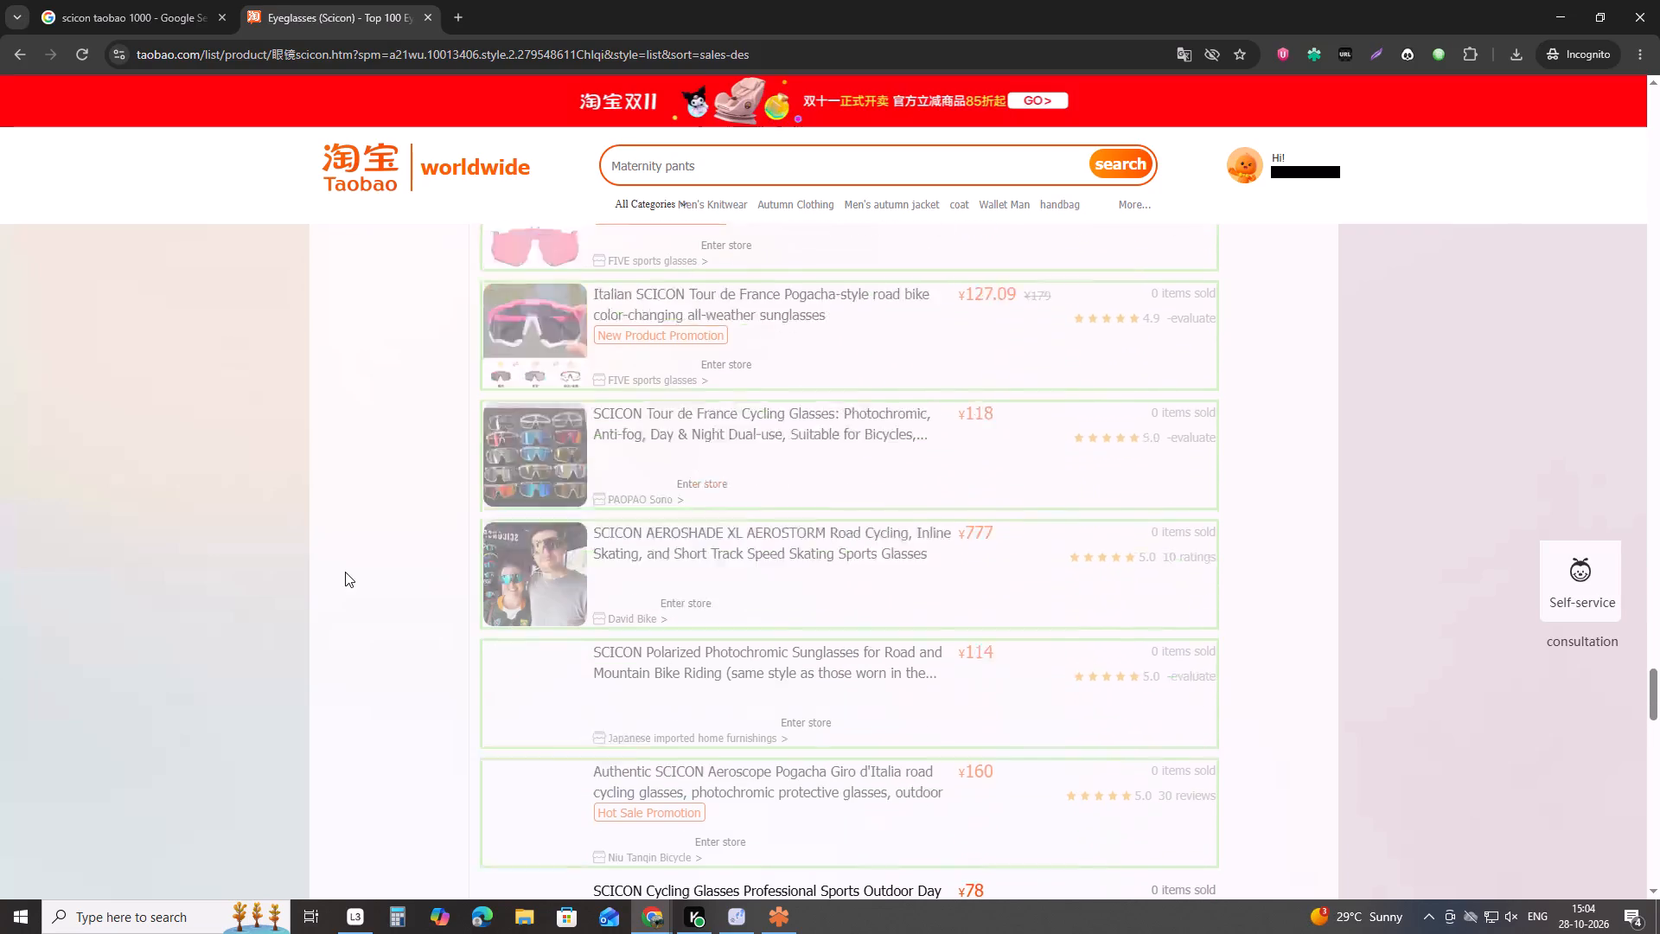
{"action": "scroll", "coordinate": [345, 572], "scroll_direction": "down", "scroll_amount": 3}
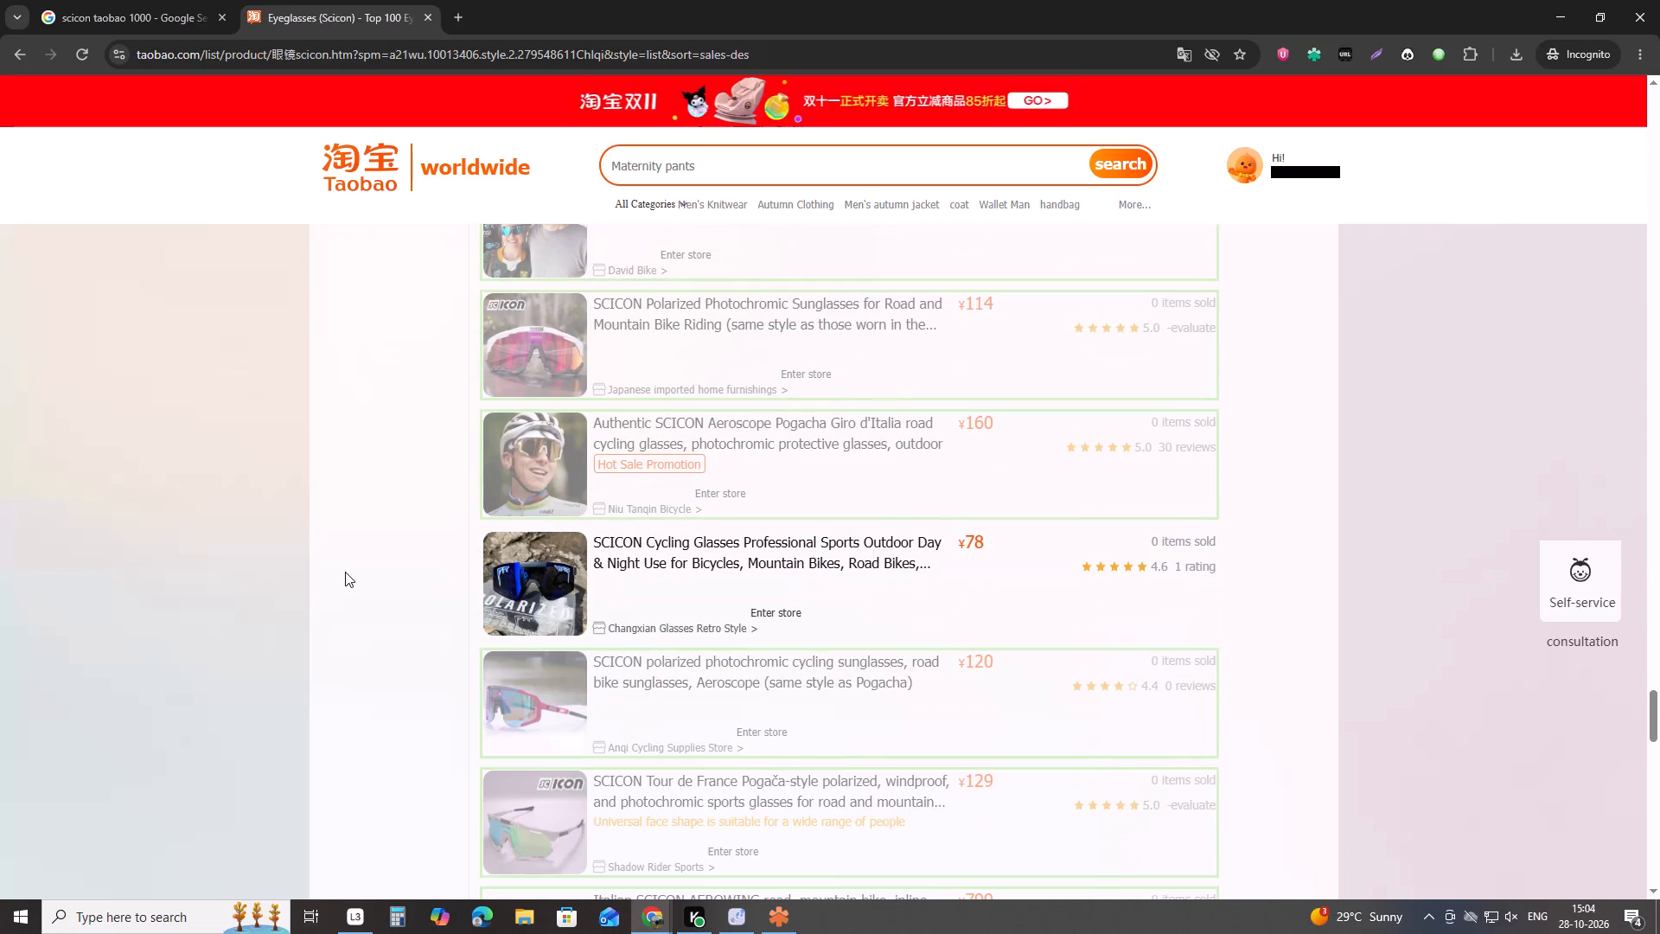
Close the Taobao eyewear page and the Google search, and return to the brand tracker for ASG International SRL.
{"action": "key", "text": "alt+Tab"}
{"action": "key", "text": "alt+Tab"}
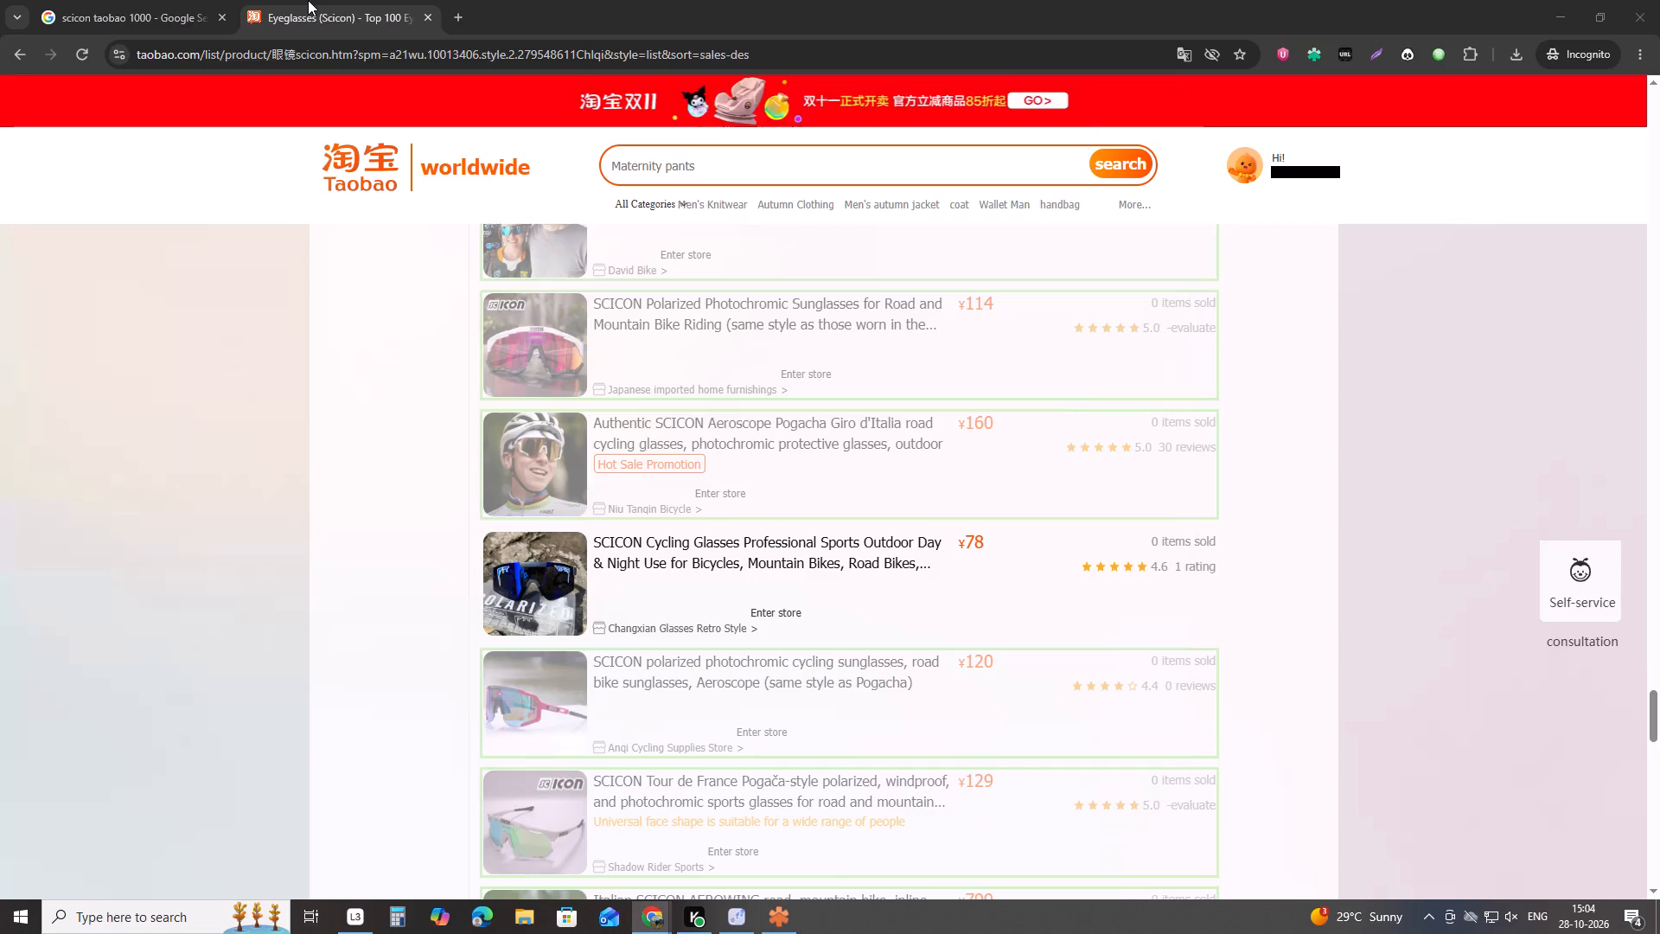
{"action": "middle_click", "coordinate": [308, 0]}
{"action": "middle_click", "coordinate": [122, 0]}
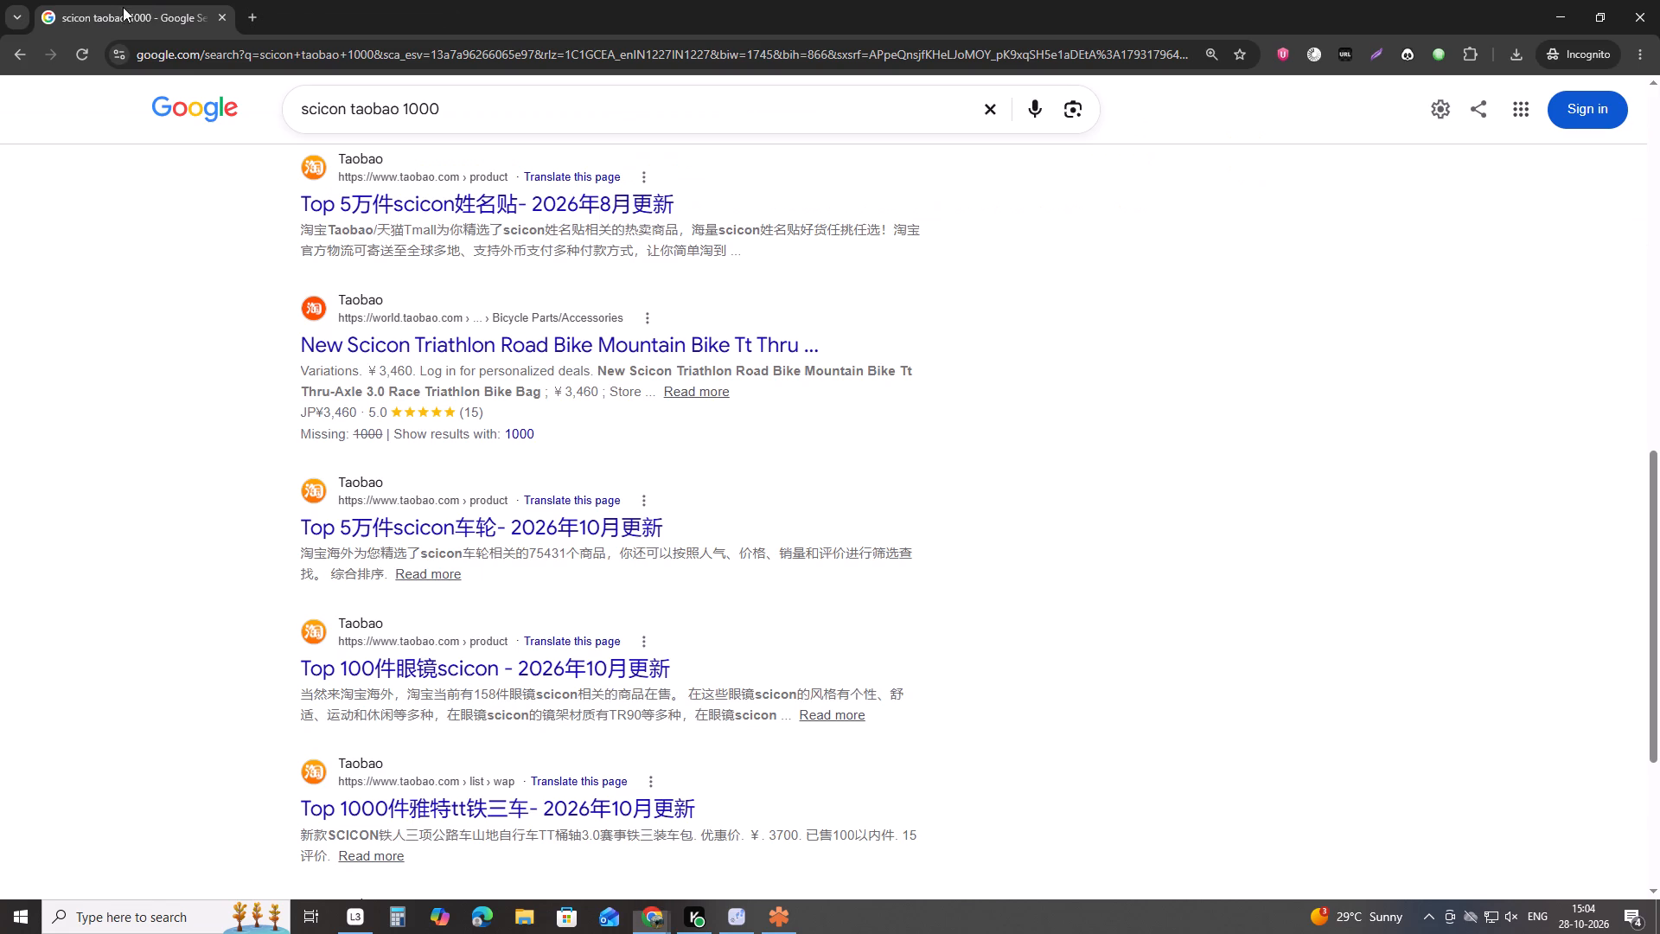
{"action": "left_click", "coordinate": [286, 0]}
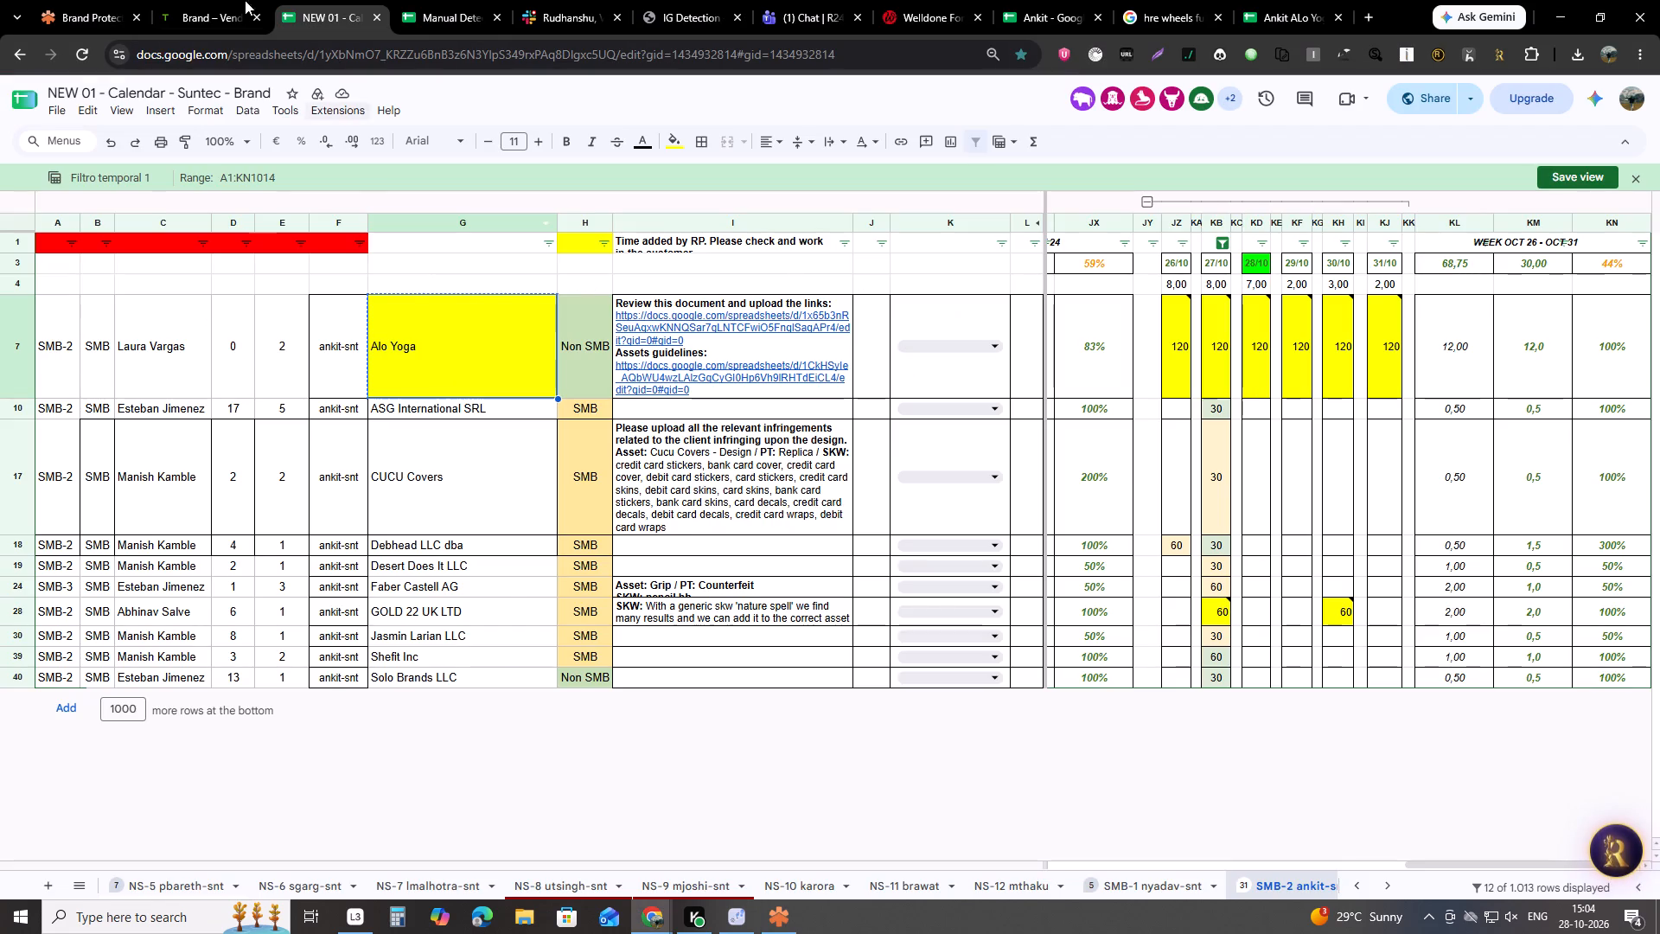
{"action": "left_click", "coordinate": [187, 0]}
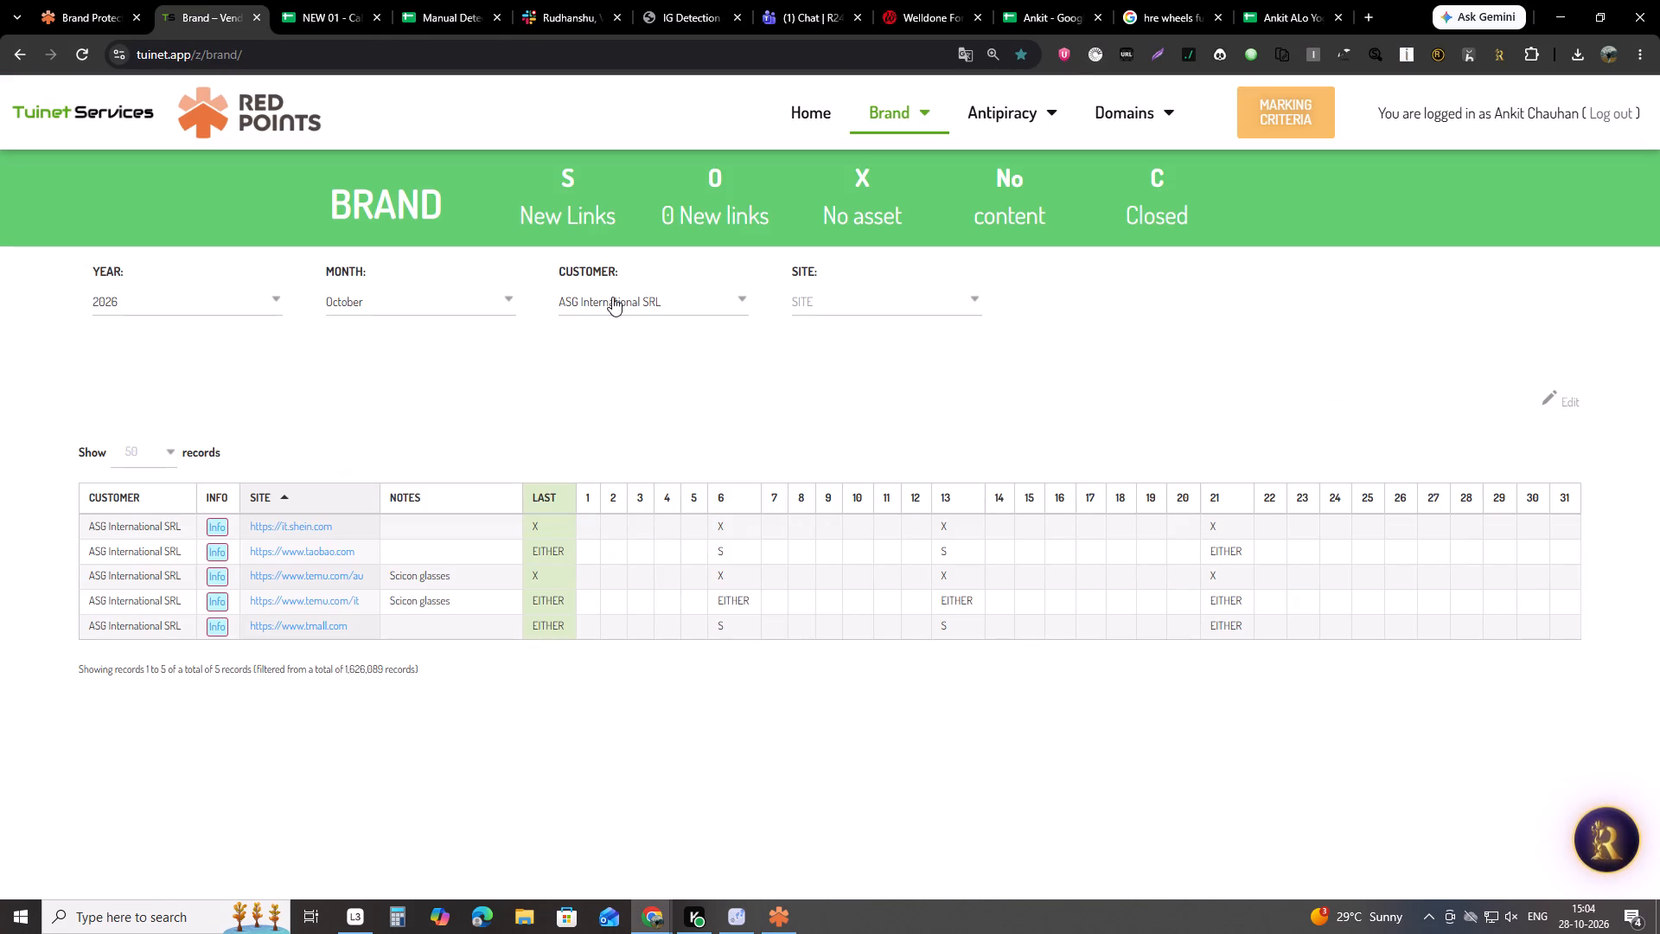
Record ASG International SRL's day 27 statuses: X for it.shein.com and temu.com/au, O for taobao.com, temu.com/it and tmall.com.
{"action": "double_click", "coordinate": [1429, 517]}
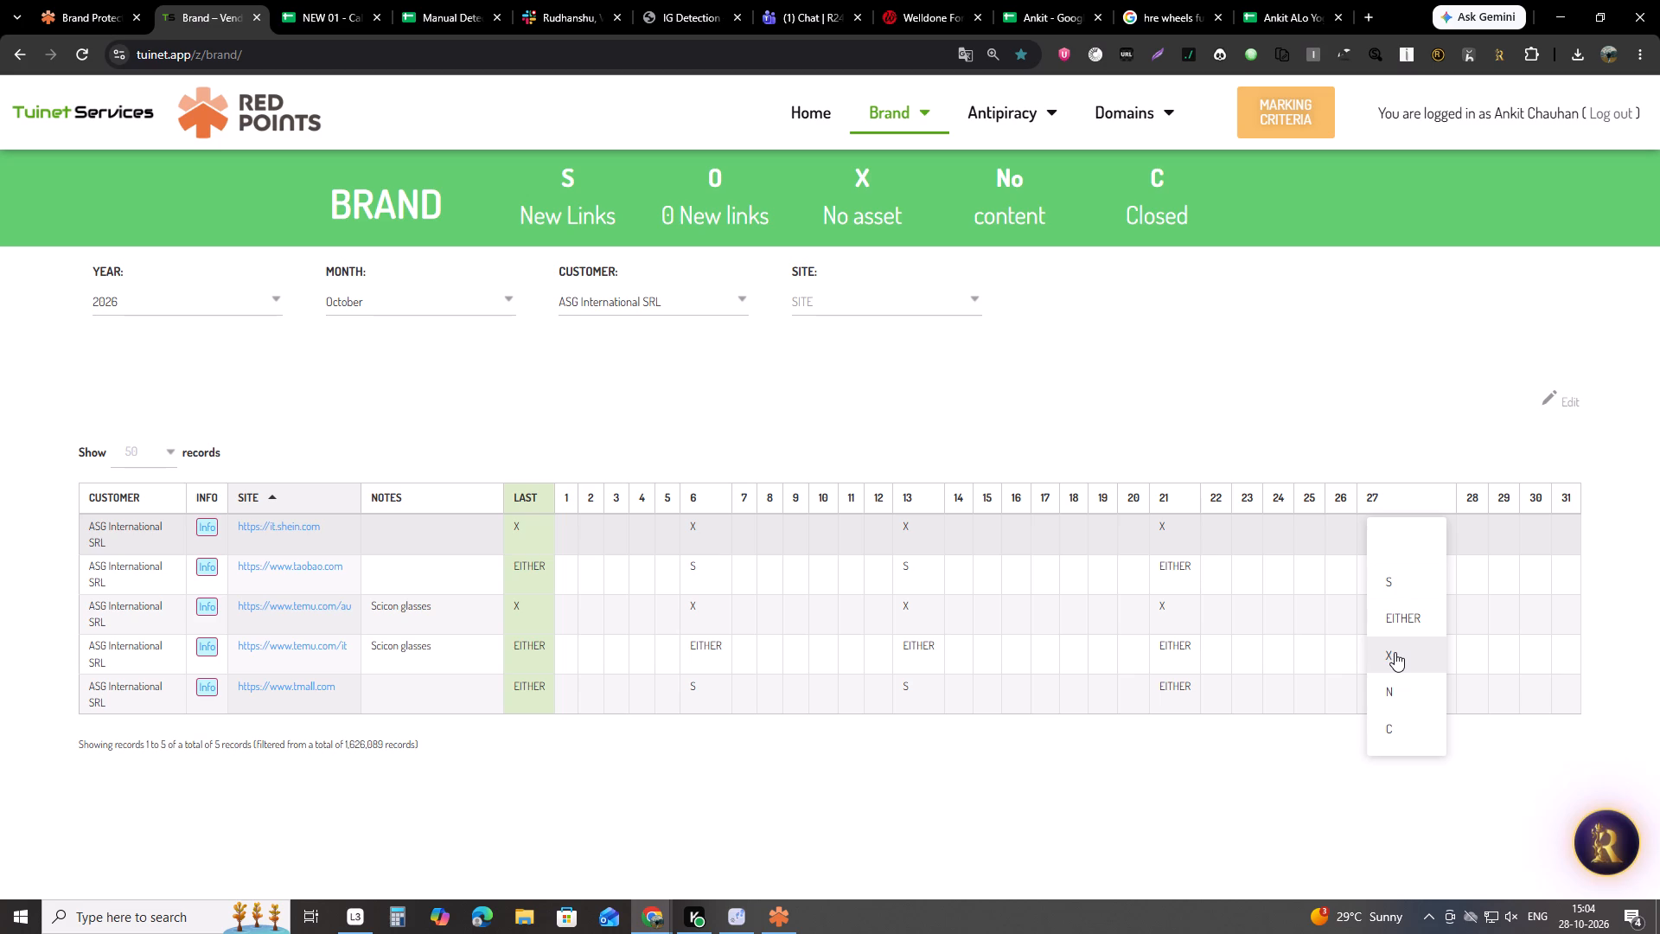
{"action": "left_click", "coordinate": [1395, 652]}
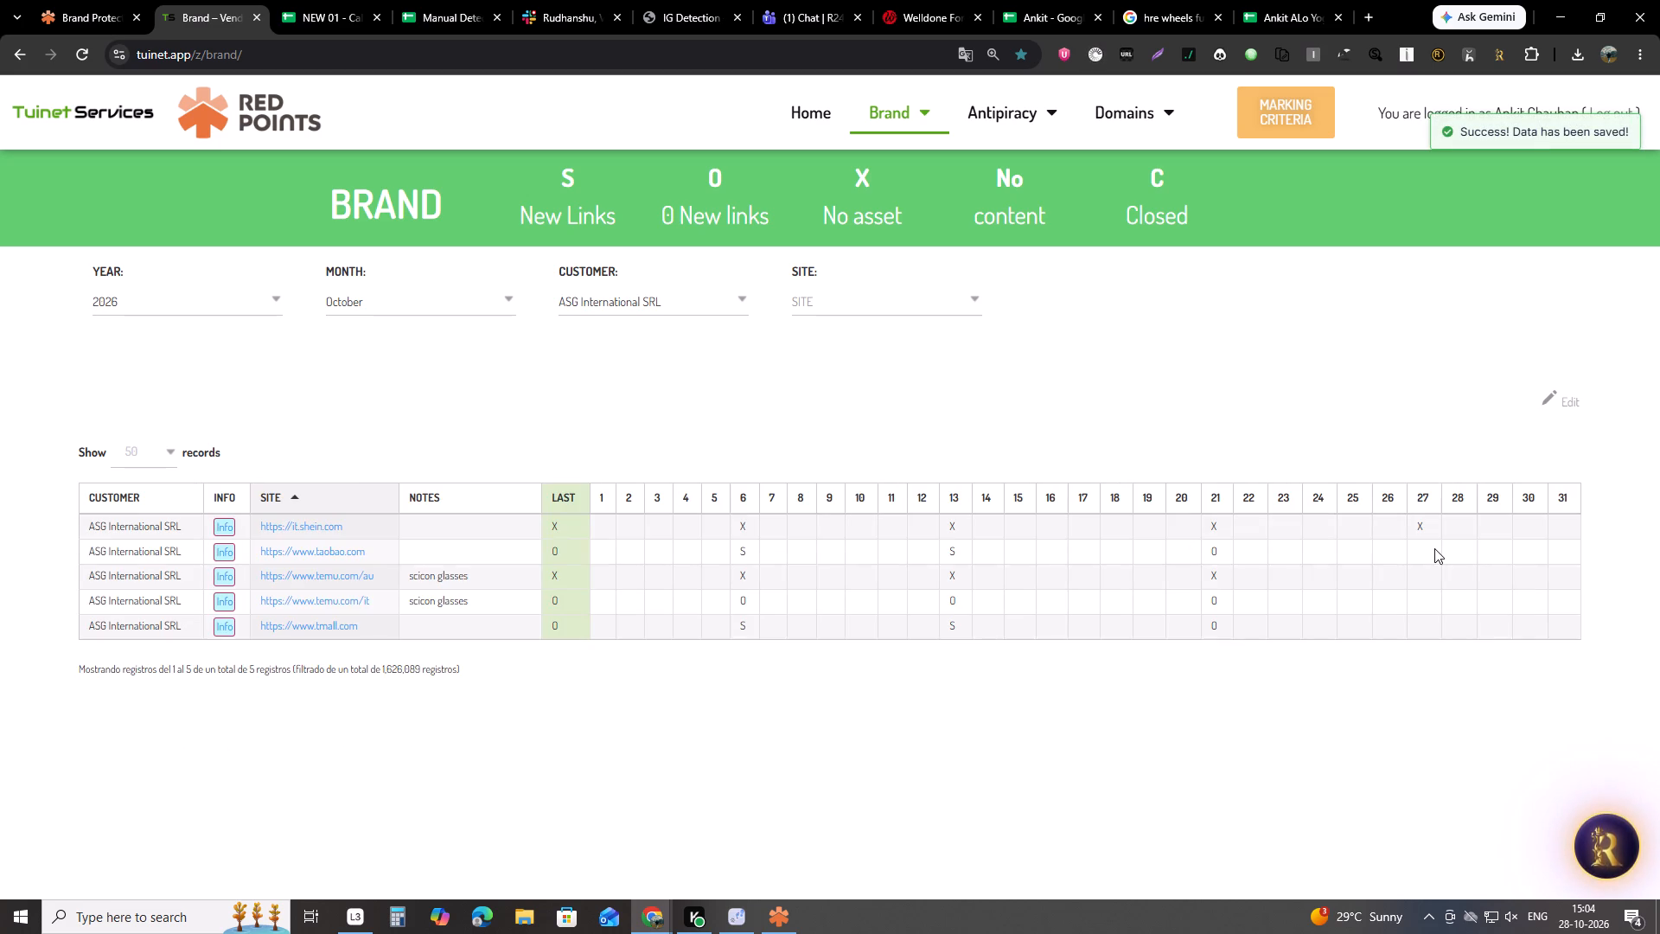
{"action": "double_click", "coordinate": [1434, 548]}
{"action": "left_click", "coordinate": [1413, 630]}
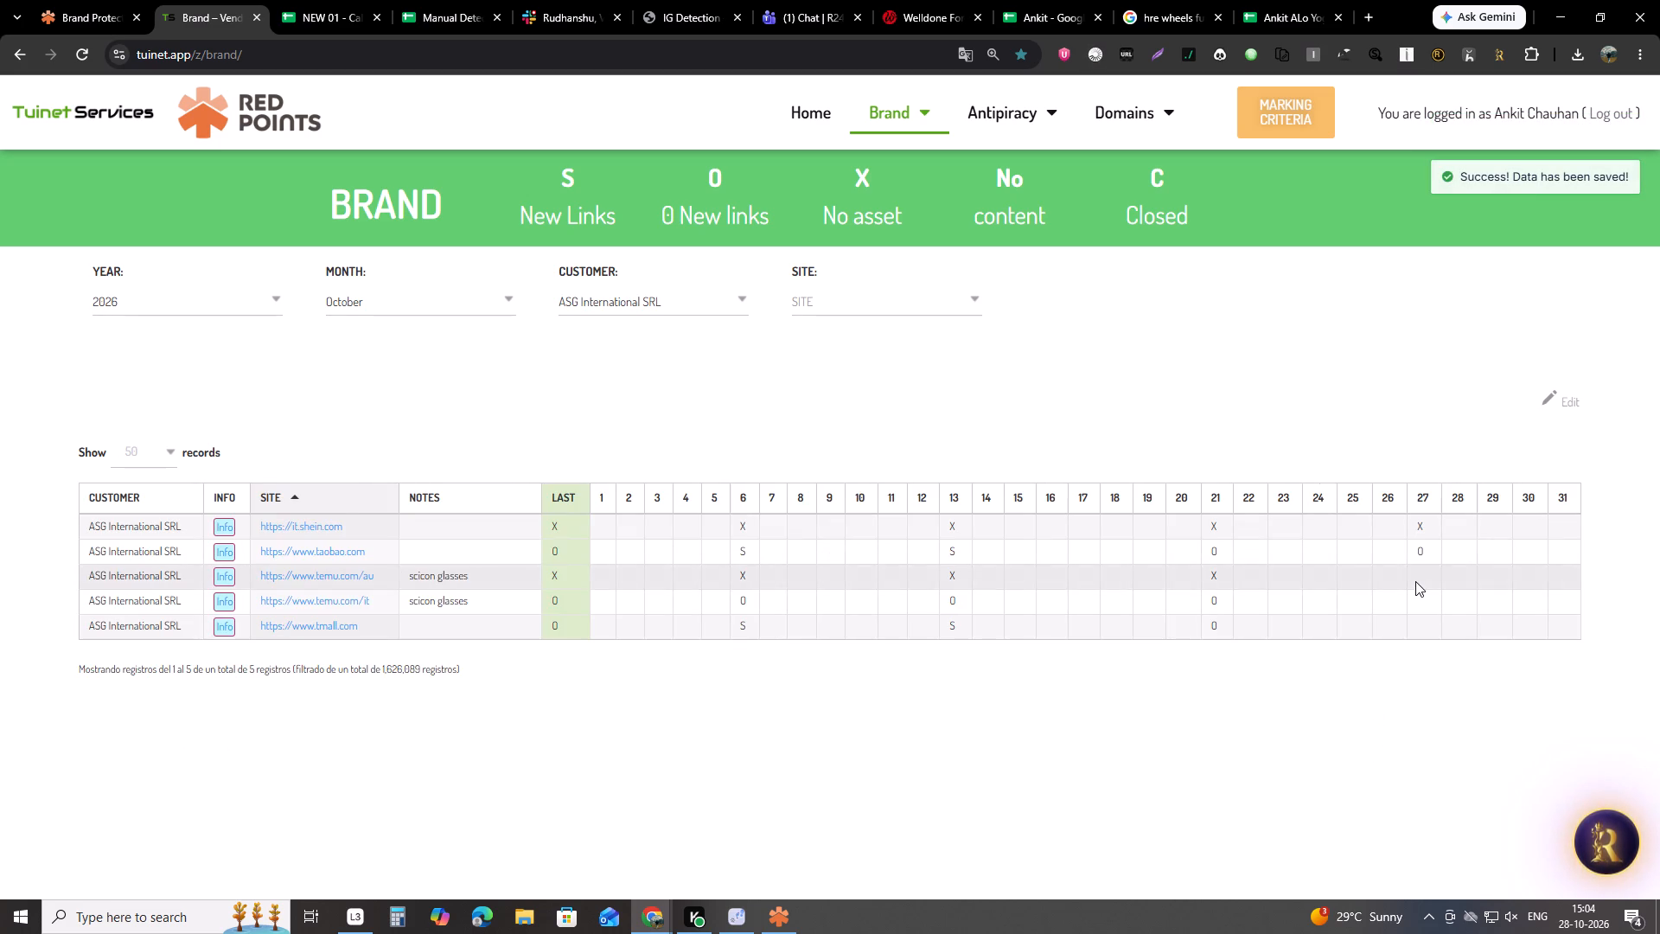
{"action": "double_click", "coordinate": [1415, 581]}
{"action": "left_click", "coordinate": [1383, 694]}
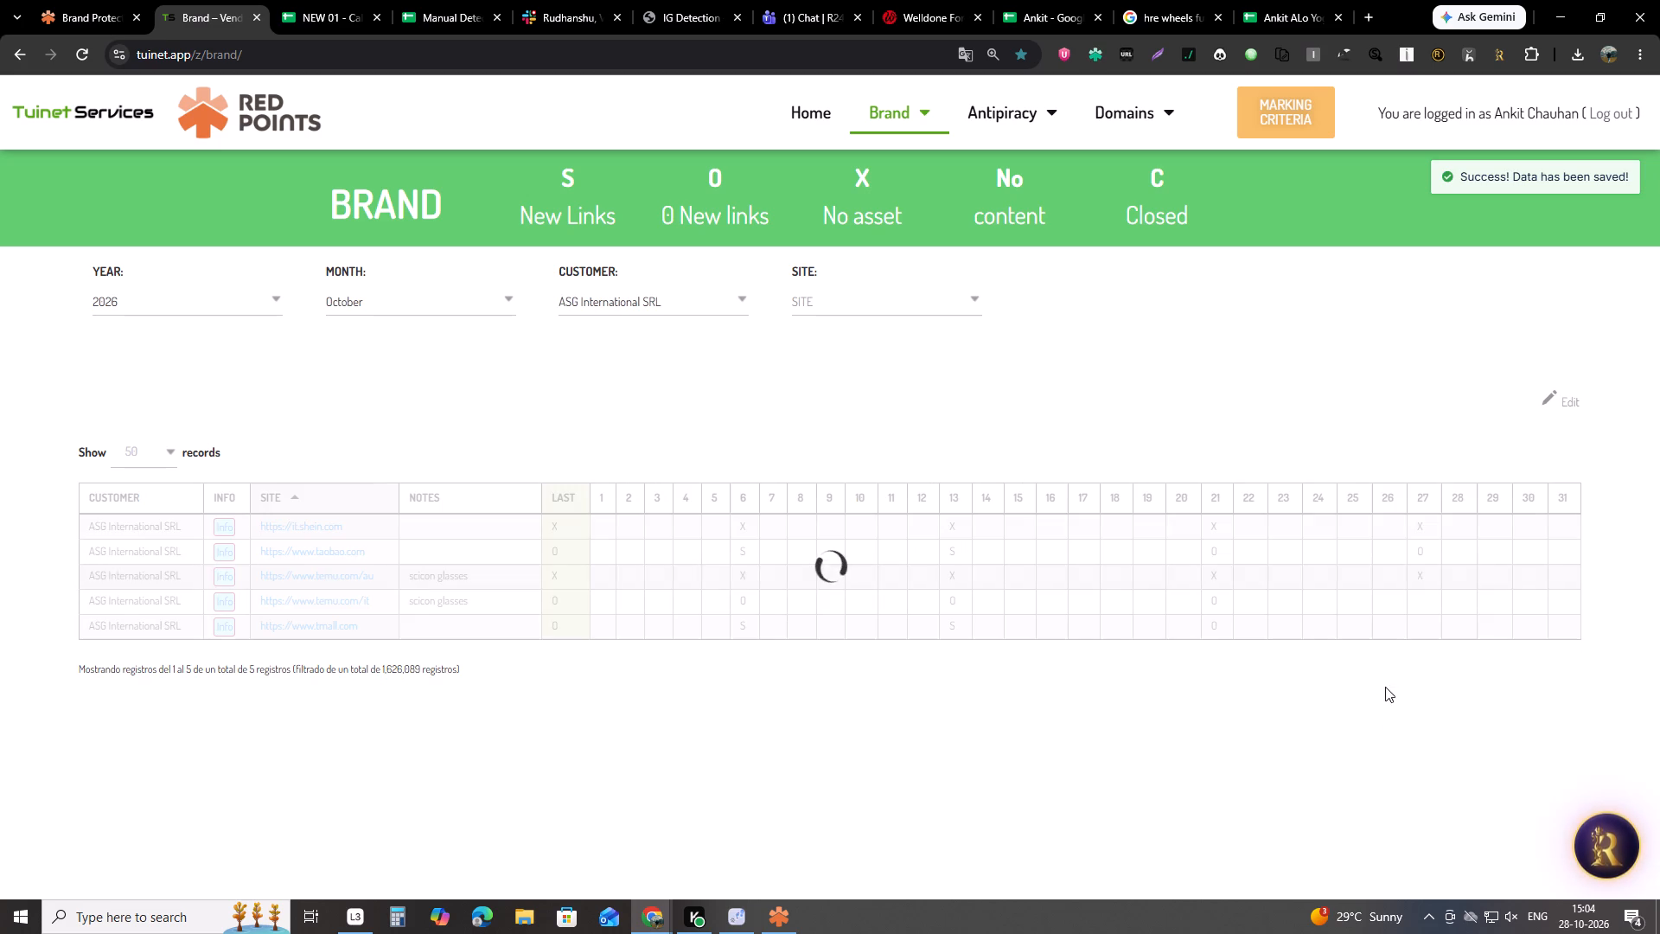
{"action": "double_click", "coordinate": [1418, 606]}
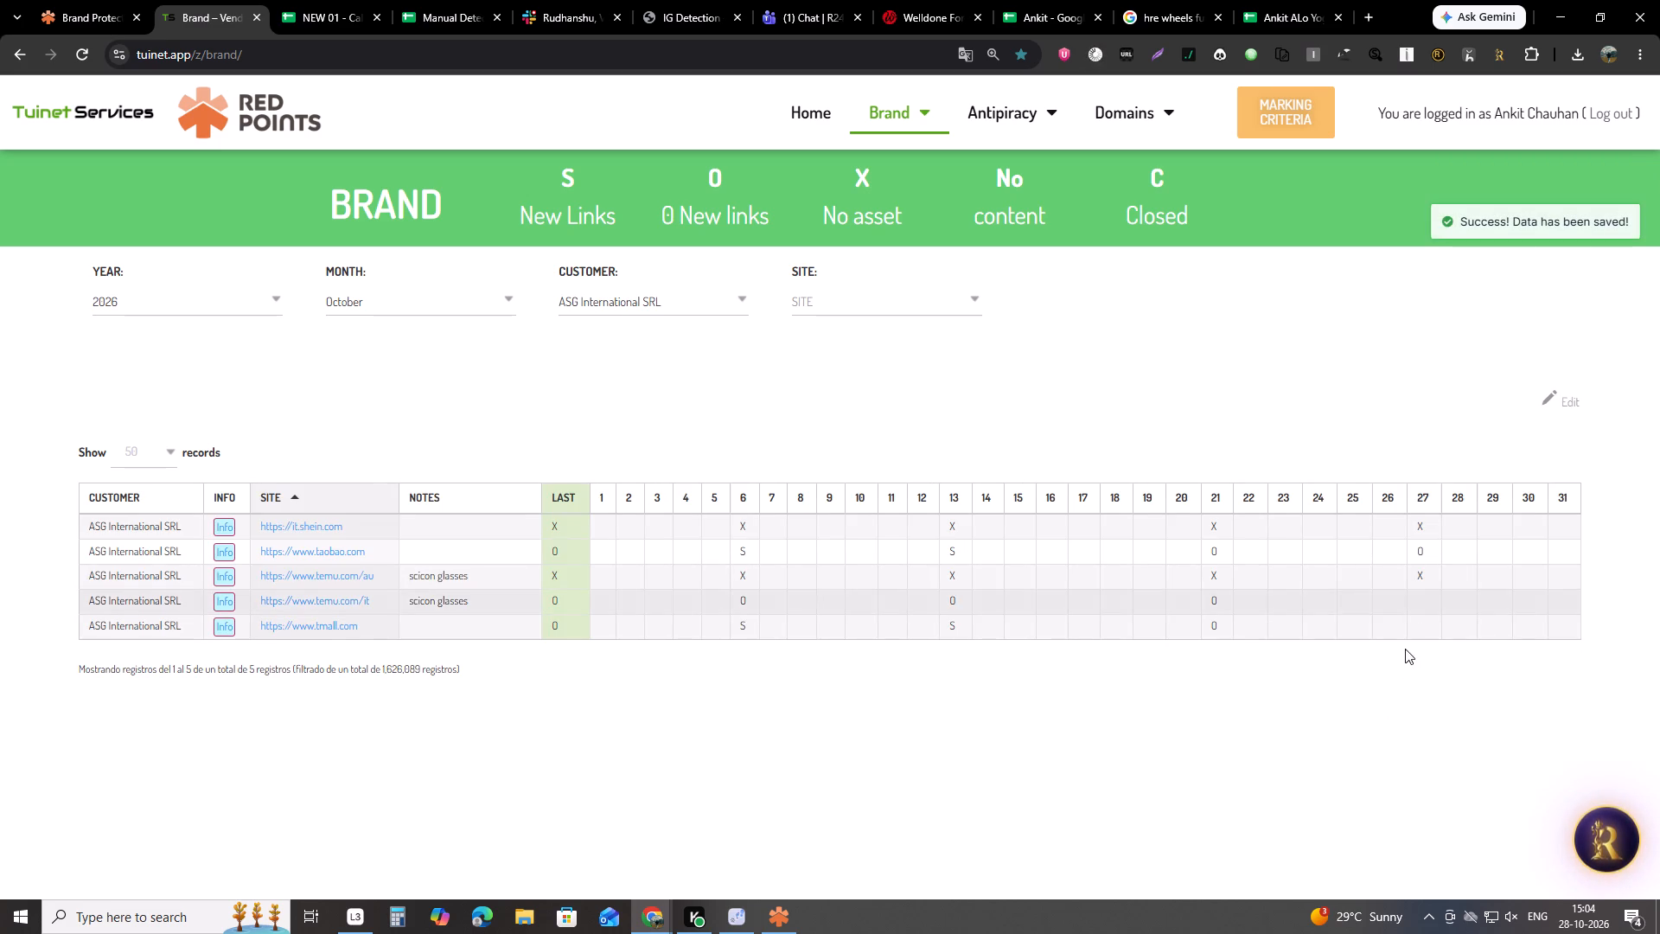
{"action": "left_click", "coordinate": [1401, 692]}
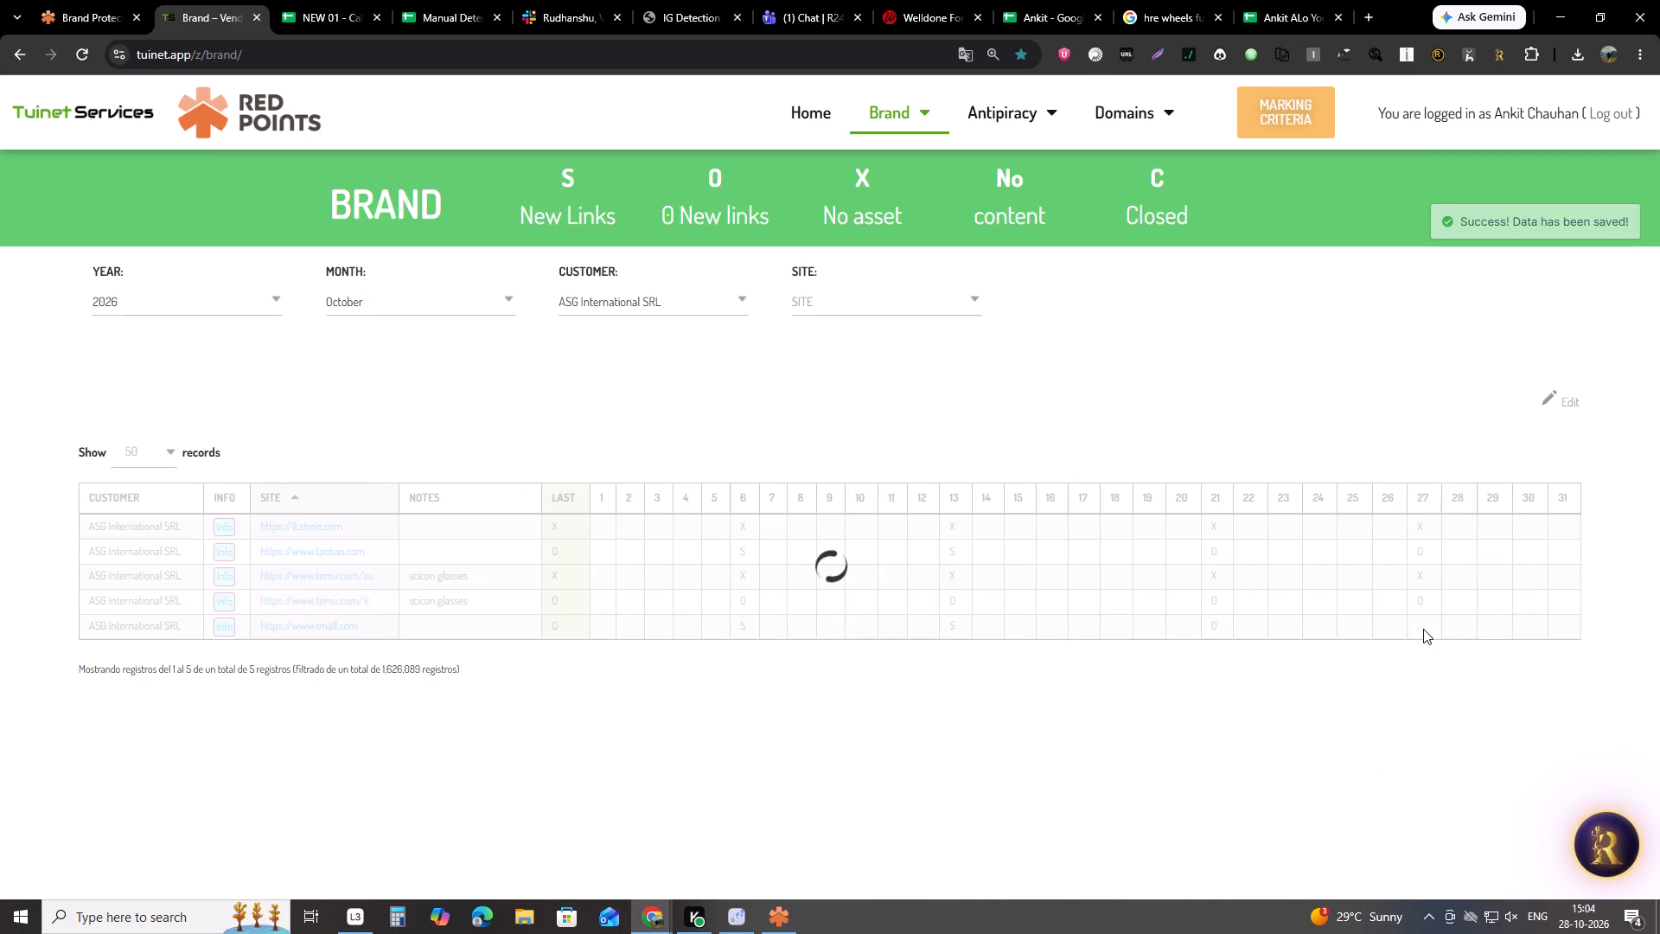
{"action": "double_click", "coordinate": [1423, 629]}
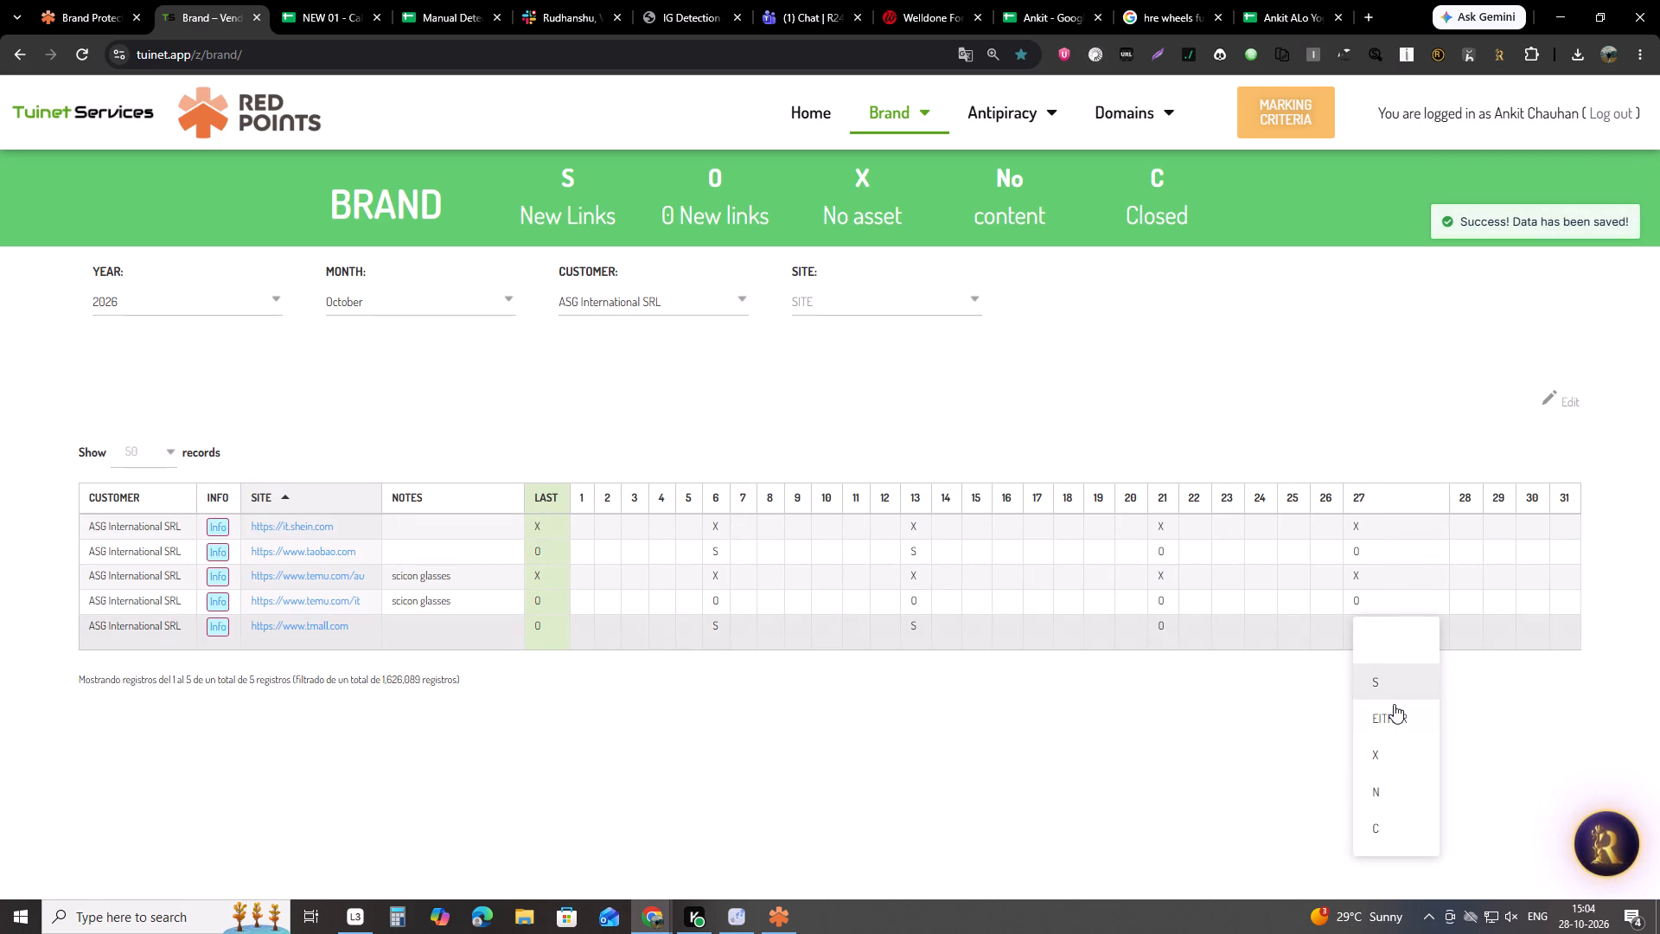
{"action": "left_click", "coordinate": [1394, 704]}
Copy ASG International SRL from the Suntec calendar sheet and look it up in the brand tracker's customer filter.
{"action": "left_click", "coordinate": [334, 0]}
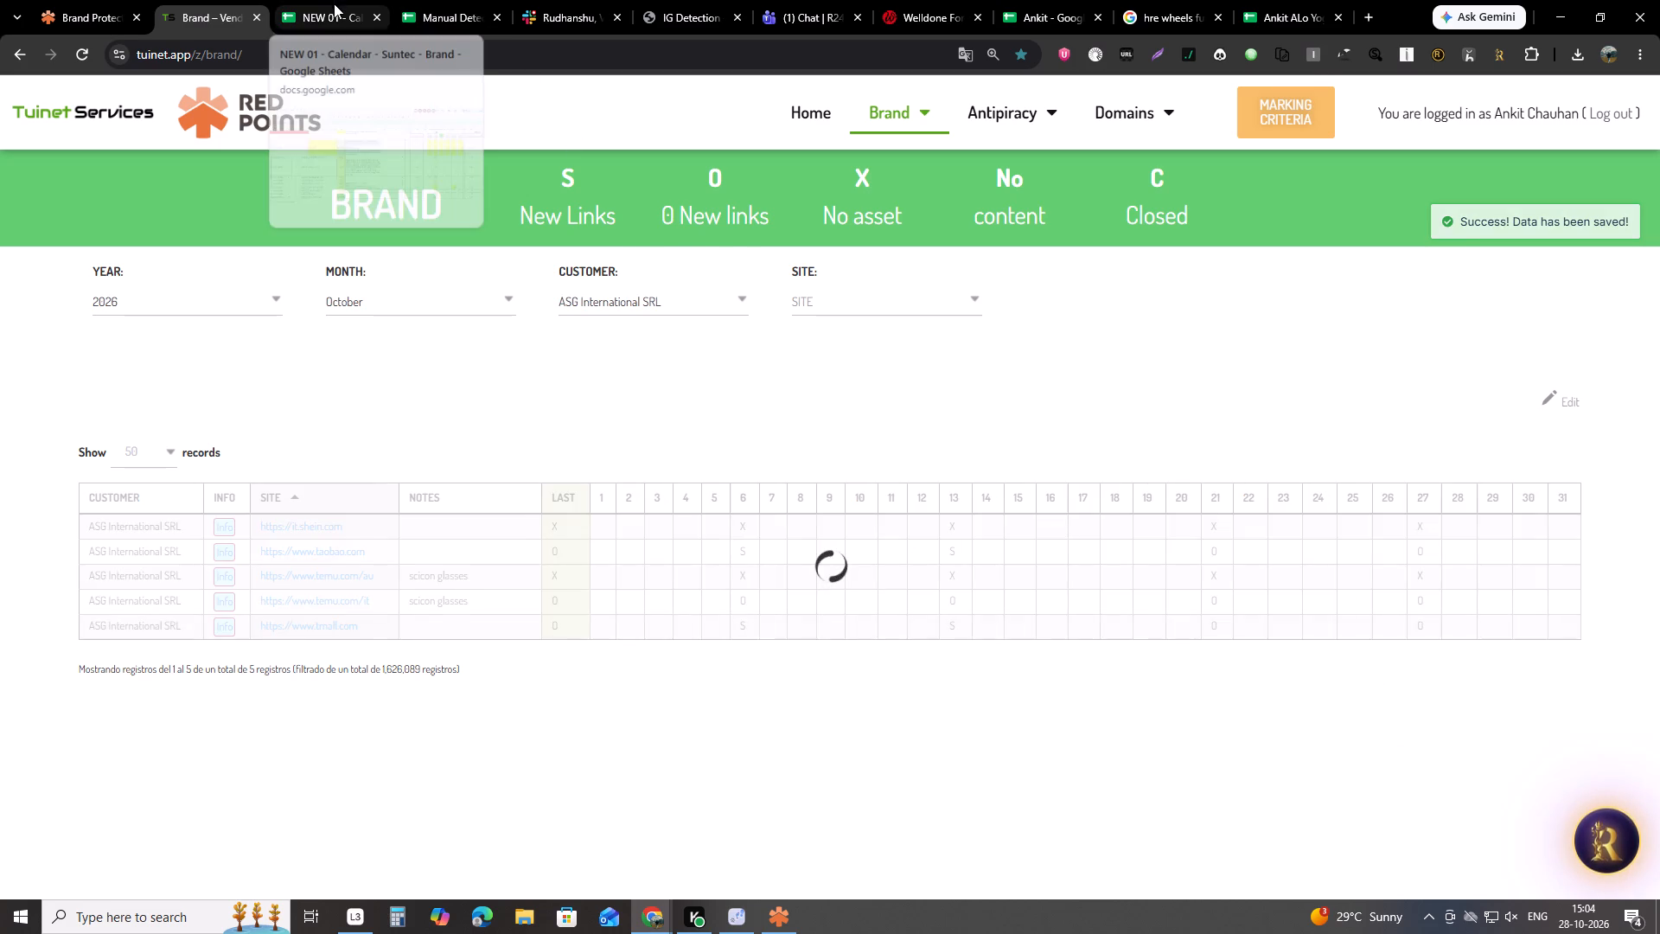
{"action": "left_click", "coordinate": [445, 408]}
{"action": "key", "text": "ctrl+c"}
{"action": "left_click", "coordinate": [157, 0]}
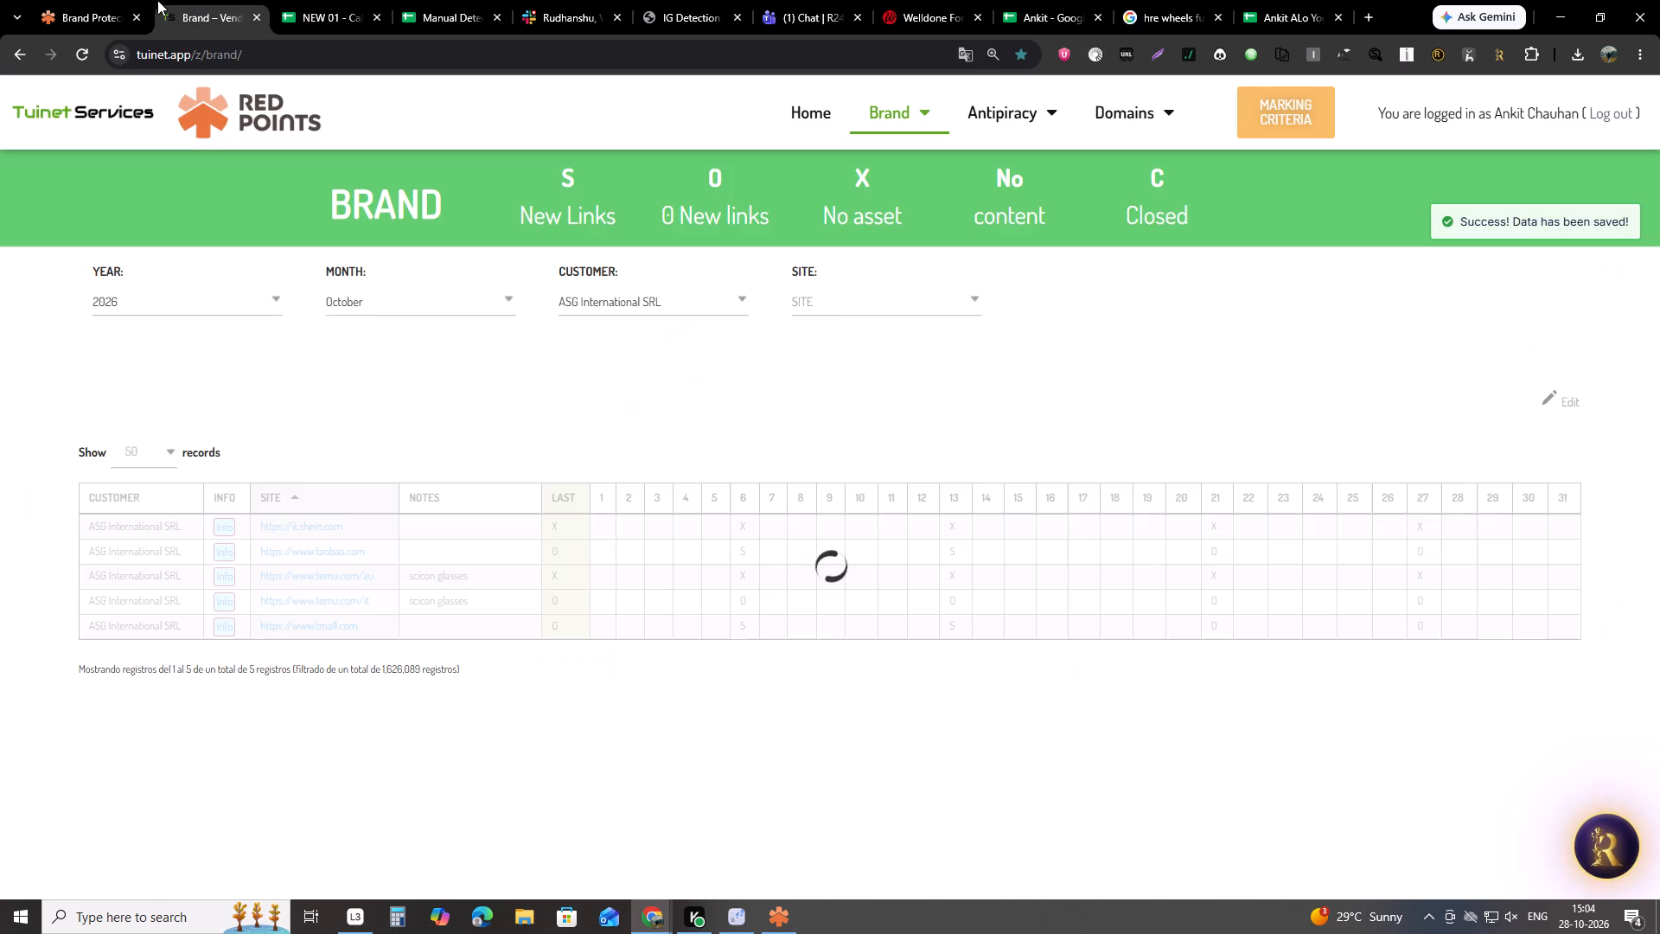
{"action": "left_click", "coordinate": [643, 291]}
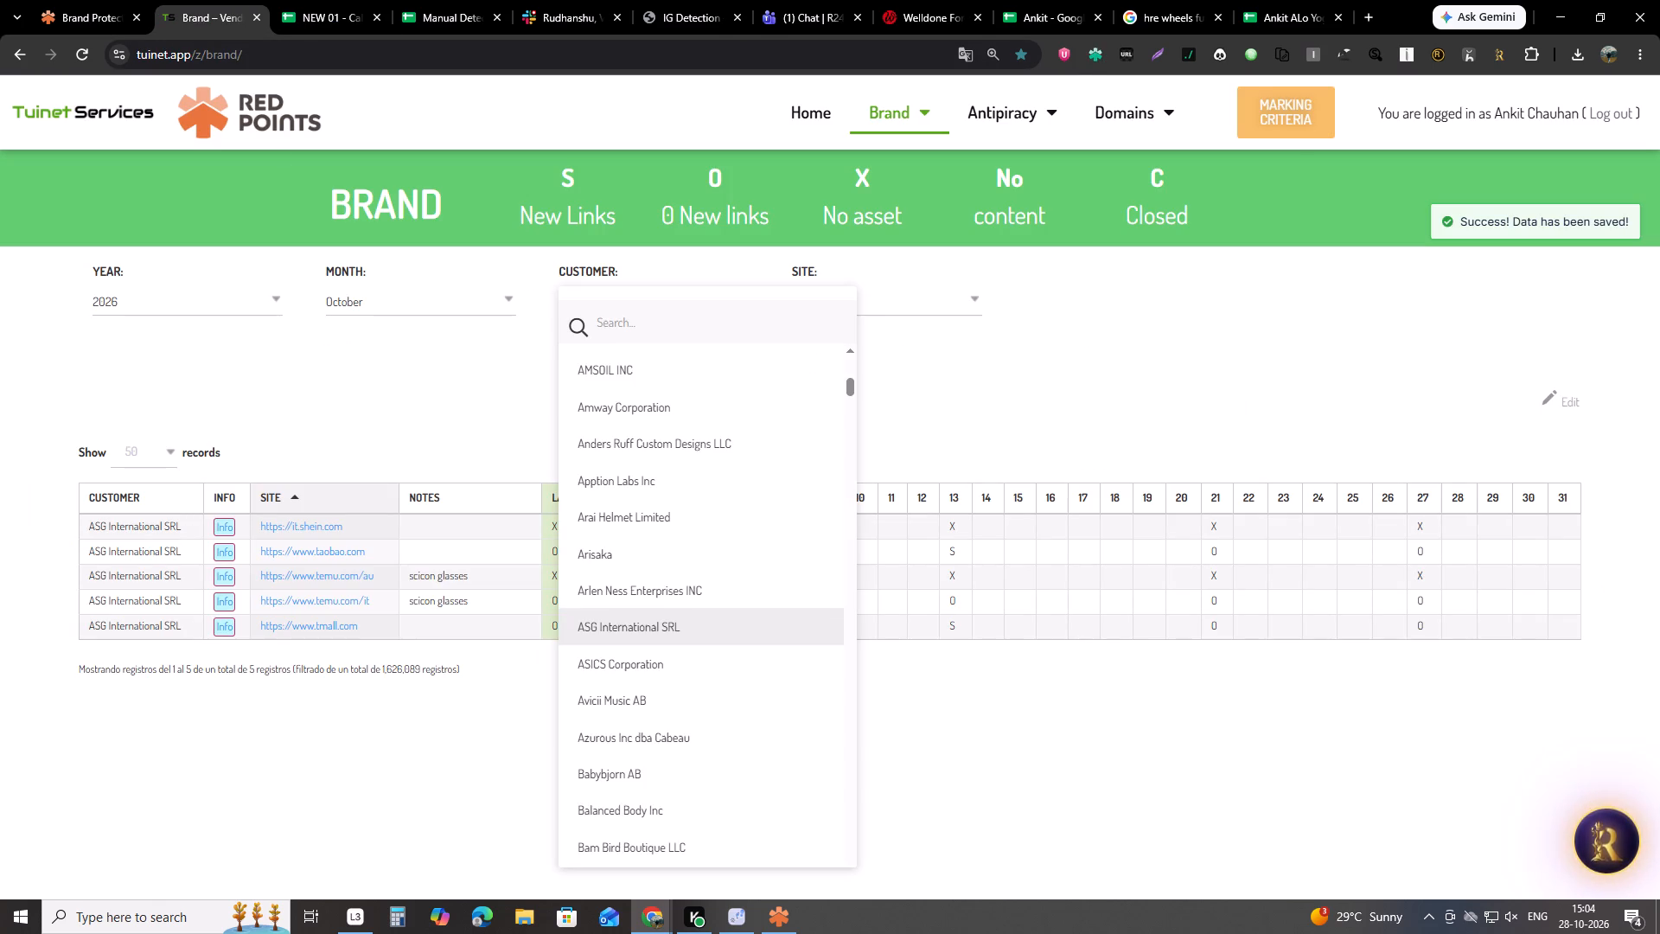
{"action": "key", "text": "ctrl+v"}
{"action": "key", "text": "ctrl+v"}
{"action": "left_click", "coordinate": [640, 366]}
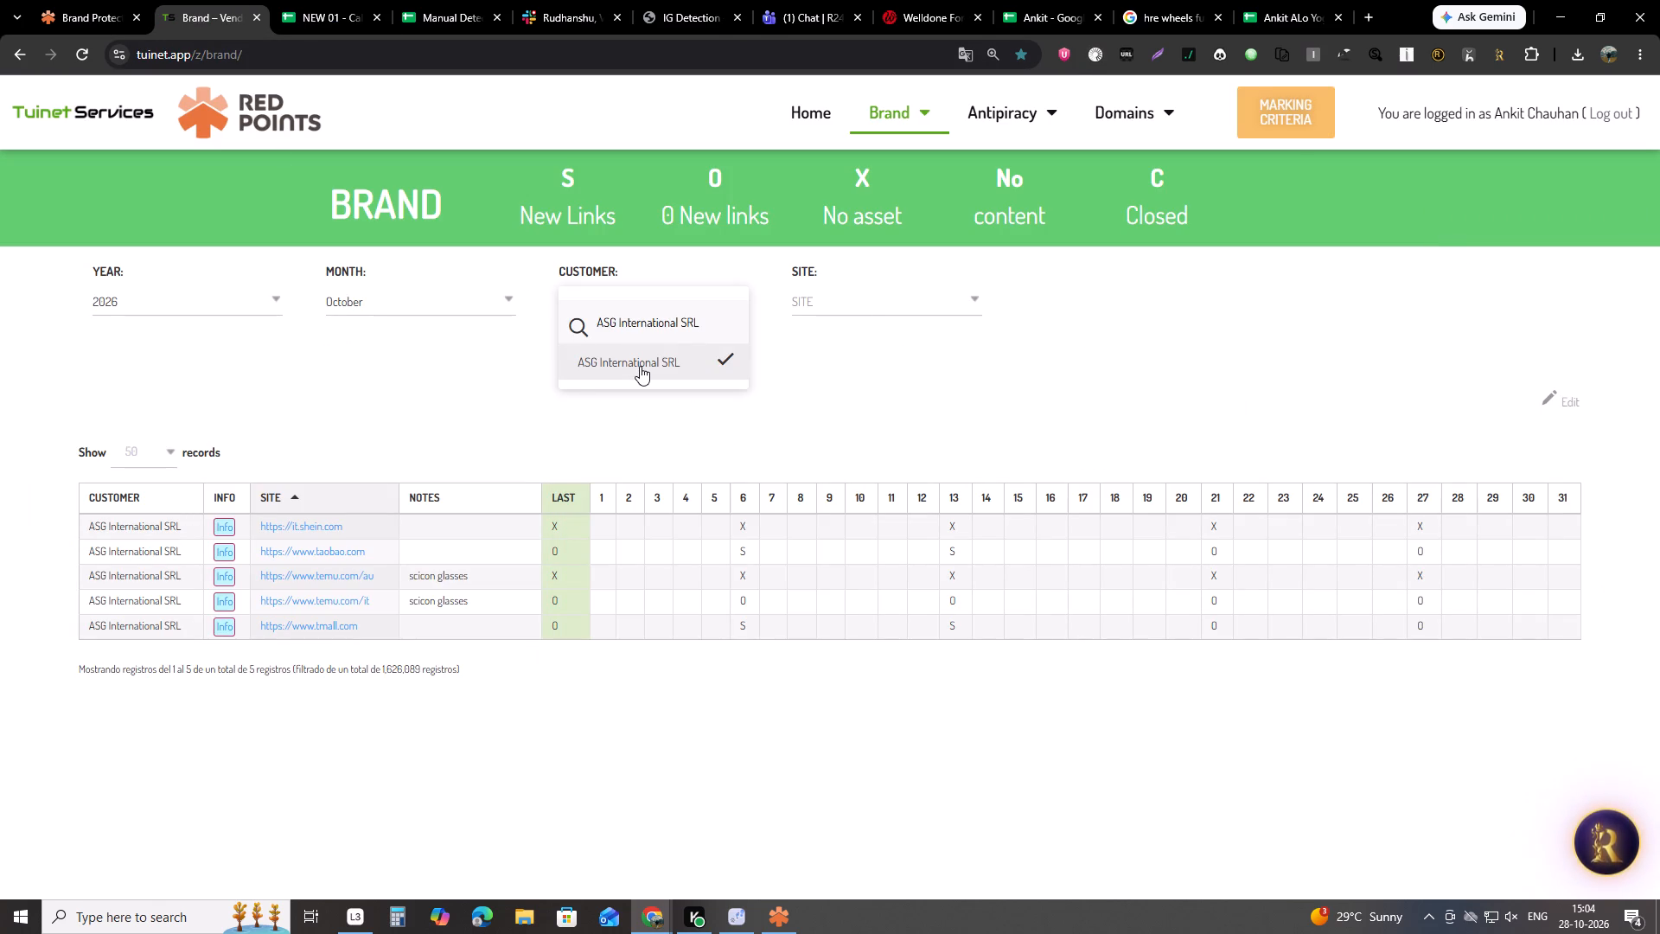
Filter the brand tracker to Alo Yoga, copied from the calendar sheet, and record S for instagram.com on day 28.
{"action": "left_click", "coordinate": [344, 0]}
{"action": "left_click", "coordinate": [439, 336]}
{"action": "key", "text": "ctrl+c"}
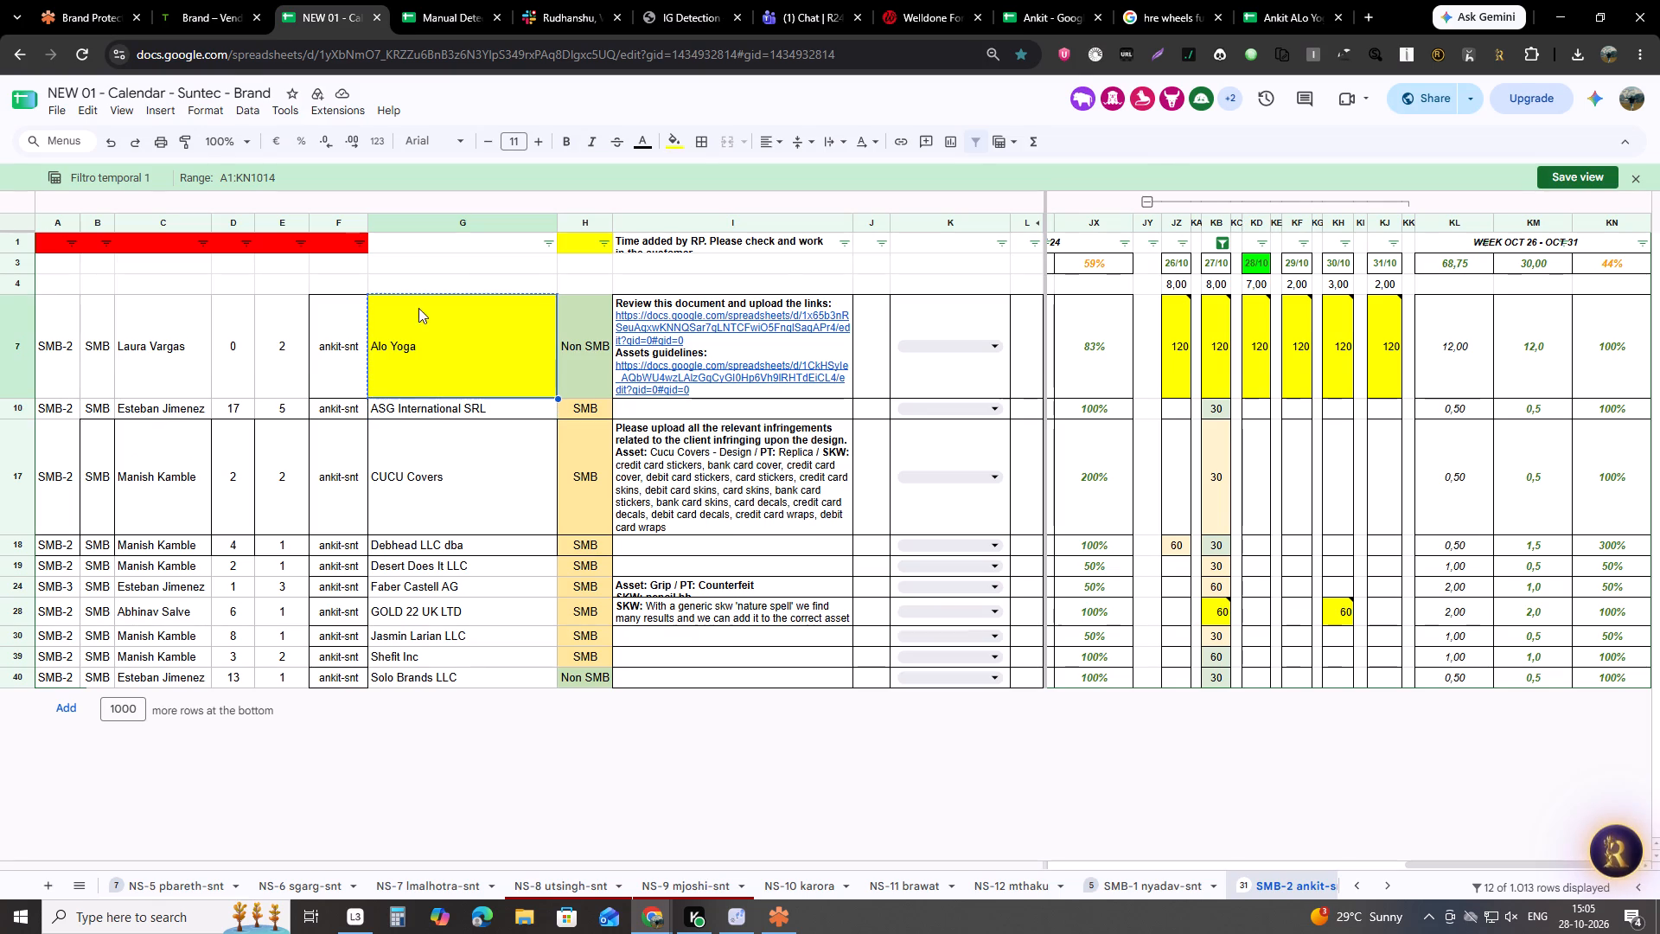
{"action": "left_click", "coordinate": [218, 0]}
{"action": "left_click", "coordinate": [648, 285]}
{"action": "left_click", "coordinate": [647, 291]}
{"action": "key", "text": "ctrl+v"}
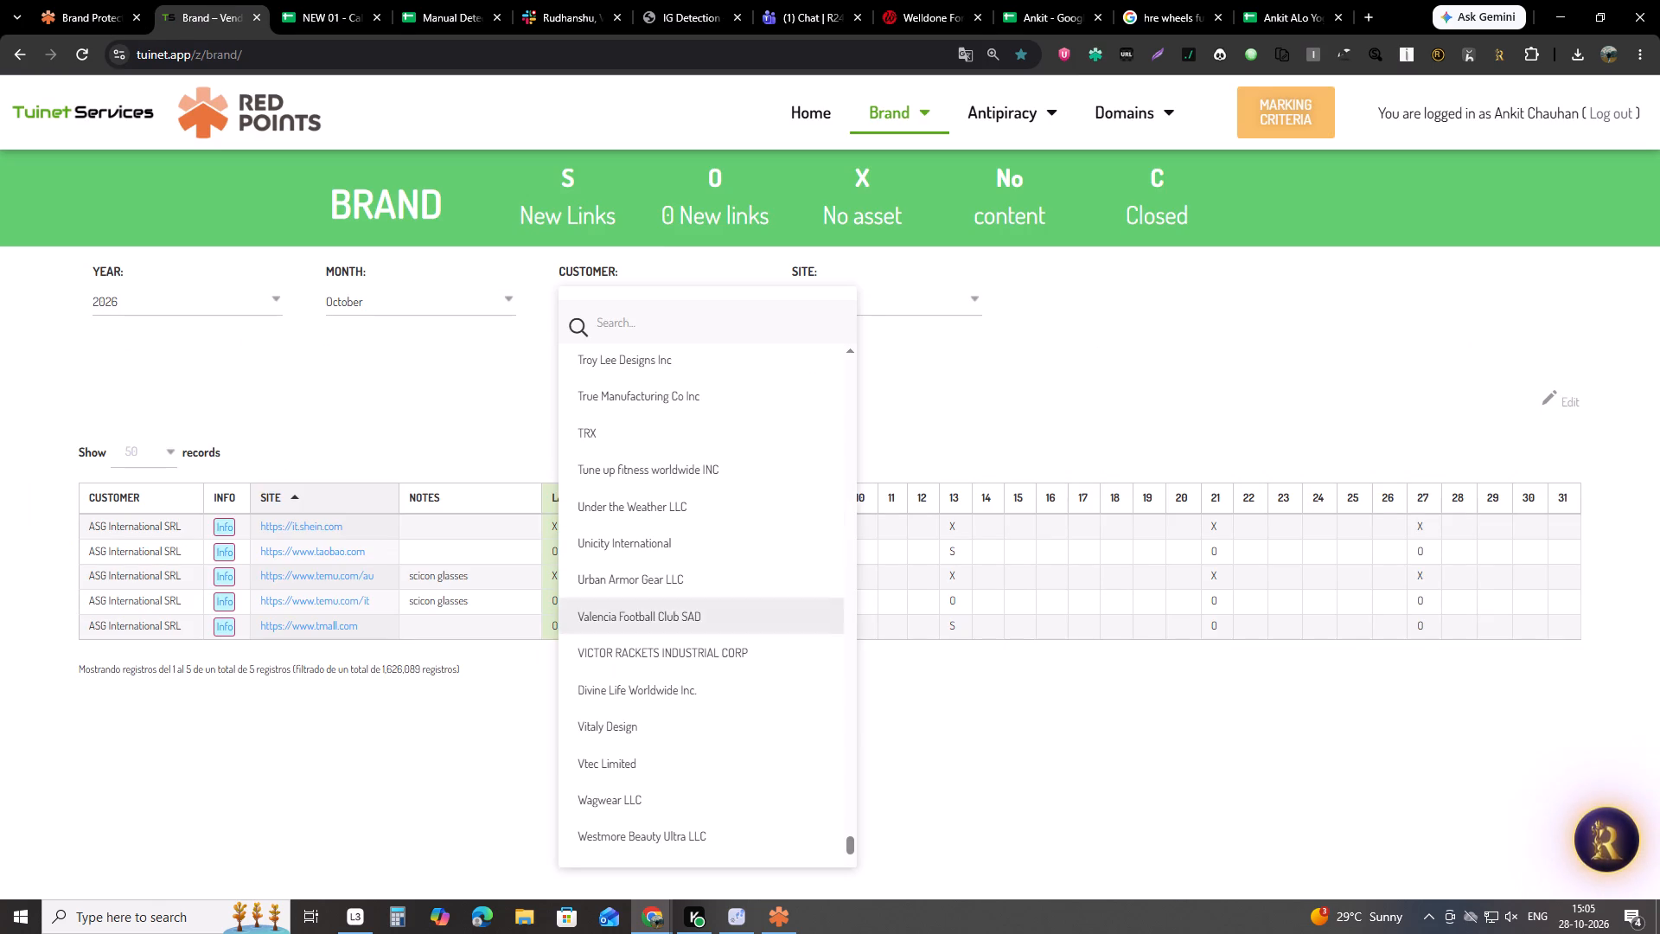
{"action": "key", "text": "ctrl+v"}
{"action": "left_click", "coordinate": [642, 355]}
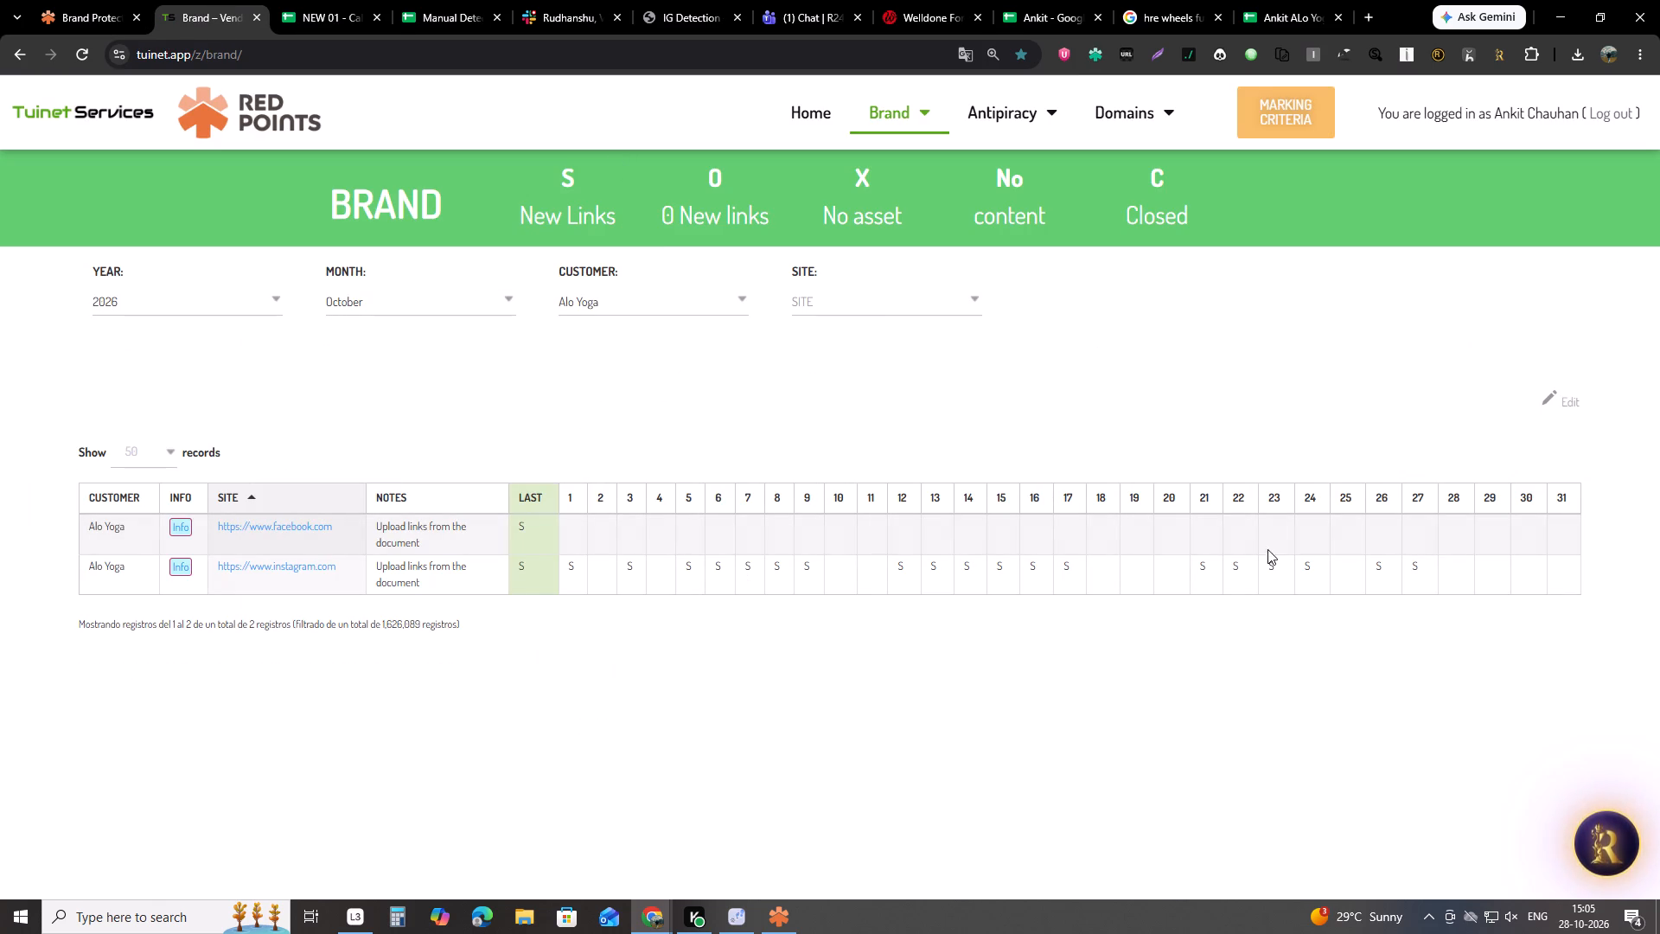
{"action": "double_click", "coordinate": [1451, 571]}
{"action": "left_click", "coordinate": [1440, 623]}
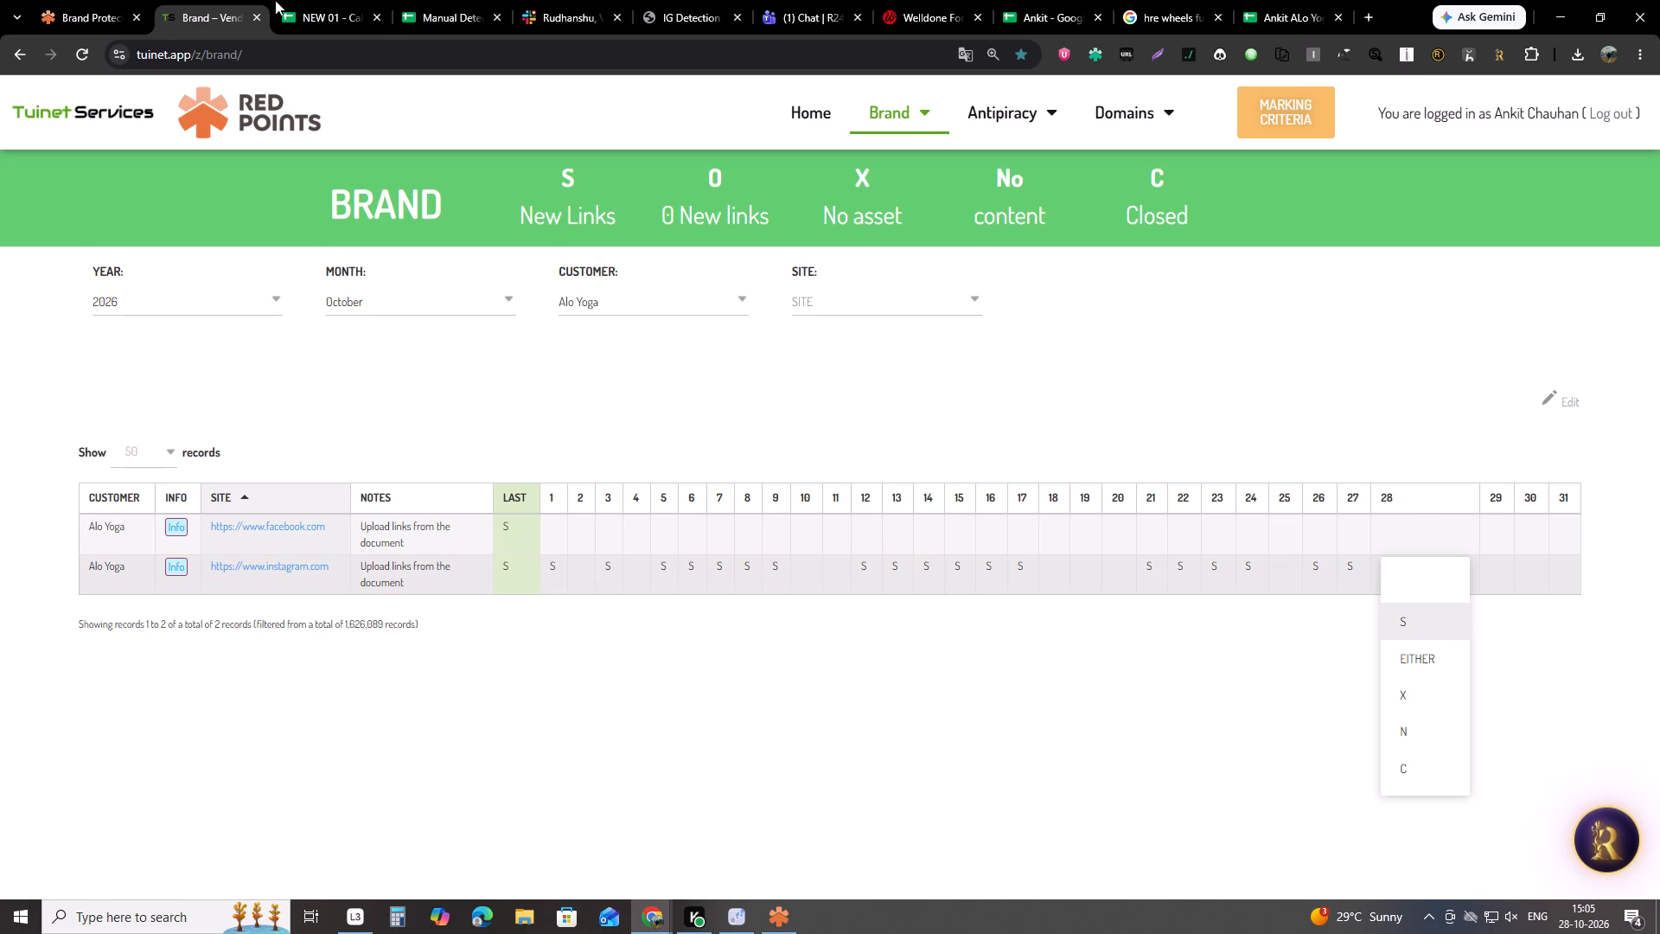
Filter the brand tracker to CUCU Covers, copied from the calendar sheet, and record S for tiktok.com and temu.com on day 27.
{"action": "left_click", "coordinate": [310, 0]}
{"action": "left_click", "coordinate": [385, 457]}
{"action": "key", "text": "ctrl+c"}
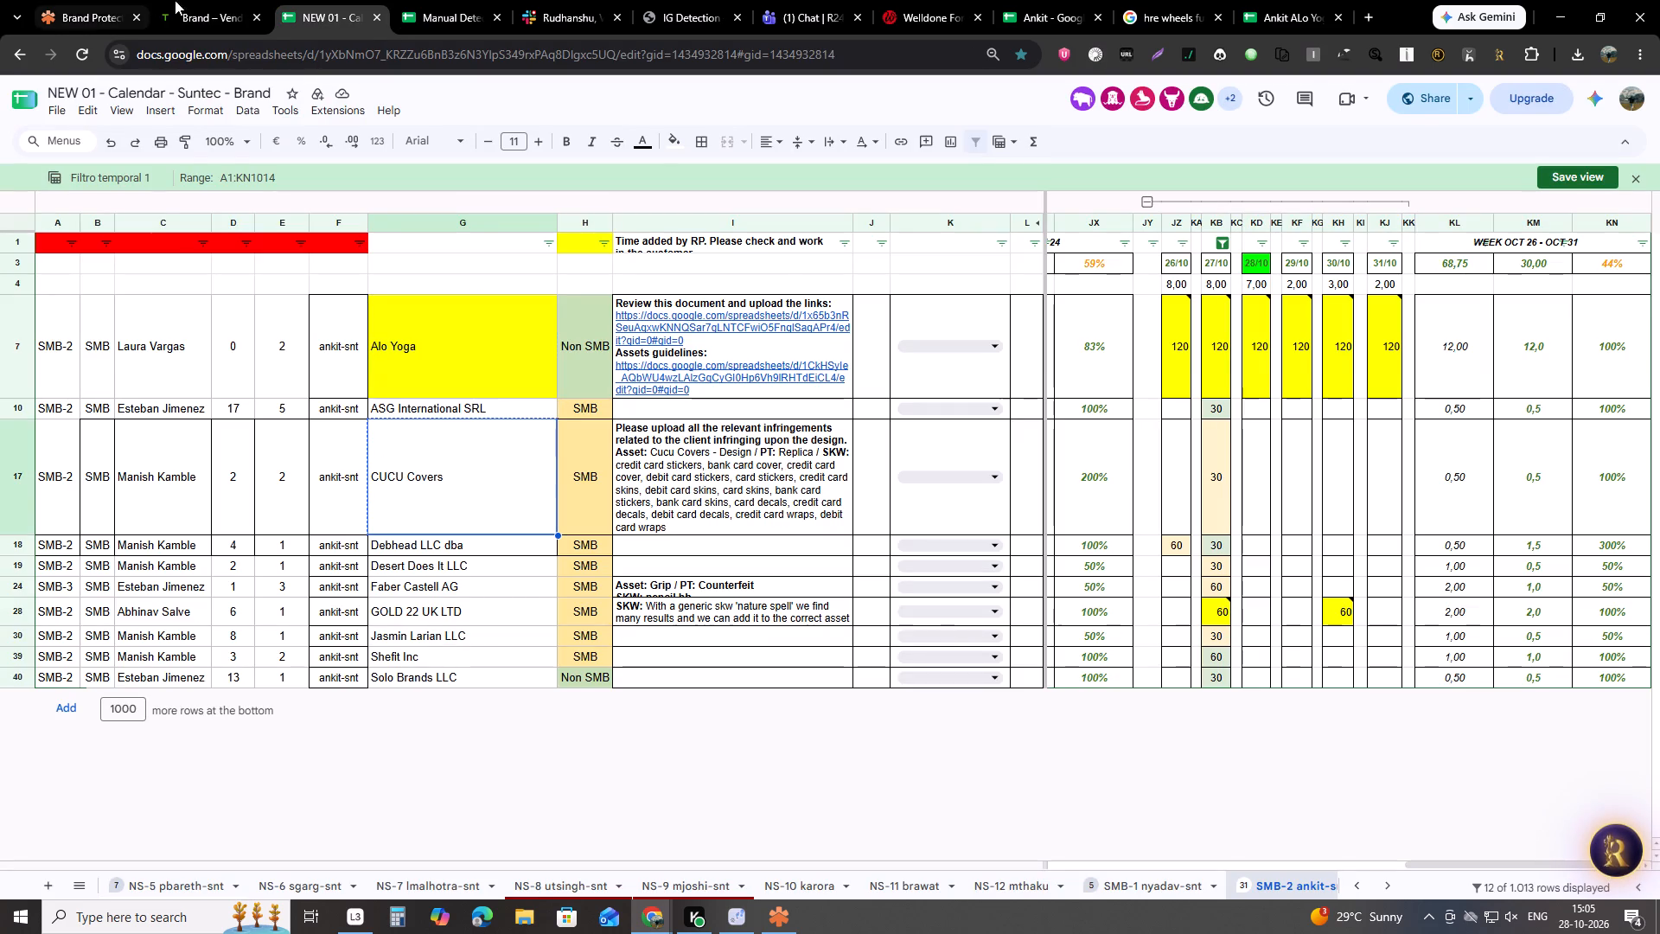
{"action": "left_click", "coordinate": [188, 0]}
{"action": "left_click", "coordinate": [597, 303]}
{"action": "key", "text": "ctrl+v"}
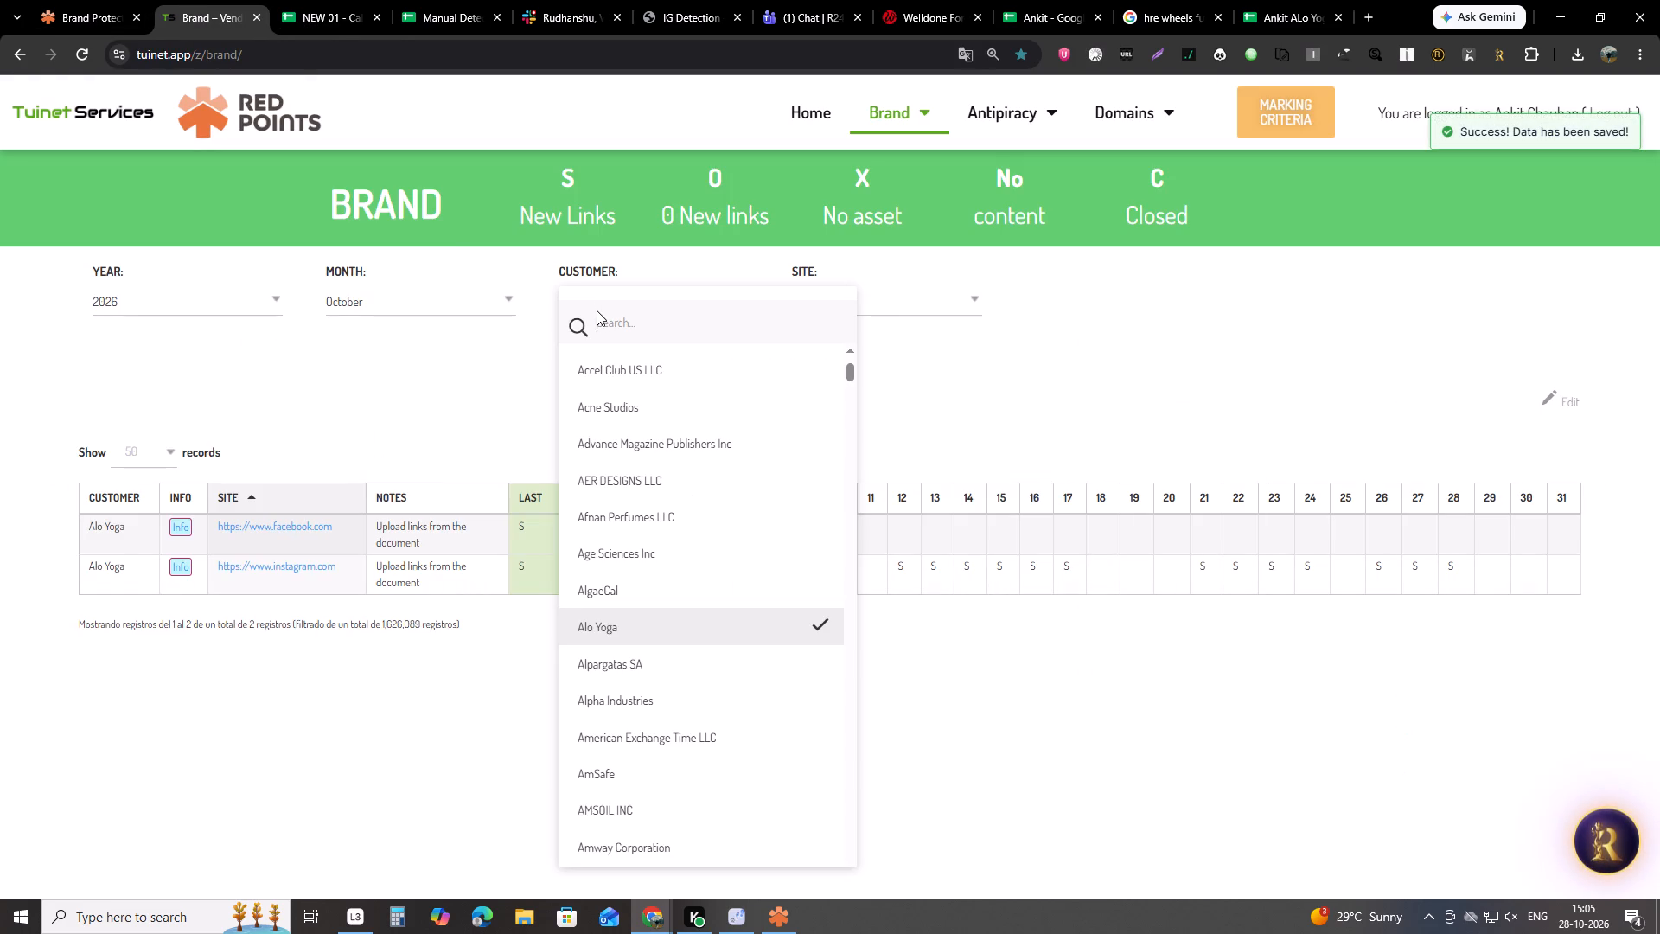
{"action": "left_click", "coordinate": [626, 364]}
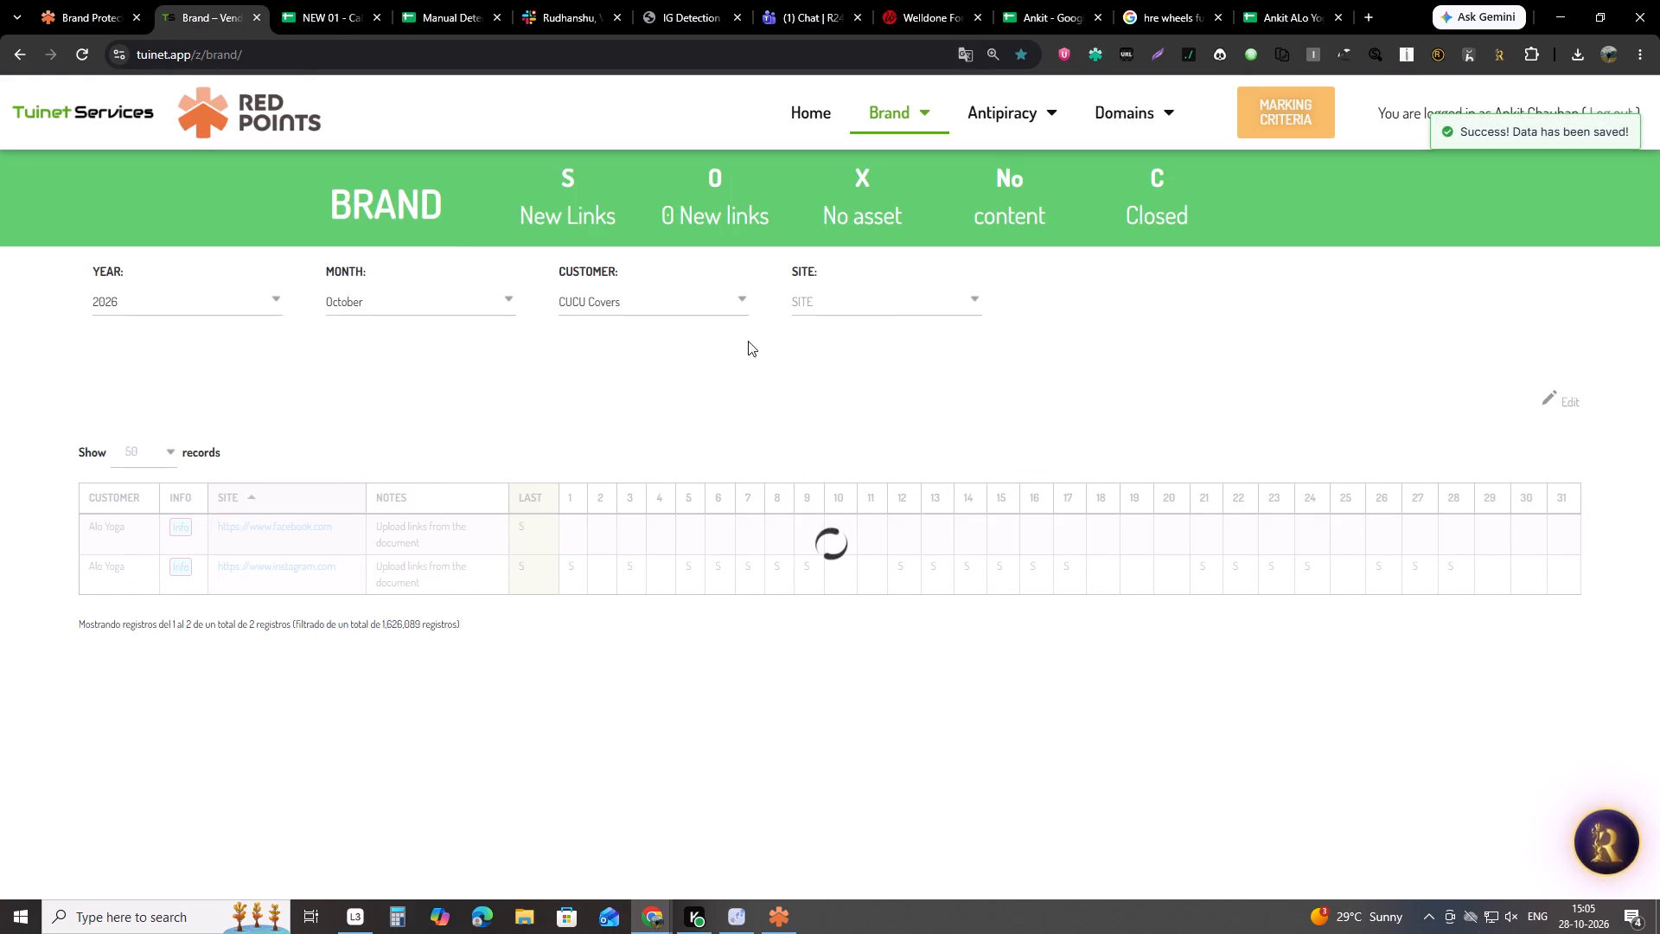
{"action": "left_click", "coordinate": [1400, 533]}
{"action": "double_click", "coordinate": [1412, 538]}
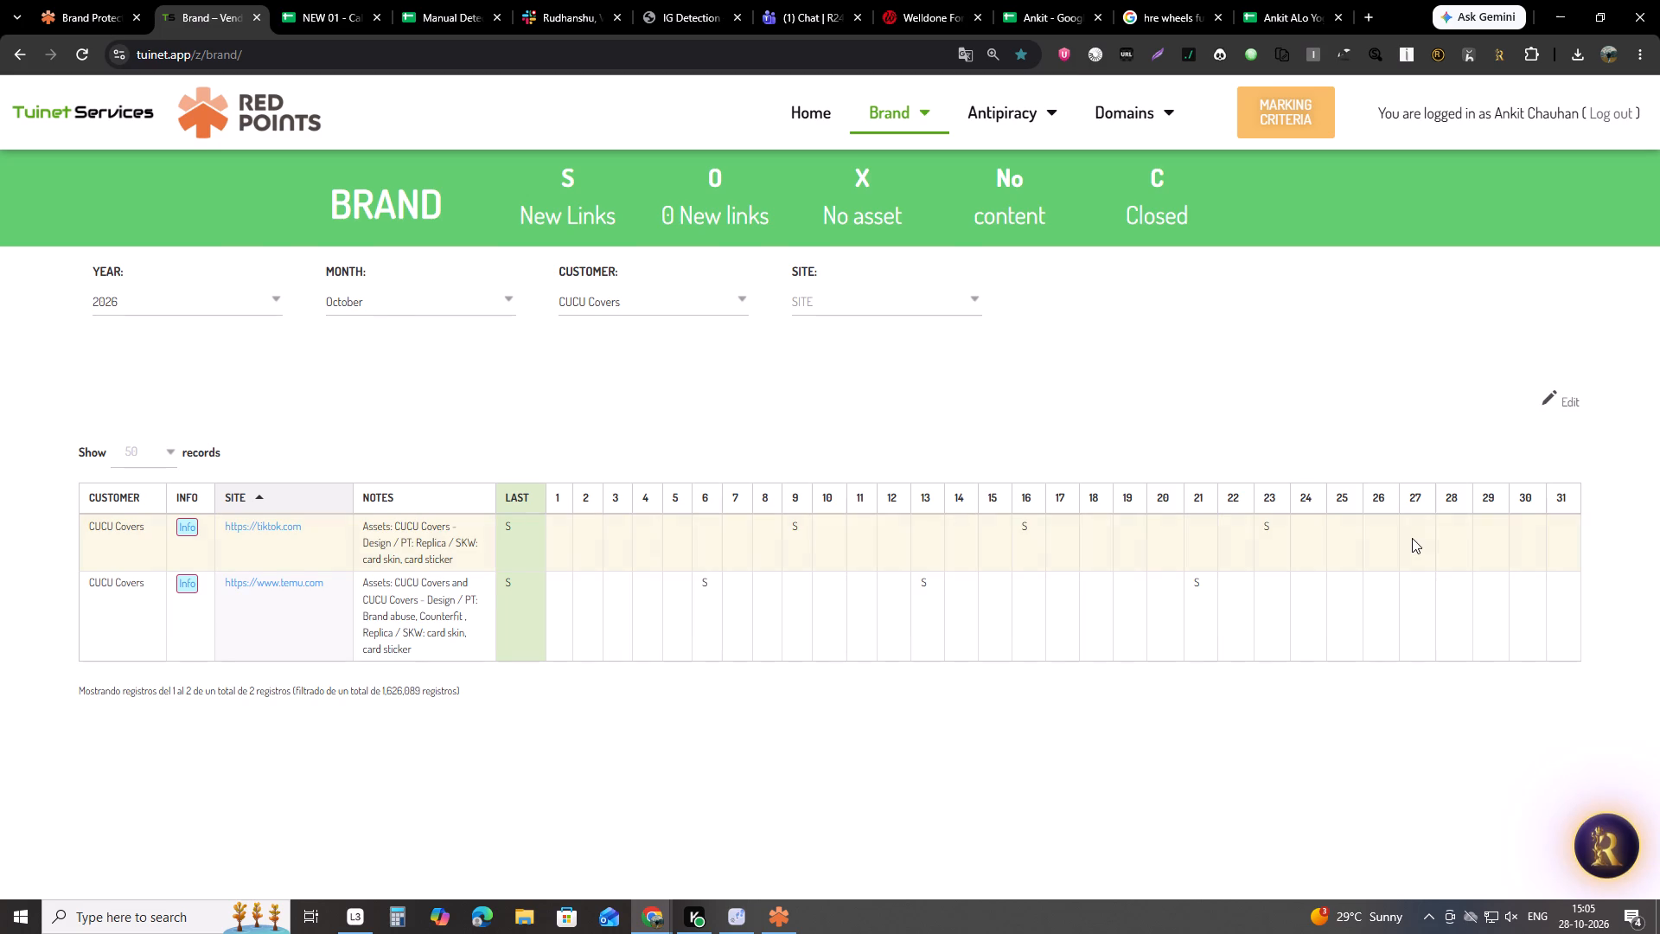
{"action": "left_click", "coordinate": [1398, 587]}
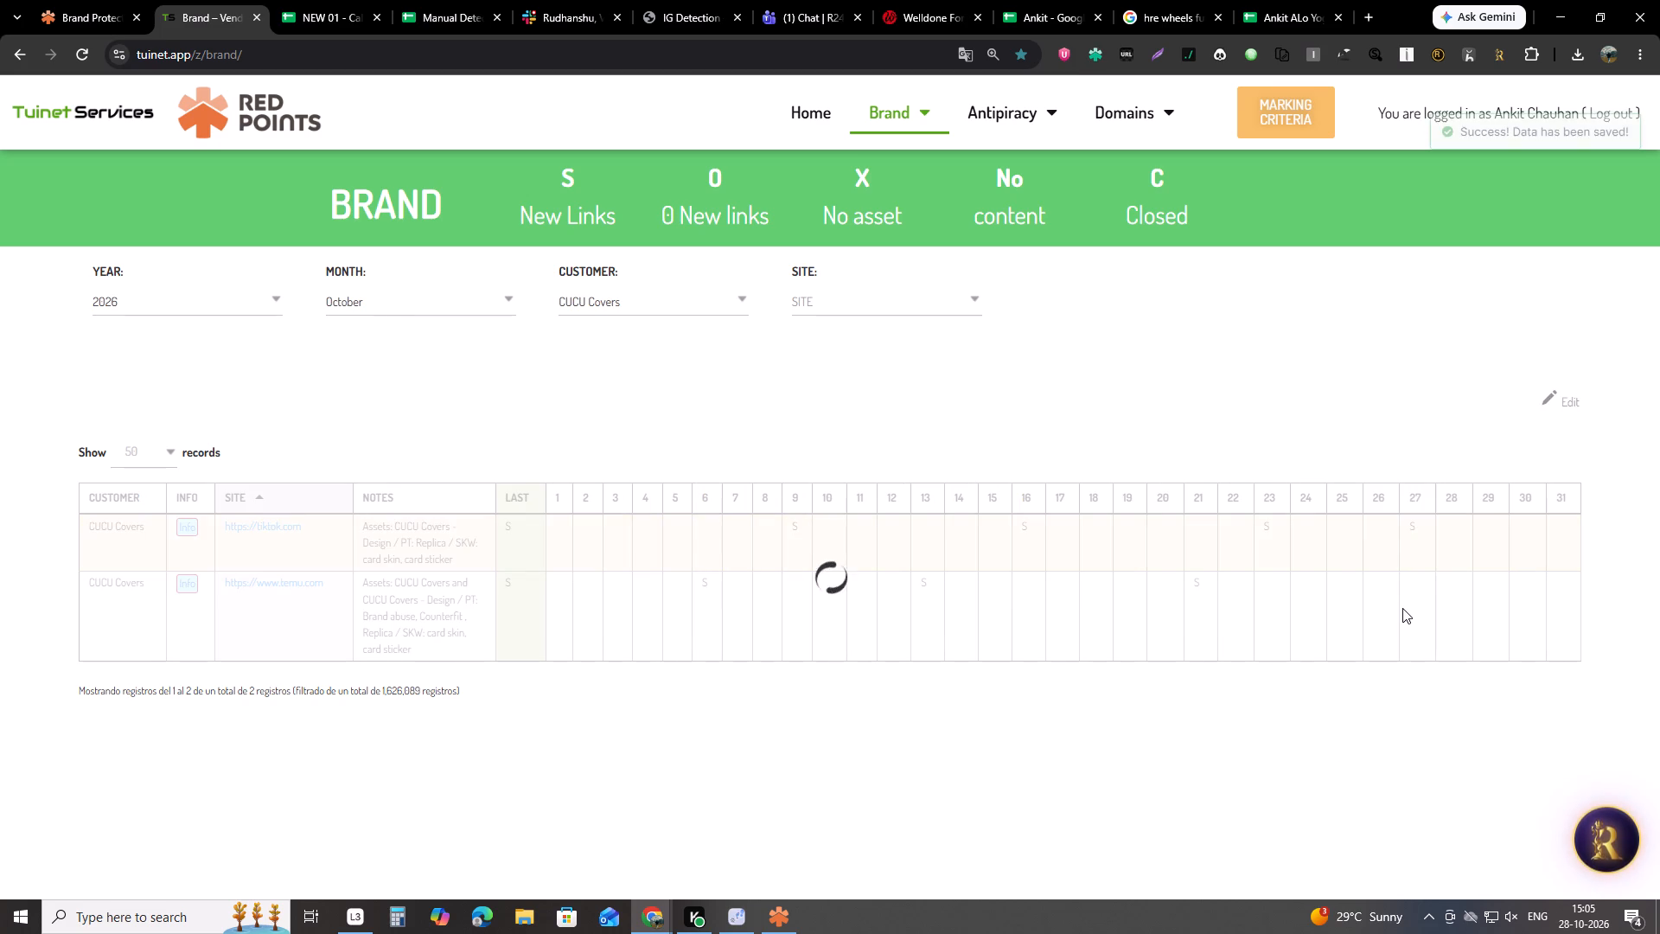
{"action": "double_click", "coordinate": [1409, 594]}
{"action": "left_click", "coordinate": [1391, 645]}
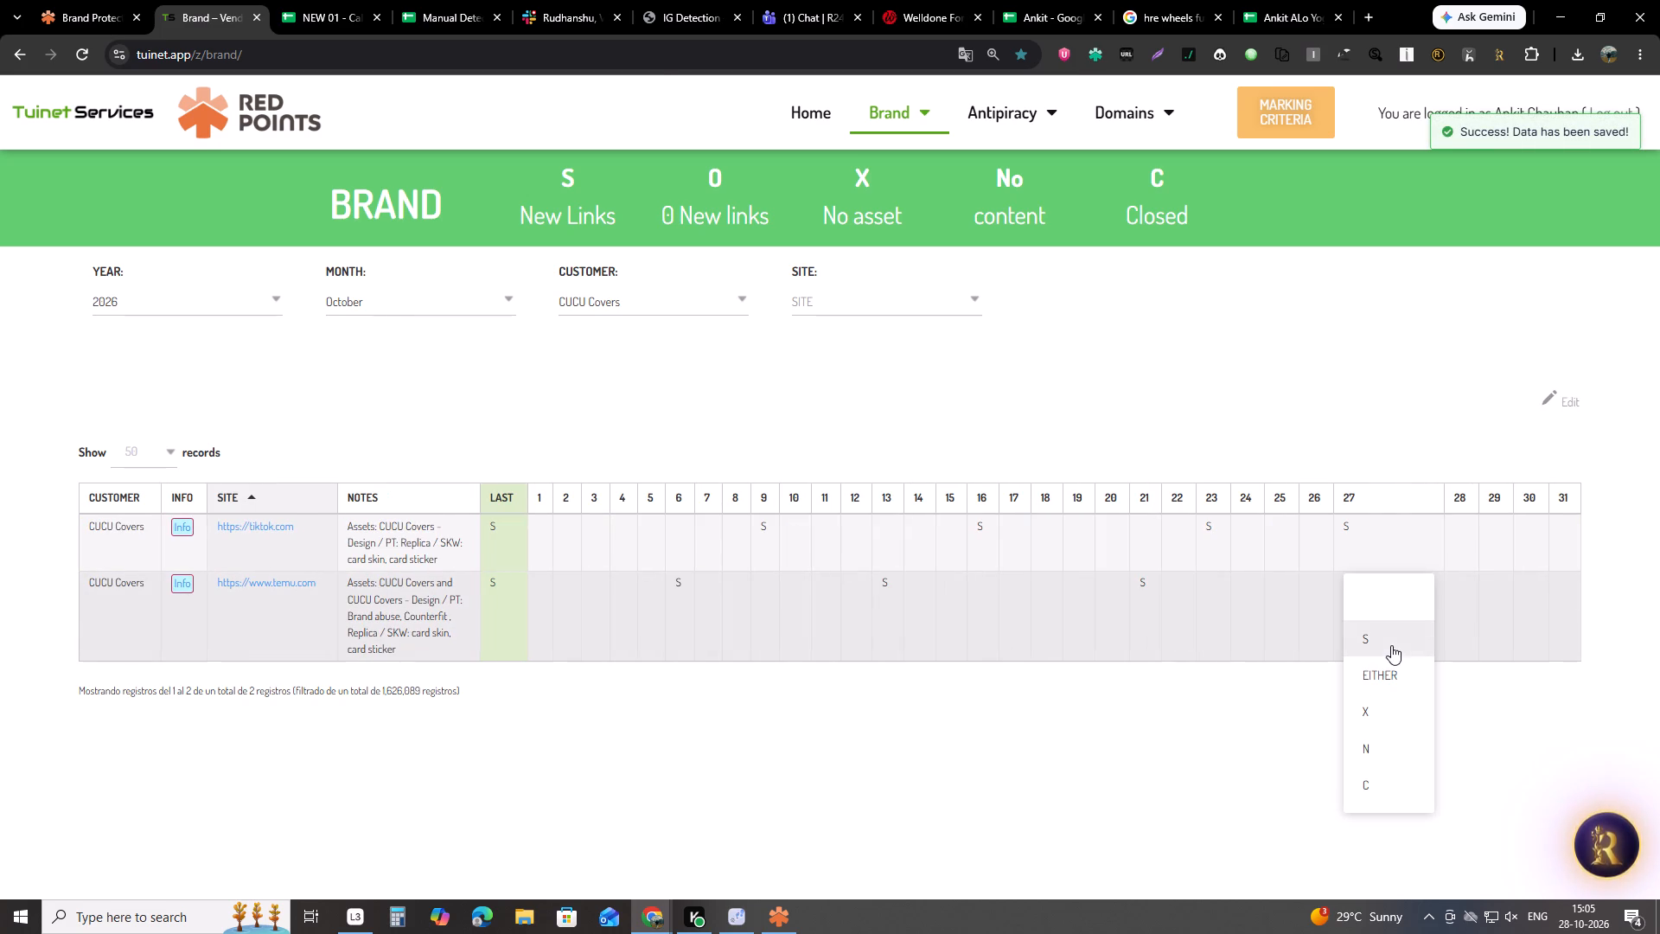
Copy the customer name Debhead LLC dba from the calendar sheet and filter the brand tracker to it.
{"action": "left_click", "coordinate": [337, 0]}
{"action": "left_click", "coordinate": [444, 547]}
{"action": "key", "text": "ctrl+c"}
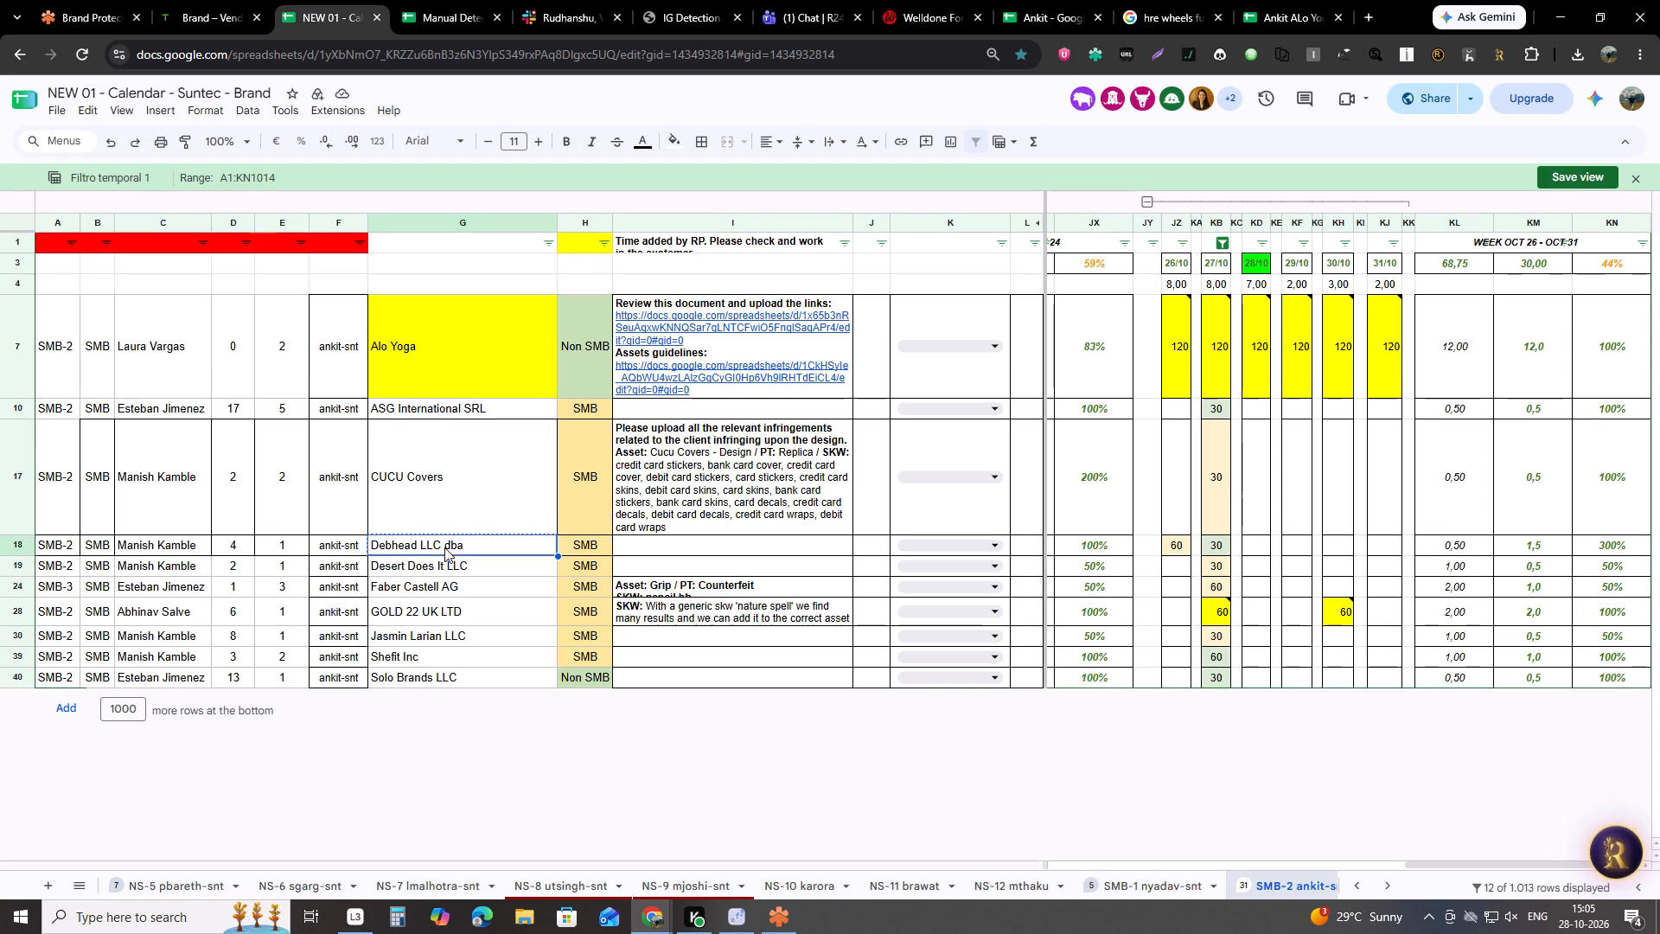
{"action": "left_click", "coordinate": [213, 0]}
{"action": "left_click", "coordinate": [661, 297]}
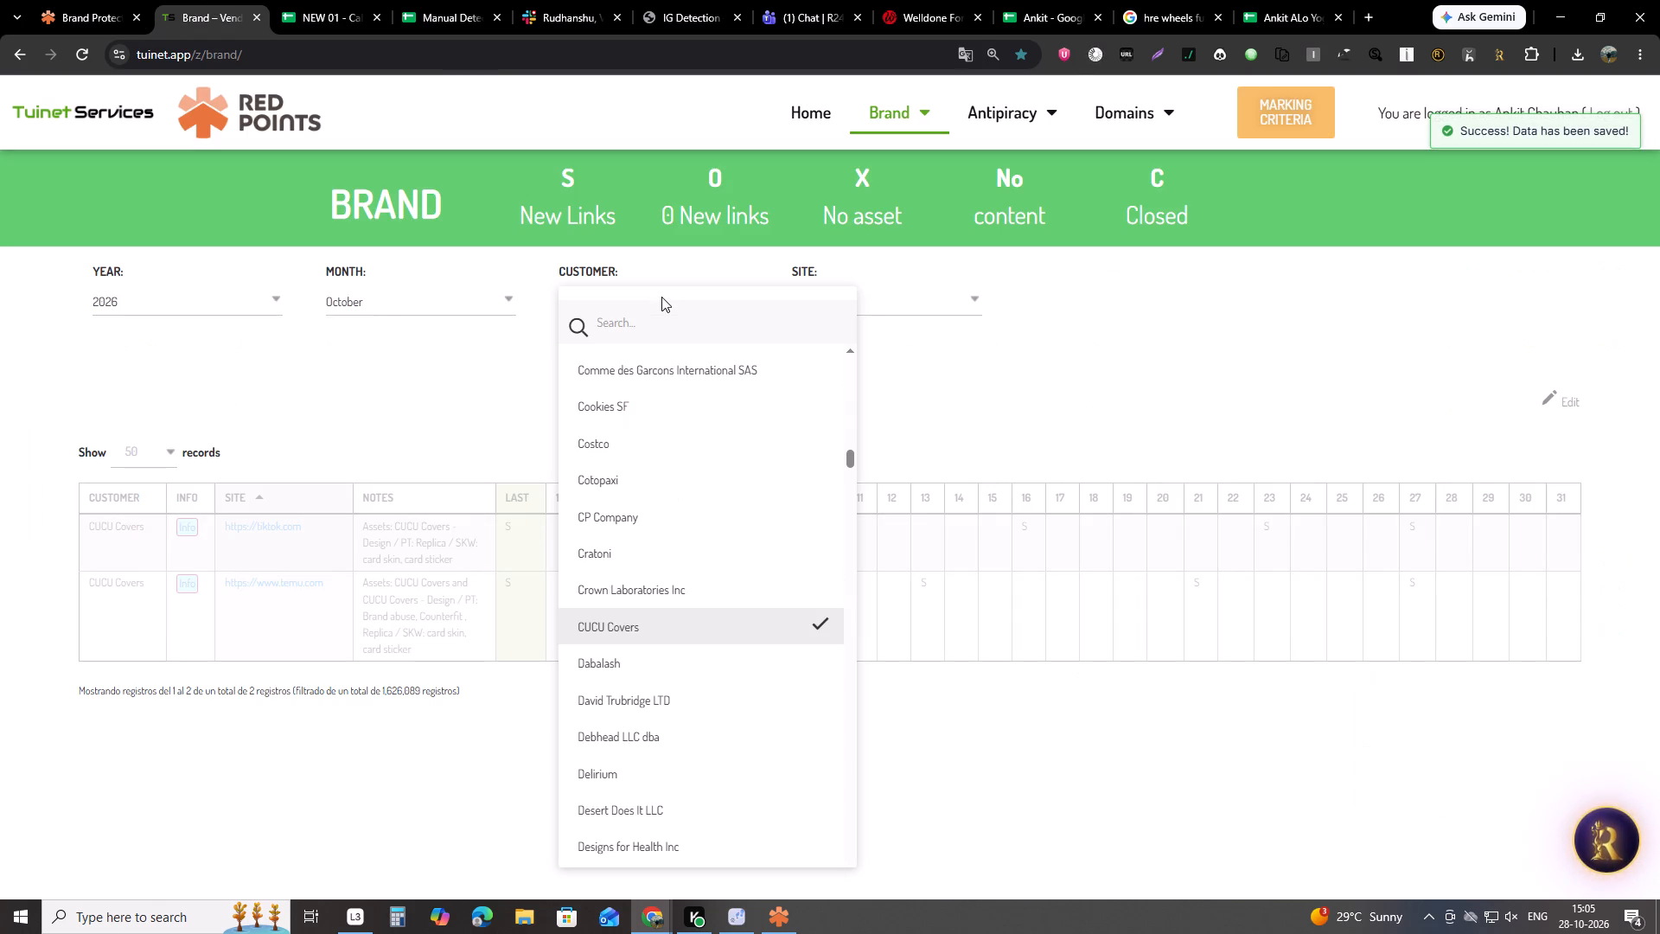
{"action": "key", "text": "ctrl+v"}
{"action": "left_click", "coordinate": [644, 369]}
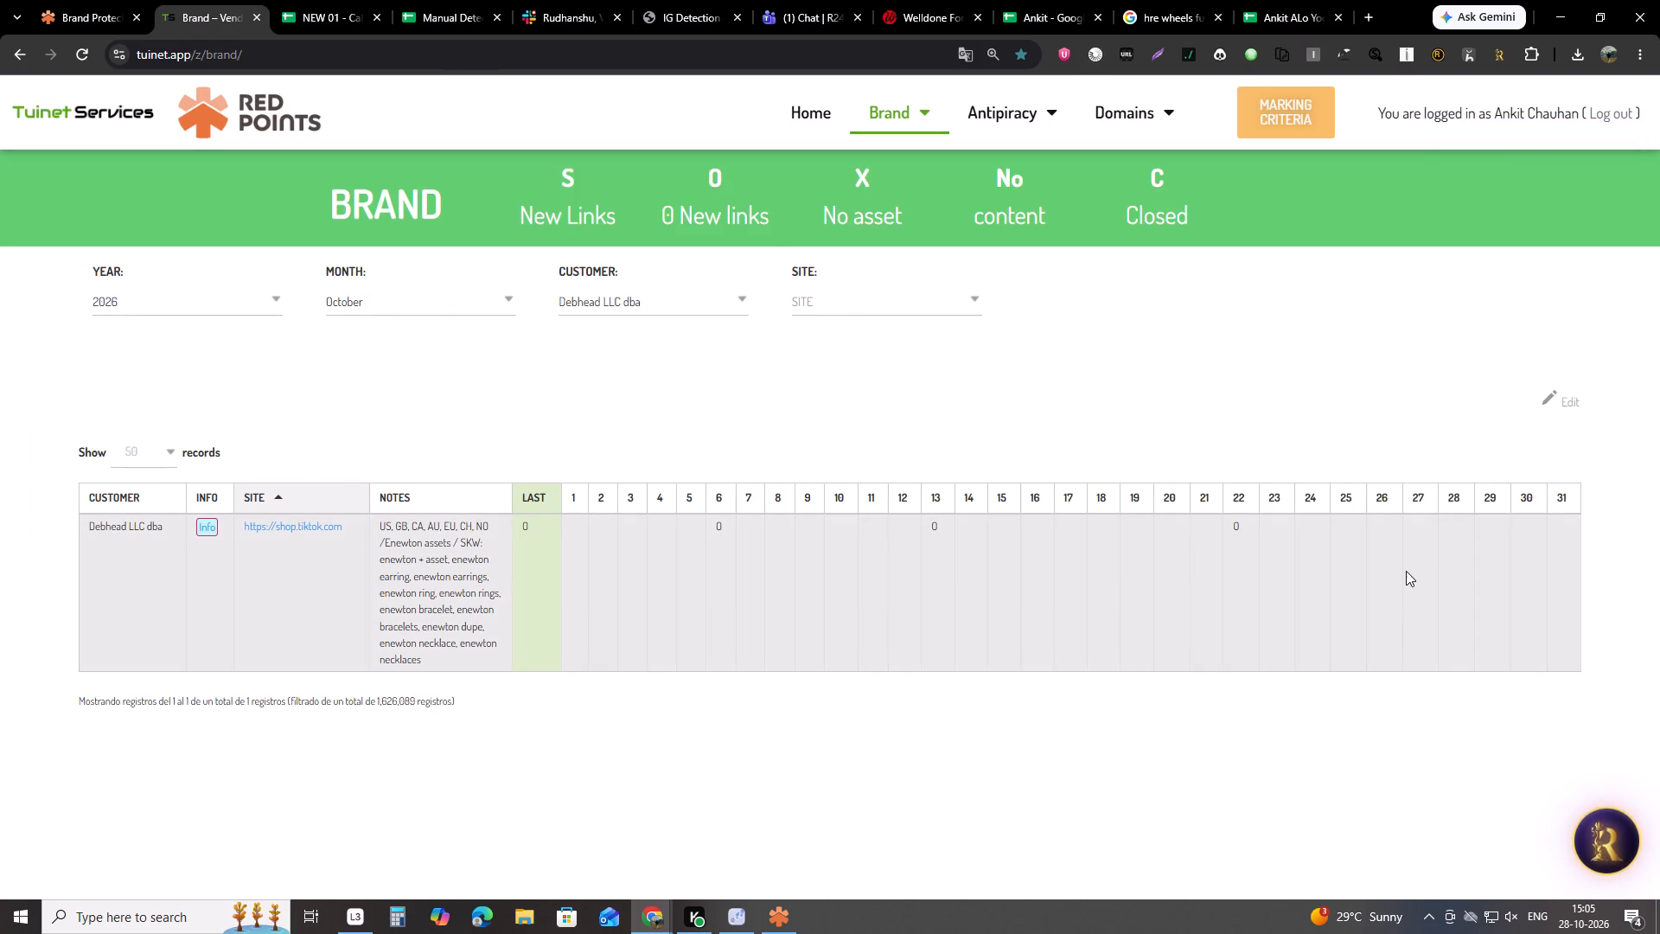
Copy Desert Does It LLC from the calendar sheet and filter the brand tracker to that customer.
{"action": "left_click", "coordinate": [345, 0]}
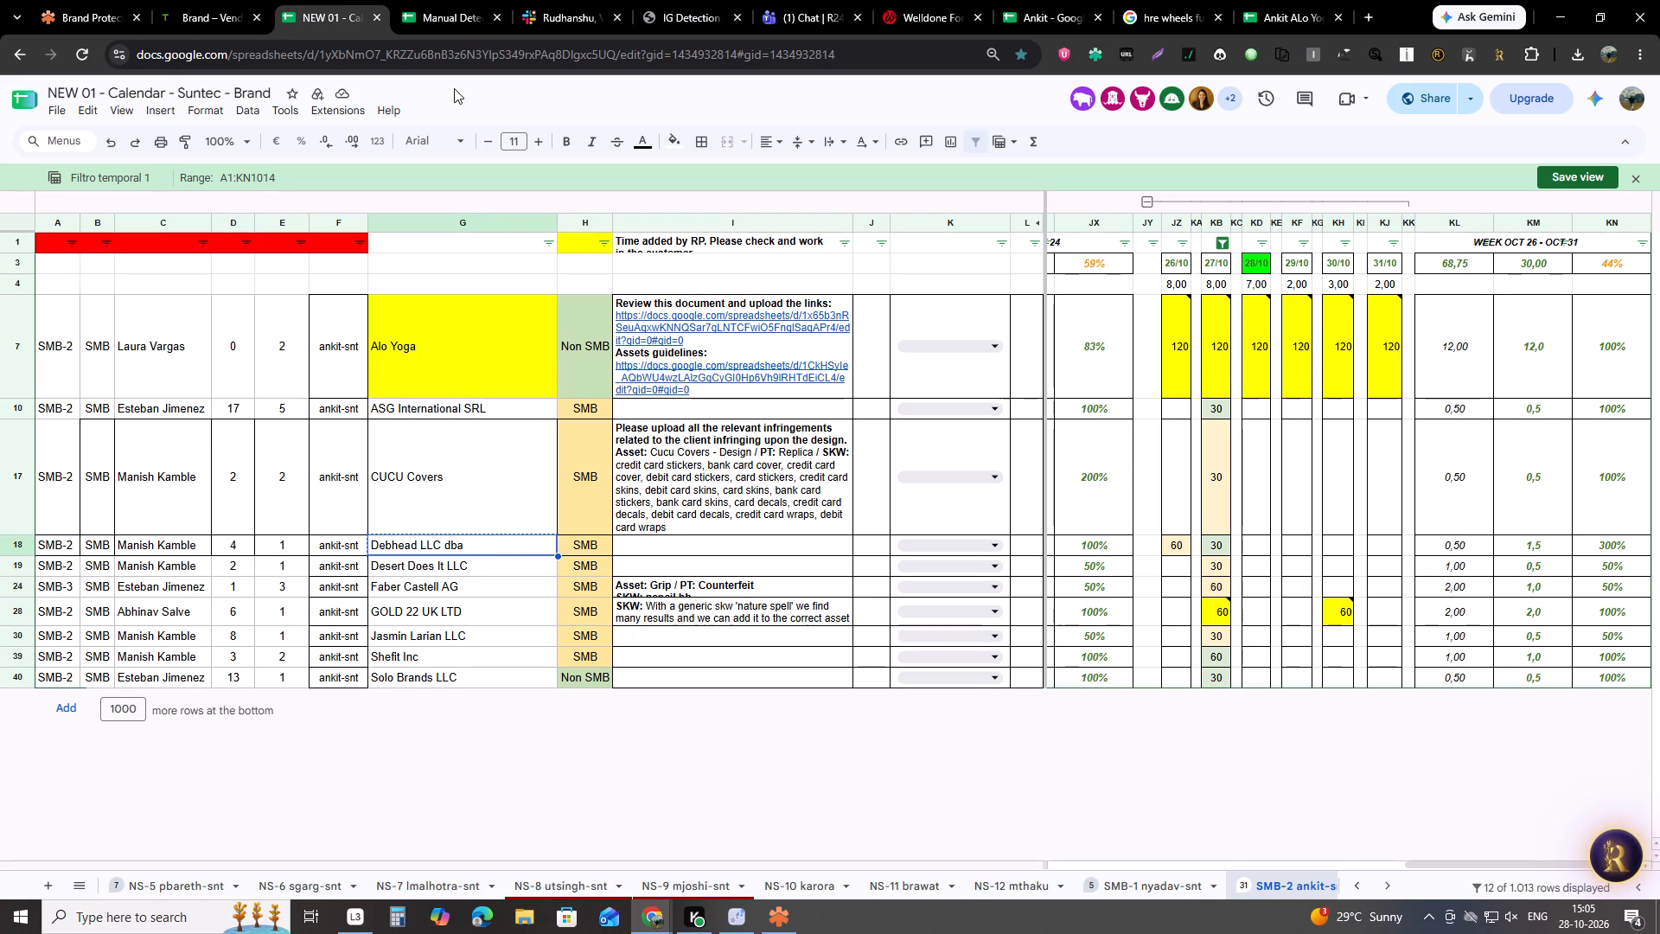
{"action": "left_click", "coordinate": [451, 569]}
{"action": "key", "text": "ctrl+c"}
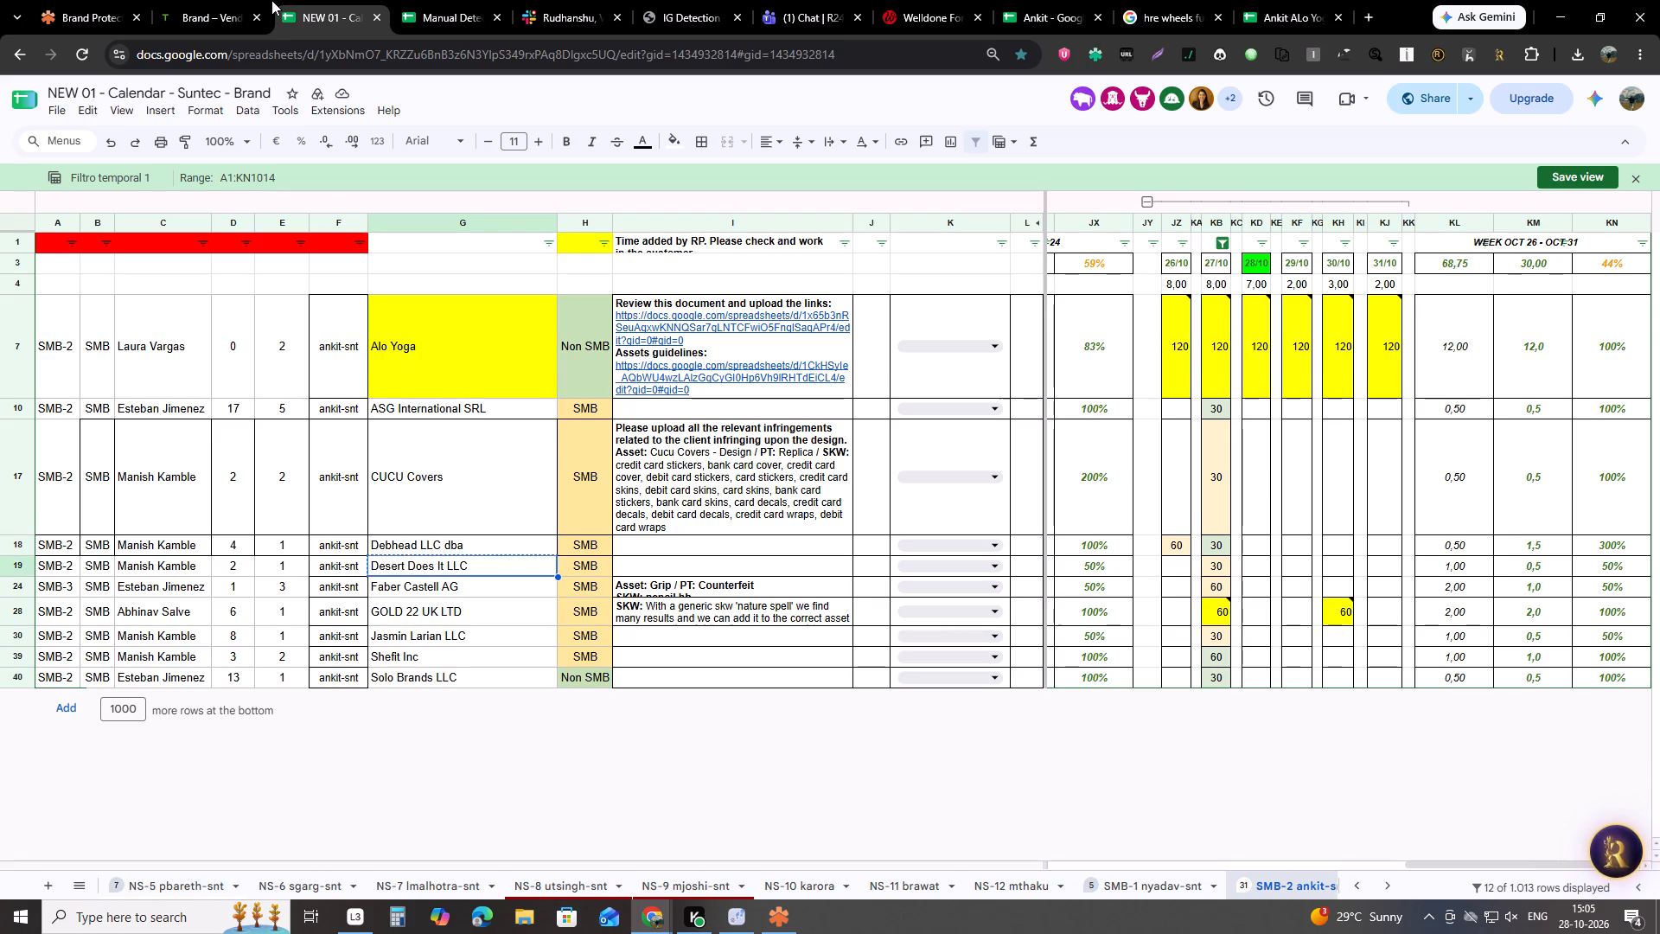
{"action": "left_click", "coordinate": [271, 0]}
{"action": "left_click", "coordinate": [583, 324]}
{"action": "left_click", "coordinate": [592, 301]}
{"action": "key", "text": "ctrl+v"}
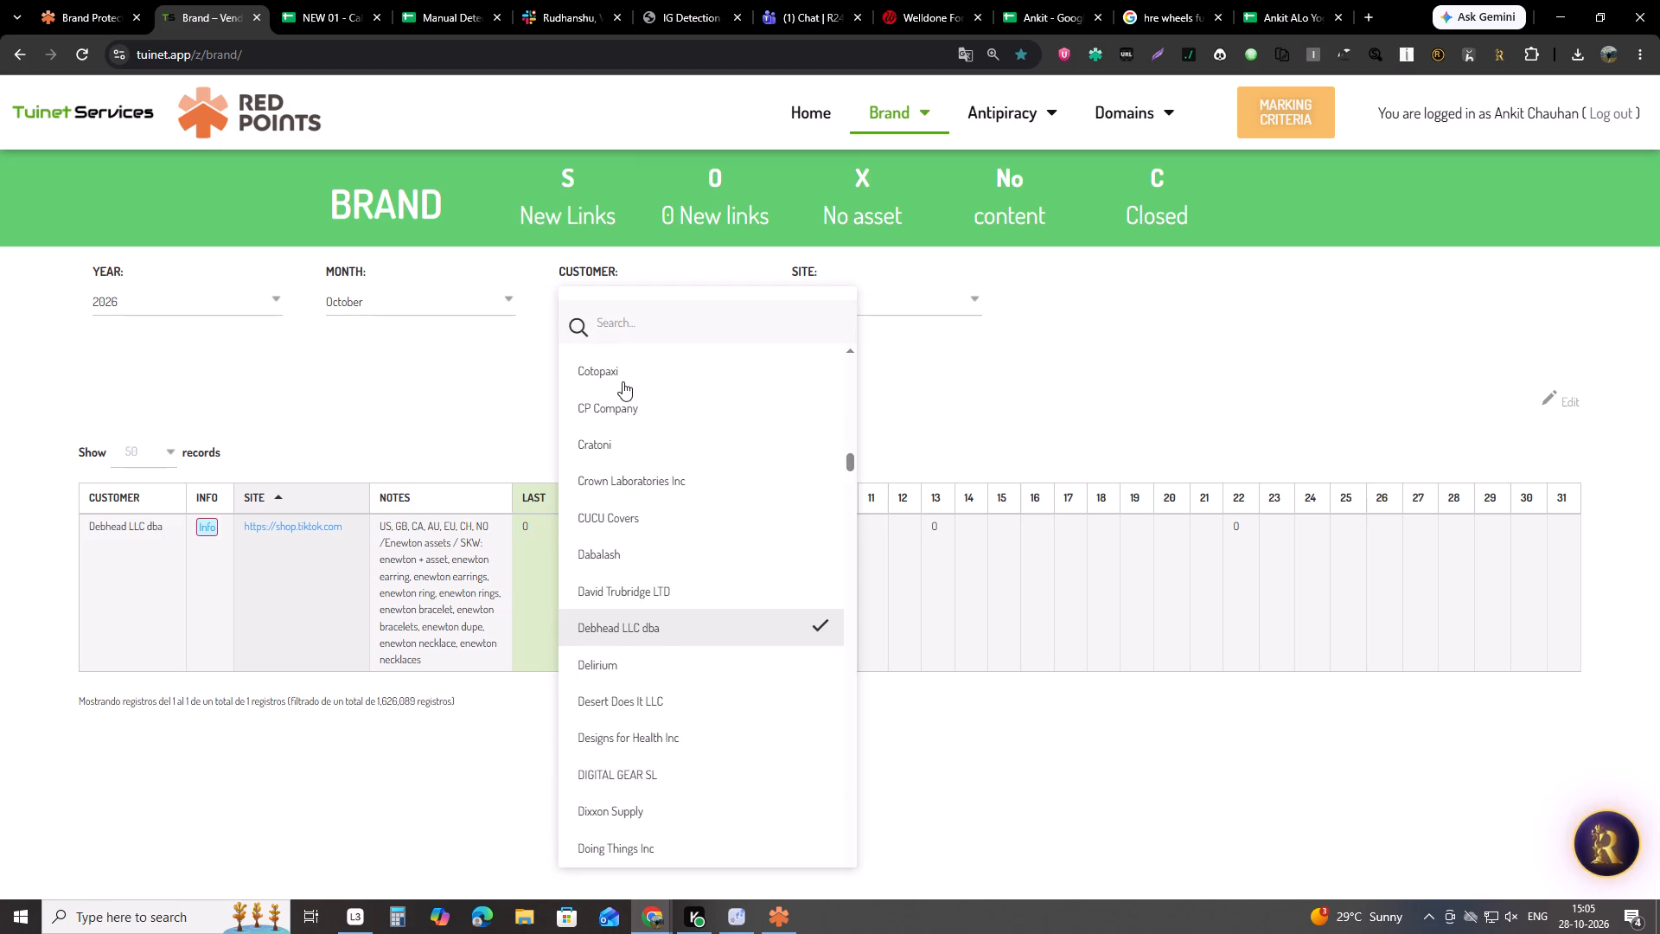
{"action": "key", "text": "ctrl+v"}
{"action": "left_click", "coordinate": [623, 365]}
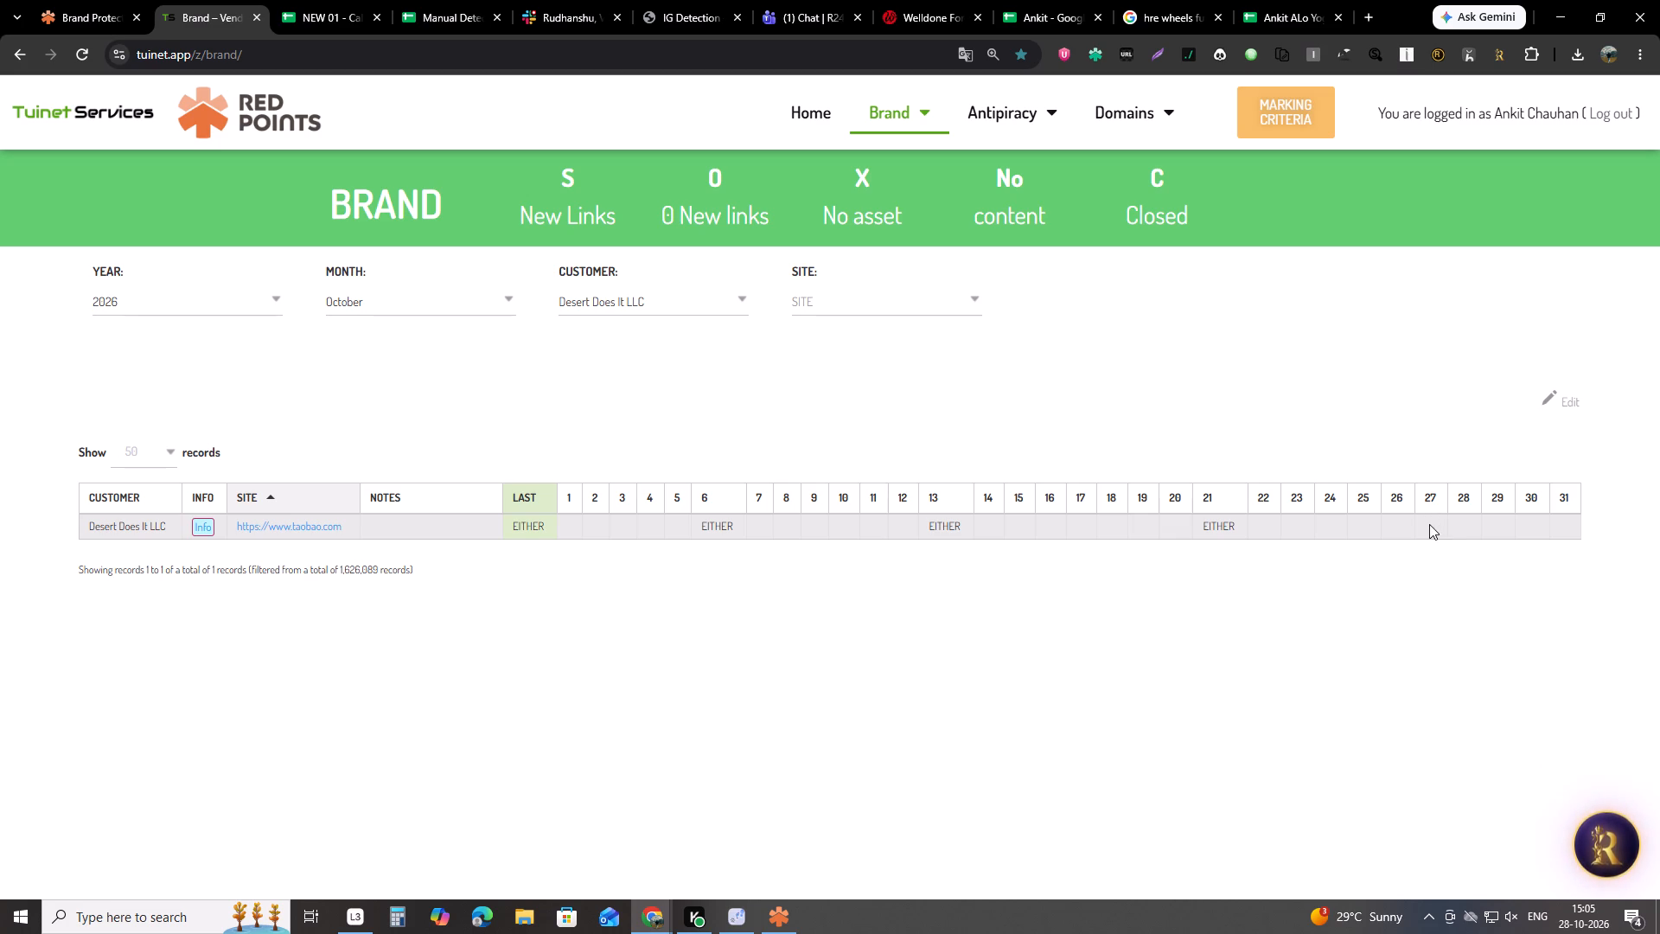
Record day 27 status O for Desert Does It LLC's taobao.com site.
{"action": "double_click", "coordinate": [1428, 528]}
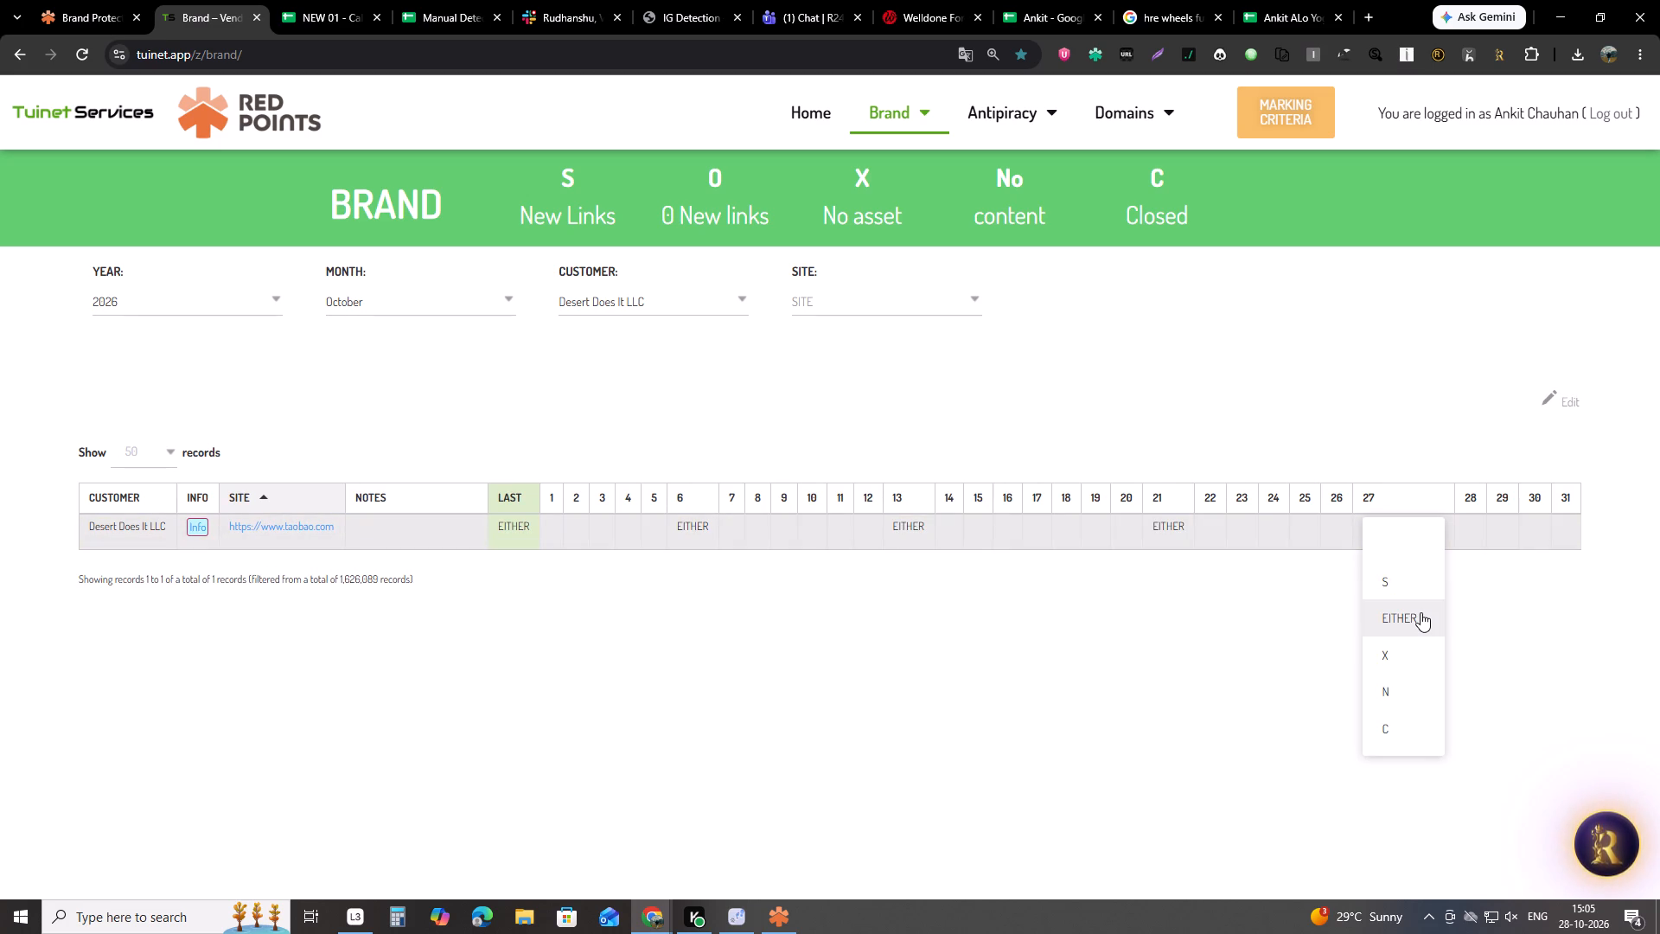
{"action": "left_click", "coordinate": [1421, 612]}
Copy Solo Brands LLC from the calendar sheet, filter the brand tracker to it, and set taobao.com's day 27 status to O.
{"action": "left_click", "coordinate": [290, 0]}
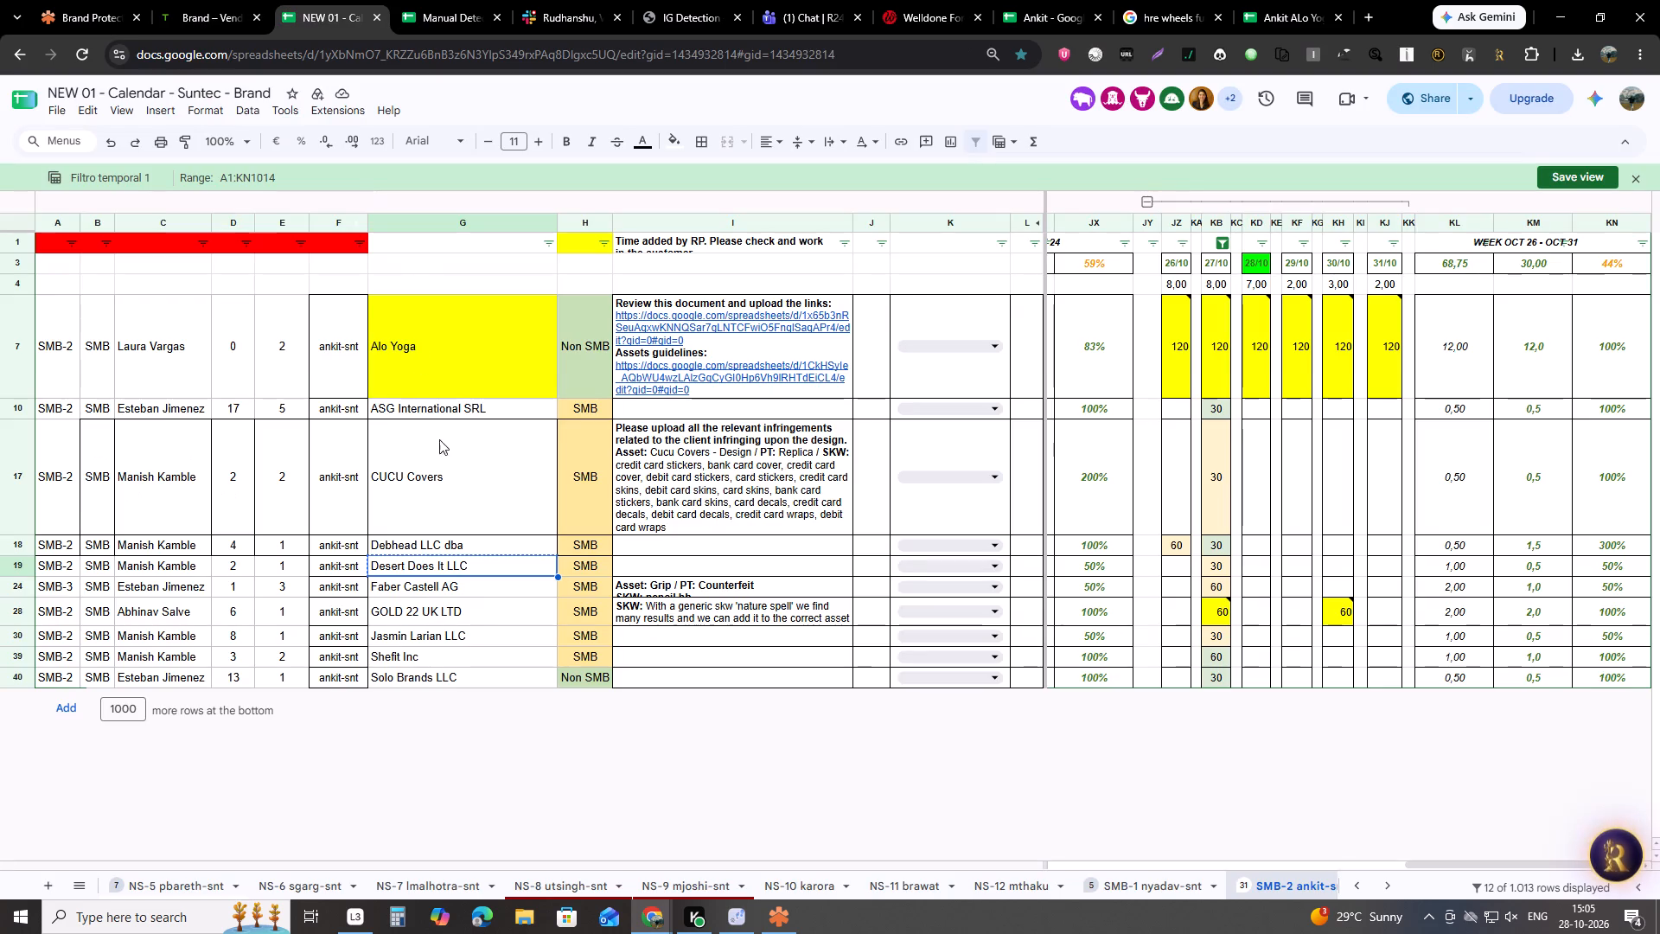
{"action": "left_click", "coordinate": [452, 588]}
{"action": "key", "text": "ctrl+c"}
{"action": "left_click", "coordinate": [449, 617]}
{"action": "key", "text": "ctrl+c"}
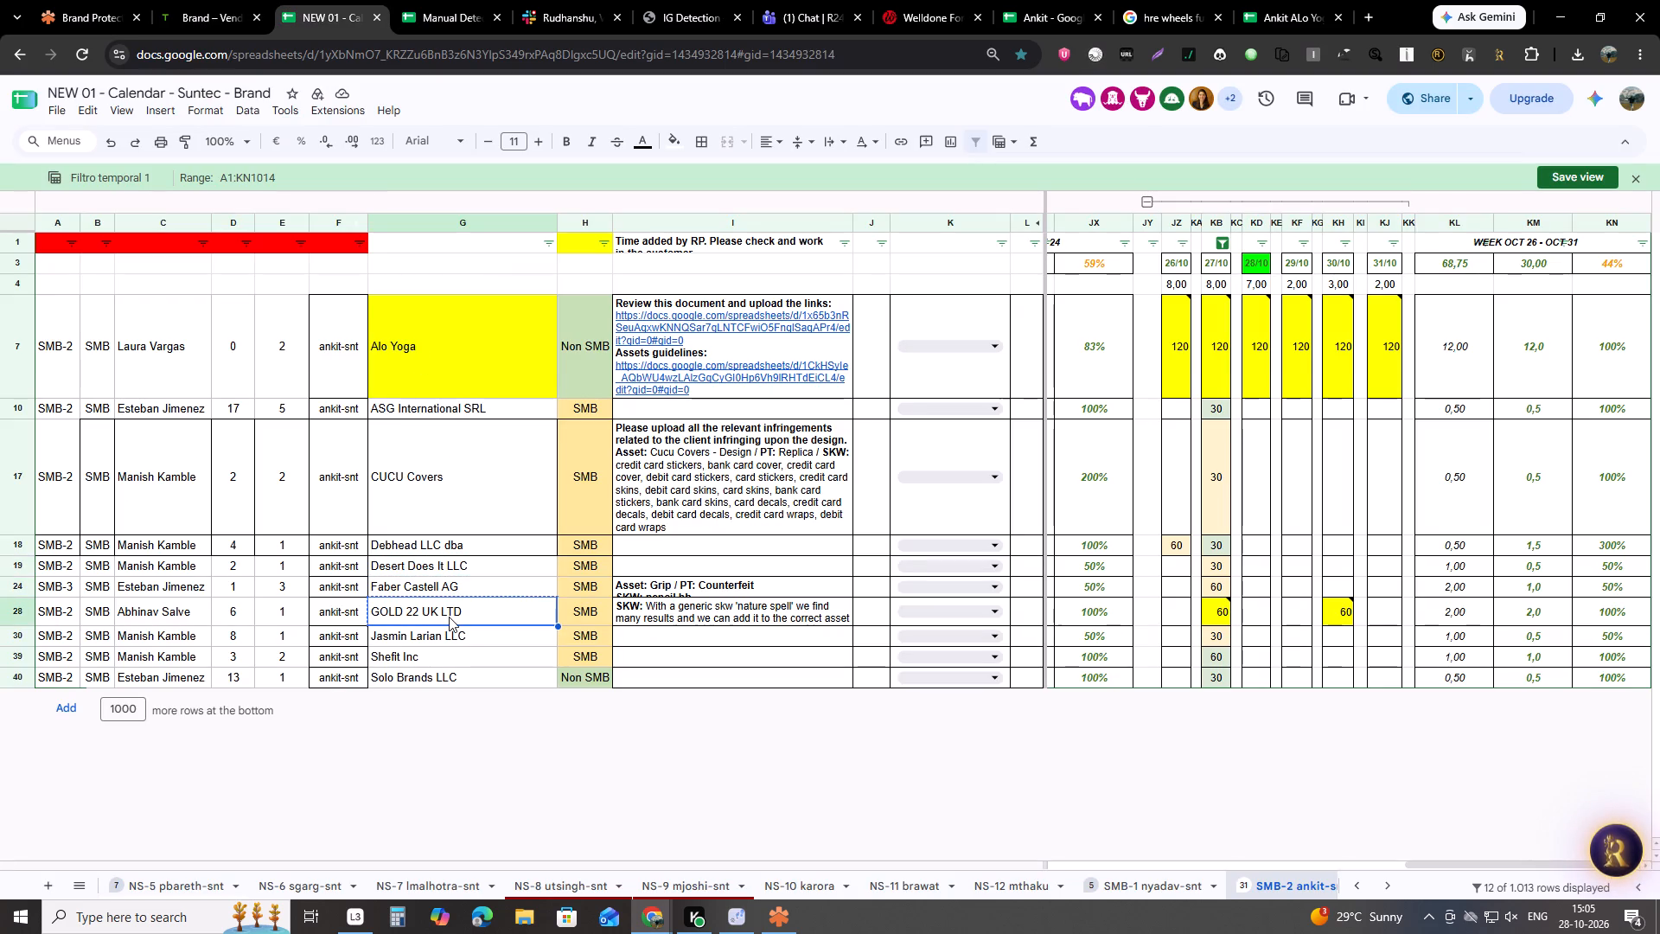
{"action": "left_click", "coordinate": [444, 672]}
{"action": "key", "text": "ctrl+c"}
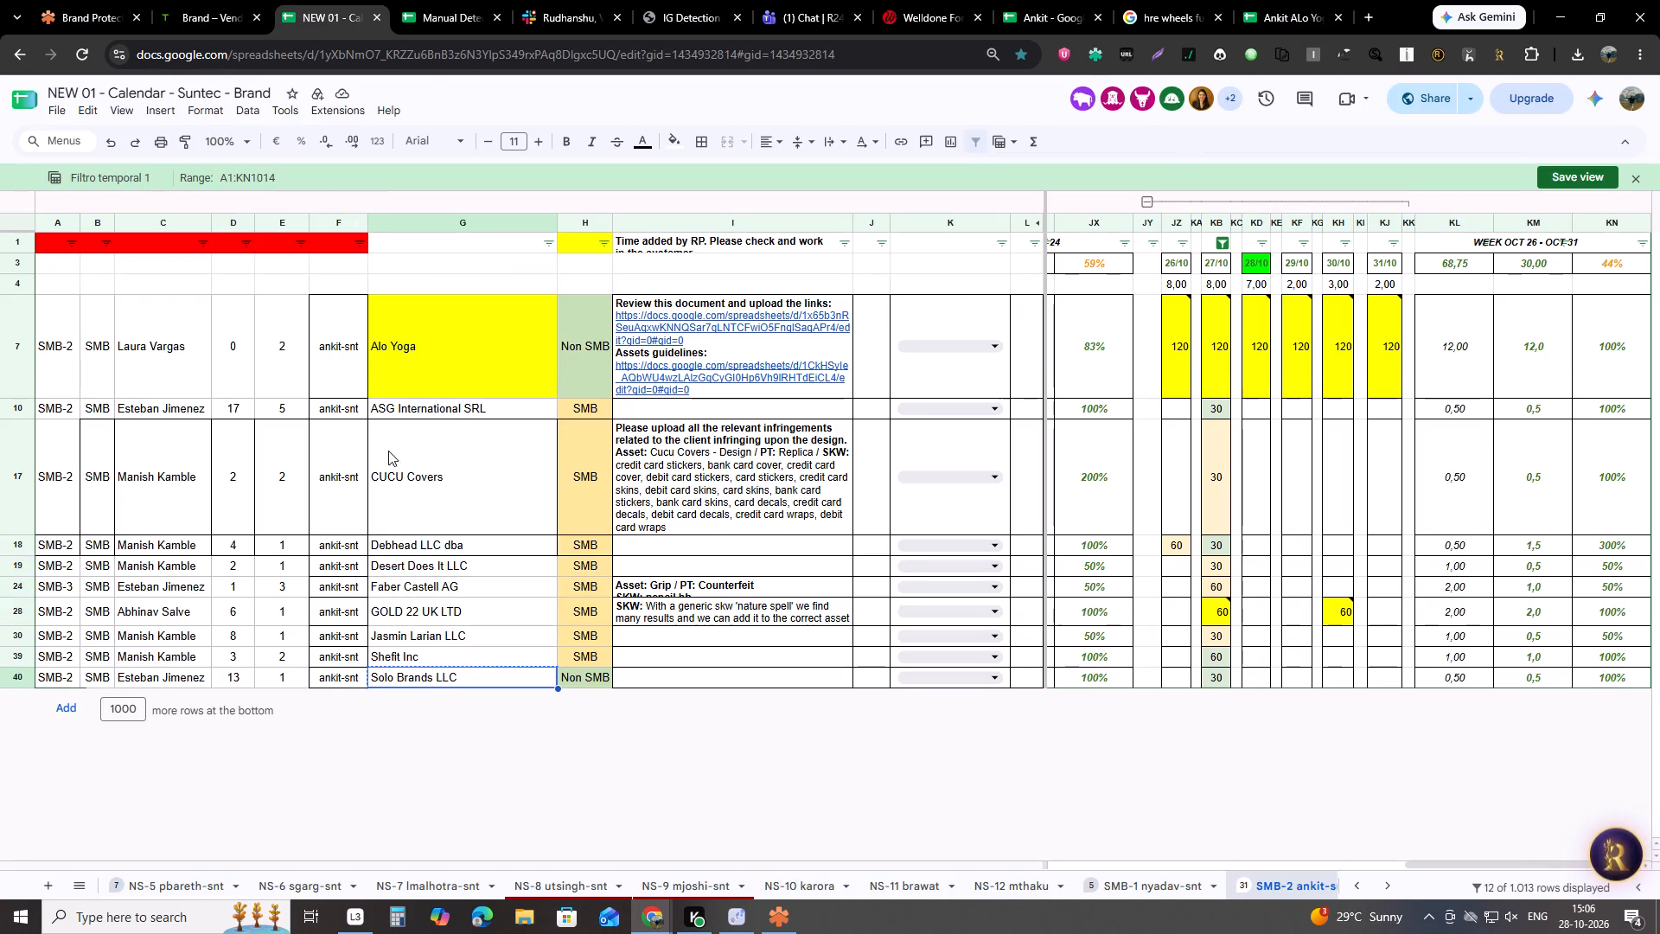
{"action": "left_click", "coordinate": [207, 0]}
{"action": "left_click", "coordinate": [602, 295]}
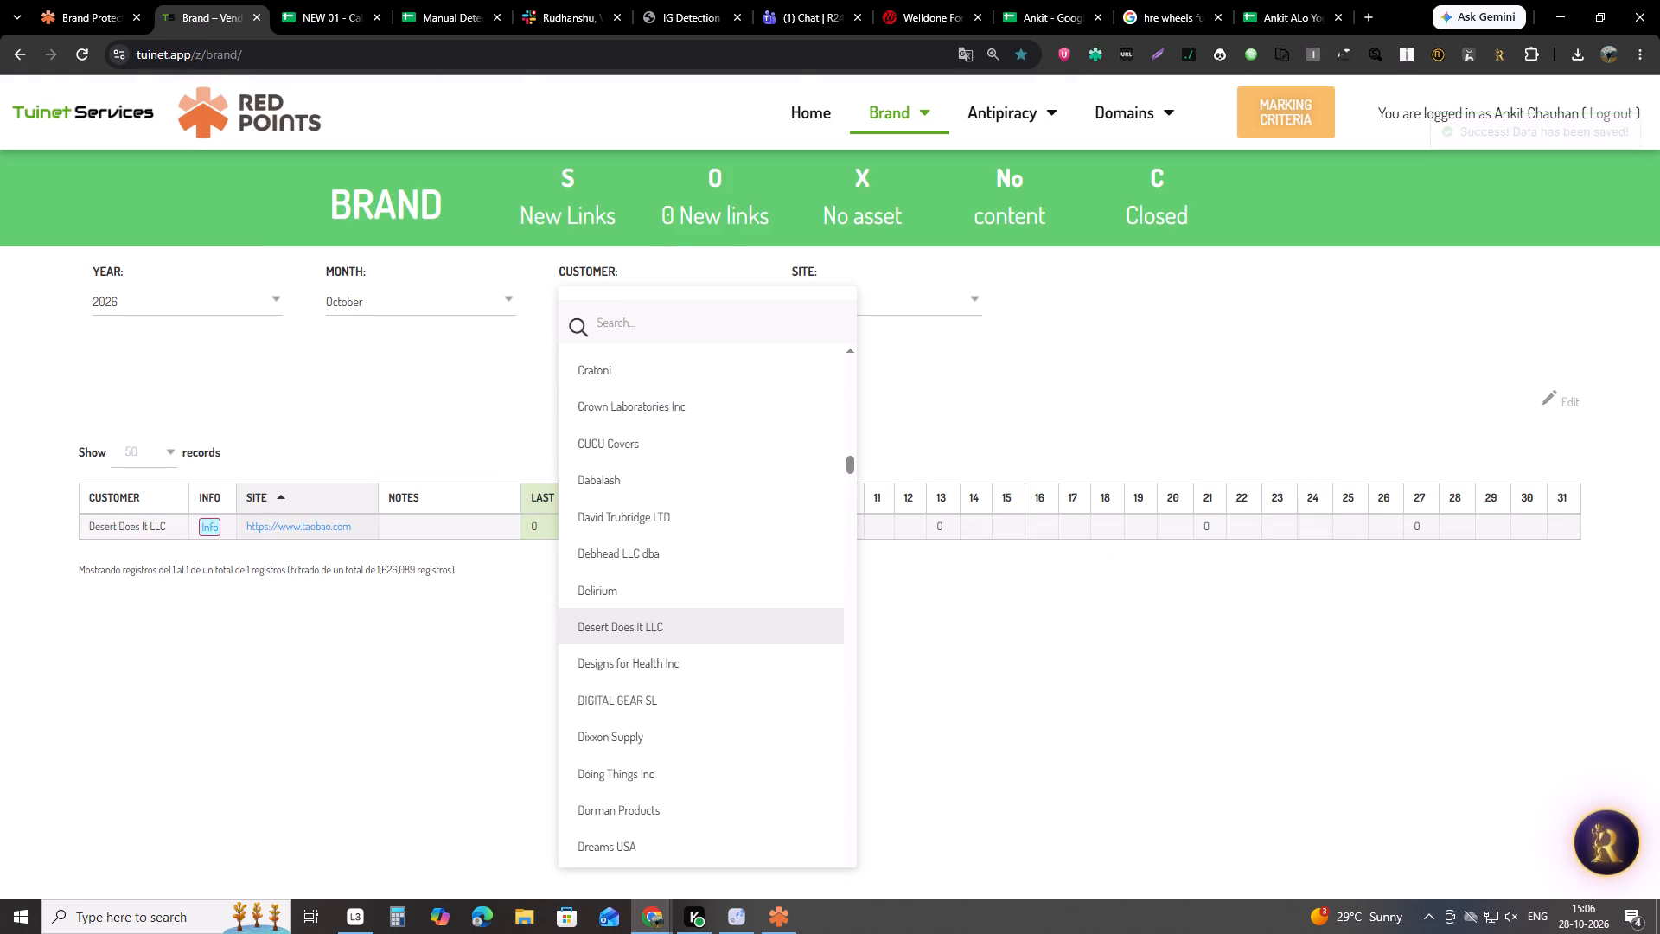
{"action": "key", "text": "ctrl+v"}
{"action": "left_click", "coordinate": [630, 368]}
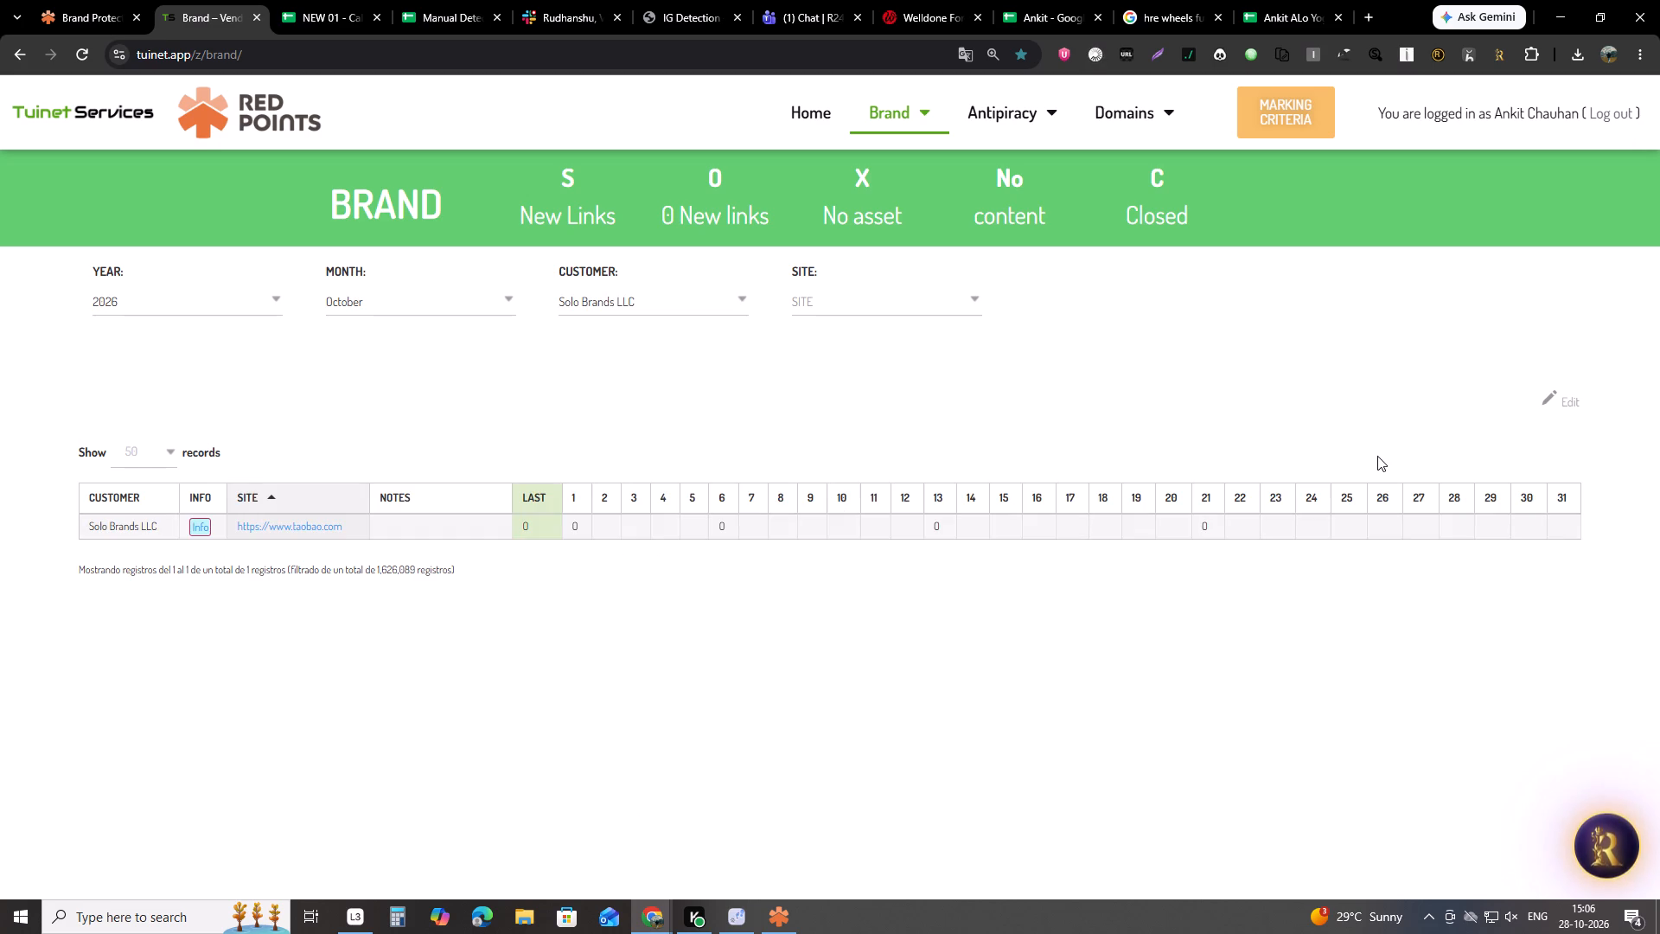
{"action": "double_click", "coordinate": [1417, 534]}
{"action": "left_click", "coordinate": [1389, 617]}
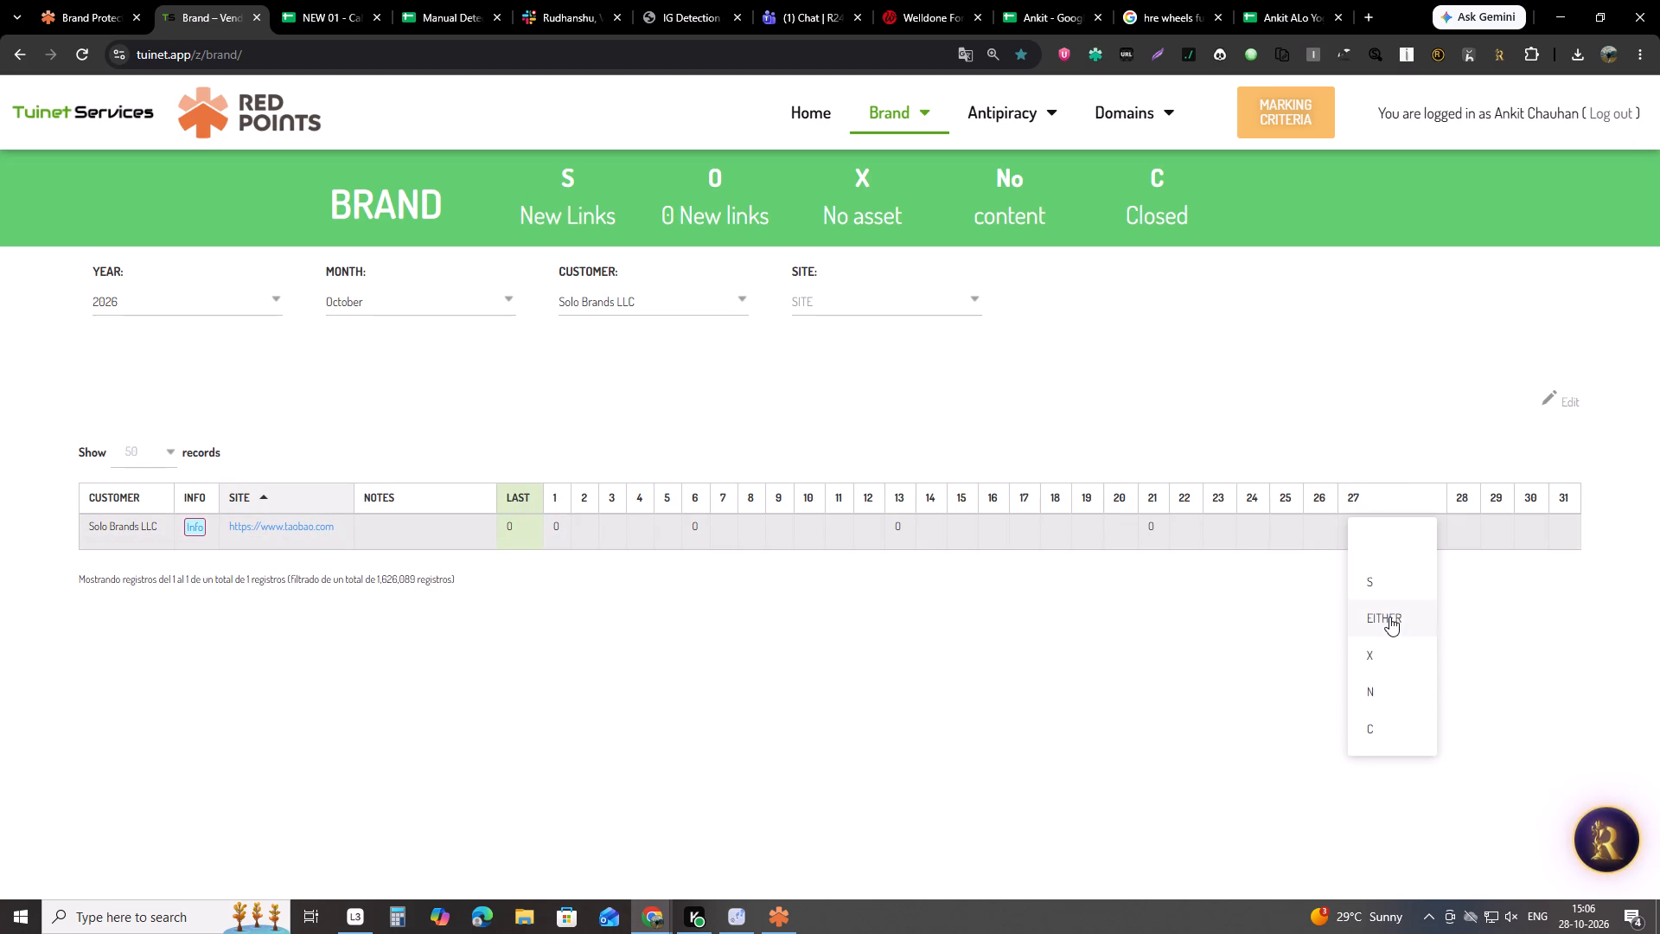
Filter the brand tracker to Shefit Inc from the calendar sheet and record day 27 status O for shop.tiktok.com and taobao.com.
{"action": "left_click", "coordinate": [362, 0]}
{"action": "left_click", "coordinate": [412, 651]}
{"action": "key", "text": "ctrl+c"}
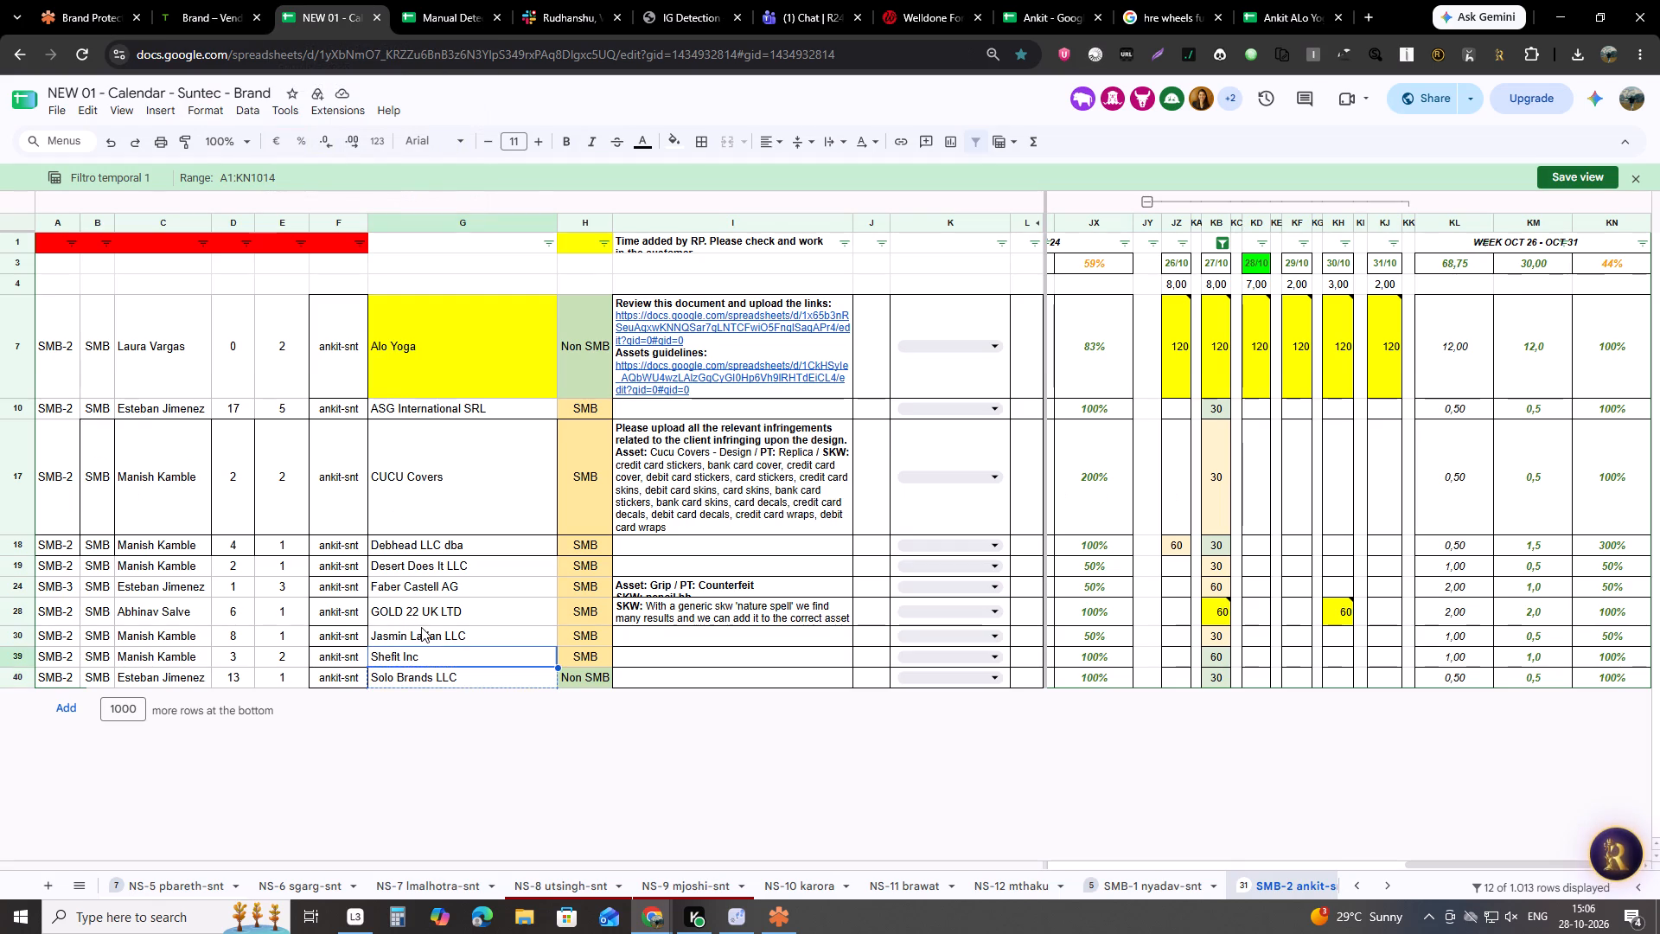
{"action": "left_click", "coordinate": [226, 0]}
{"action": "left_click", "coordinate": [651, 312]}
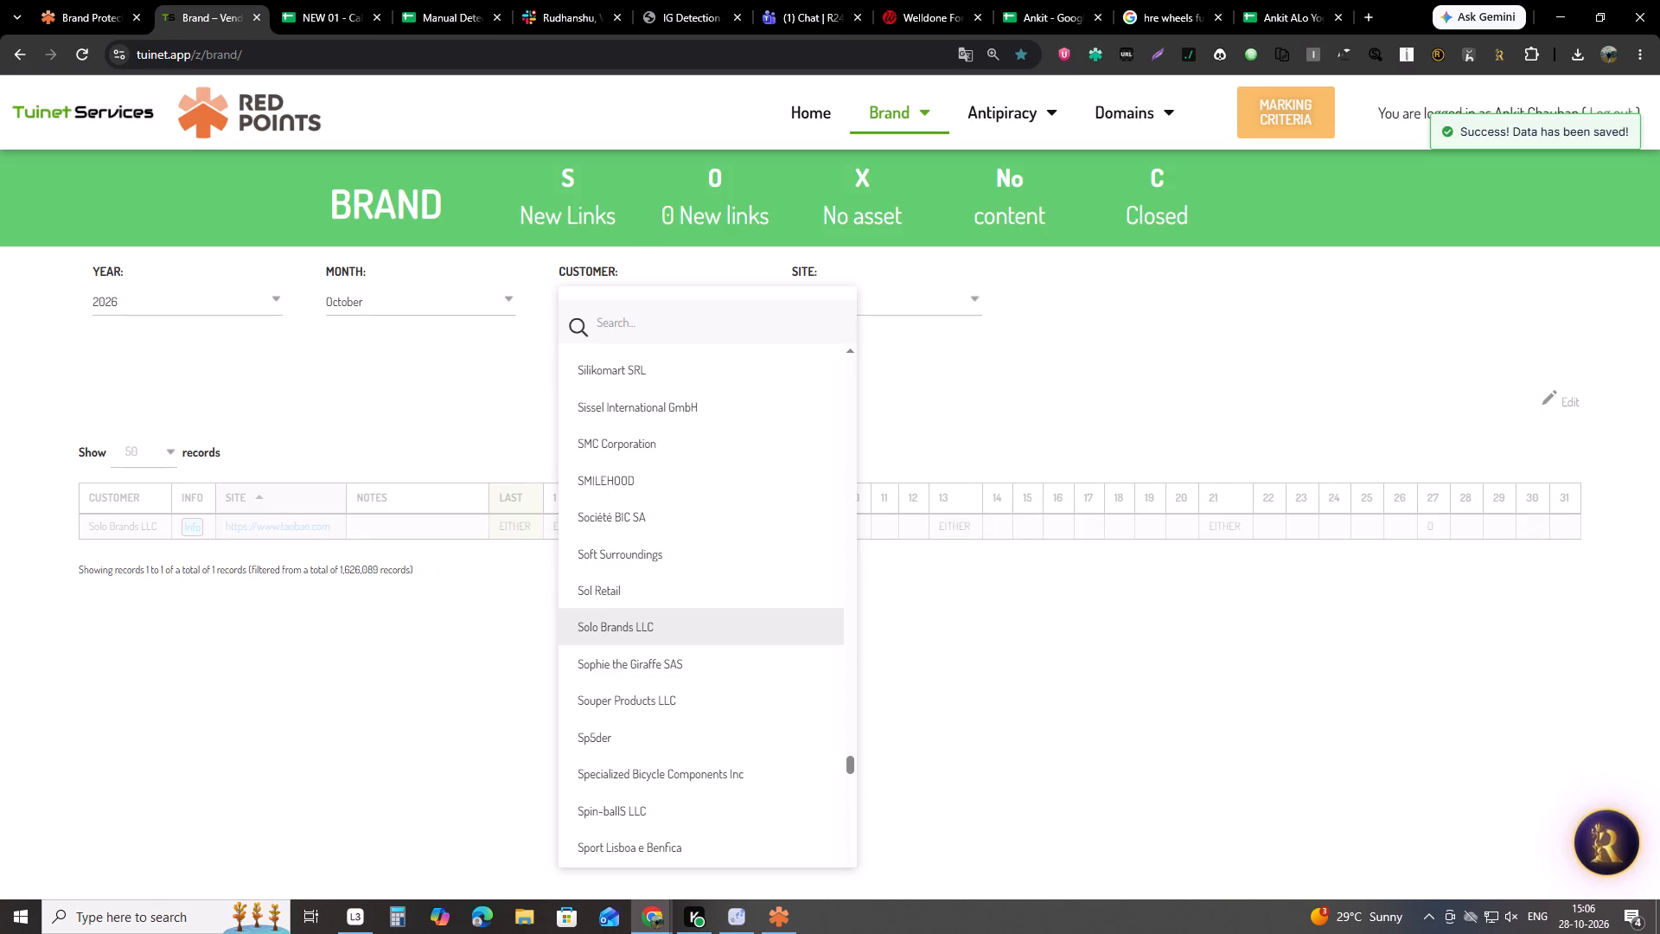
{"action": "key", "text": "ctrl+v"}
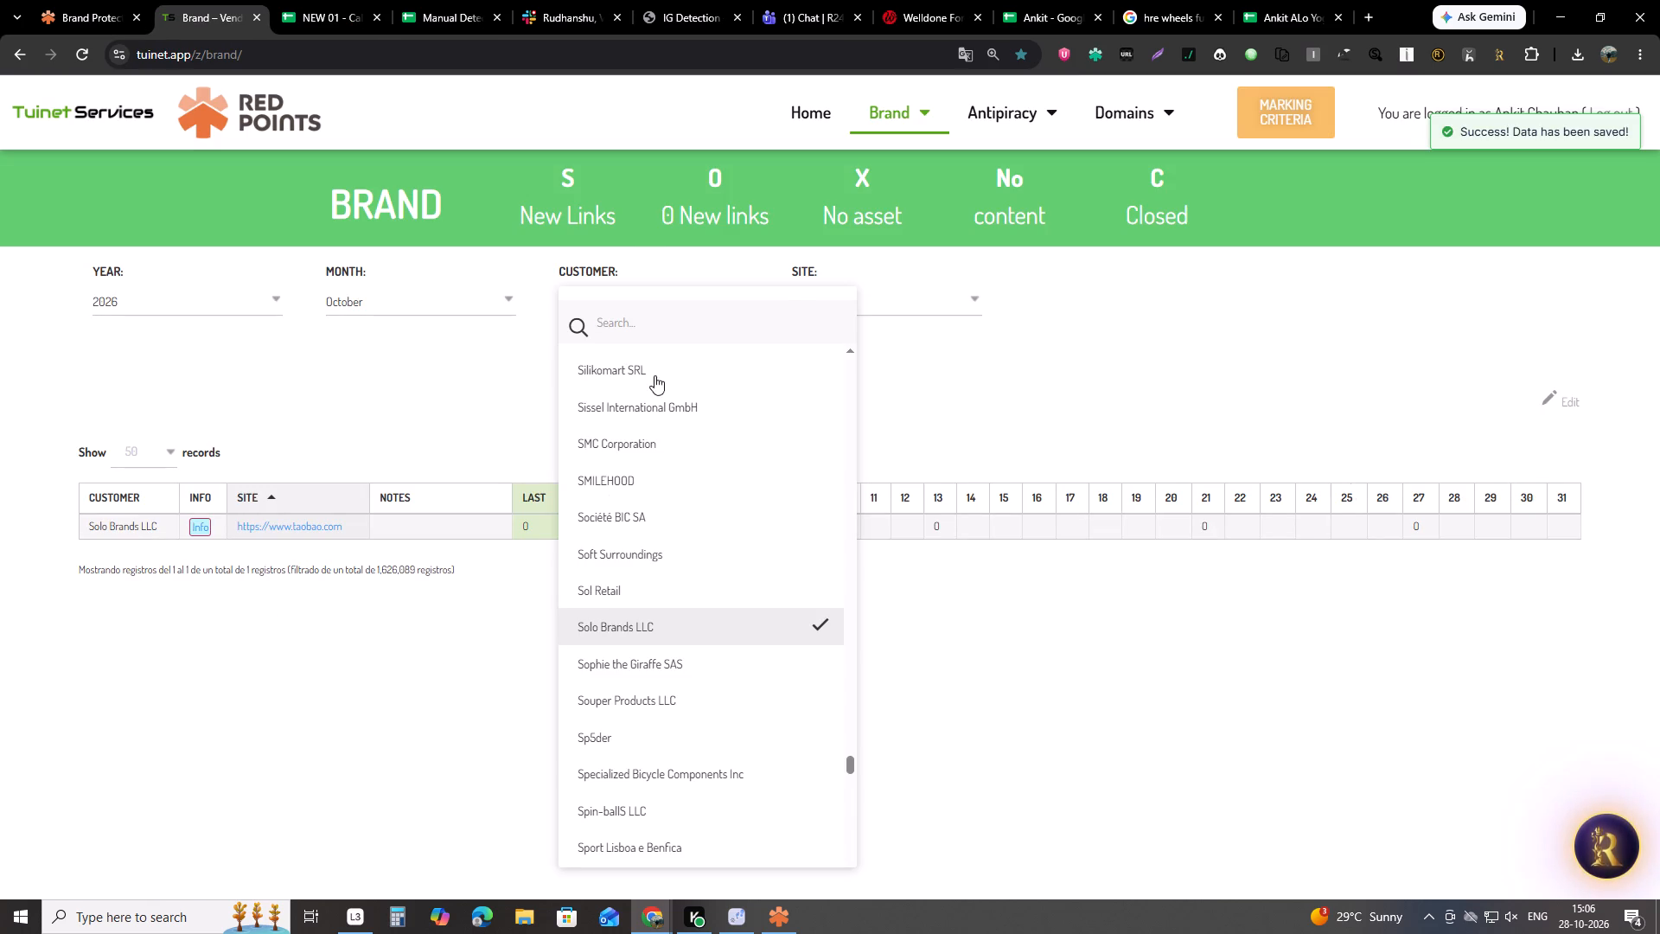
{"action": "left_click", "coordinate": [641, 365]}
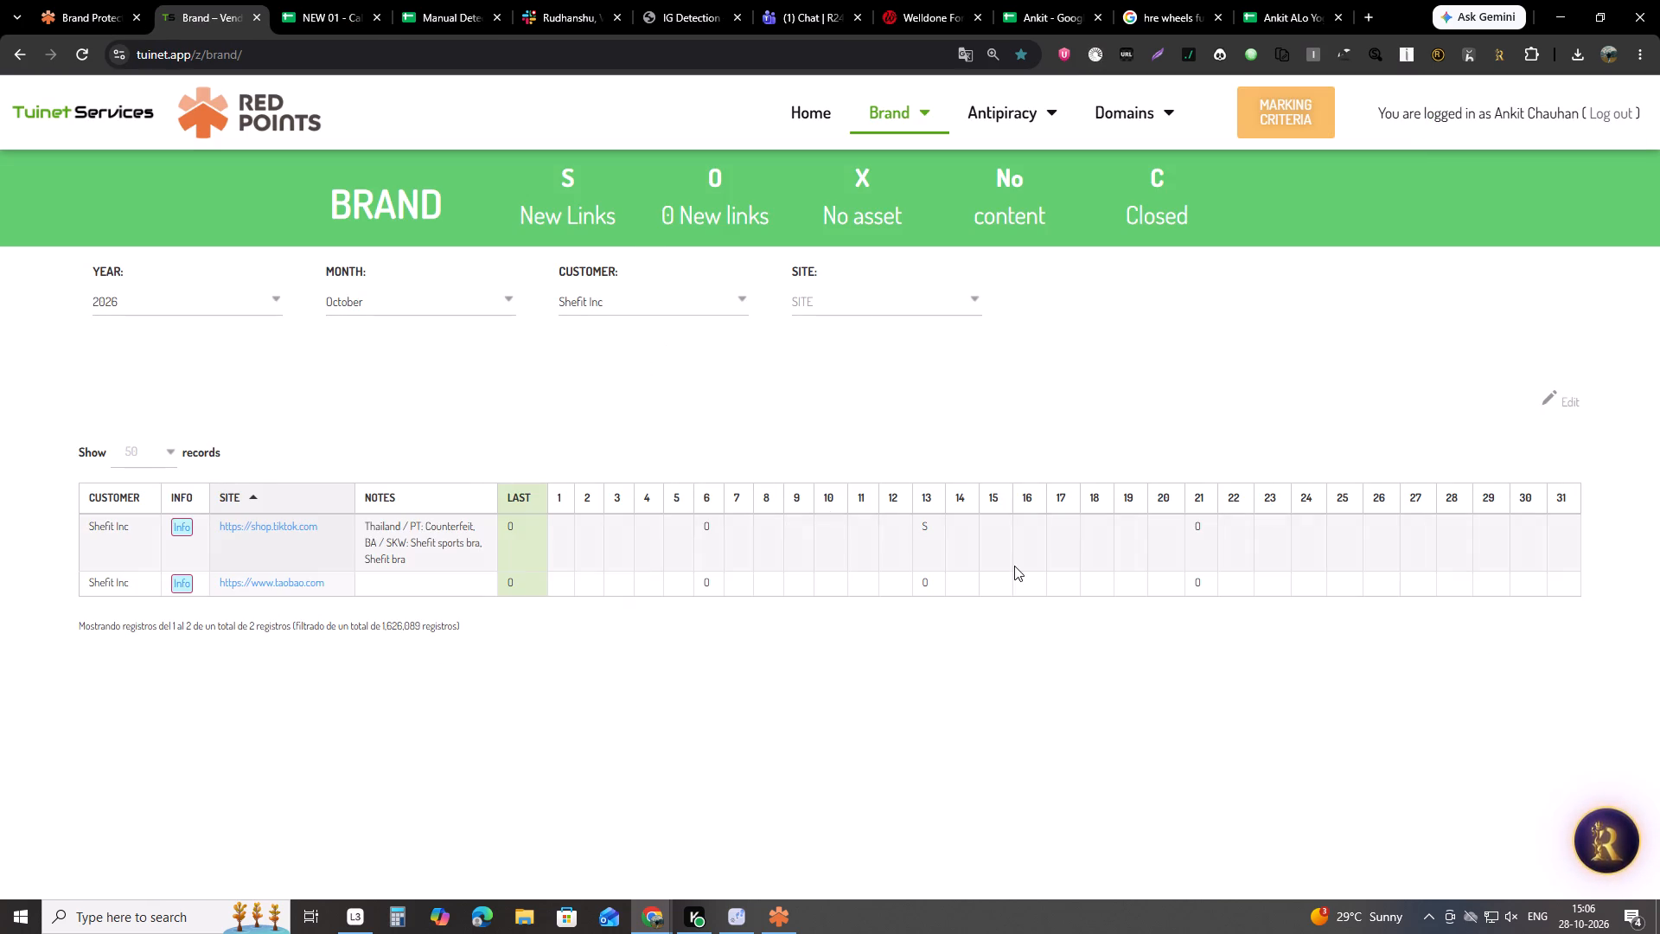
{"action": "double_click", "coordinate": [1411, 535]}
{"action": "left_click", "coordinate": [1417, 605]}
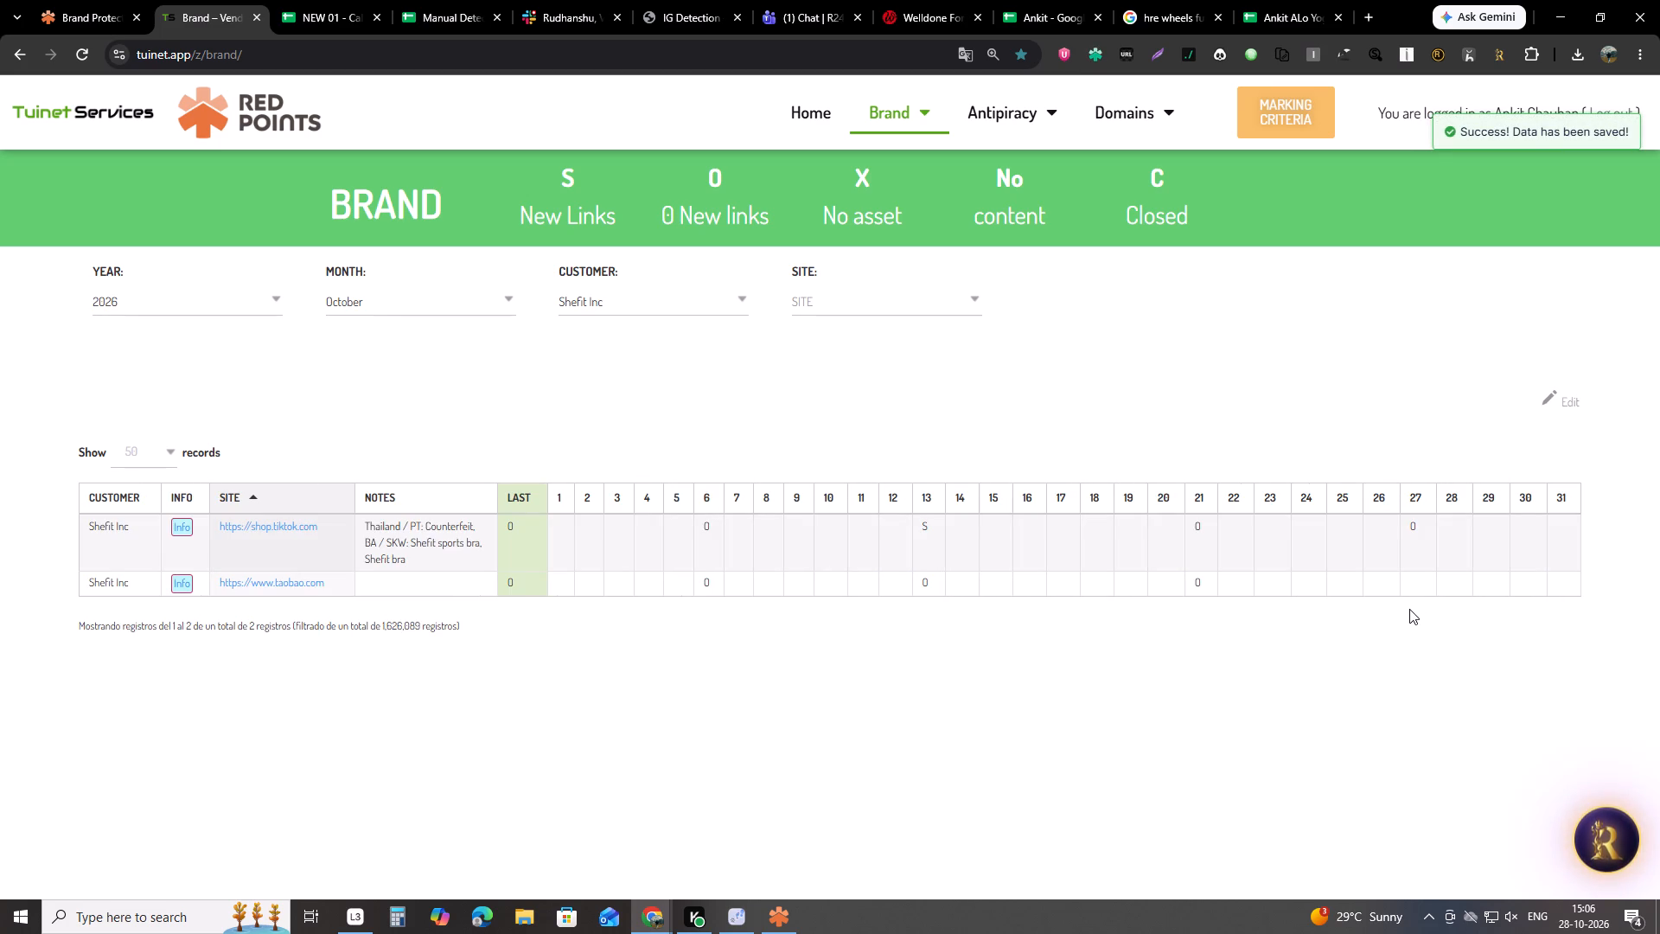
{"action": "double_click", "coordinate": [1409, 588]}
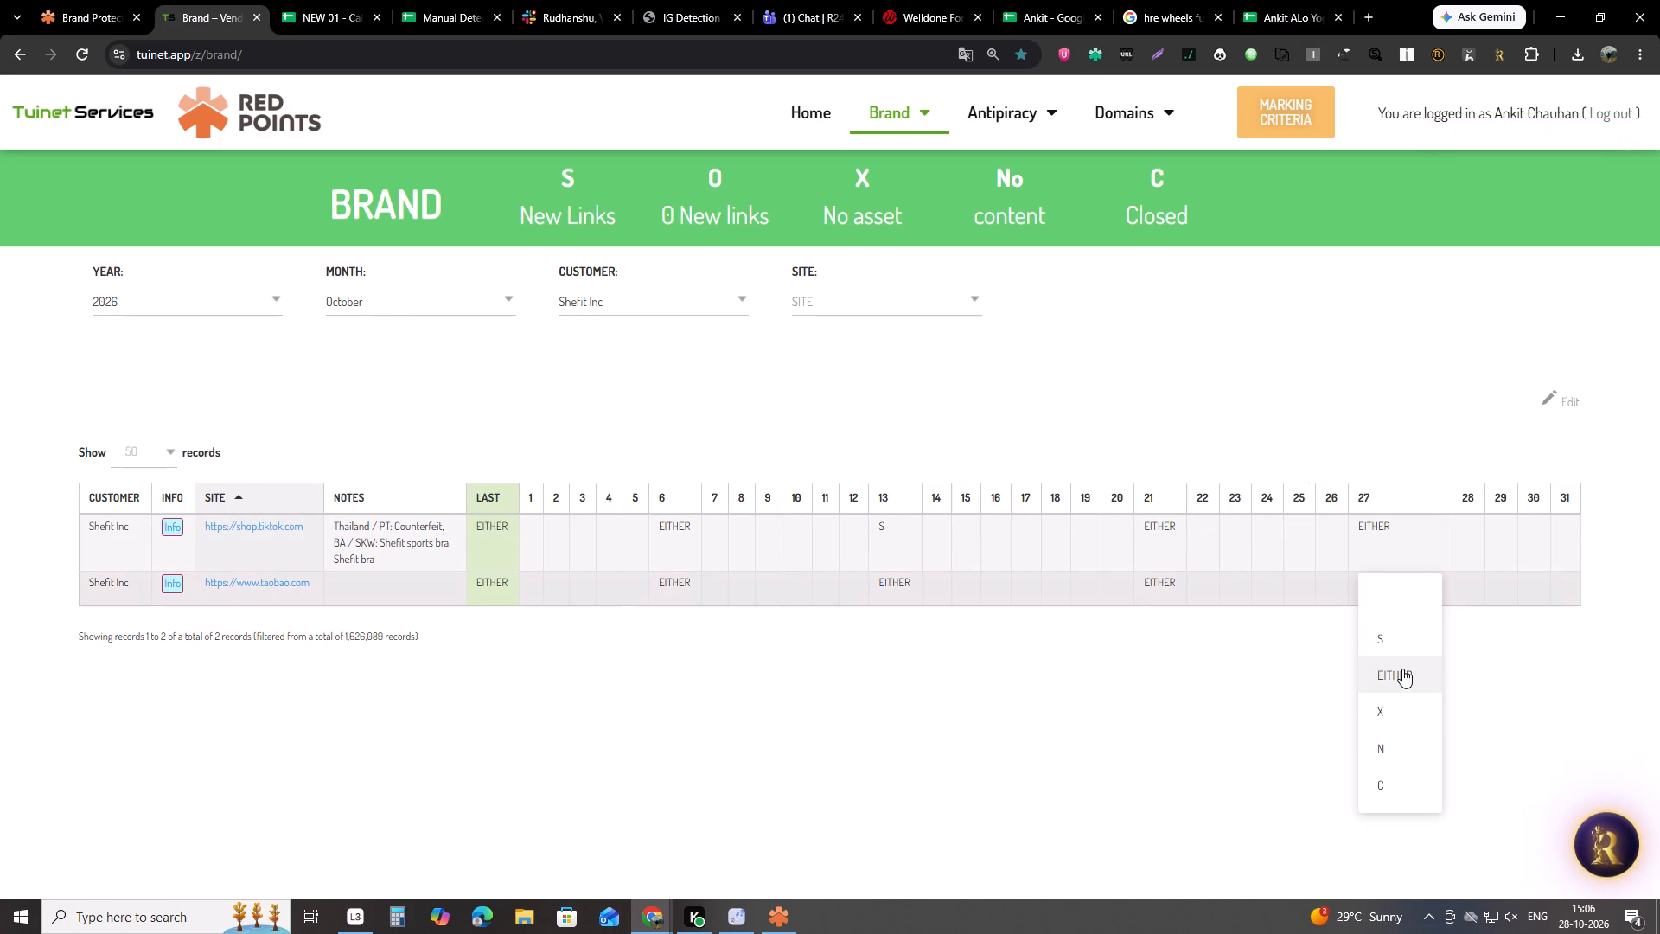
{"action": "left_click", "coordinate": [1402, 669]}
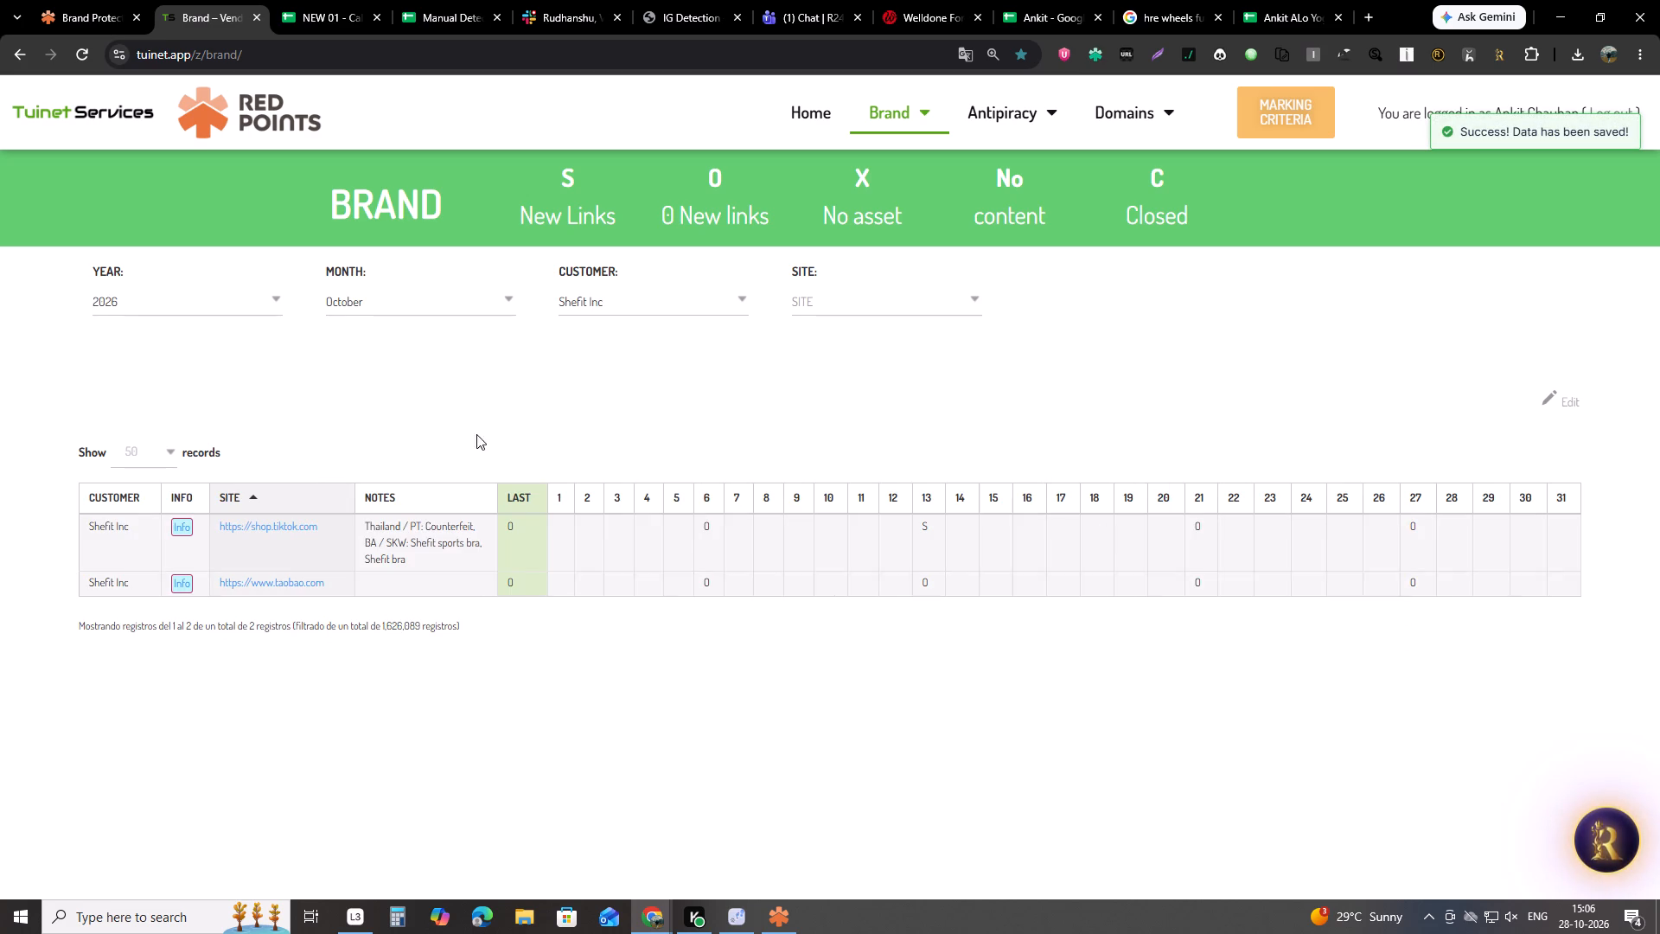
Filter the brand tracker to Jasmin Larian LLC, copied from the calendar sheet, and set taobao.com's day 27 status to O.
{"action": "left_click", "coordinate": [319, 0]}
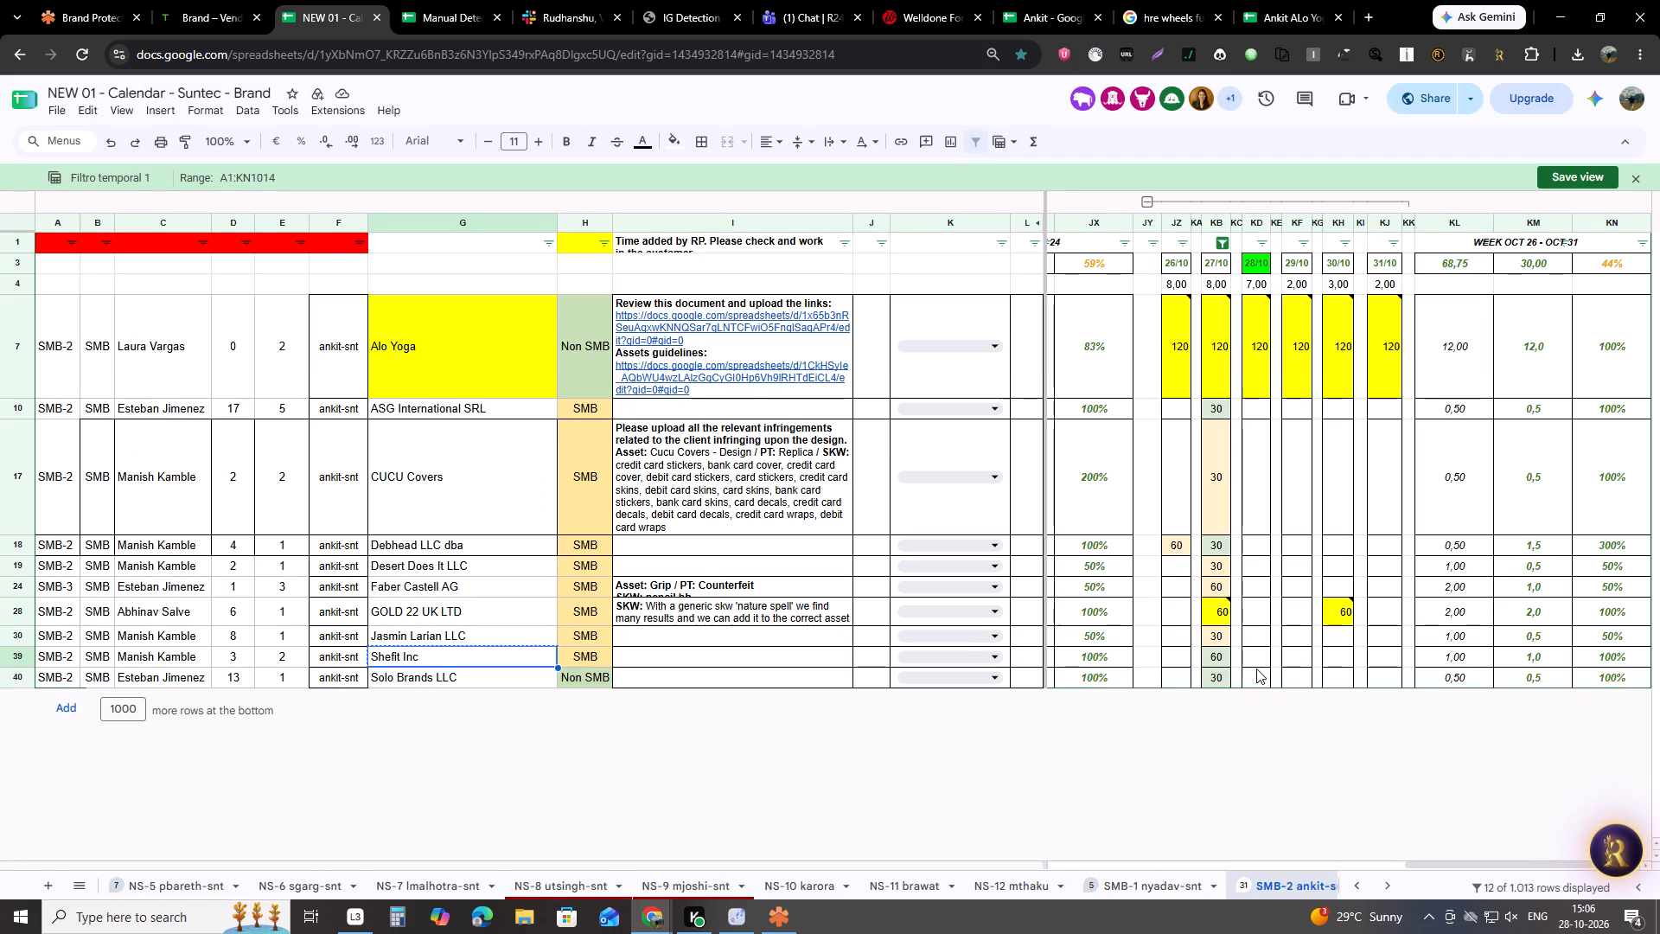
{"action": "left_click", "coordinate": [1222, 658]}
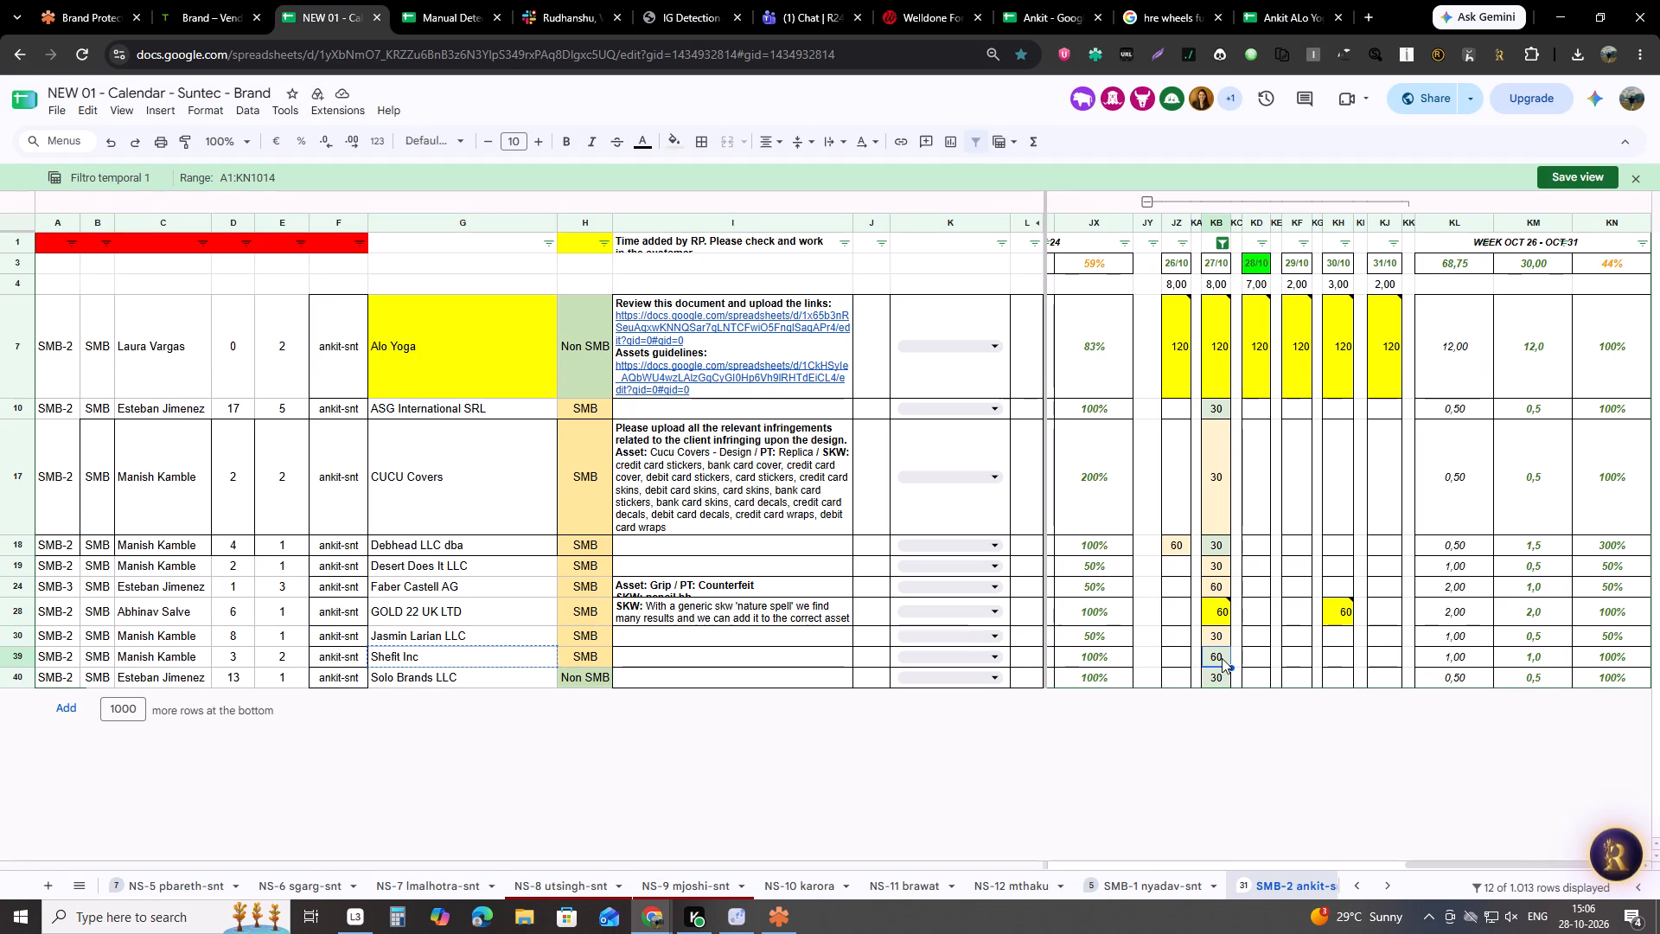
{"action": "left_click", "coordinate": [424, 634]}
{"action": "key", "text": "ctrl+c"}
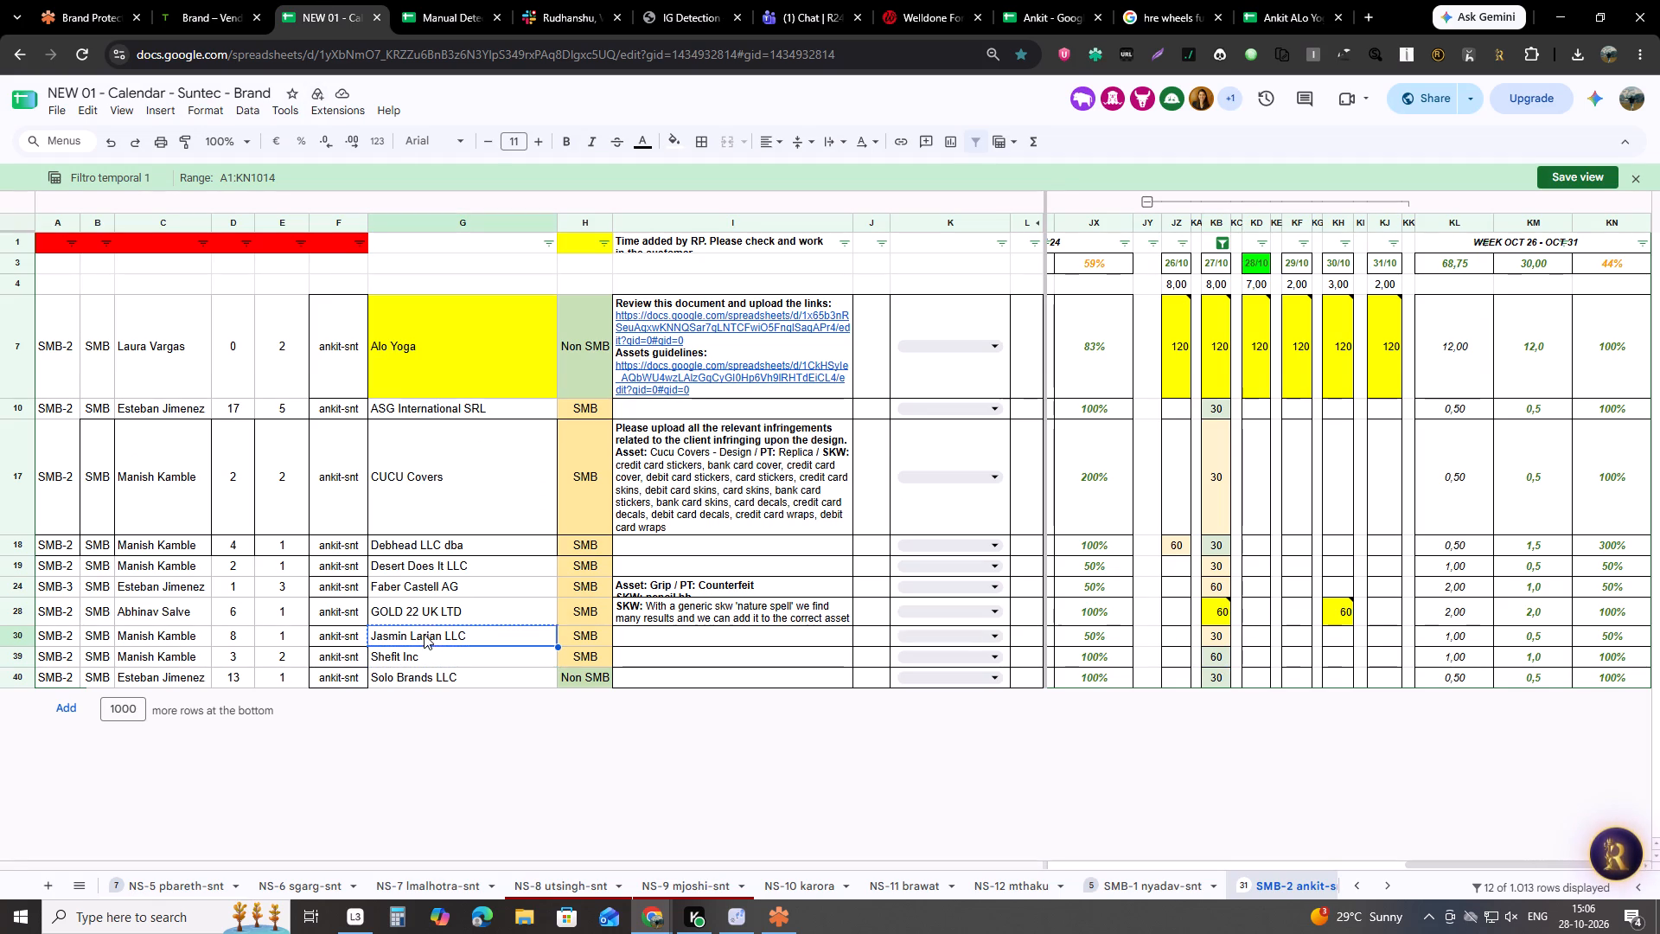
{"action": "left_click", "coordinate": [223, 0]}
{"action": "left_click", "coordinate": [617, 310]}
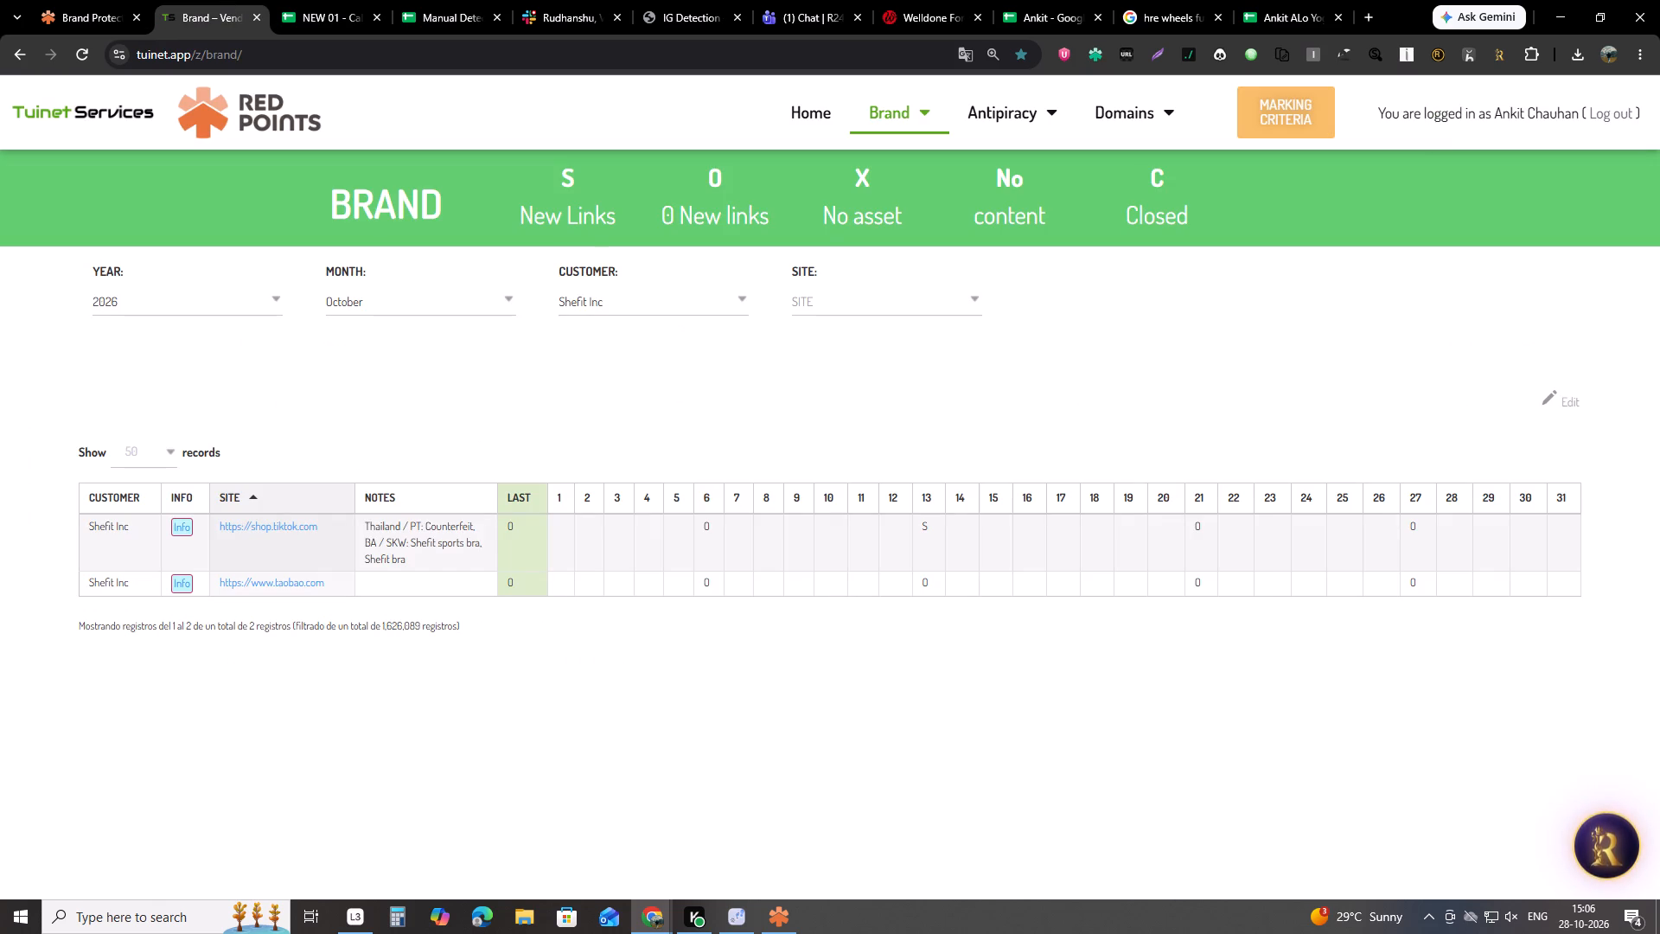
{"action": "key", "text": "ctrl+v"}
{"action": "left_click", "coordinate": [623, 373]}
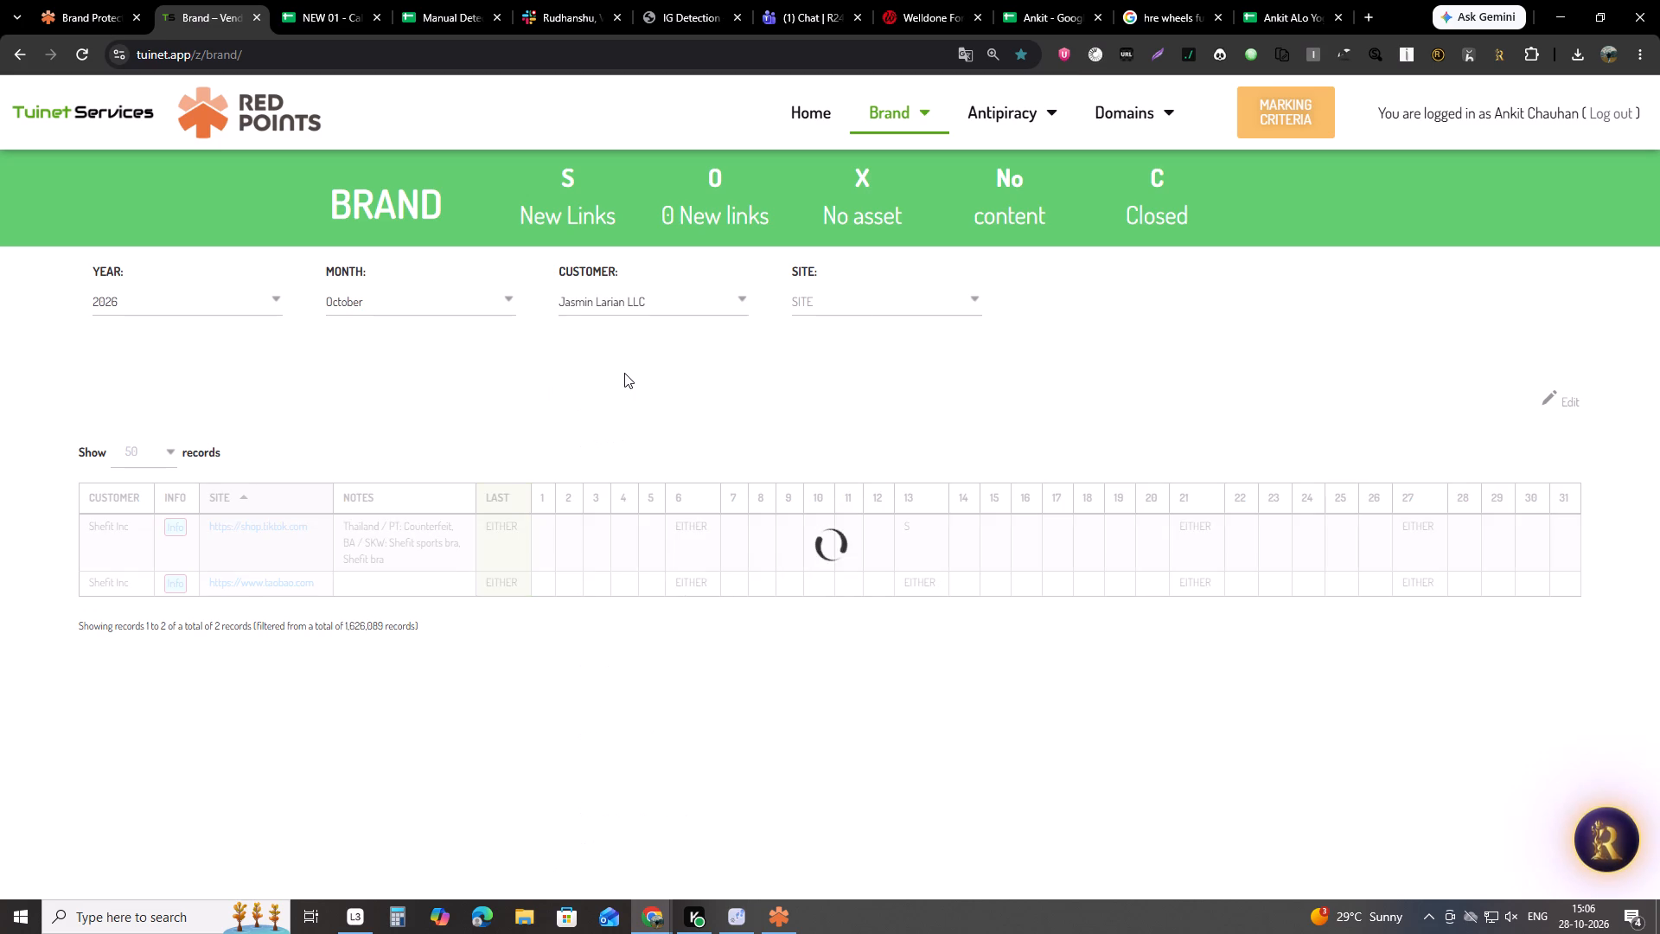
{"action": "double_click", "coordinate": [1425, 526]}
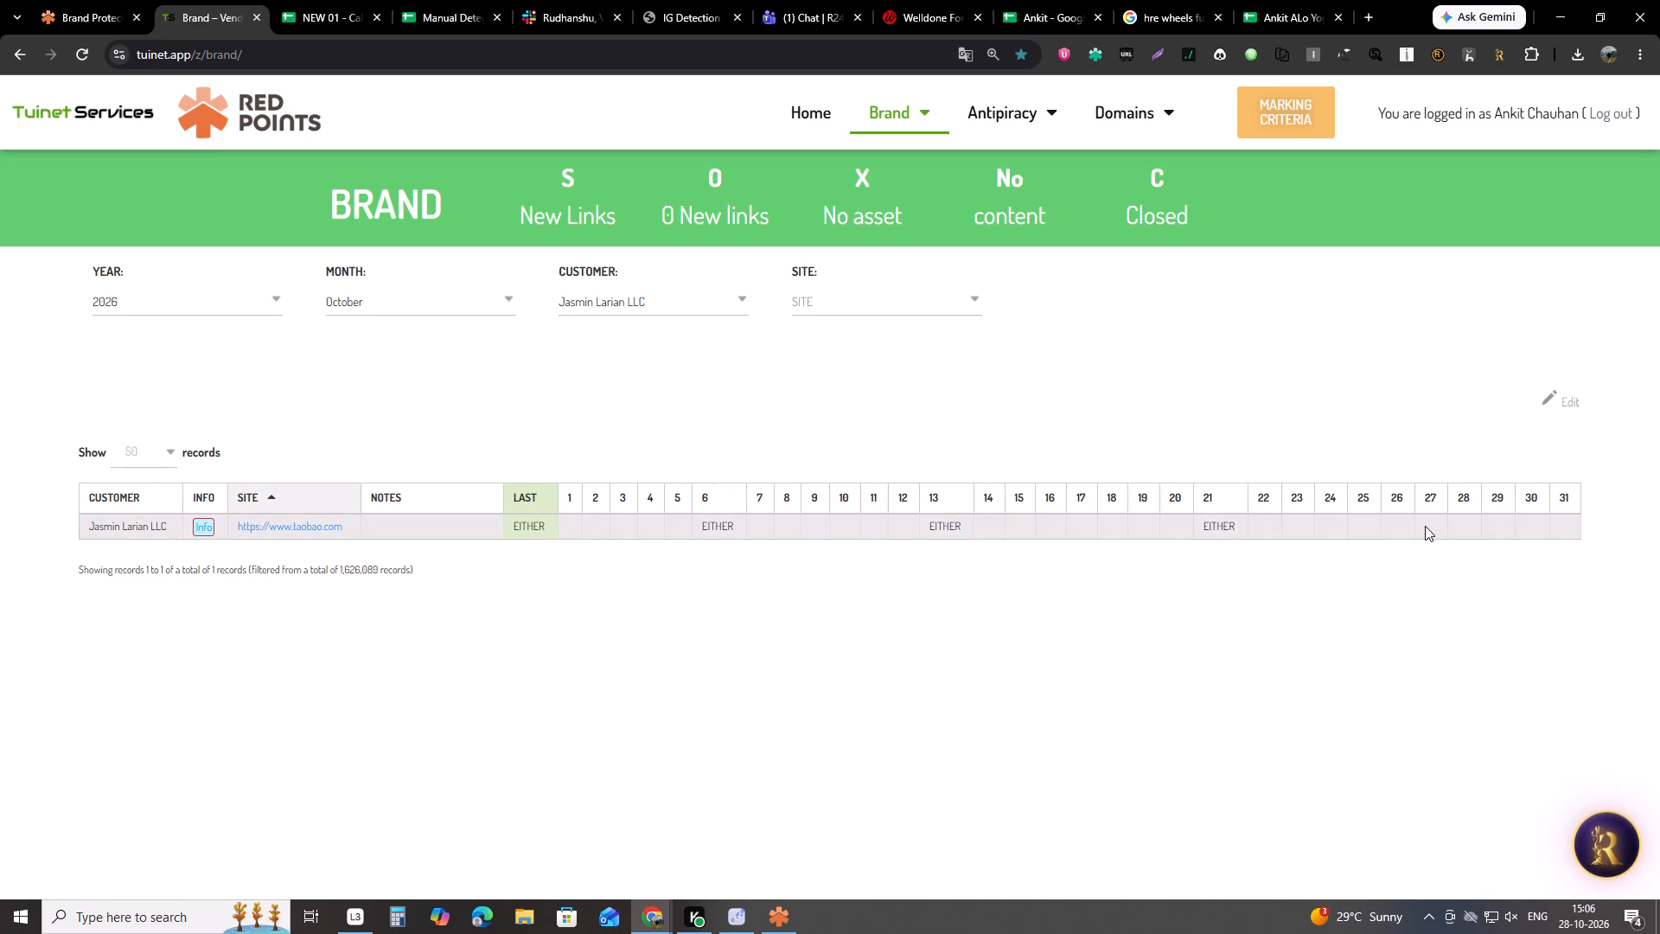
{"action": "left_click", "coordinate": [1421, 602]}
Filter the brand tracker to GOLD 22 UK LTD, copied from the calendar sheet, and set shop.tiktok.com's day 27 status to S.
{"action": "left_click", "coordinate": [344, 0]}
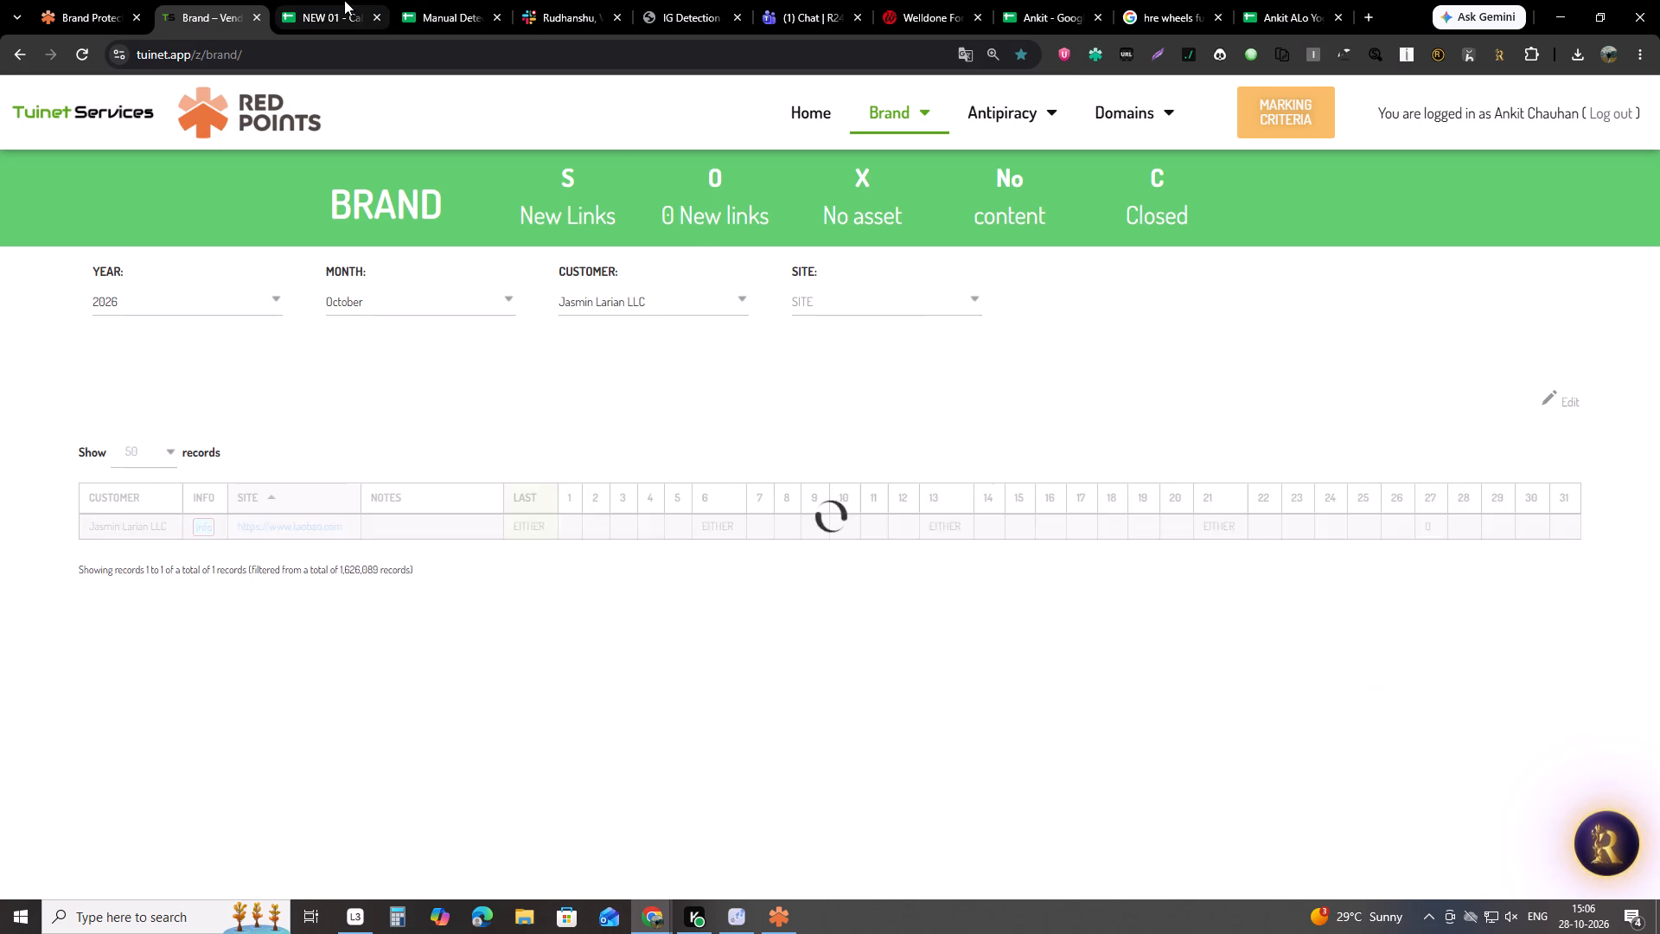
{"action": "left_click", "coordinate": [412, 605]}
{"action": "key", "text": "ctrl+c"}
{"action": "left_click", "coordinate": [229, 0]}
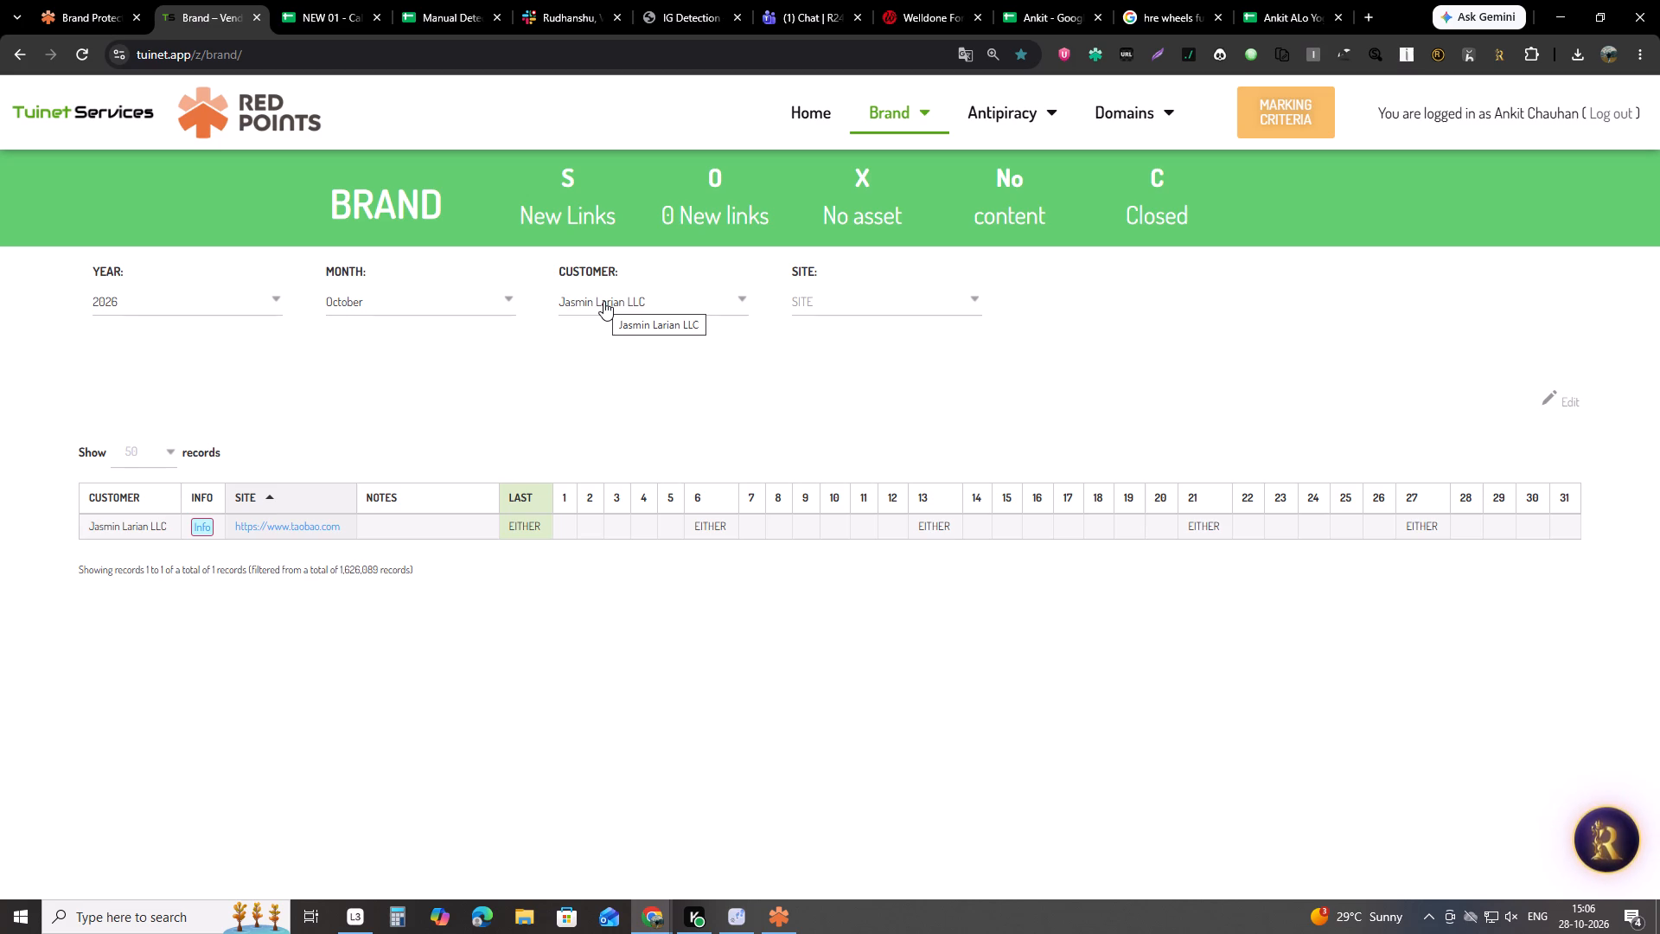
{"action": "key", "text": "ctrl+v"}
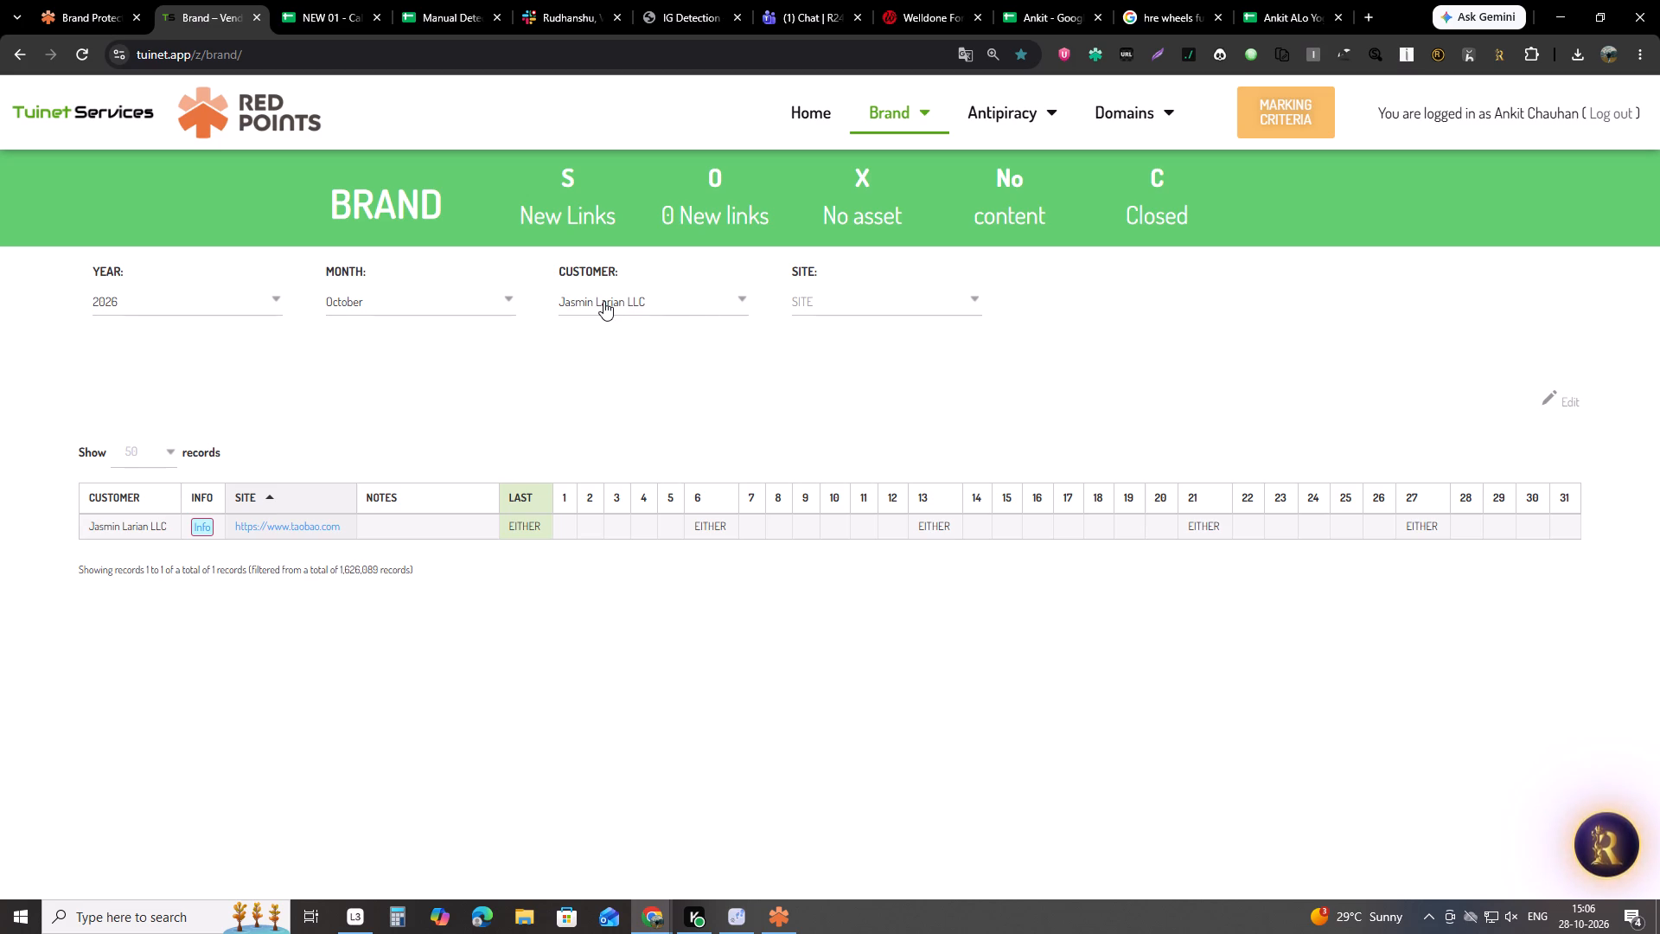
{"action": "left_click", "coordinate": [603, 301]}
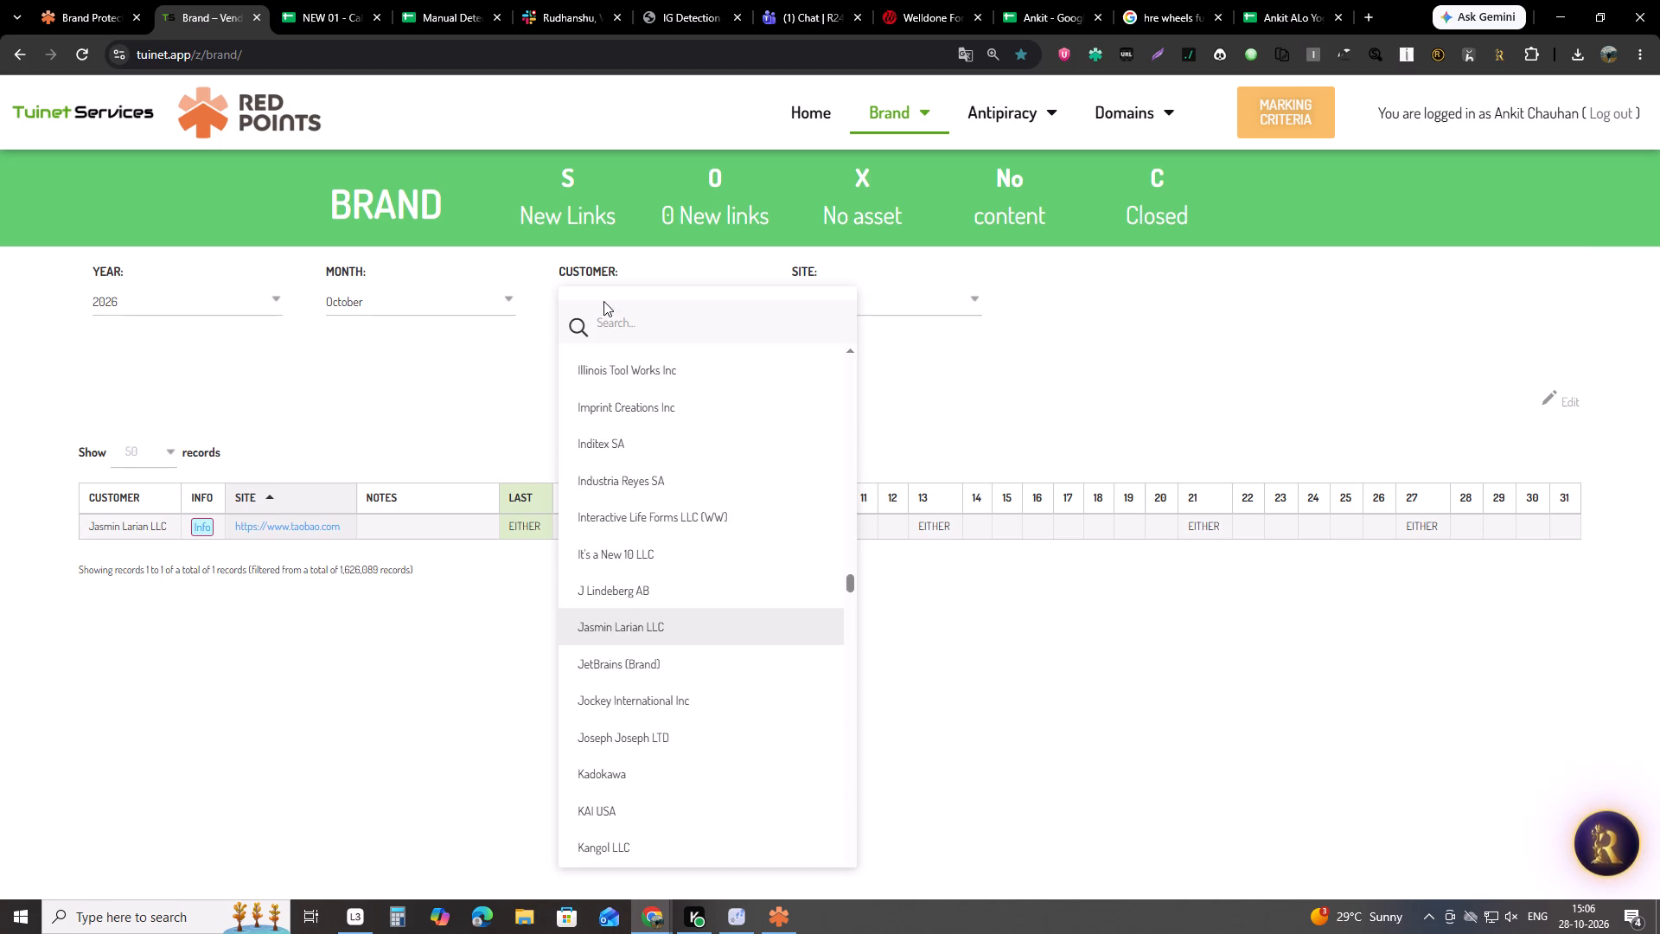
{"action": "key", "text": "ctrl+v"}
{"action": "left_click", "coordinate": [613, 369]}
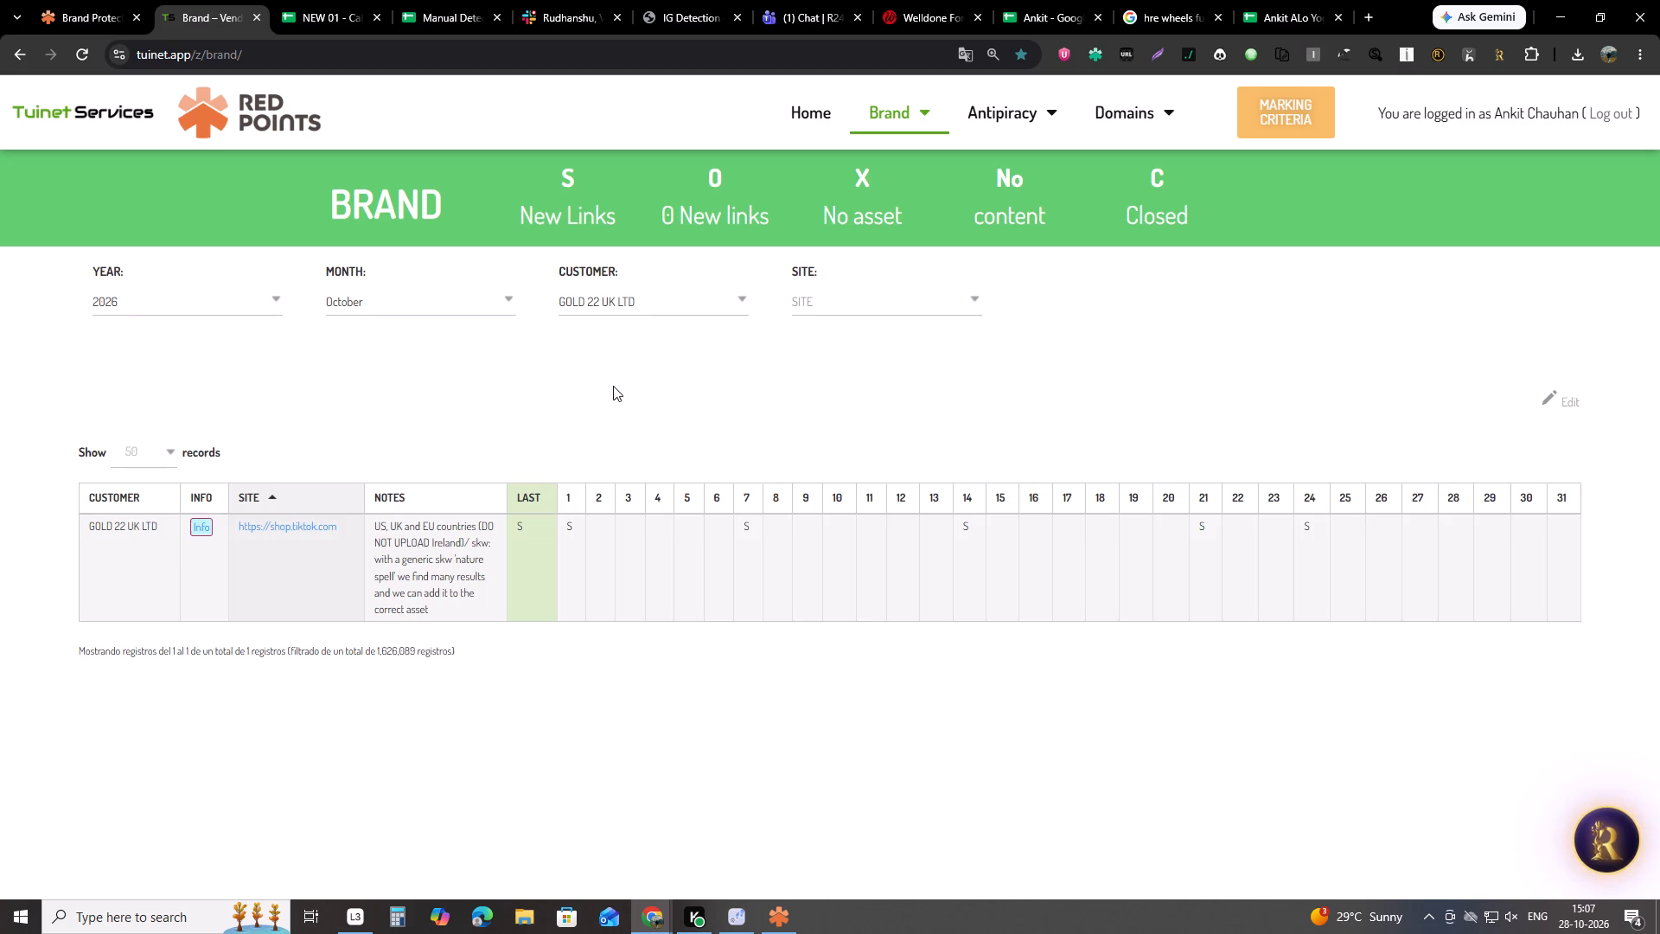
{"action": "scroll", "coordinate": [613, 386], "scroll_direction": "up", "scroll_amount": 1}
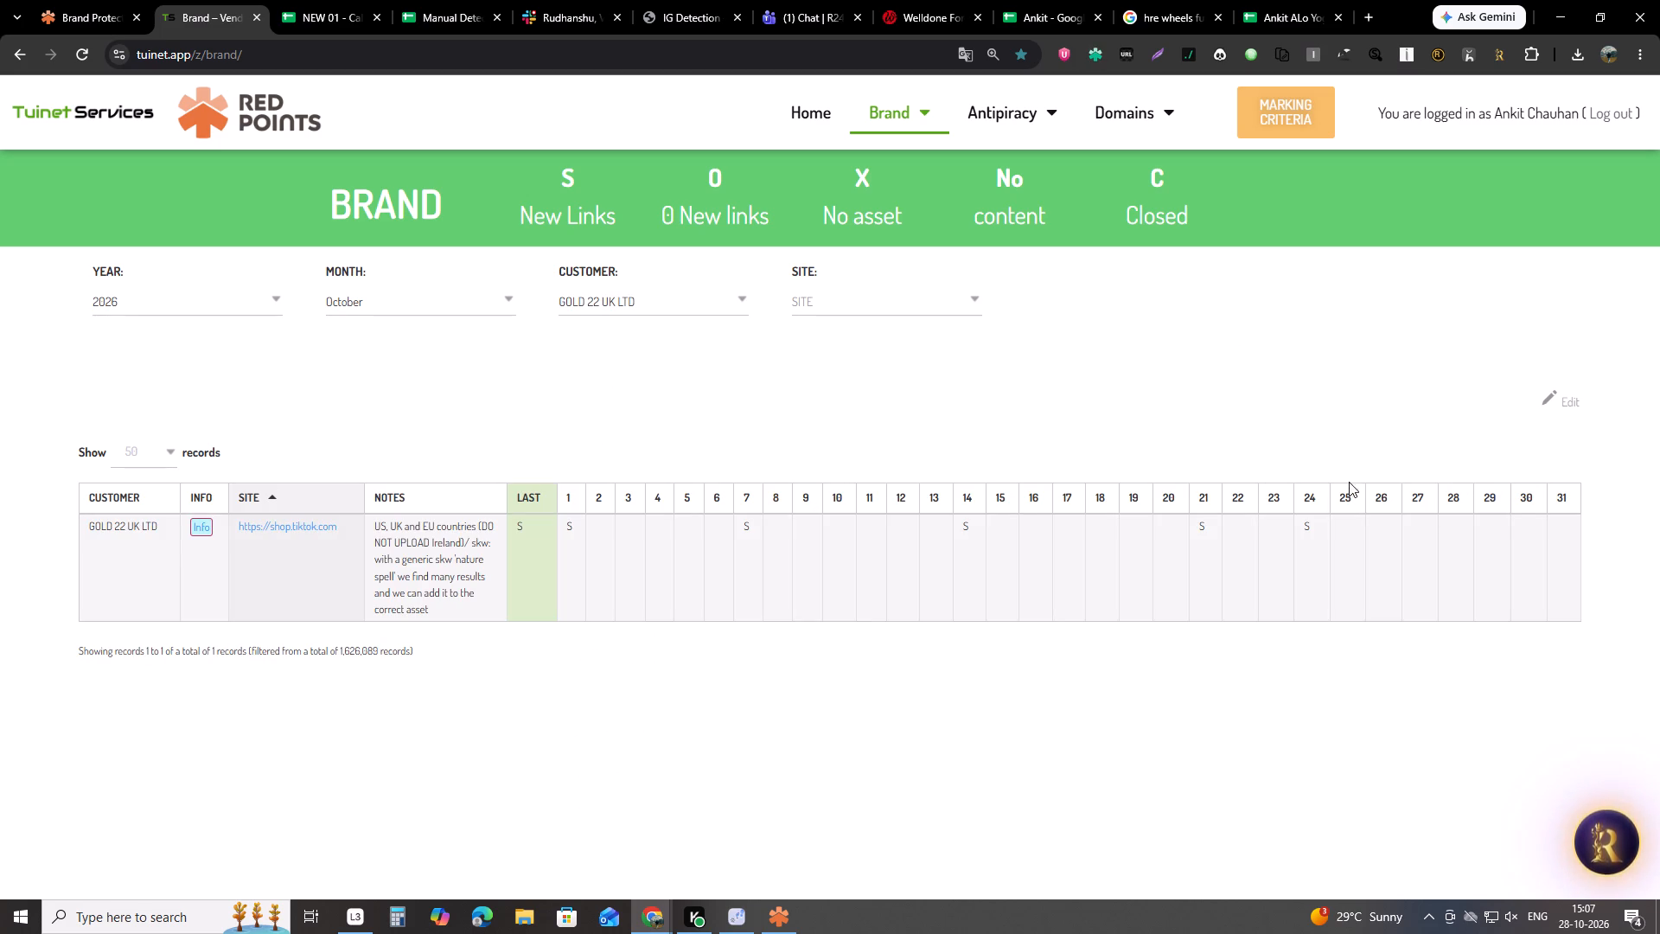
{"action": "double_click", "coordinate": [1408, 537]}
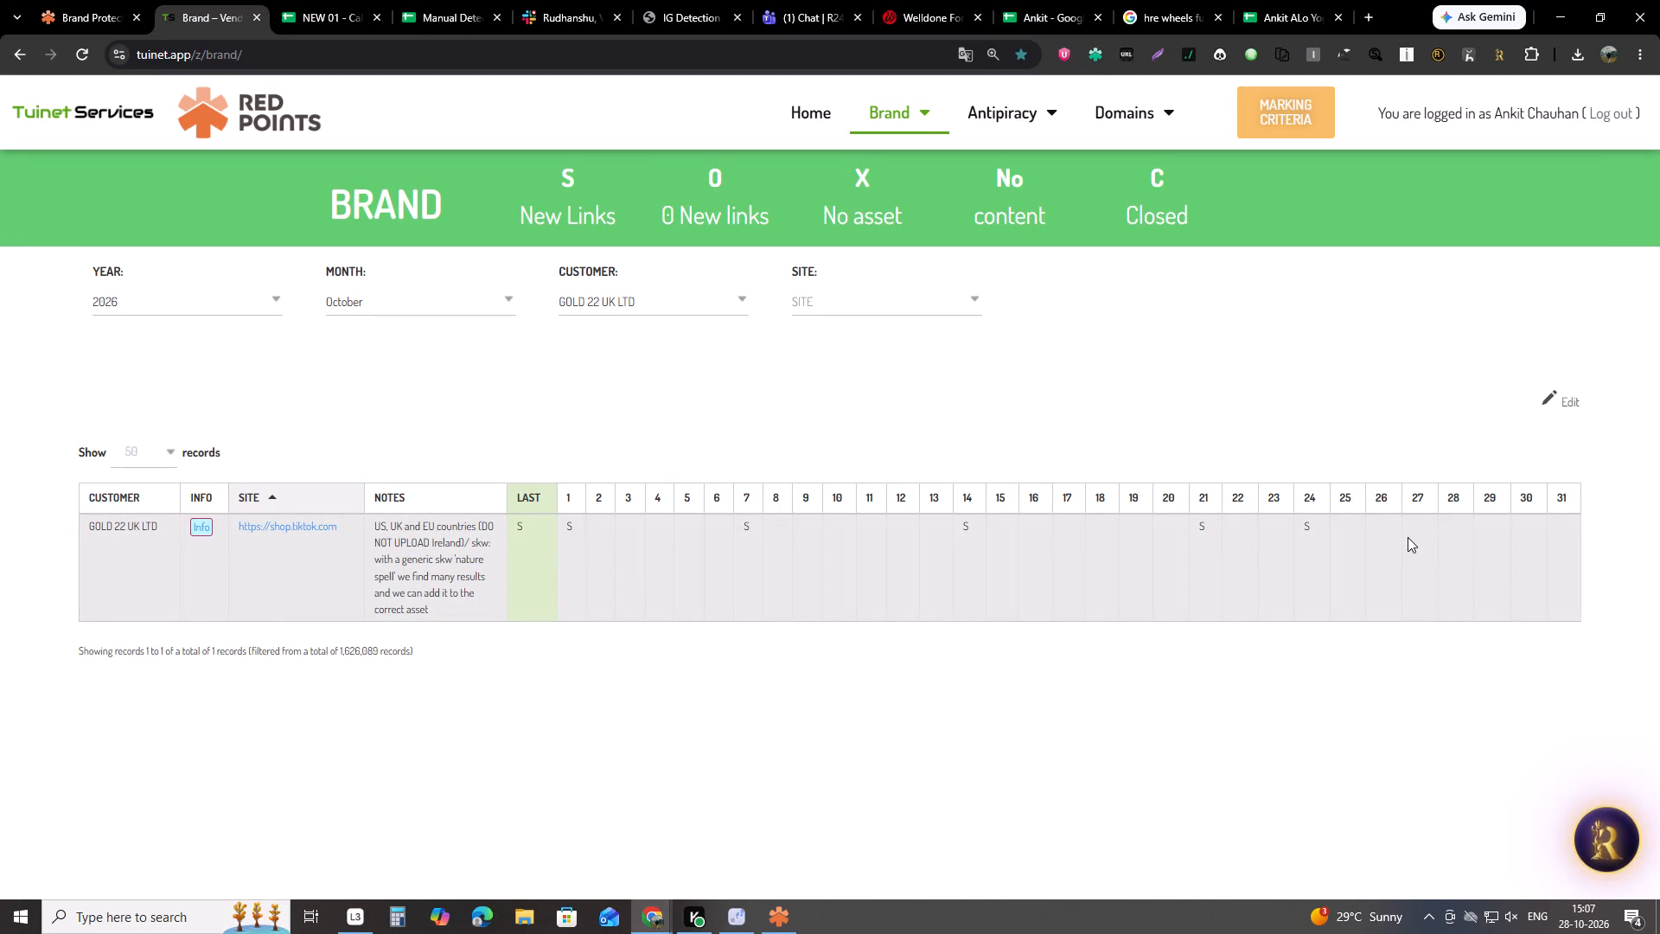
{"action": "left_click", "coordinate": [1414, 581]}
Copy Faber Castell AG from the calendar sheet and filter the brand tracker to it to check its day 27 status.
{"action": "left_click", "coordinate": [343, 0]}
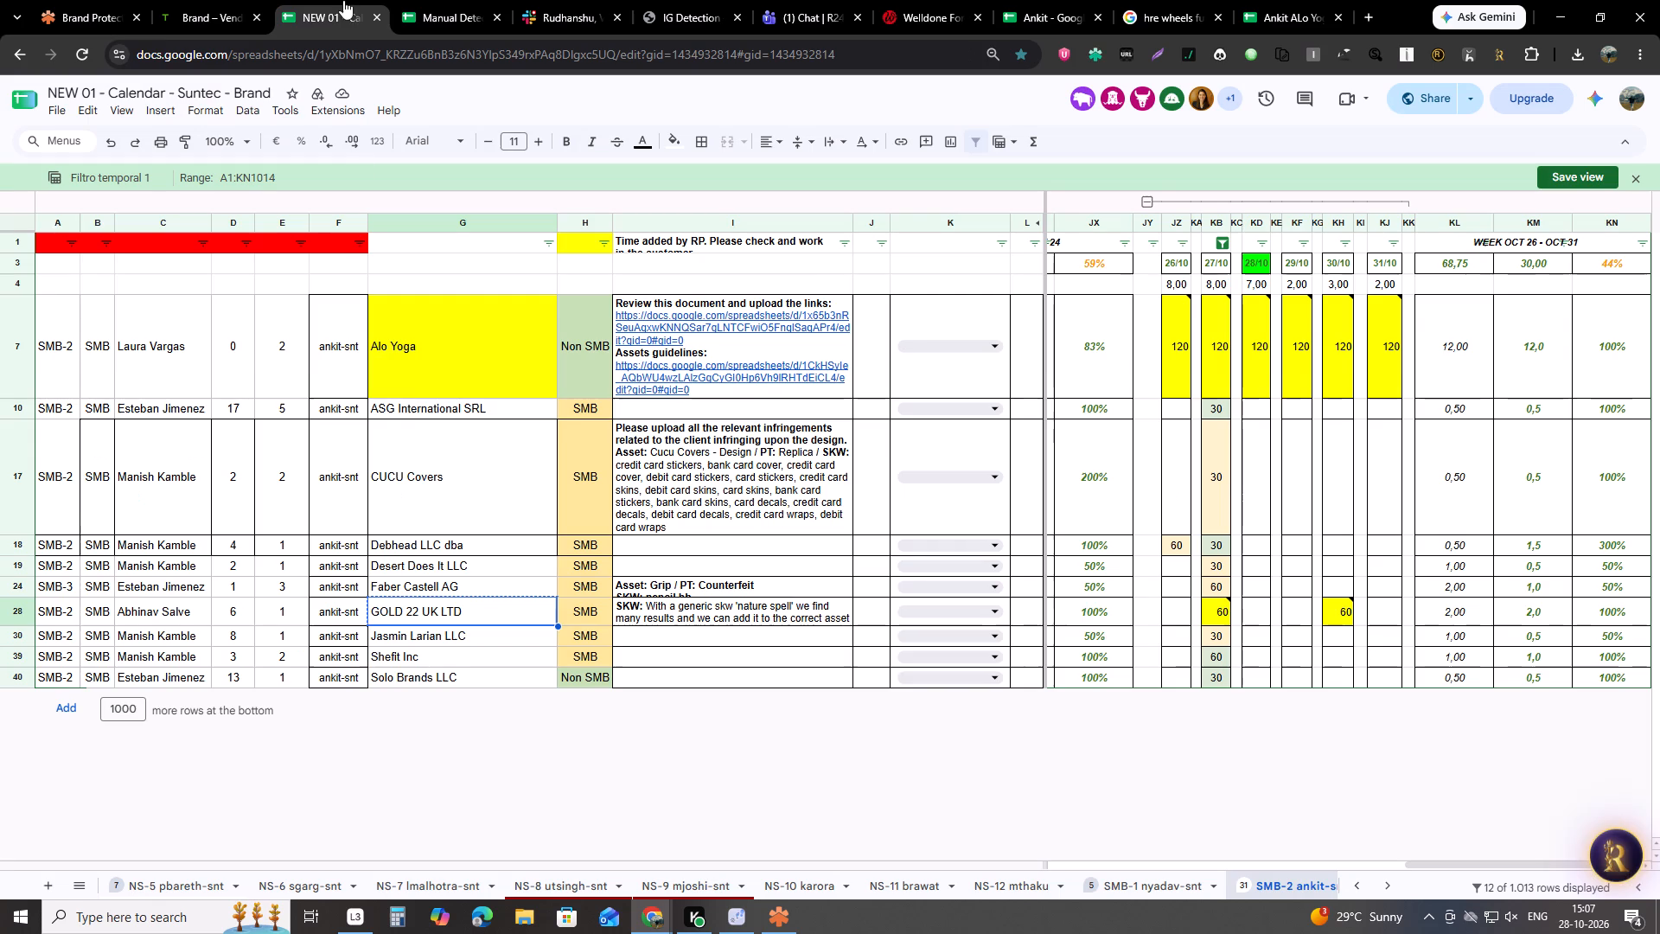
{"action": "left_click", "coordinate": [439, 589]}
{"action": "key", "text": "ctrl+c"}
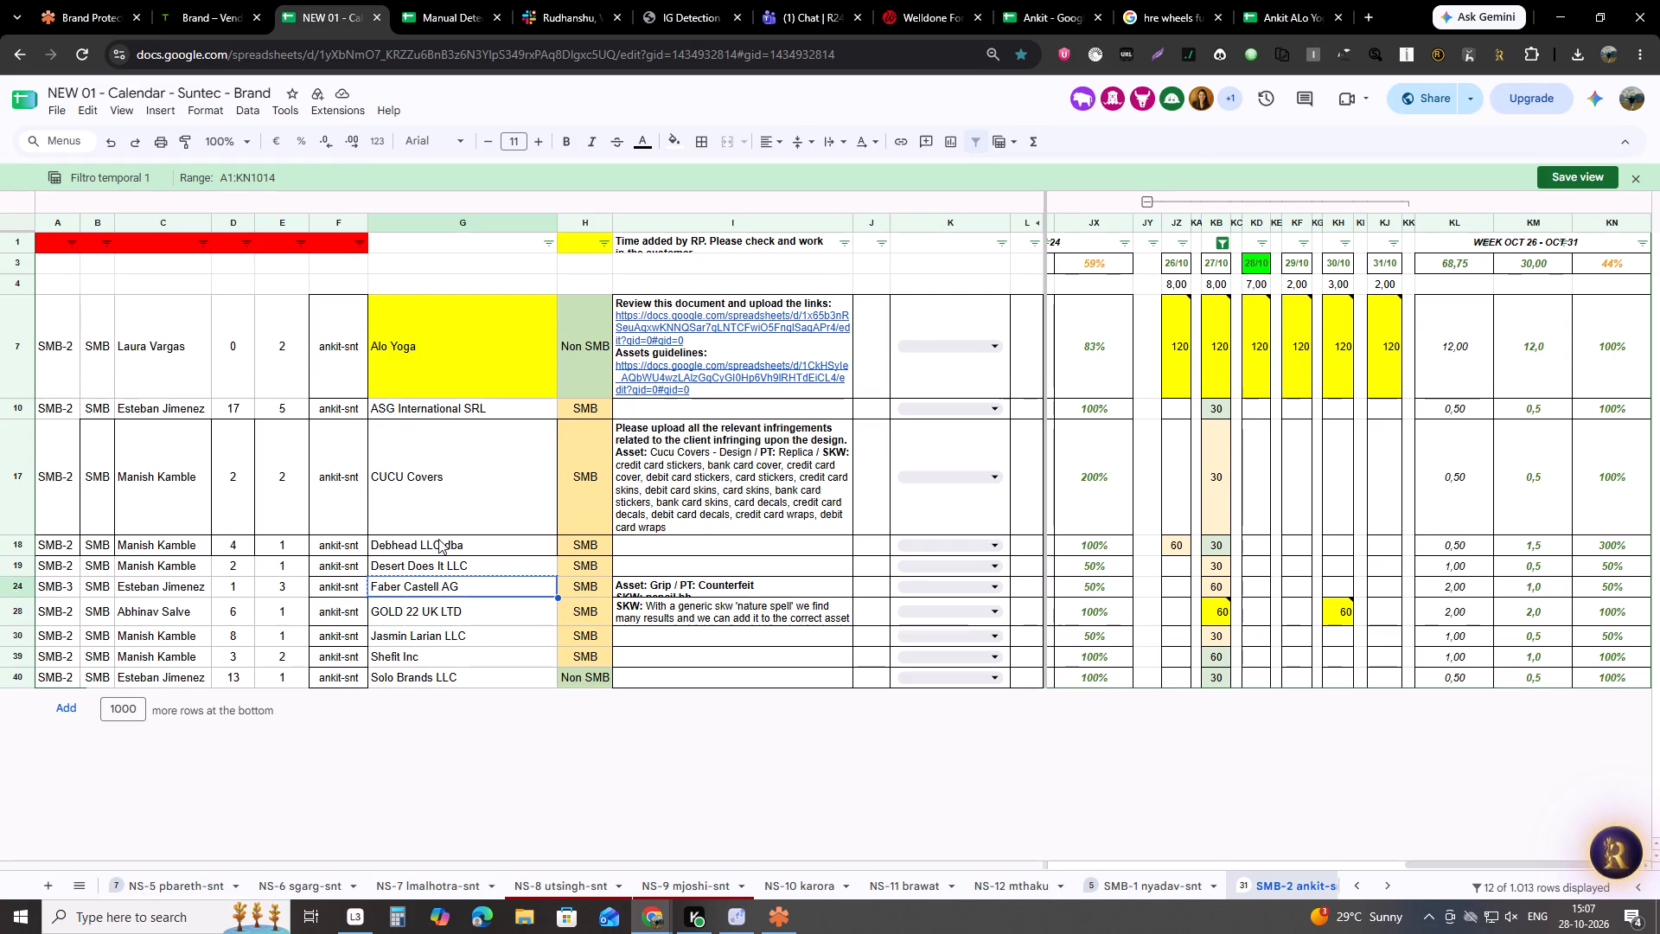
{"action": "left_click", "coordinate": [180, 0]}
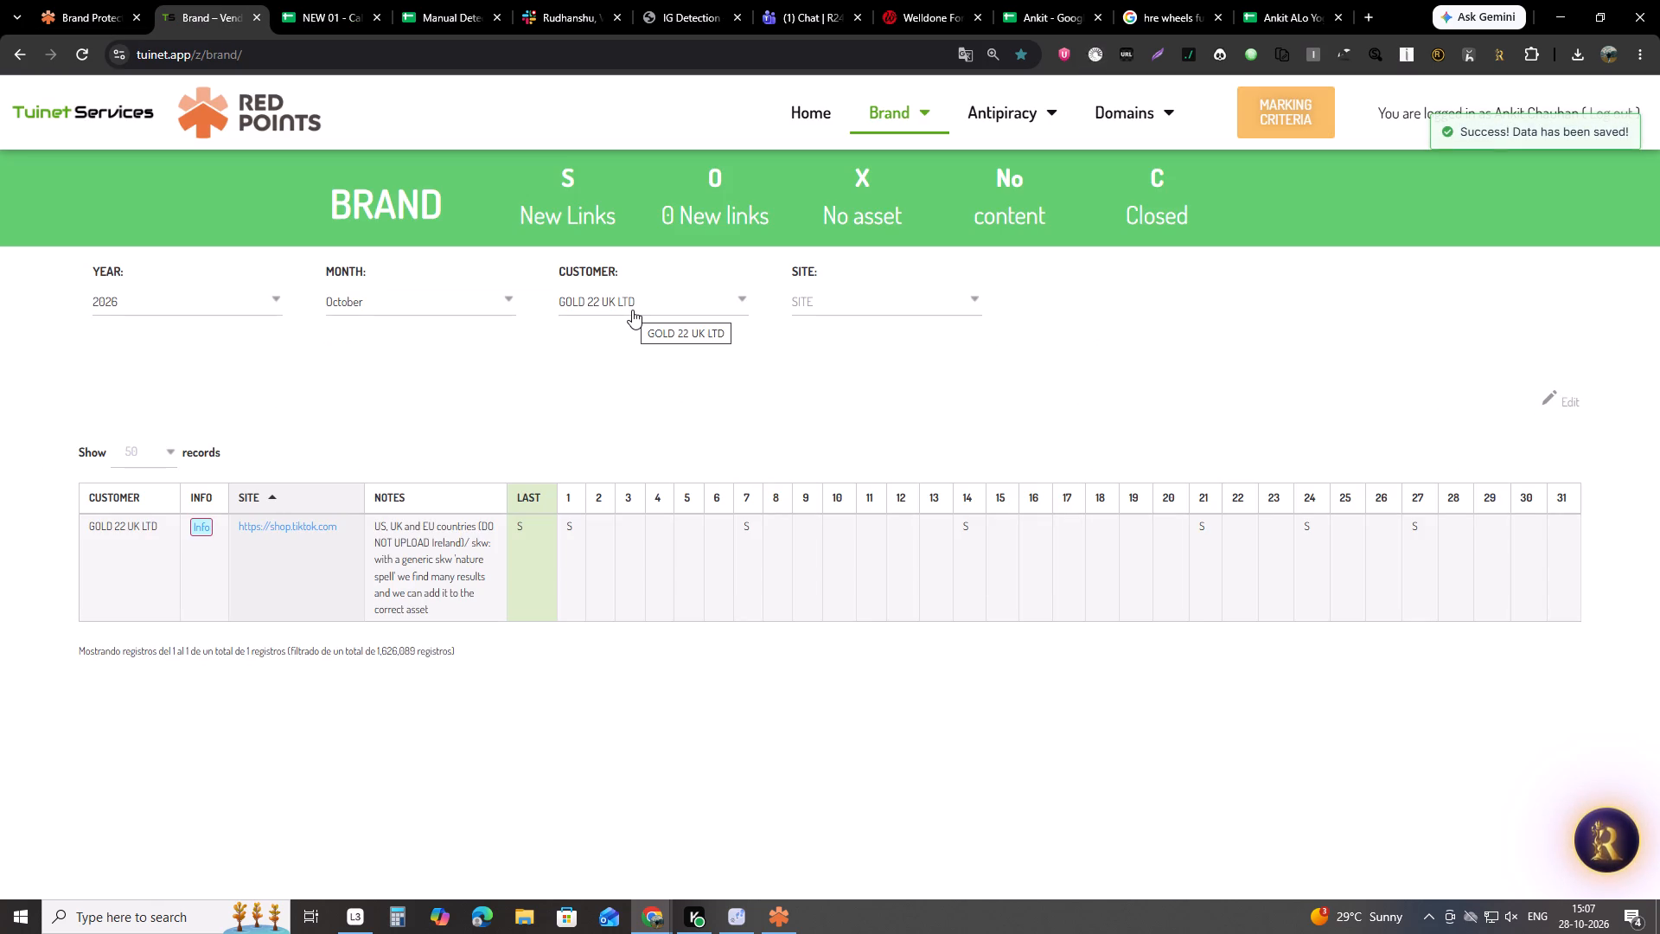
{"action": "left_click", "coordinate": [321, 0]}
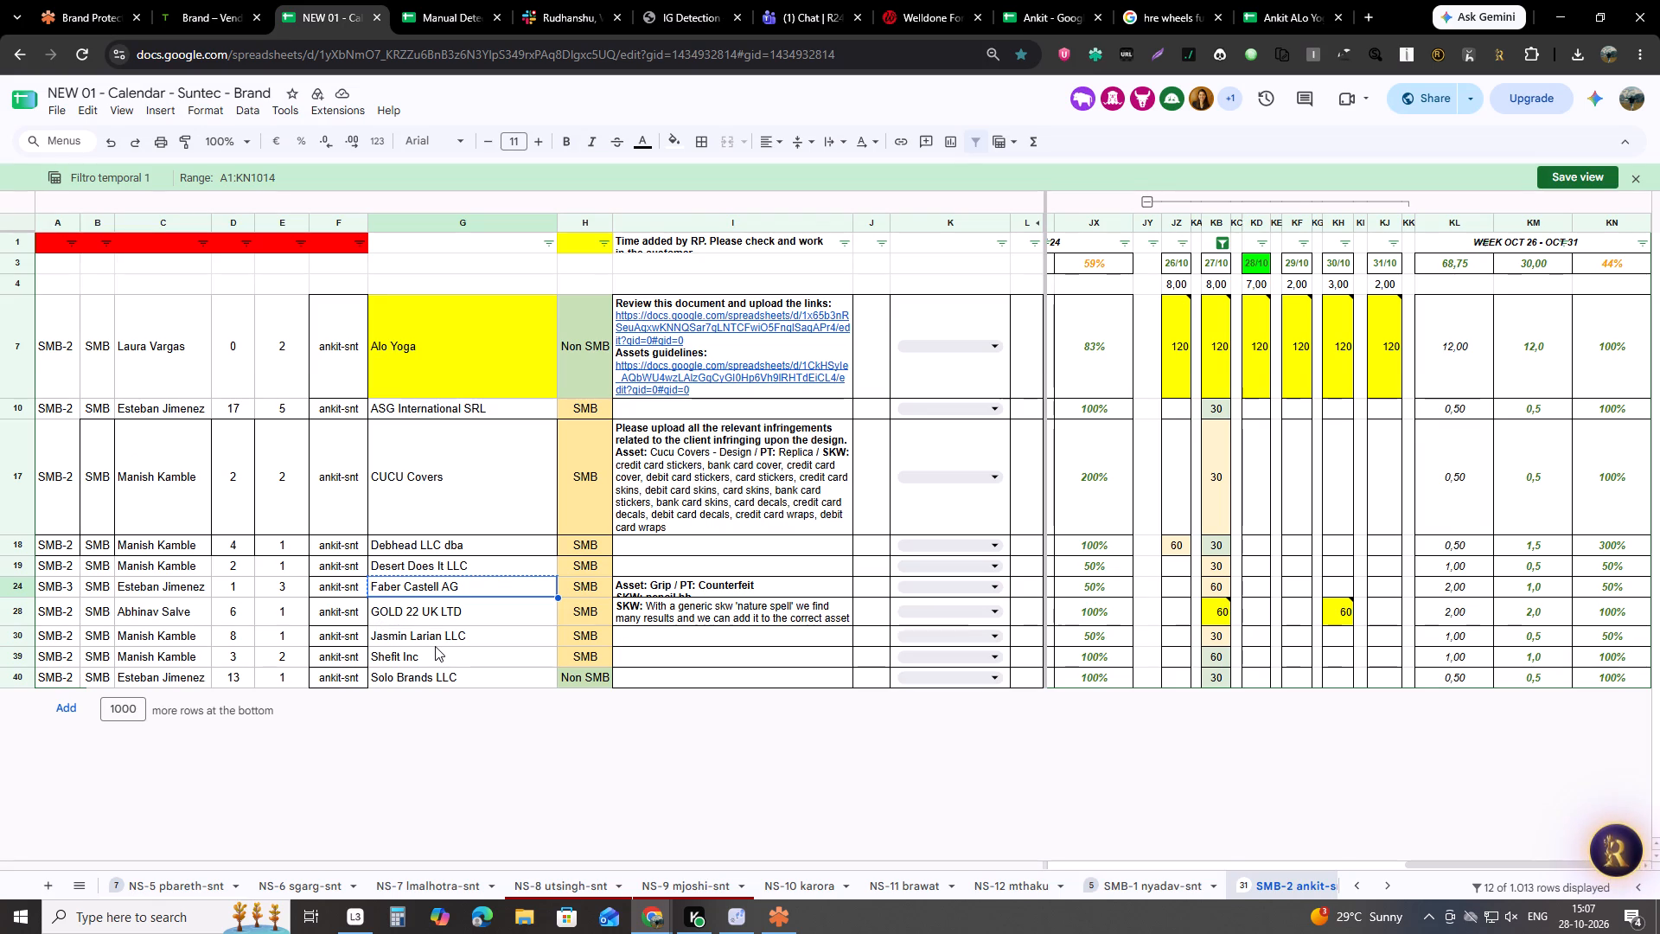
{"action": "left_click", "coordinate": [443, 679]}
{"action": "left_click", "coordinate": [444, 662]}
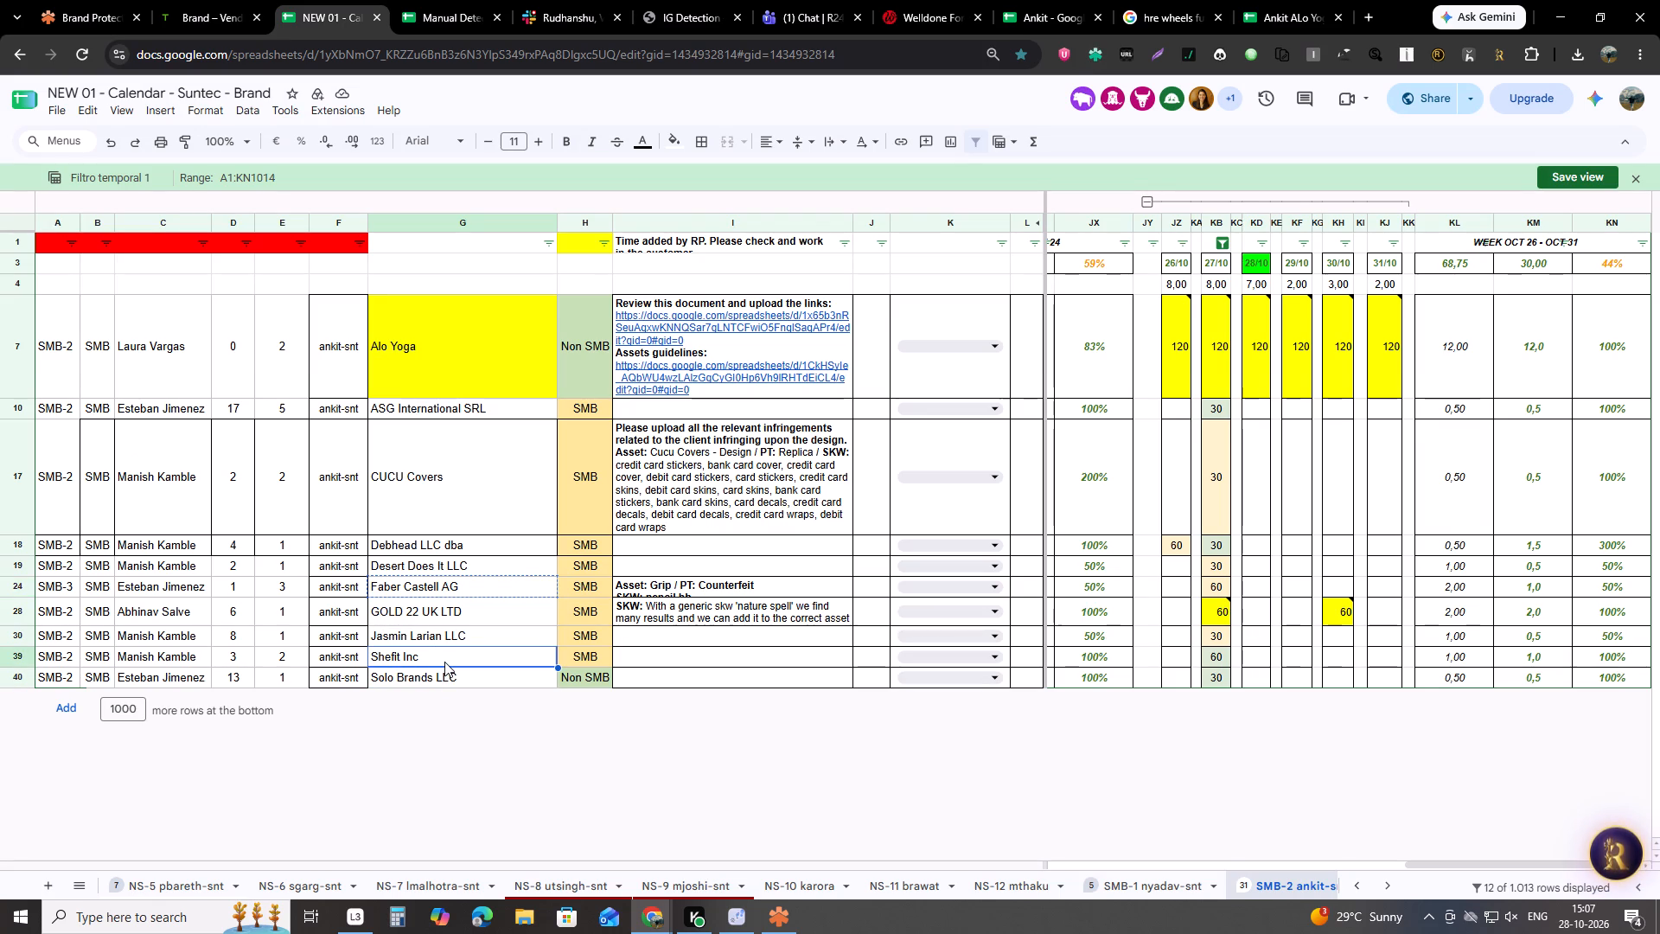
{"action": "left_click", "coordinate": [444, 639]}
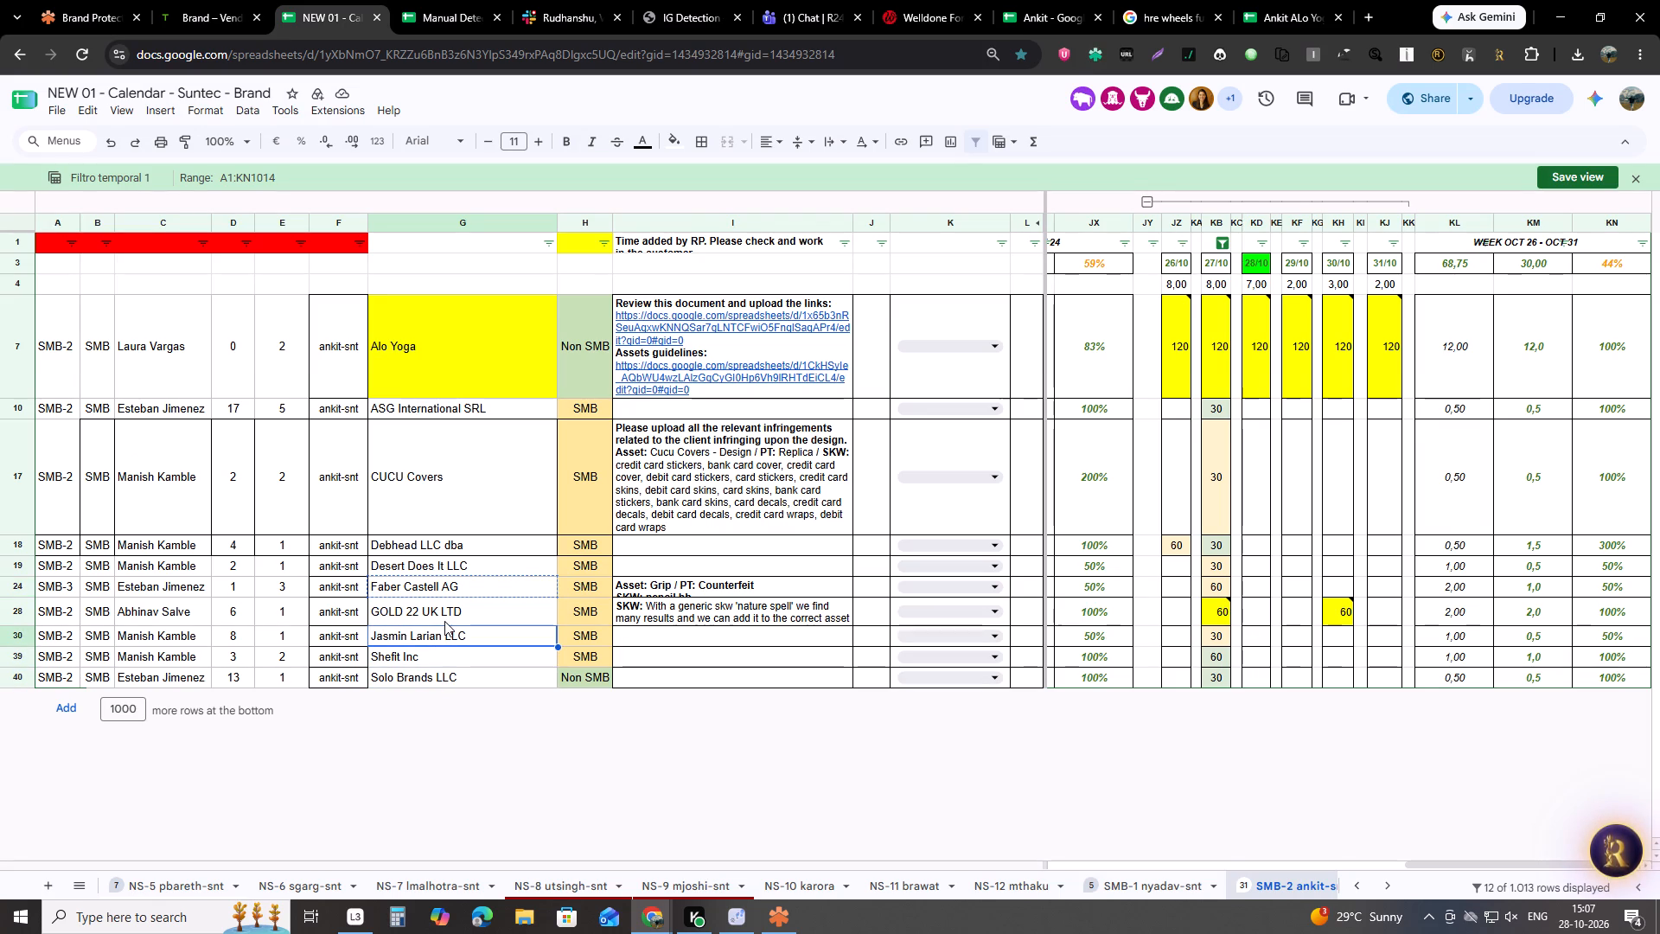
{"action": "left_click", "coordinate": [445, 613]}
{"action": "left_click", "coordinate": [448, 584]}
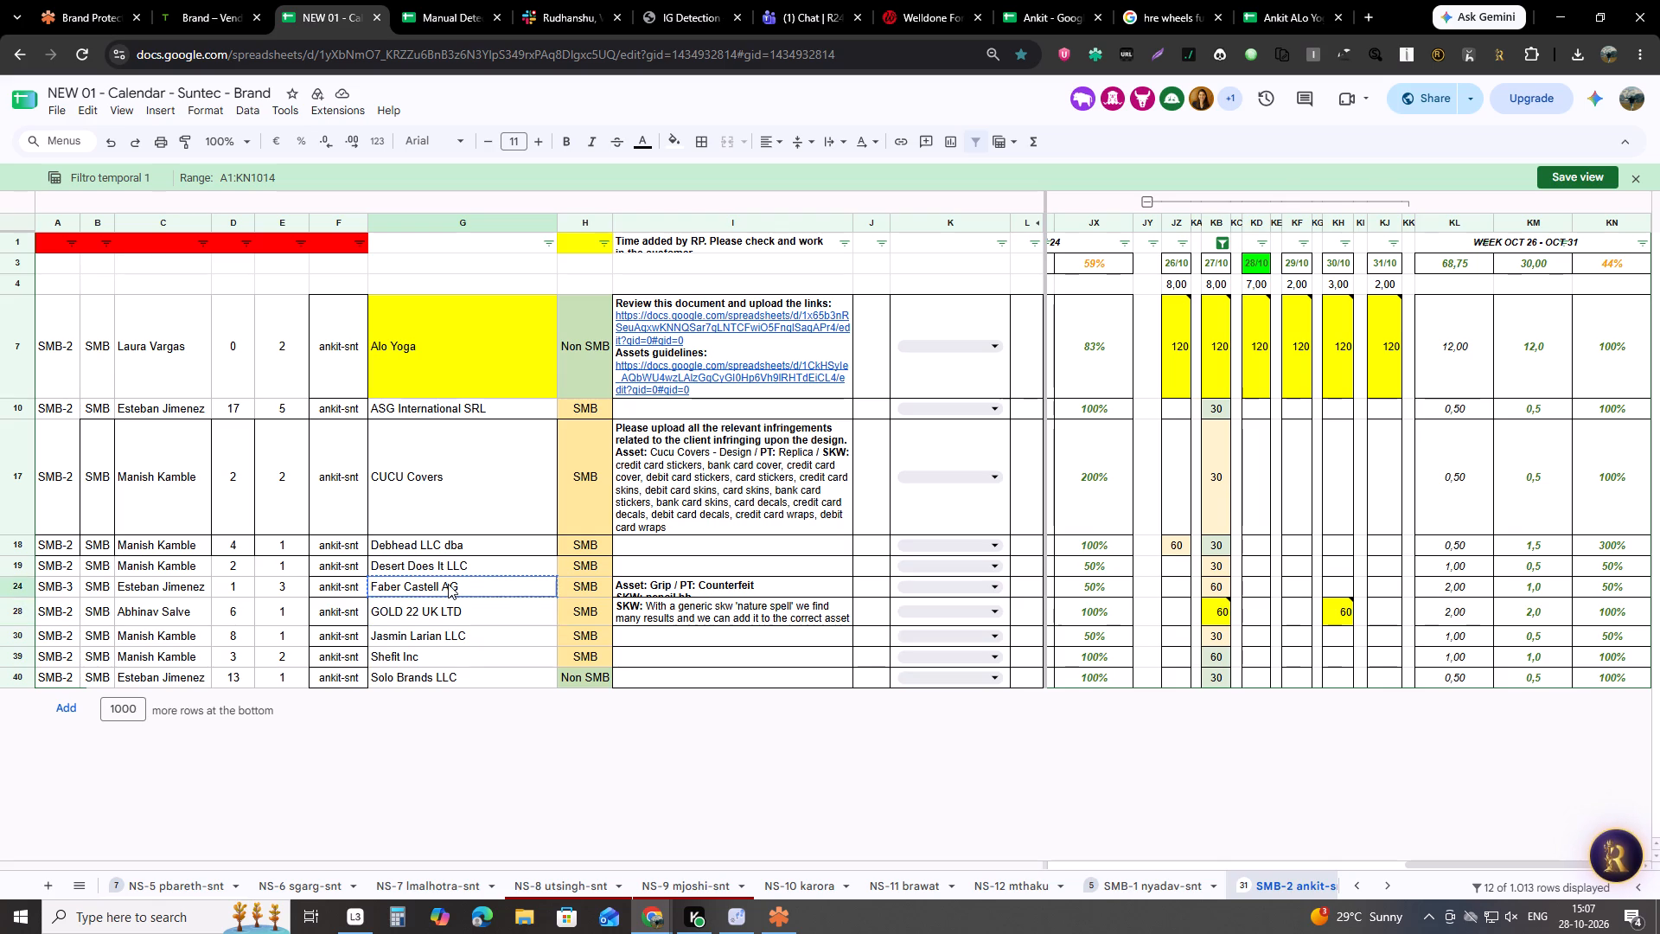
{"action": "key", "text": "ctrl+c"}
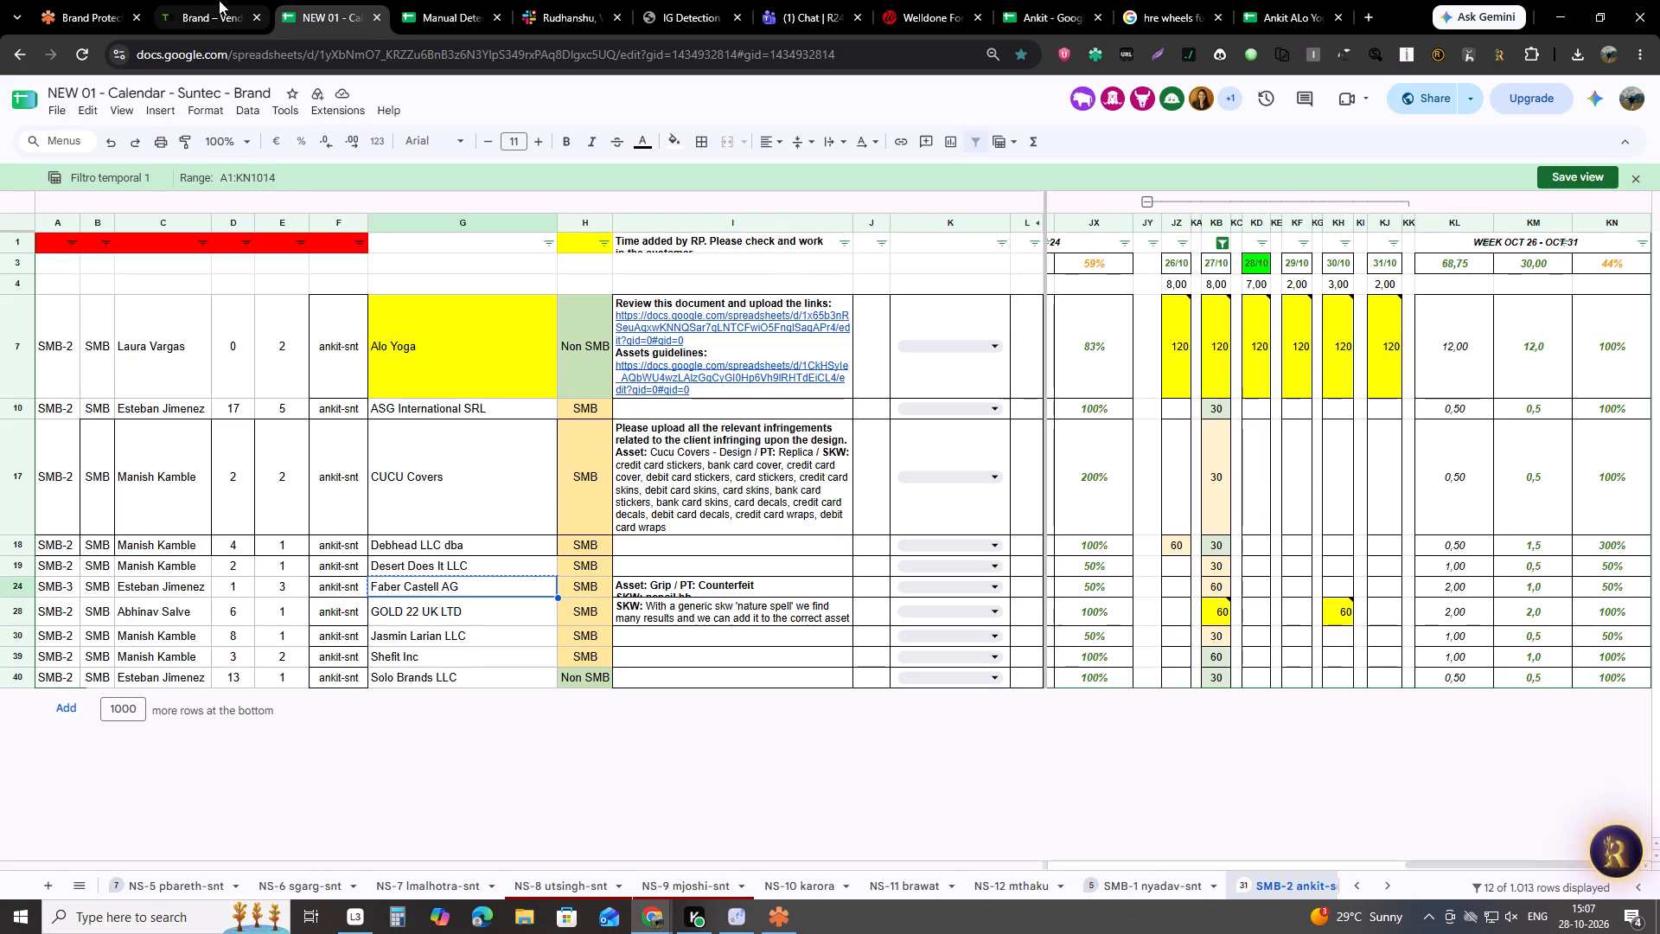
{"action": "left_click", "coordinate": [213, 0]}
{"action": "left_click", "coordinate": [590, 297]}
{"action": "key", "text": "ctrl+v"}
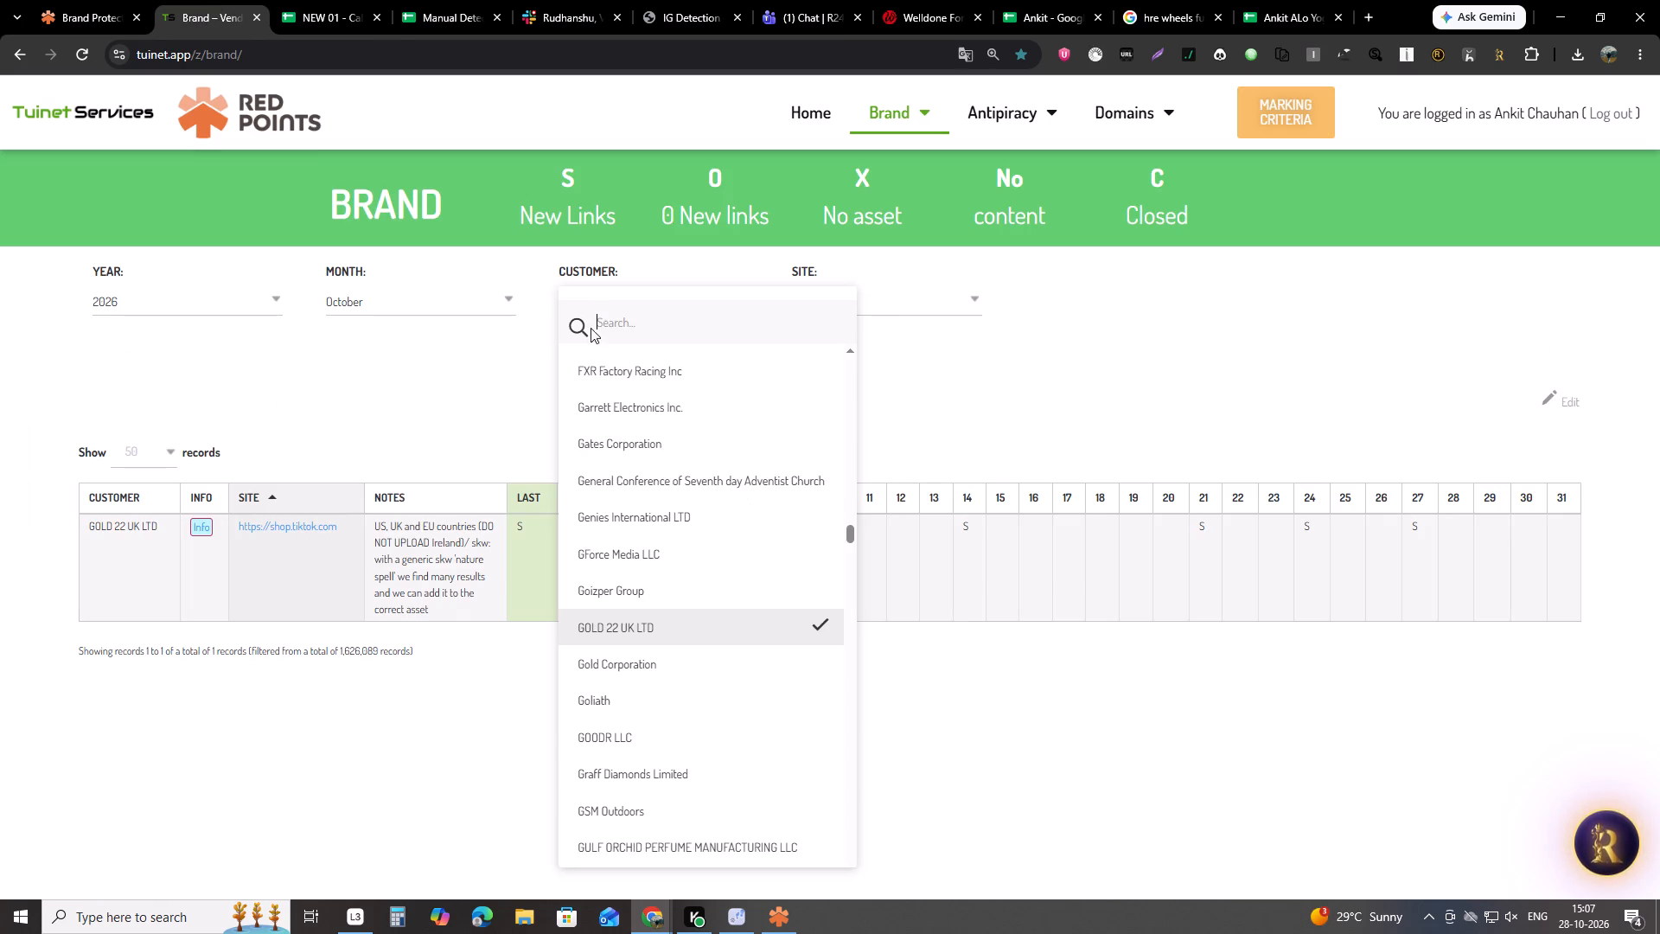
{"action": "left_click", "coordinate": [596, 355]}
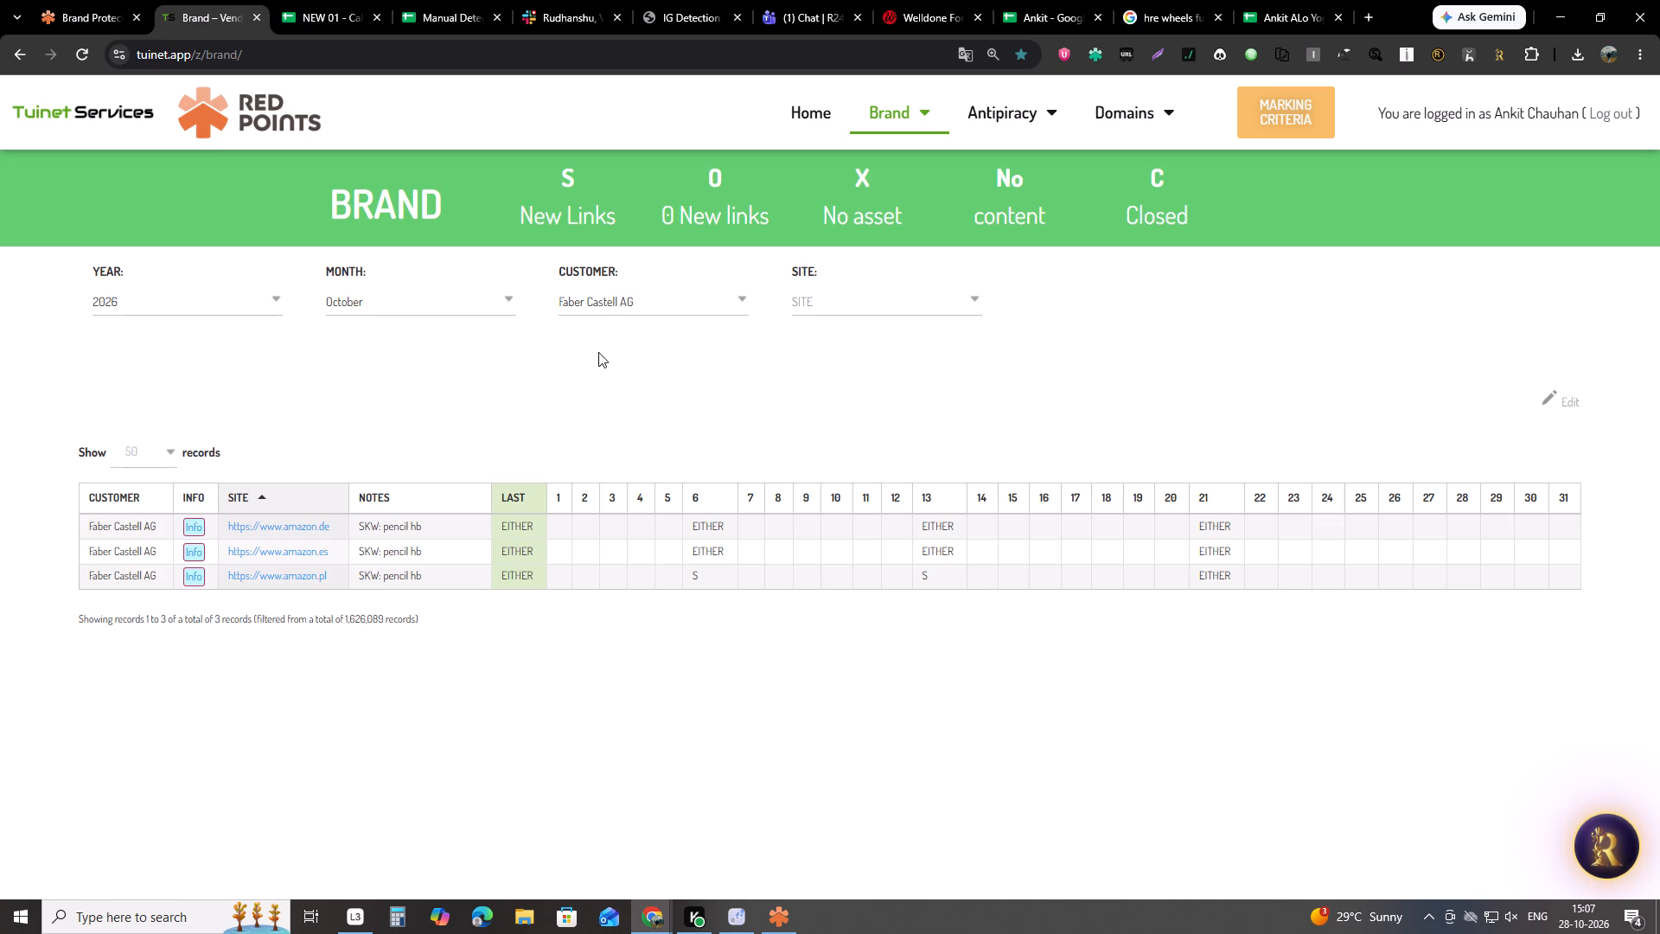
Filter the brand tracker to Desert Does It LLC, copied from the calendar sheet, to check its day 27 status.
{"action": "left_click", "coordinate": [342, 0]}
{"action": "left_click", "coordinate": [456, 566]}
{"action": "key", "text": "ctrl+c"}
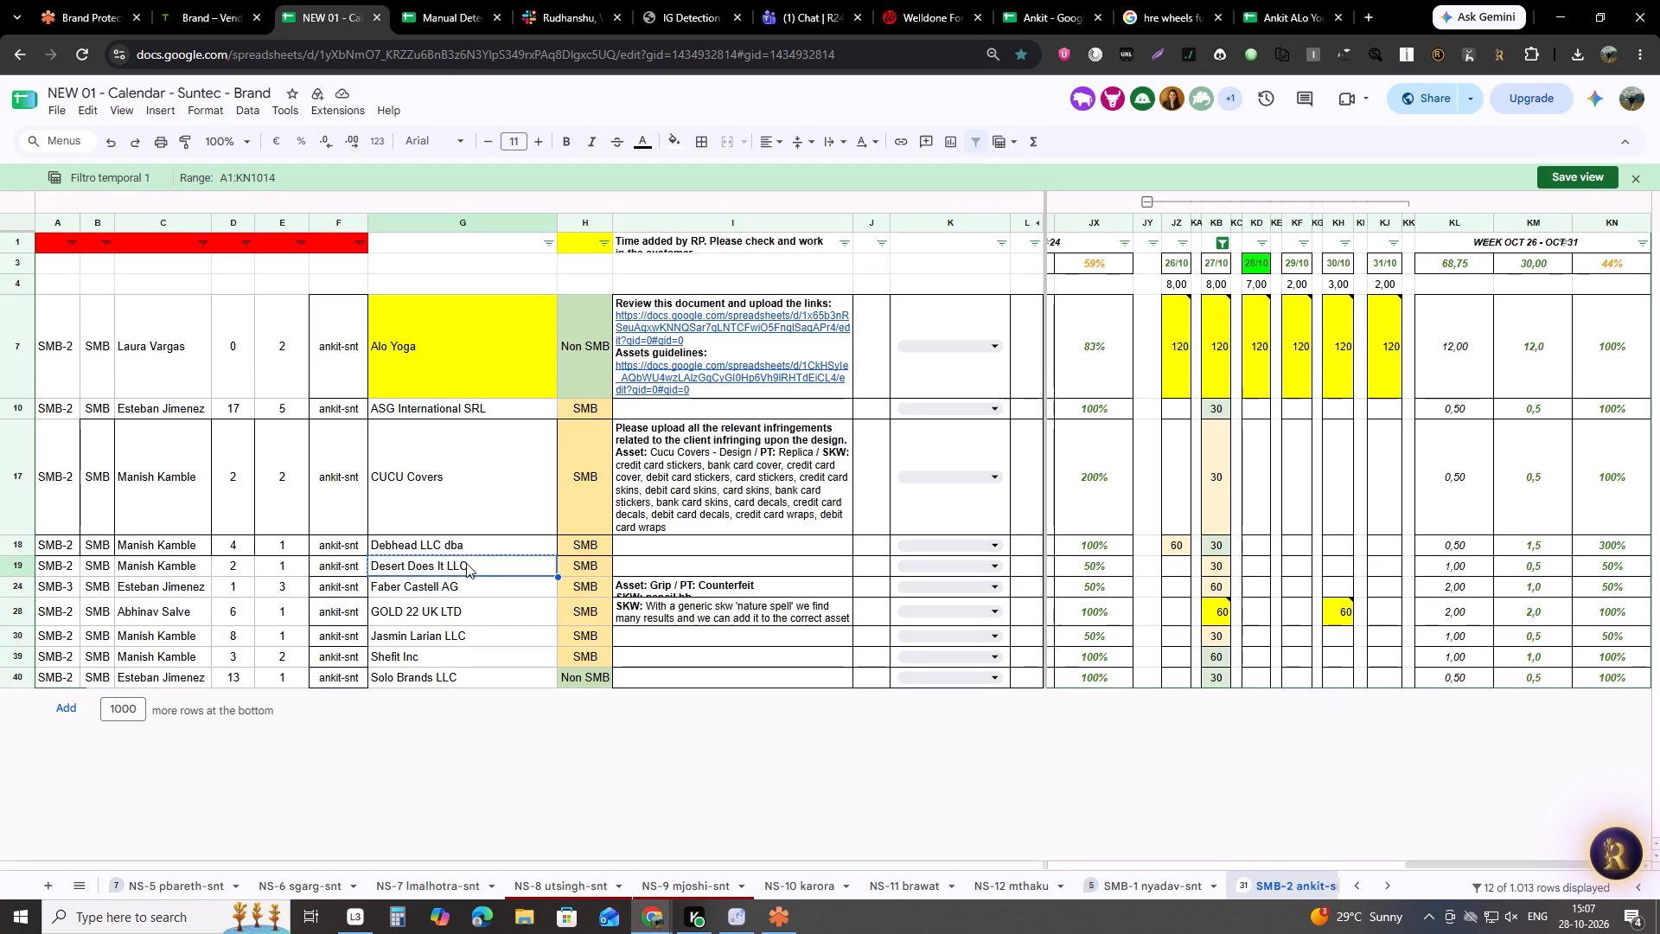
{"action": "left_click", "coordinate": [227, 0]}
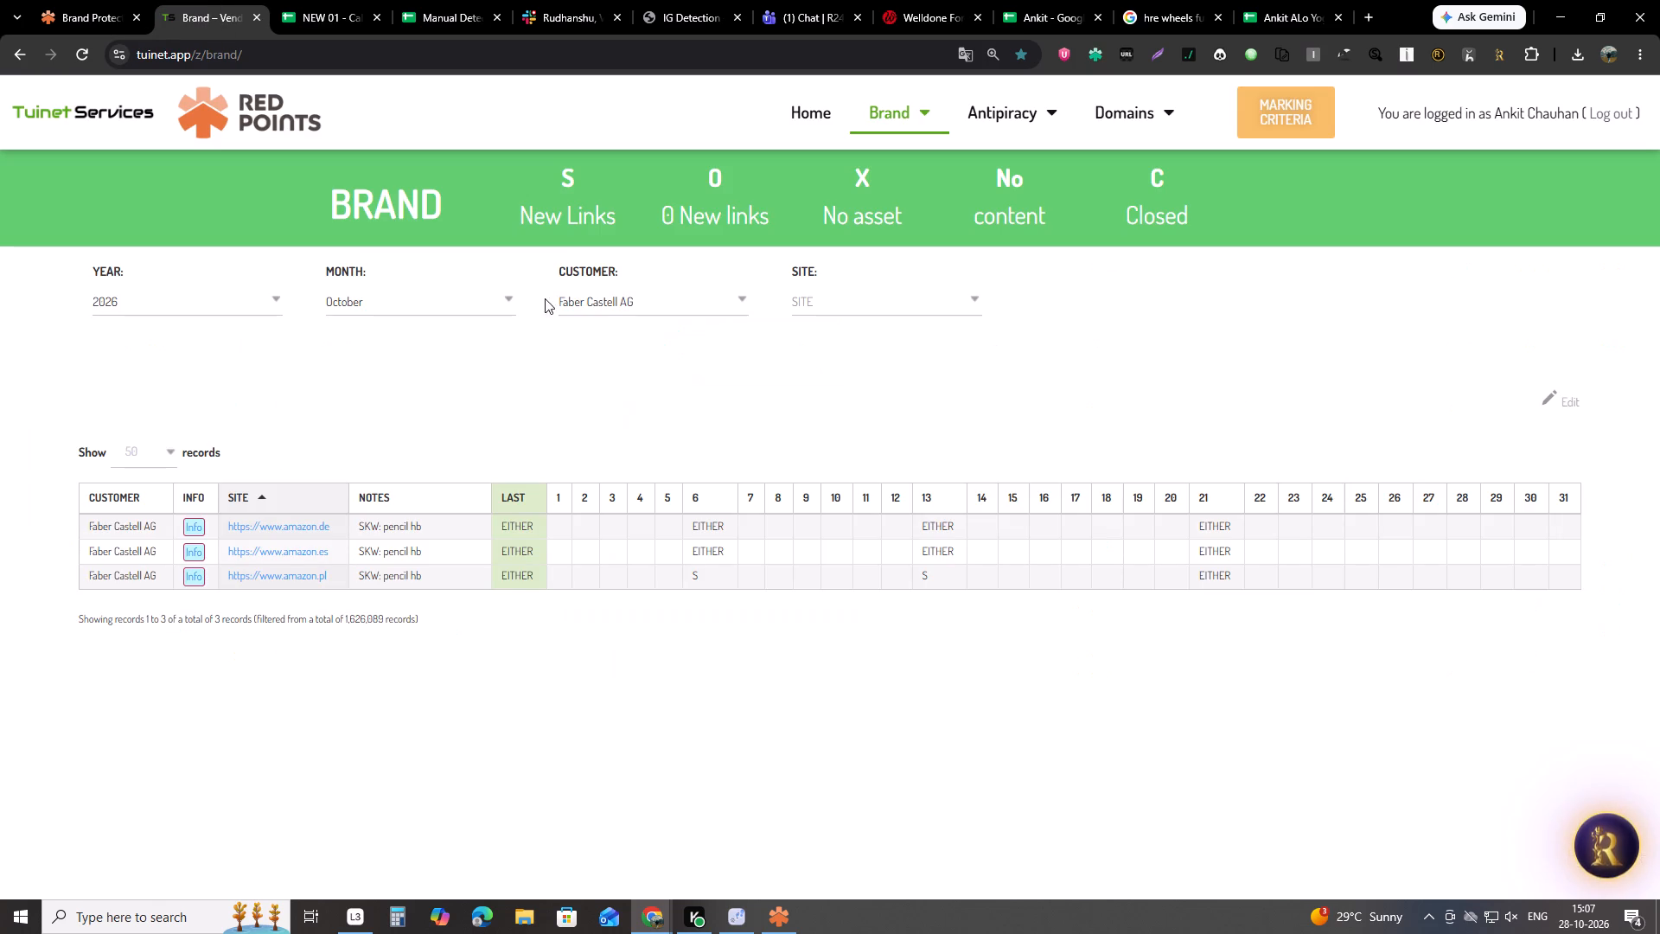
{"action": "left_click", "coordinate": [589, 305]}
{"action": "key", "text": "ctrl+v"}
{"action": "left_click_drag", "start_coordinate": [601, 373], "coordinate": [562, 419]}
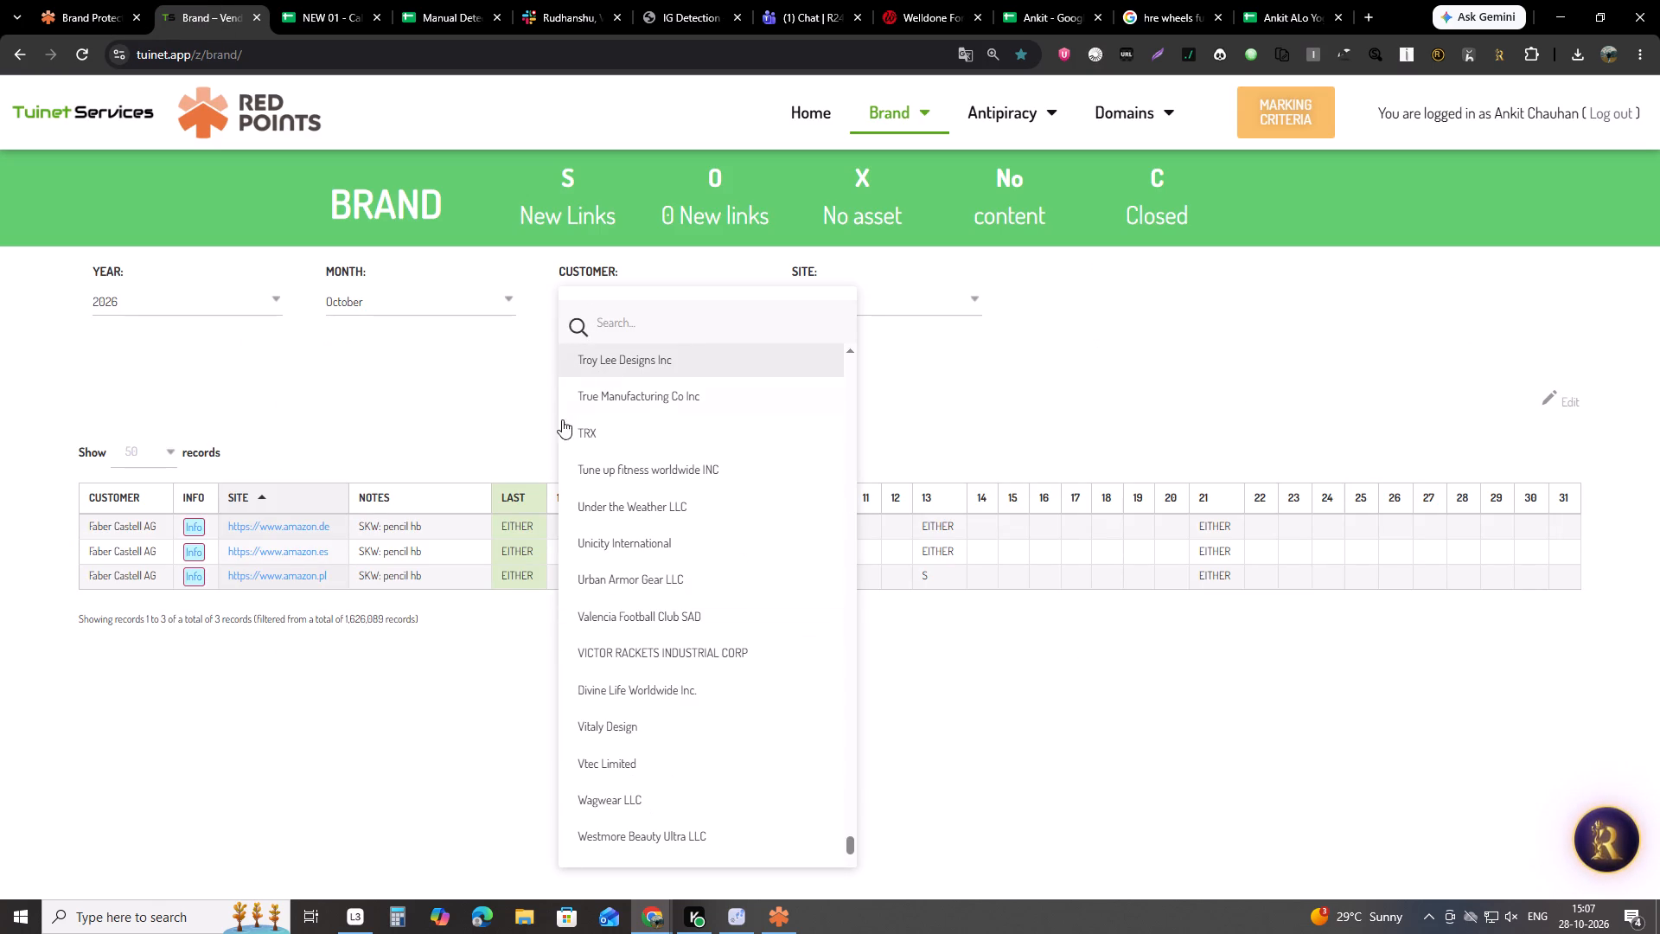
{"action": "left_click_drag", "start_coordinate": [562, 419], "coordinate": [450, 413]}
{"action": "left_click", "coordinate": [623, 293]}
{"action": "key", "text": "ctrl+v"}
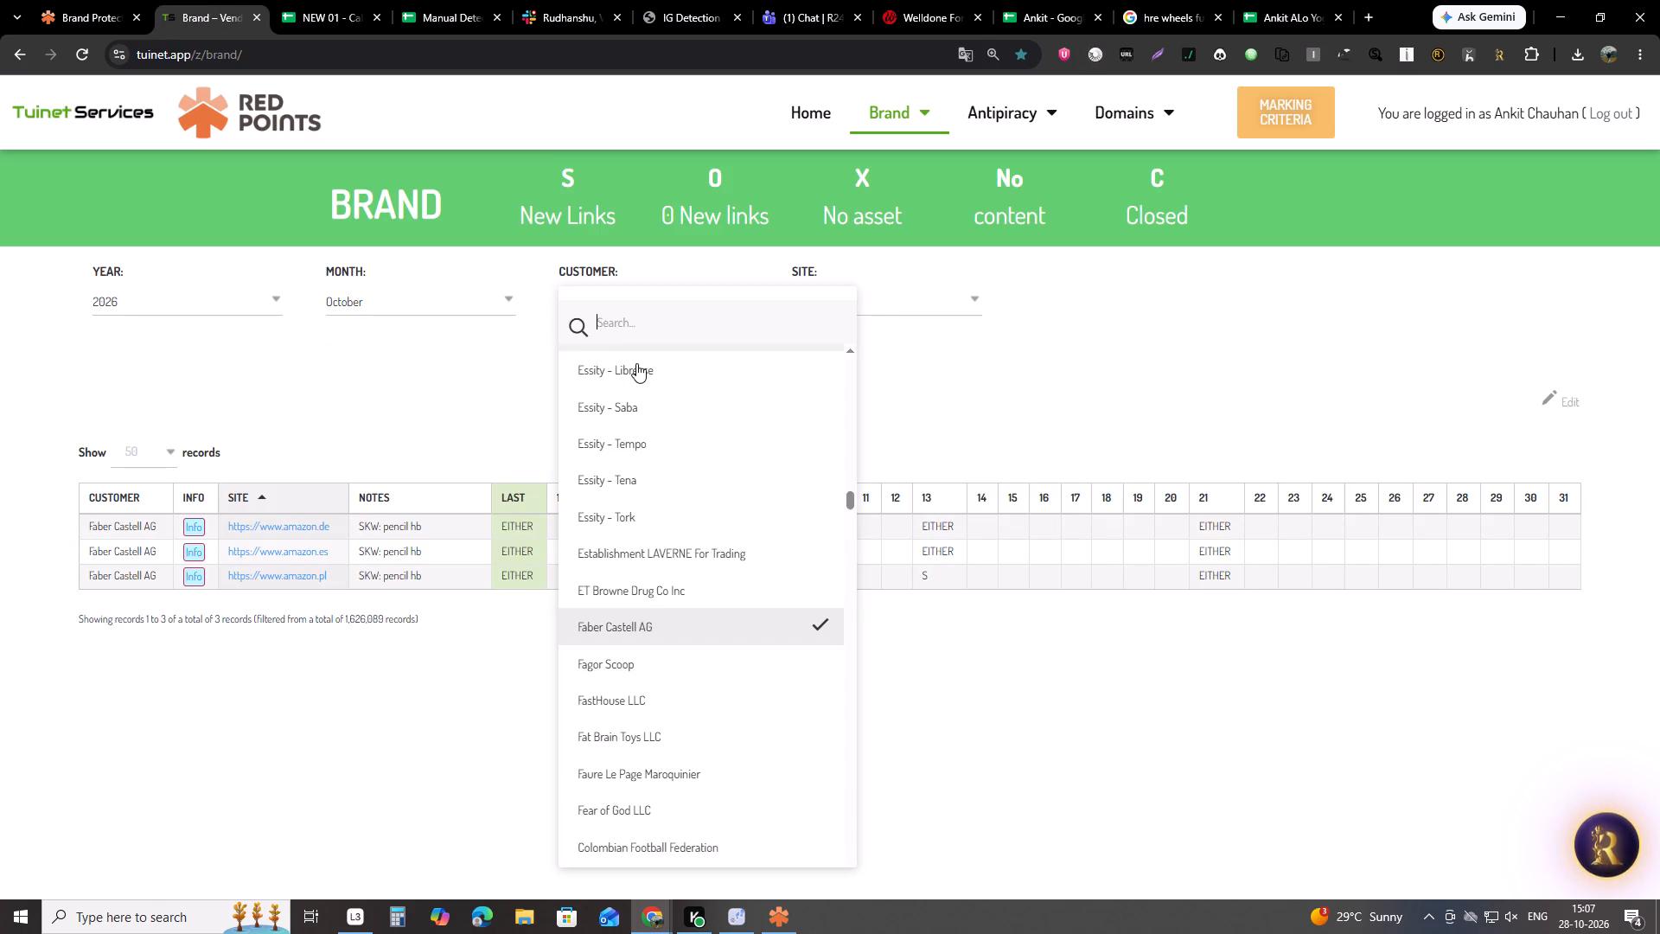
{"action": "left_click", "coordinate": [637, 360]}
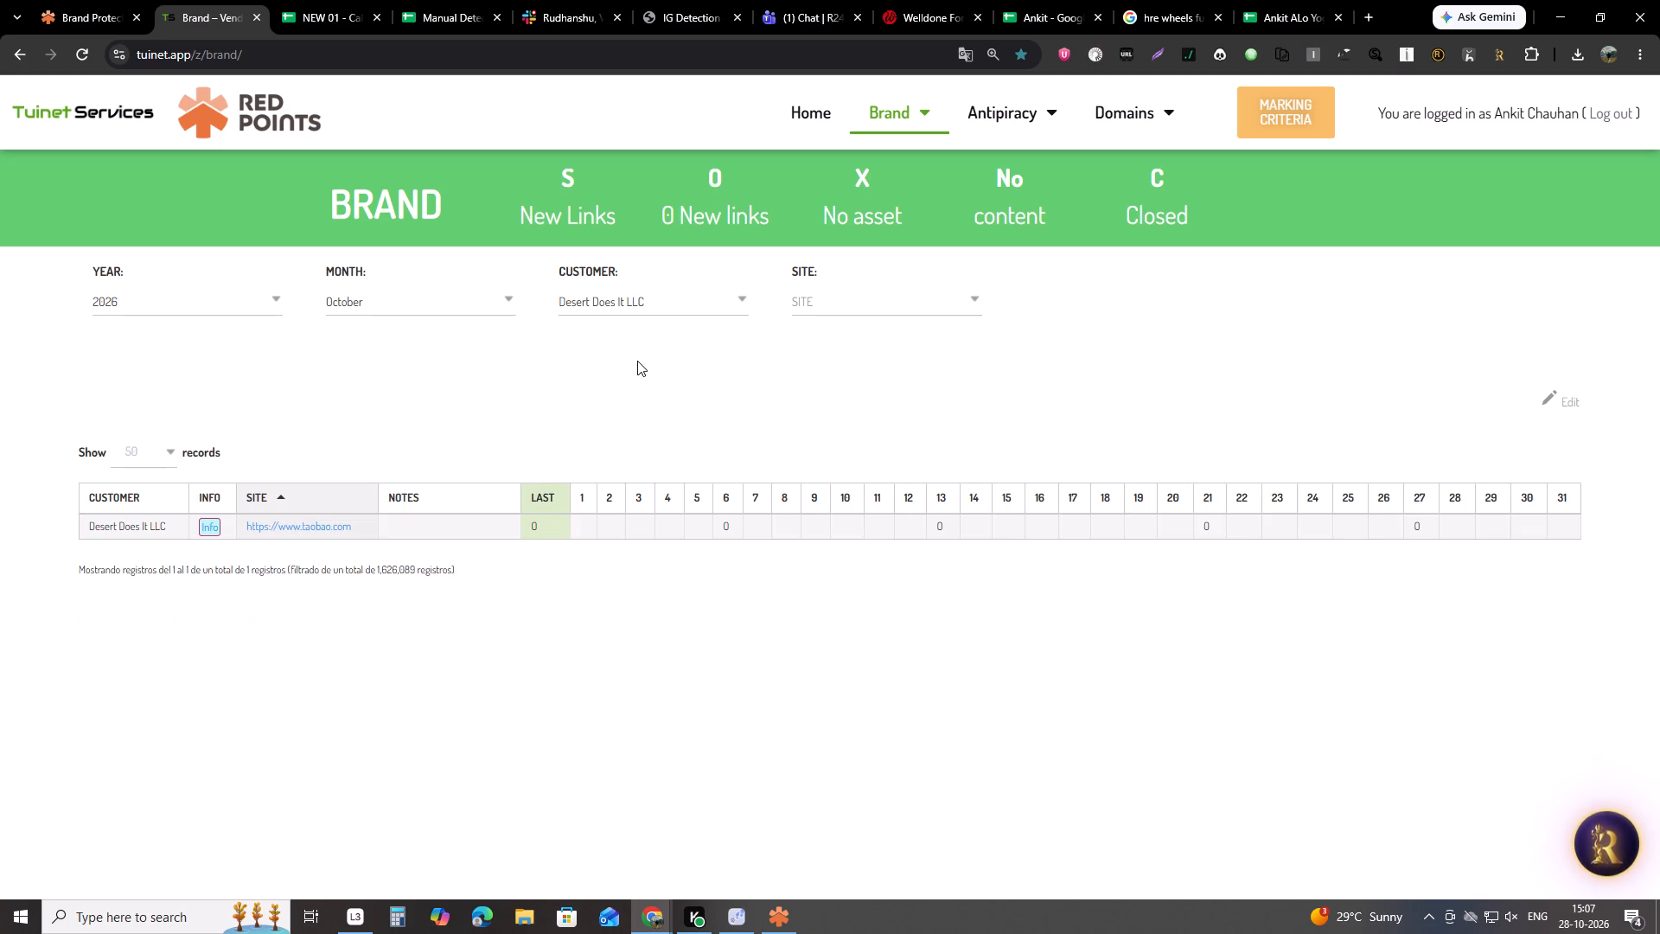
Filter the brand tracker to Debhead LLC dba, copied from the calendar sheet, to check its day 27 status.
{"action": "left_click", "coordinate": [297, 0]}
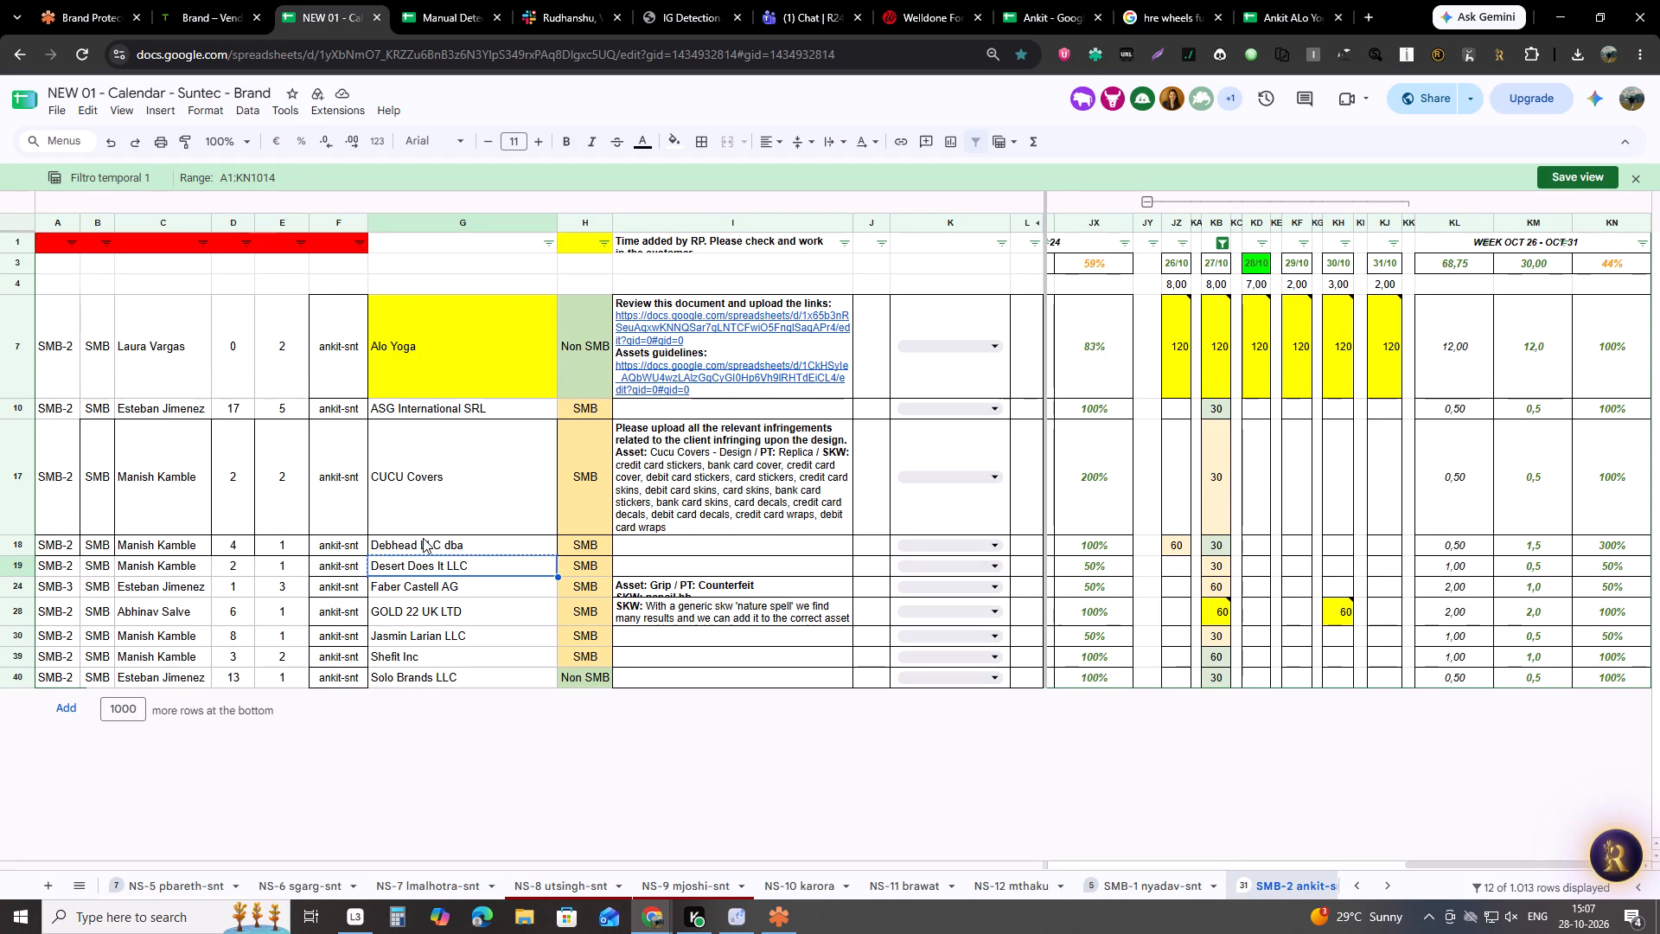
{"action": "left_click", "coordinate": [423, 538]}
{"action": "key", "text": "ctrl+c"}
{"action": "left_click", "coordinate": [237, 0]}
{"action": "left_click", "coordinate": [629, 311]}
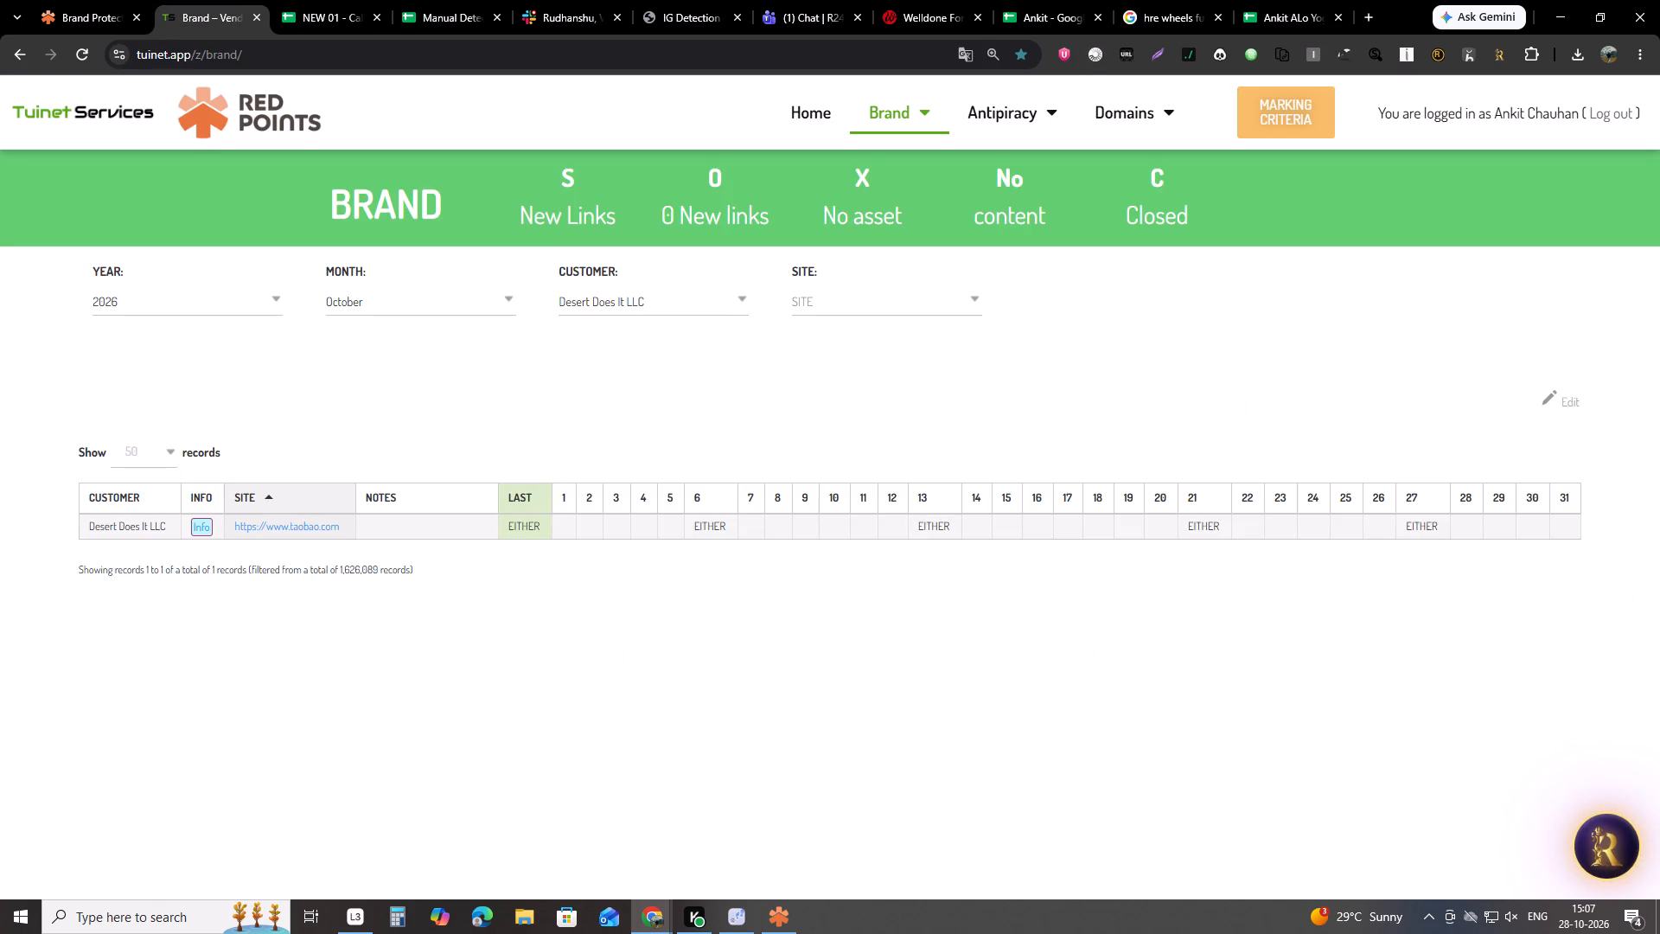
{"action": "key", "text": "ctrl+v"}
{"action": "key", "text": "ctrl+v"}
{"action": "left_click", "coordinate": [631, 361]}
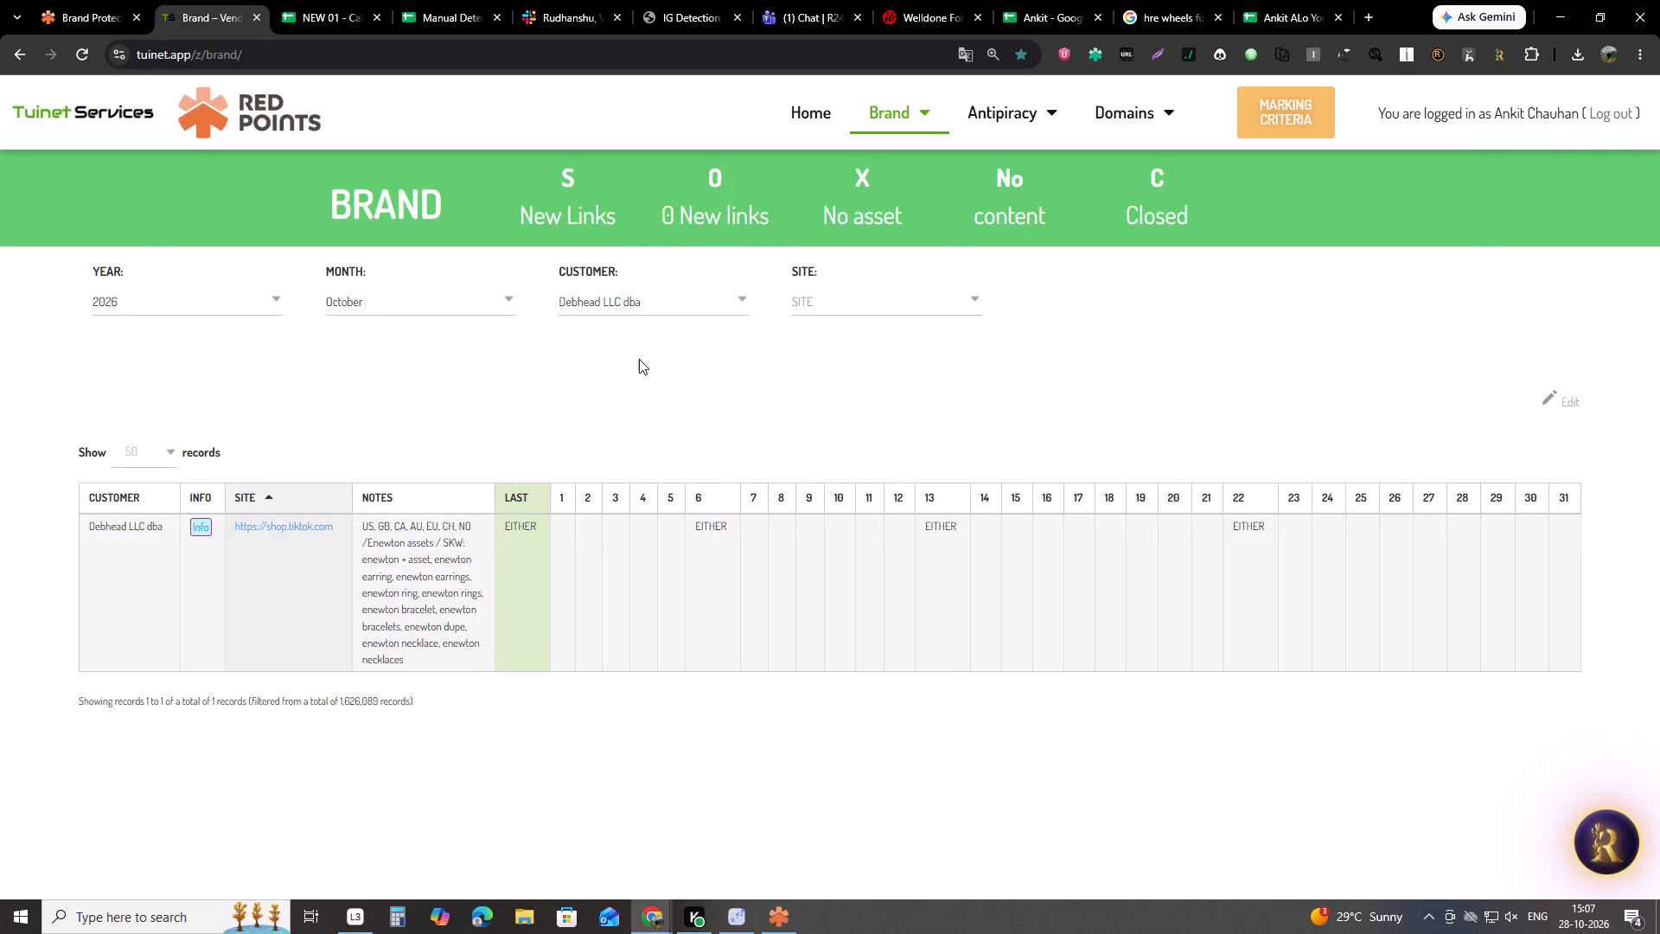
Filter the brand tracker to GOLD 22 UK LTD, copied from the calendar sheet, to recheck its day 27 status.
{"action": "left_click", "coordinate": [323, 0]}
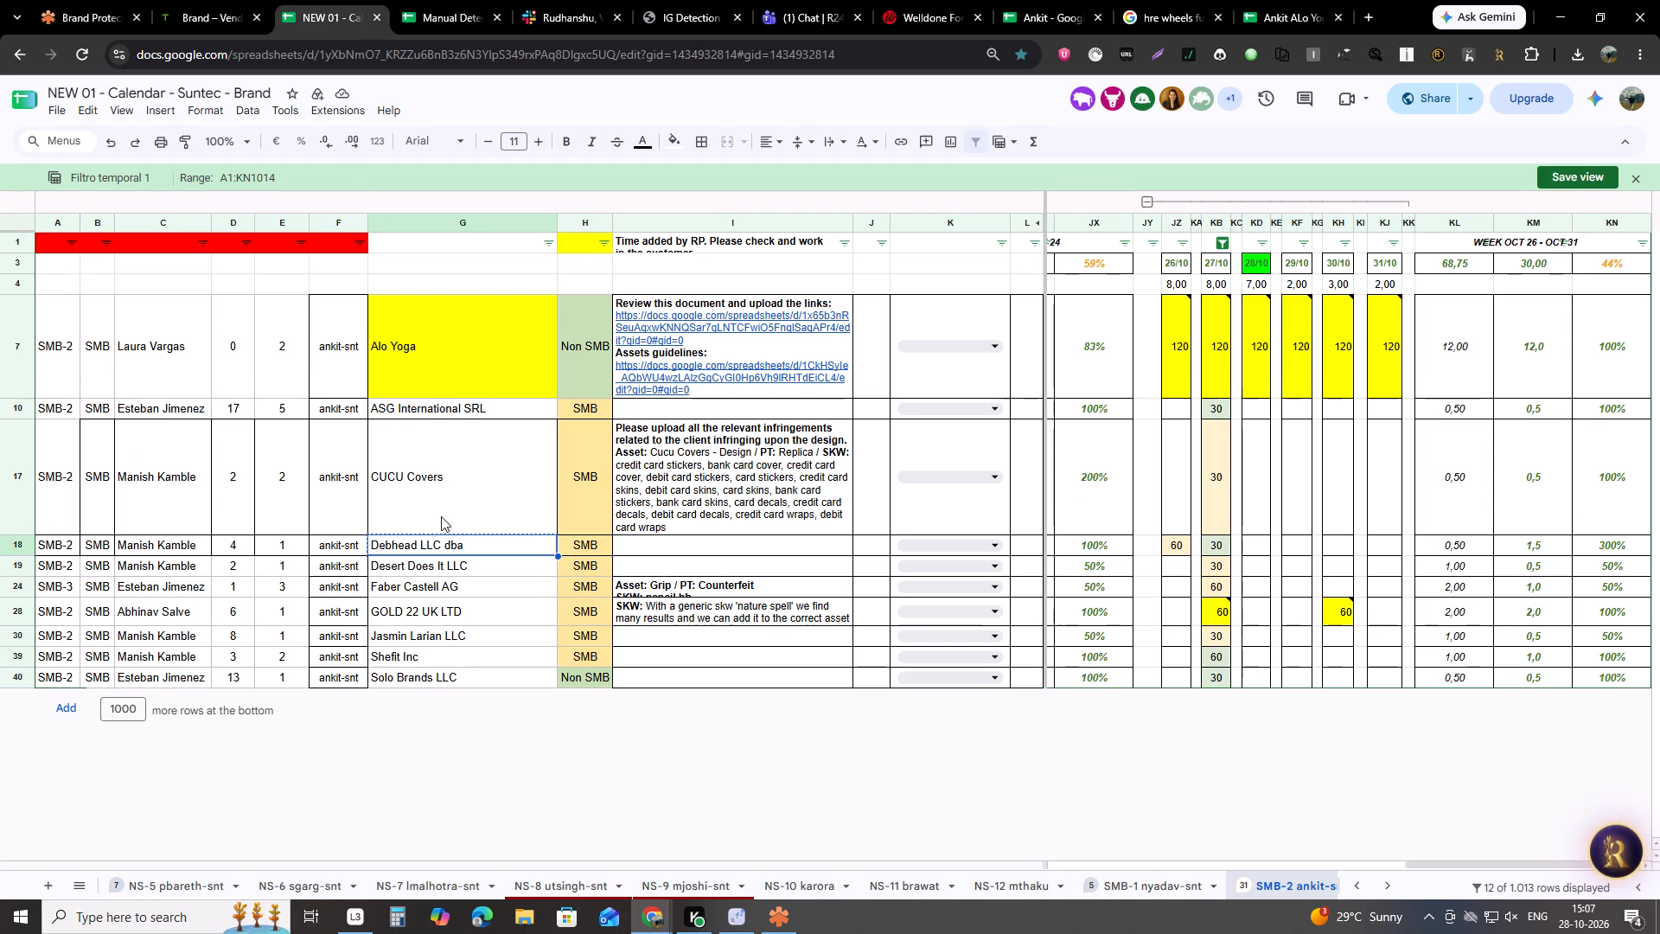
{"action": "left_click", "coordinate": [415, 611]}
{"action": "key", "text": "ctrl+c"}
{"action": "left_click", "coordinate": [200, 0]}
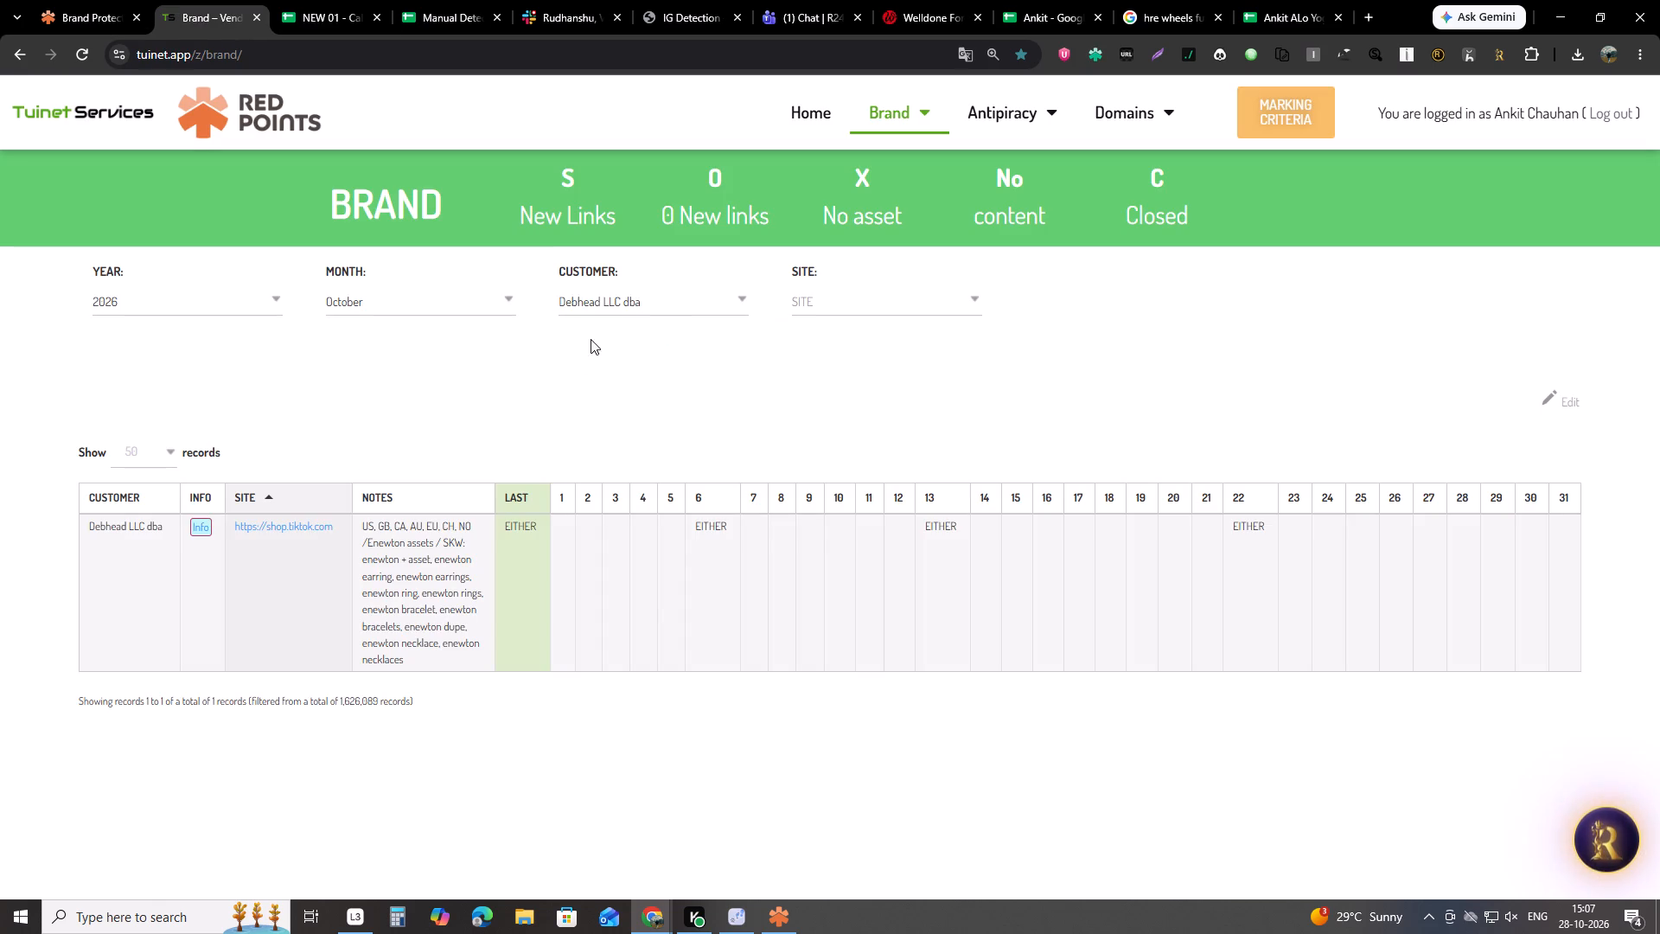
{"action": "left_click", "coordinate": [610, 301]}
{"action": "key", "text": "ctrl+v"}
{"action": "key", "text": "ctrl+v"}
{"action": "left_click", "coordinate": [642, 368]}
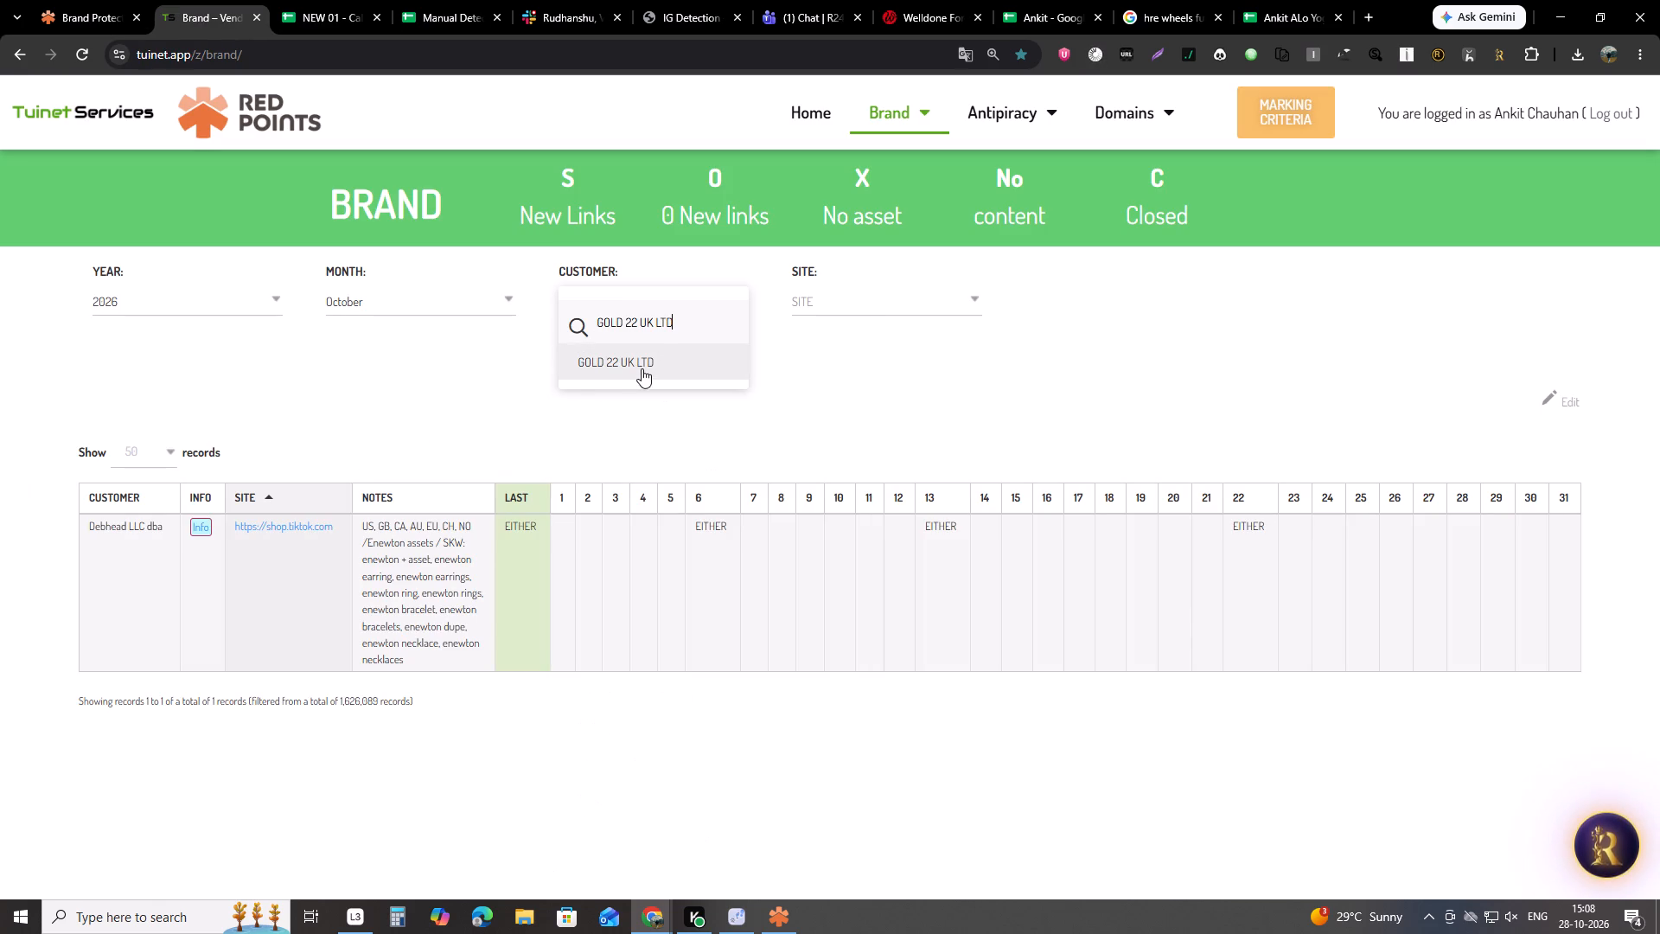
Copy Faber Castell AG from the calendar sheet again and filter the brand tracker to that customer.
{"action": "left_click", "coordinate": [303, 0]}
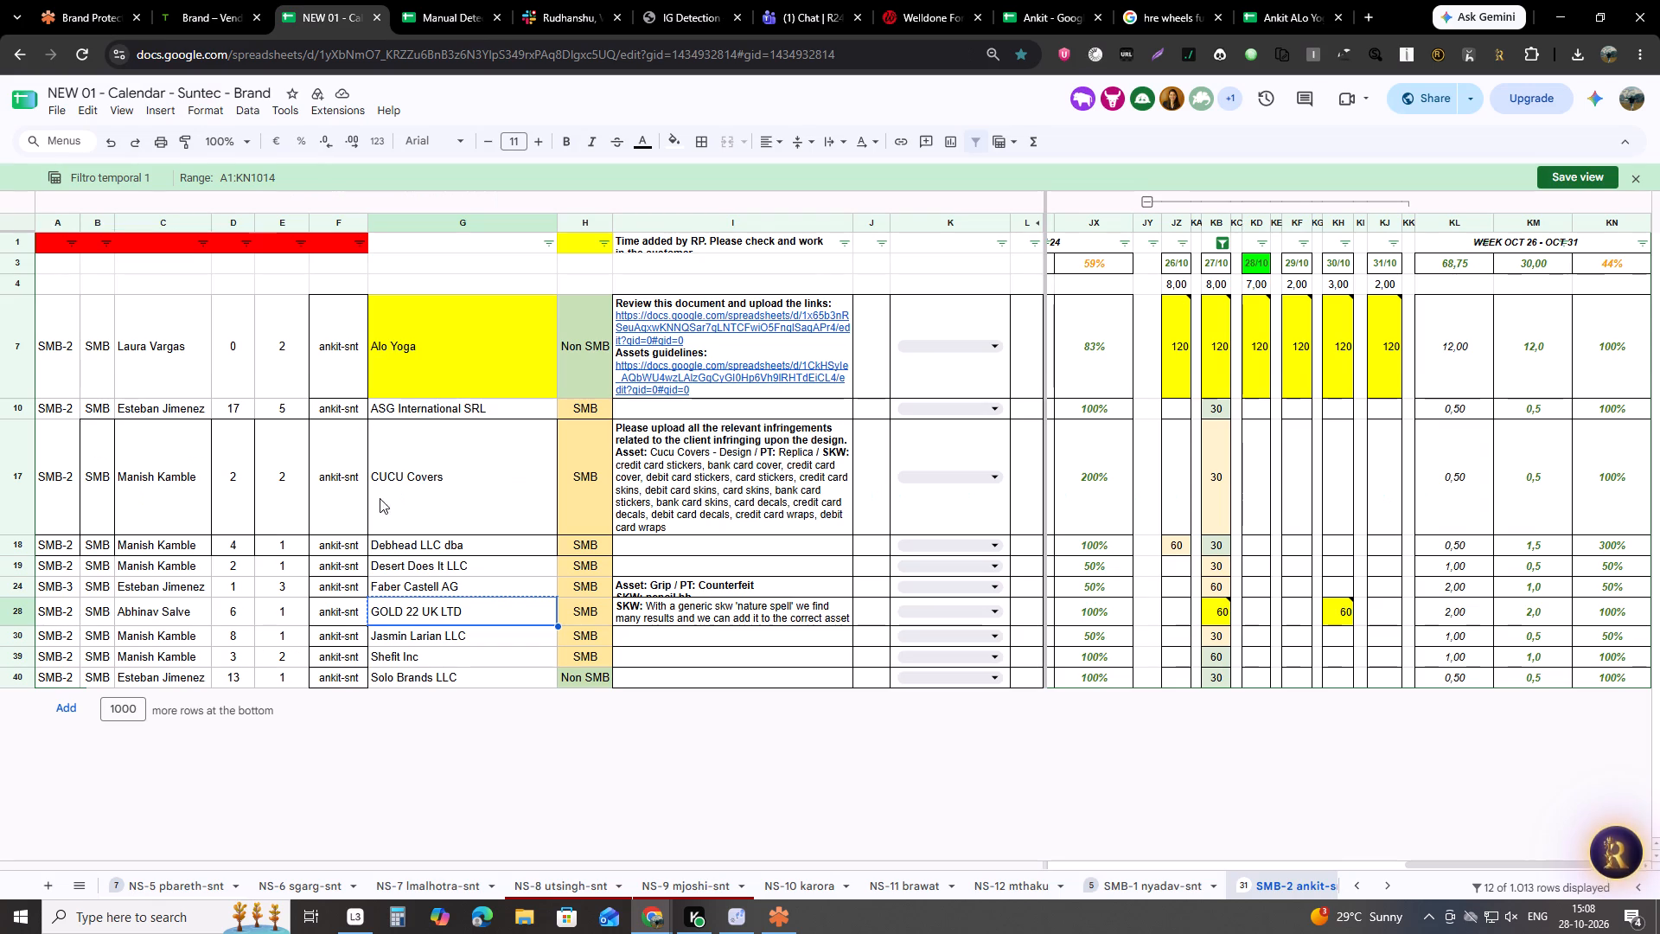
{"action": "left_click", "coordinate": [410, 579]}
{"action": "key", "text": "ctrl+c"}
{"action": "left_click", "coordinate": [189, 0]}
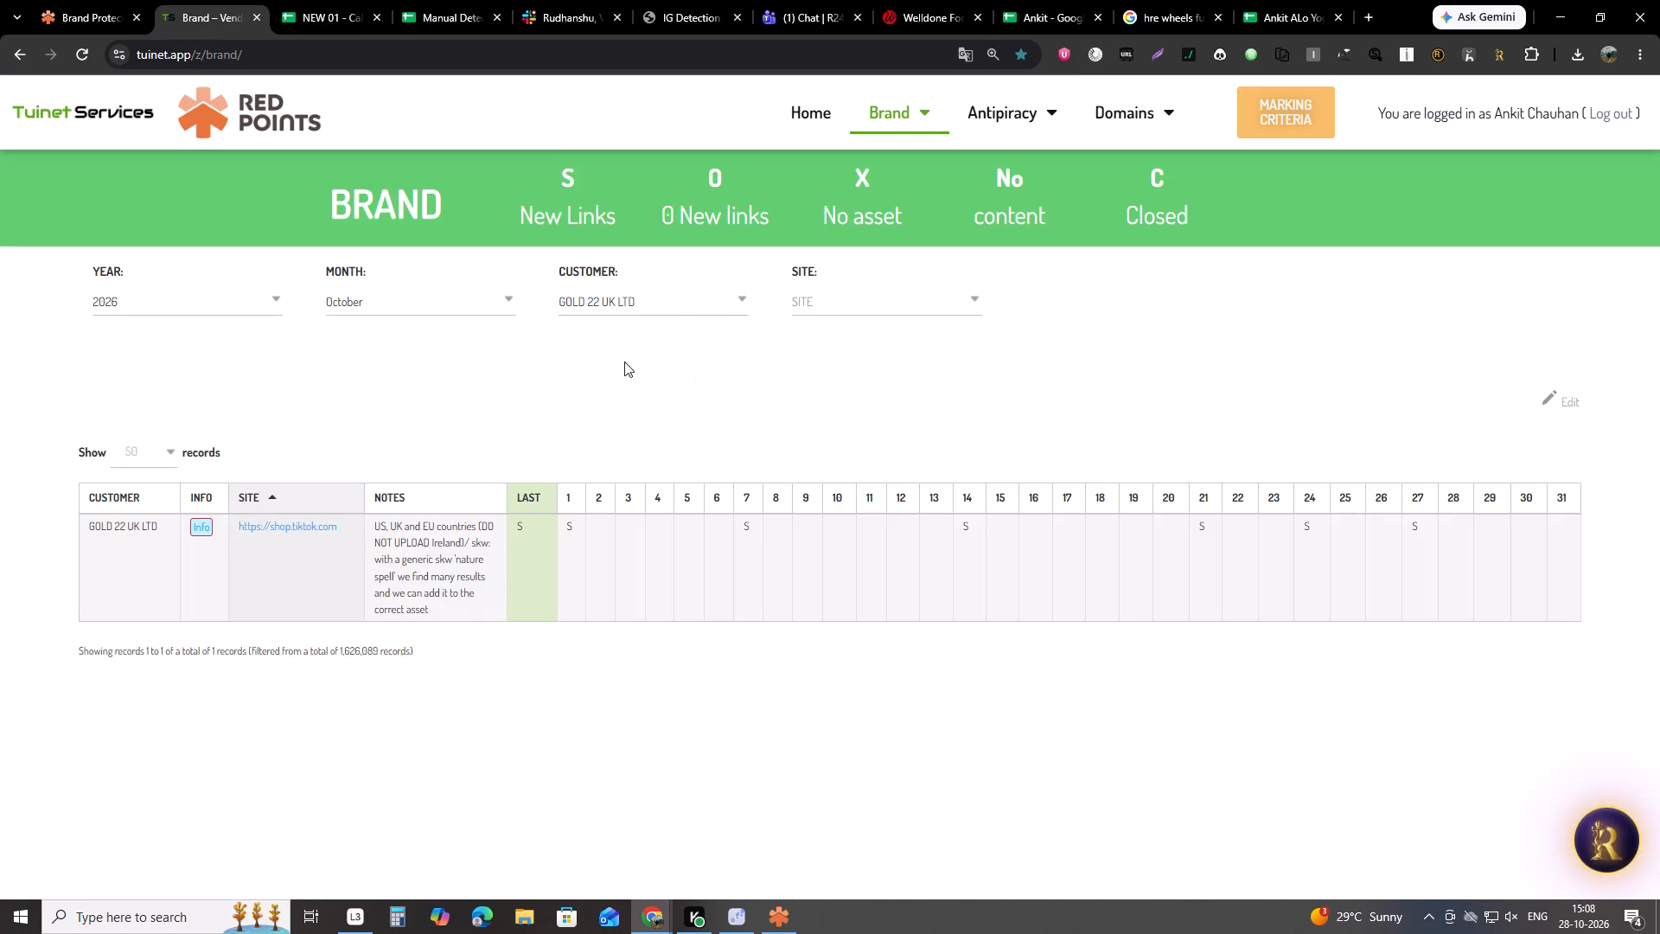
{"action": "left_click", "coordinate": [622, 277]}
{"action": "left_click", "coordinate": [620, 300]}
{"action": "key", "text": "ctrl+v"}
{"action": "left_click", "coordinate": [638, 367]}
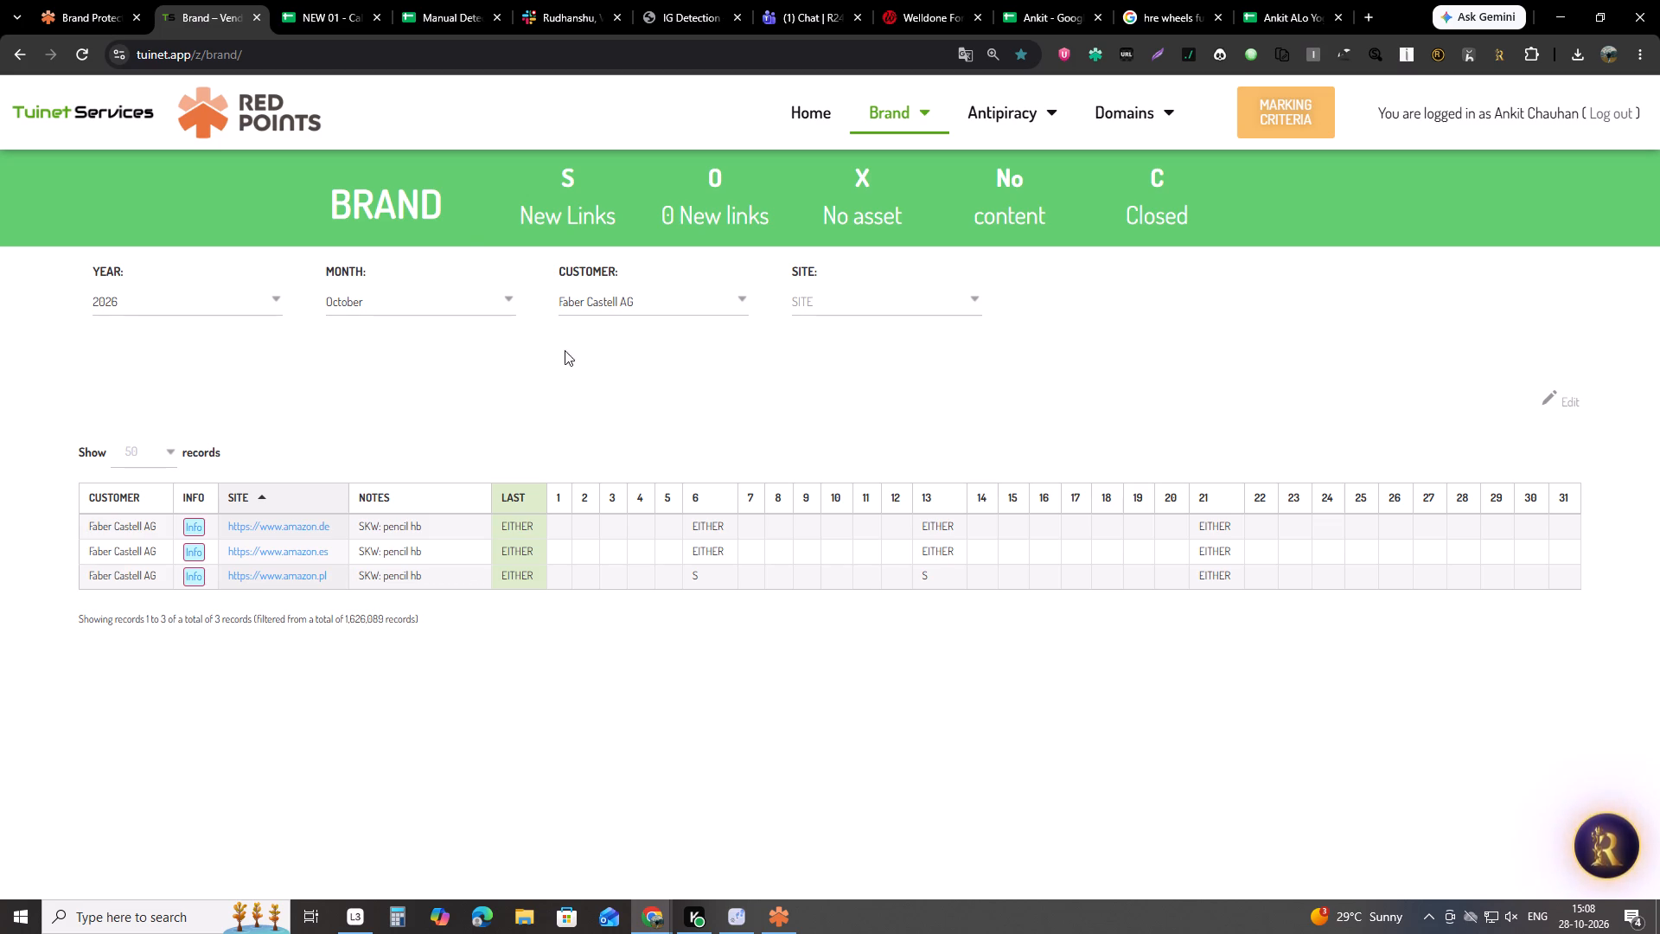
Switch to the Red Points New Incident page and set the customer to Faber Castell AG.
{"action": "left_click", "coordinate": [40, 0]}
{"action": "left_click", "coordinate": [481, 117]}
{"action": "key", "text": "ctrl+v"}
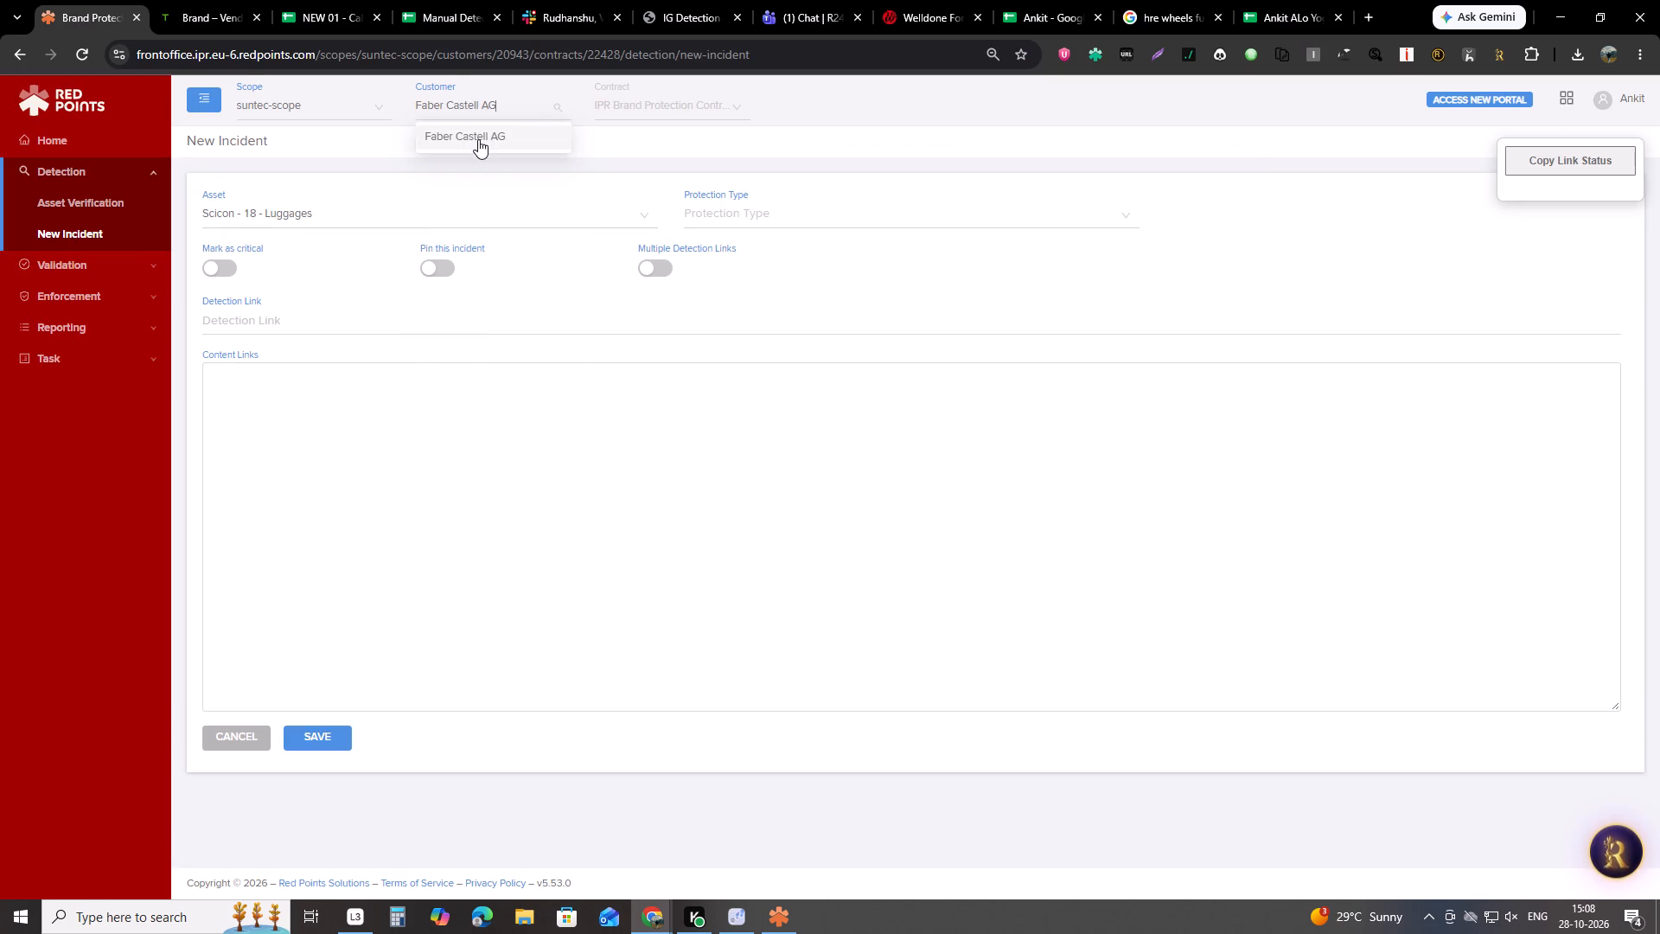
{"action": "left_click", "coordinate": [478, 139]}
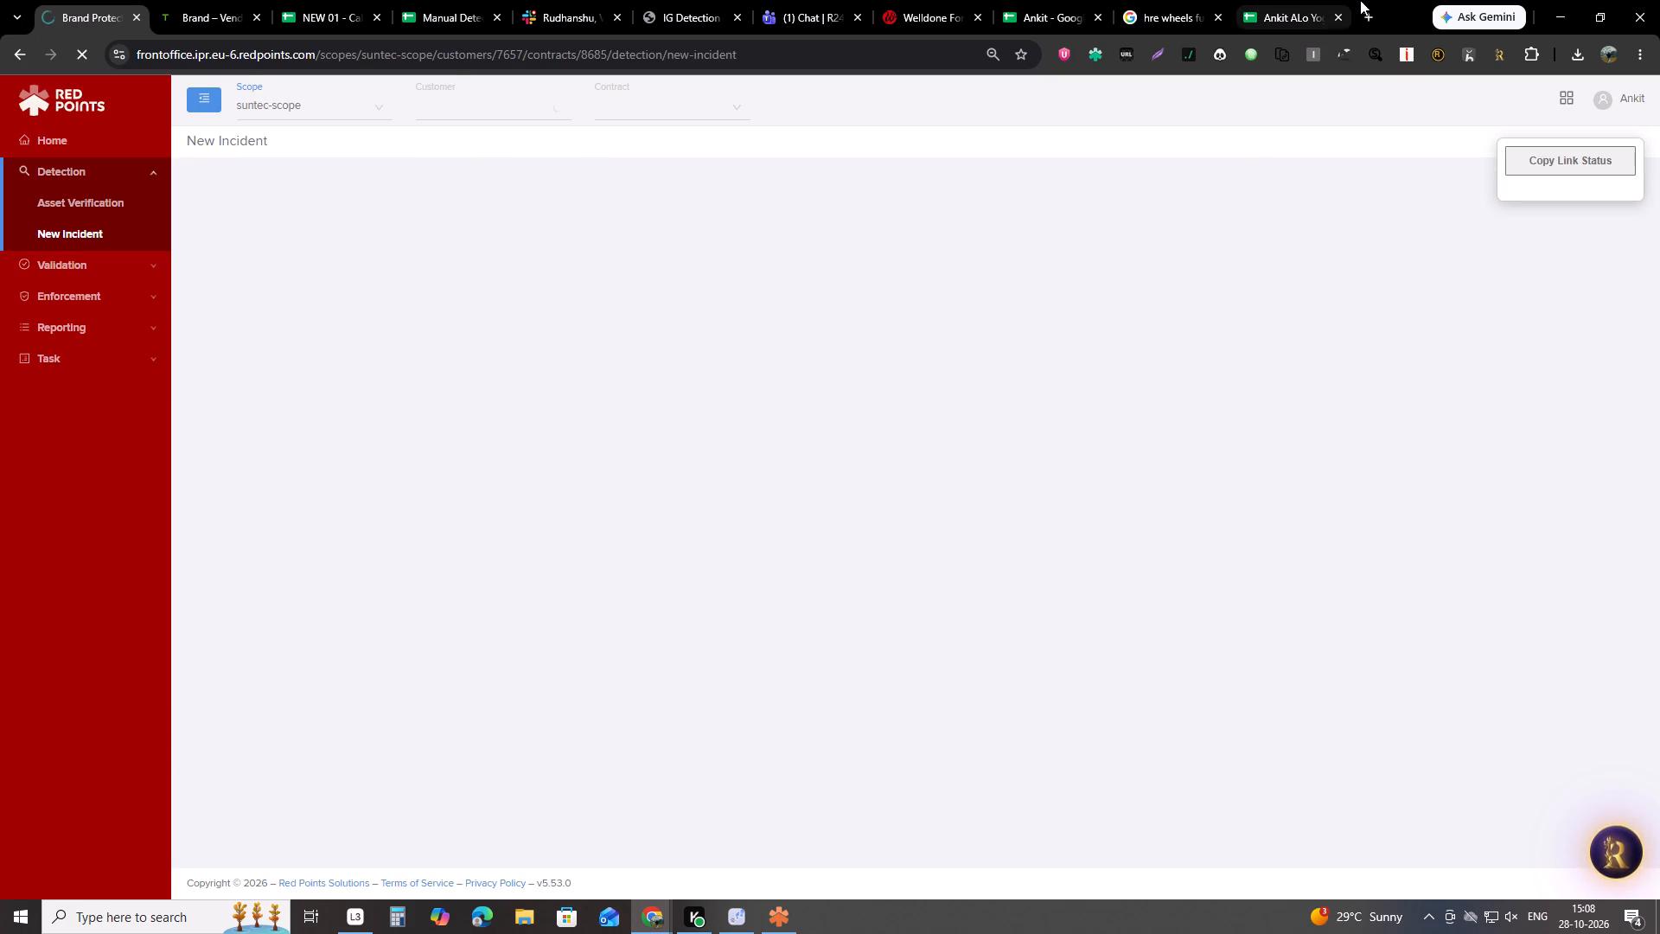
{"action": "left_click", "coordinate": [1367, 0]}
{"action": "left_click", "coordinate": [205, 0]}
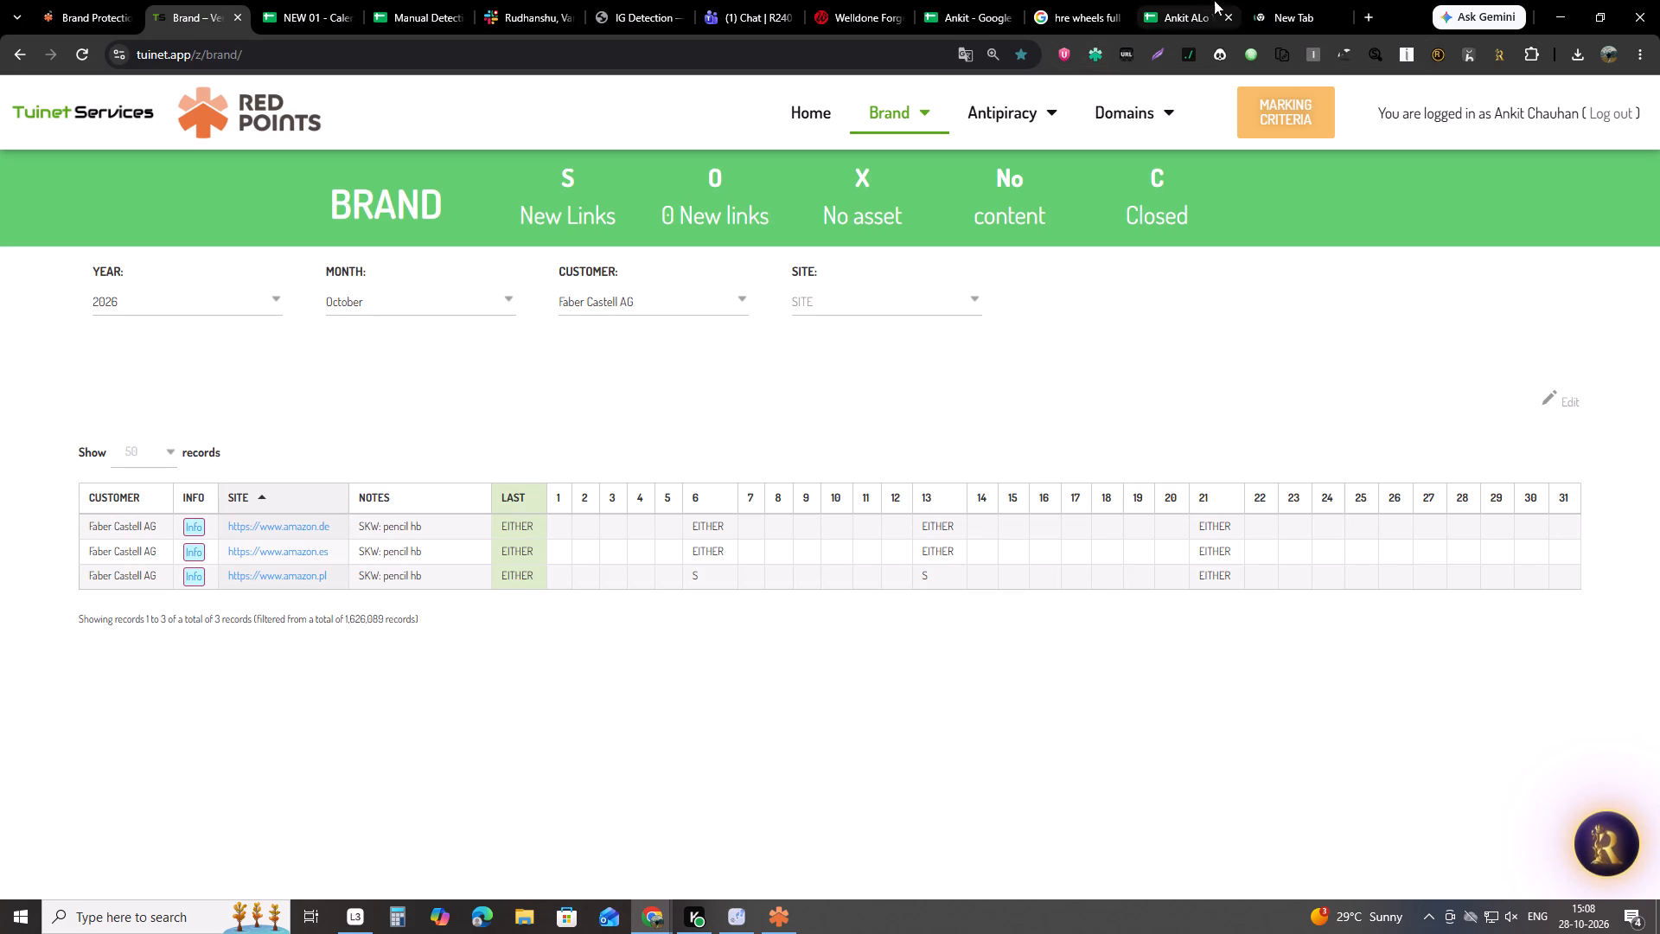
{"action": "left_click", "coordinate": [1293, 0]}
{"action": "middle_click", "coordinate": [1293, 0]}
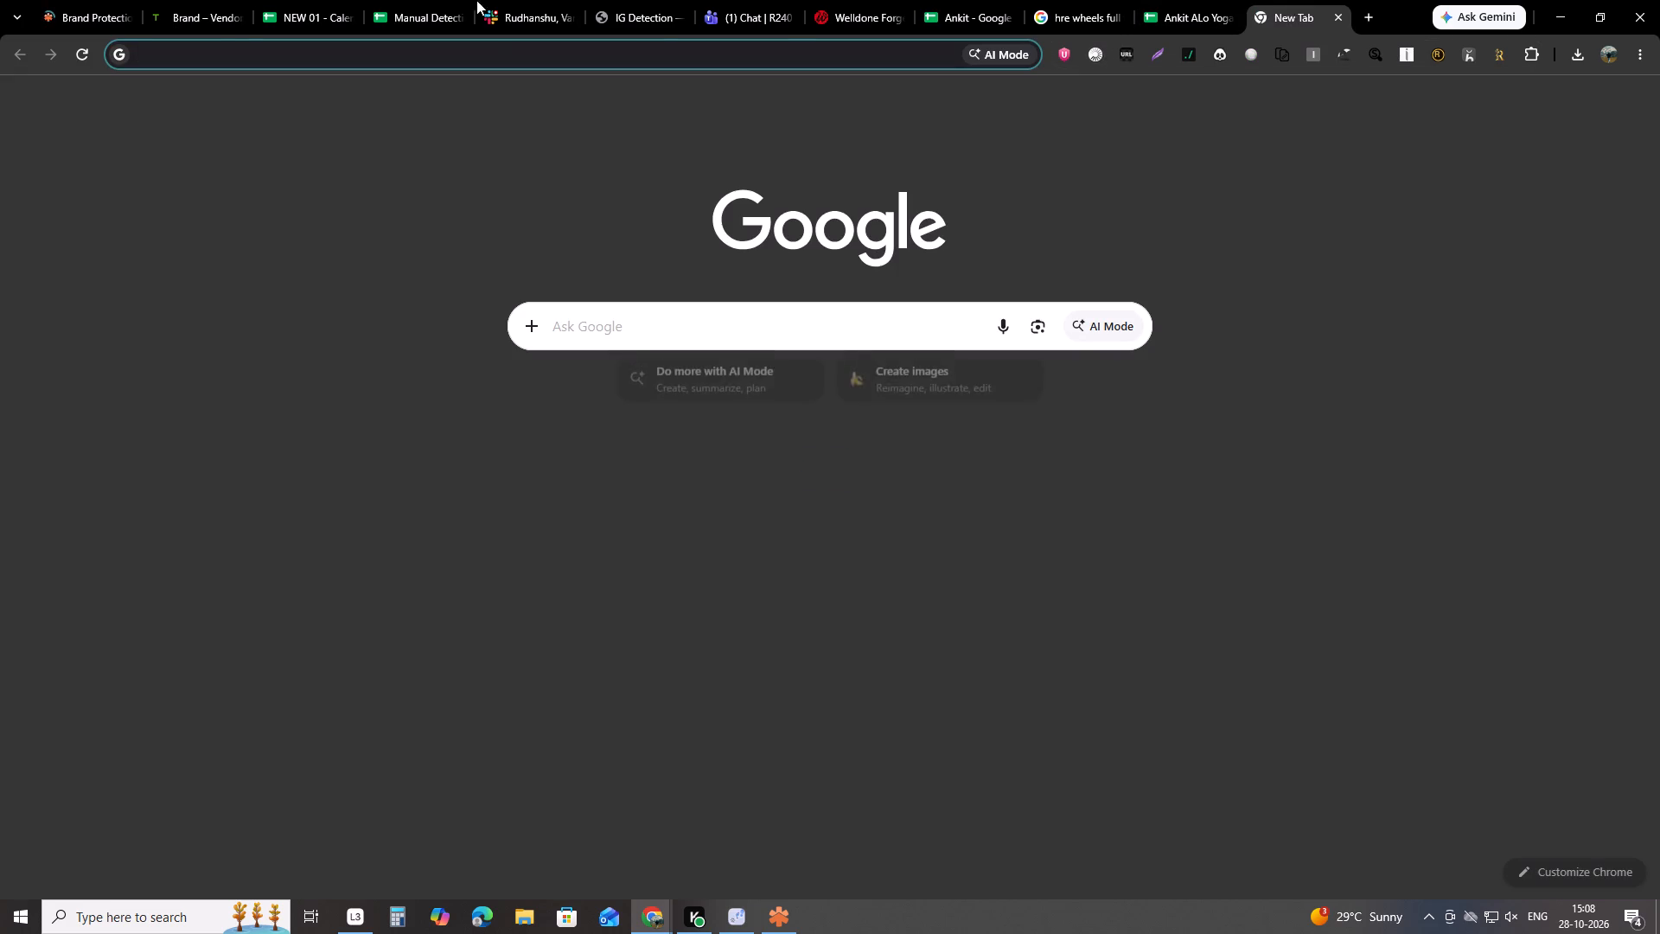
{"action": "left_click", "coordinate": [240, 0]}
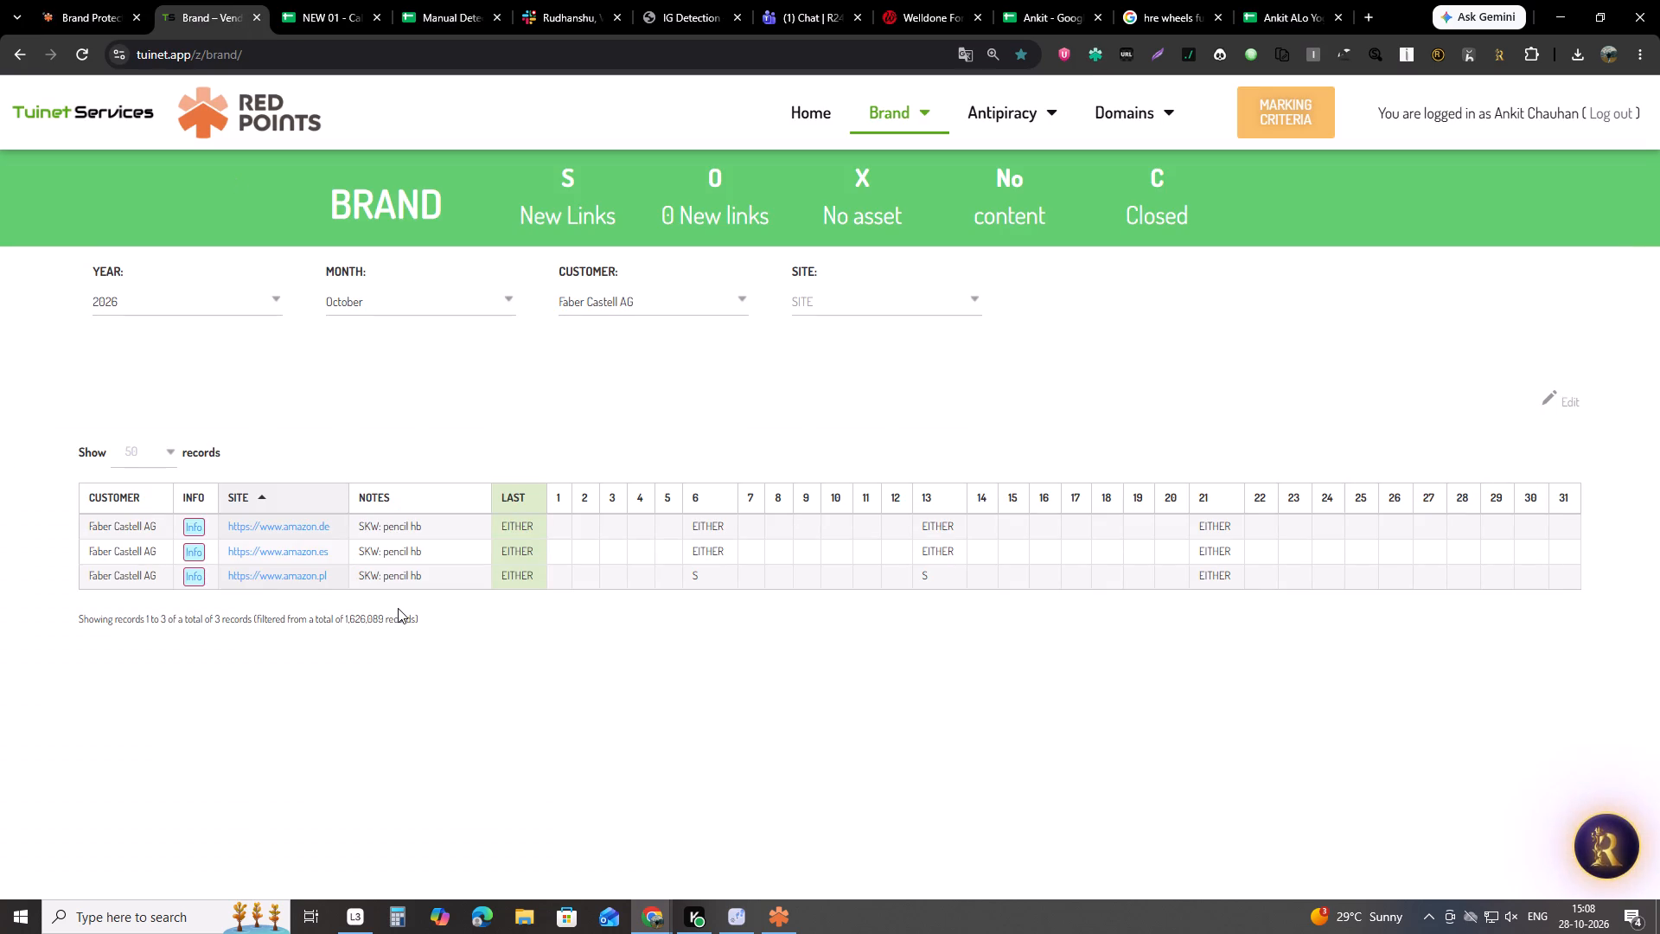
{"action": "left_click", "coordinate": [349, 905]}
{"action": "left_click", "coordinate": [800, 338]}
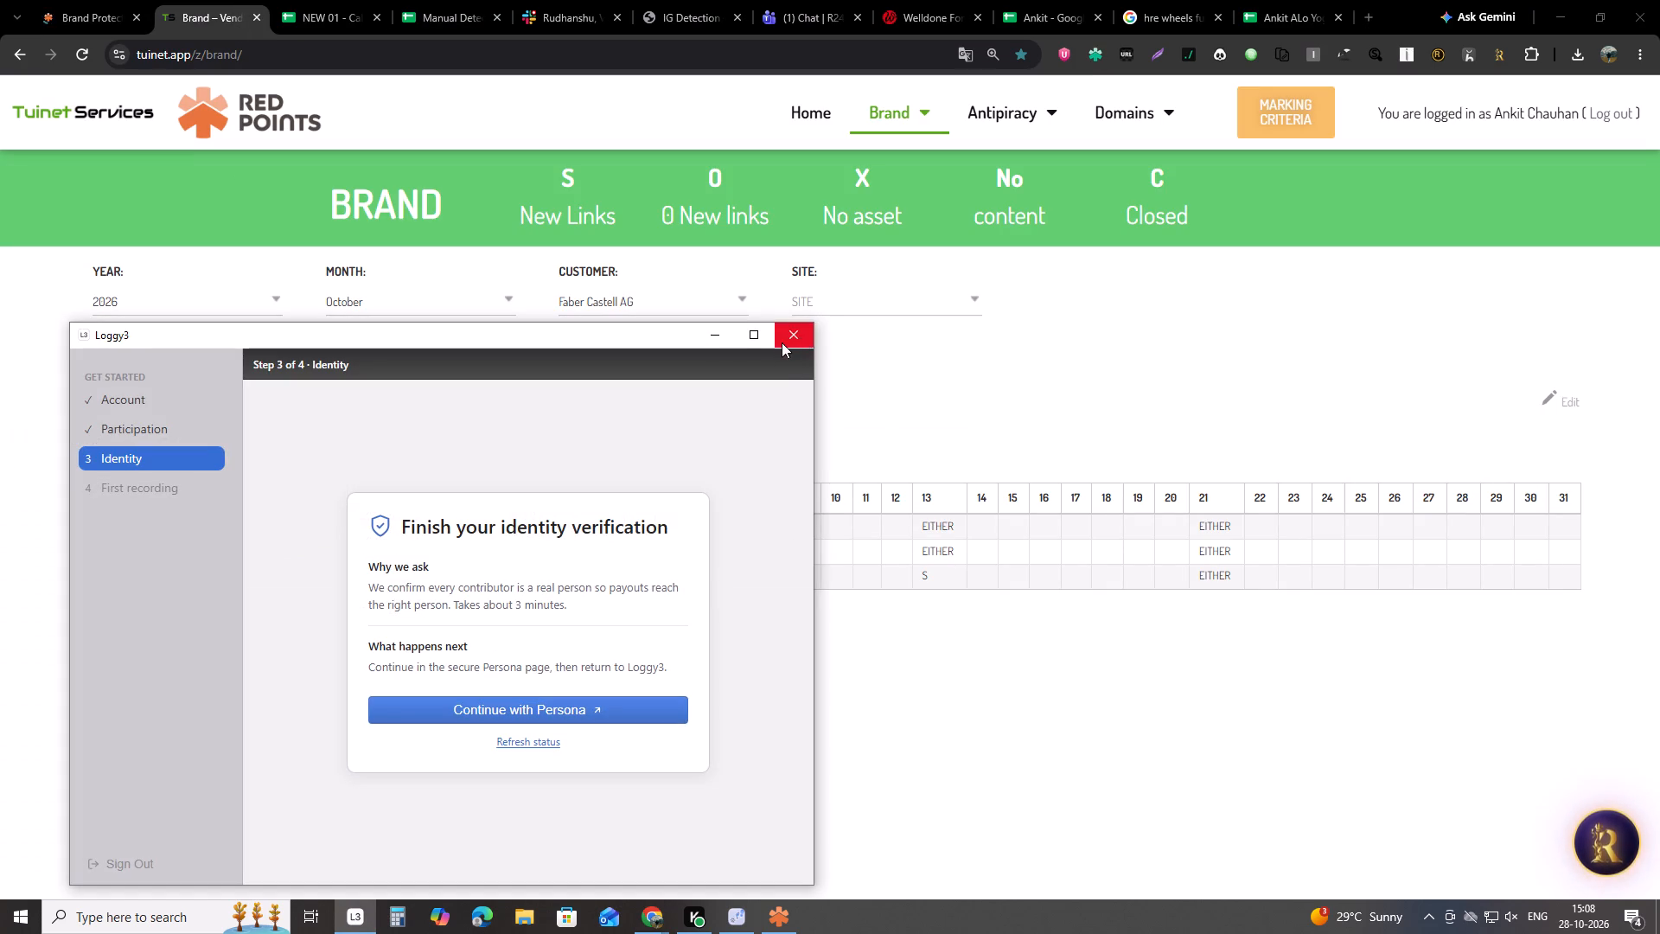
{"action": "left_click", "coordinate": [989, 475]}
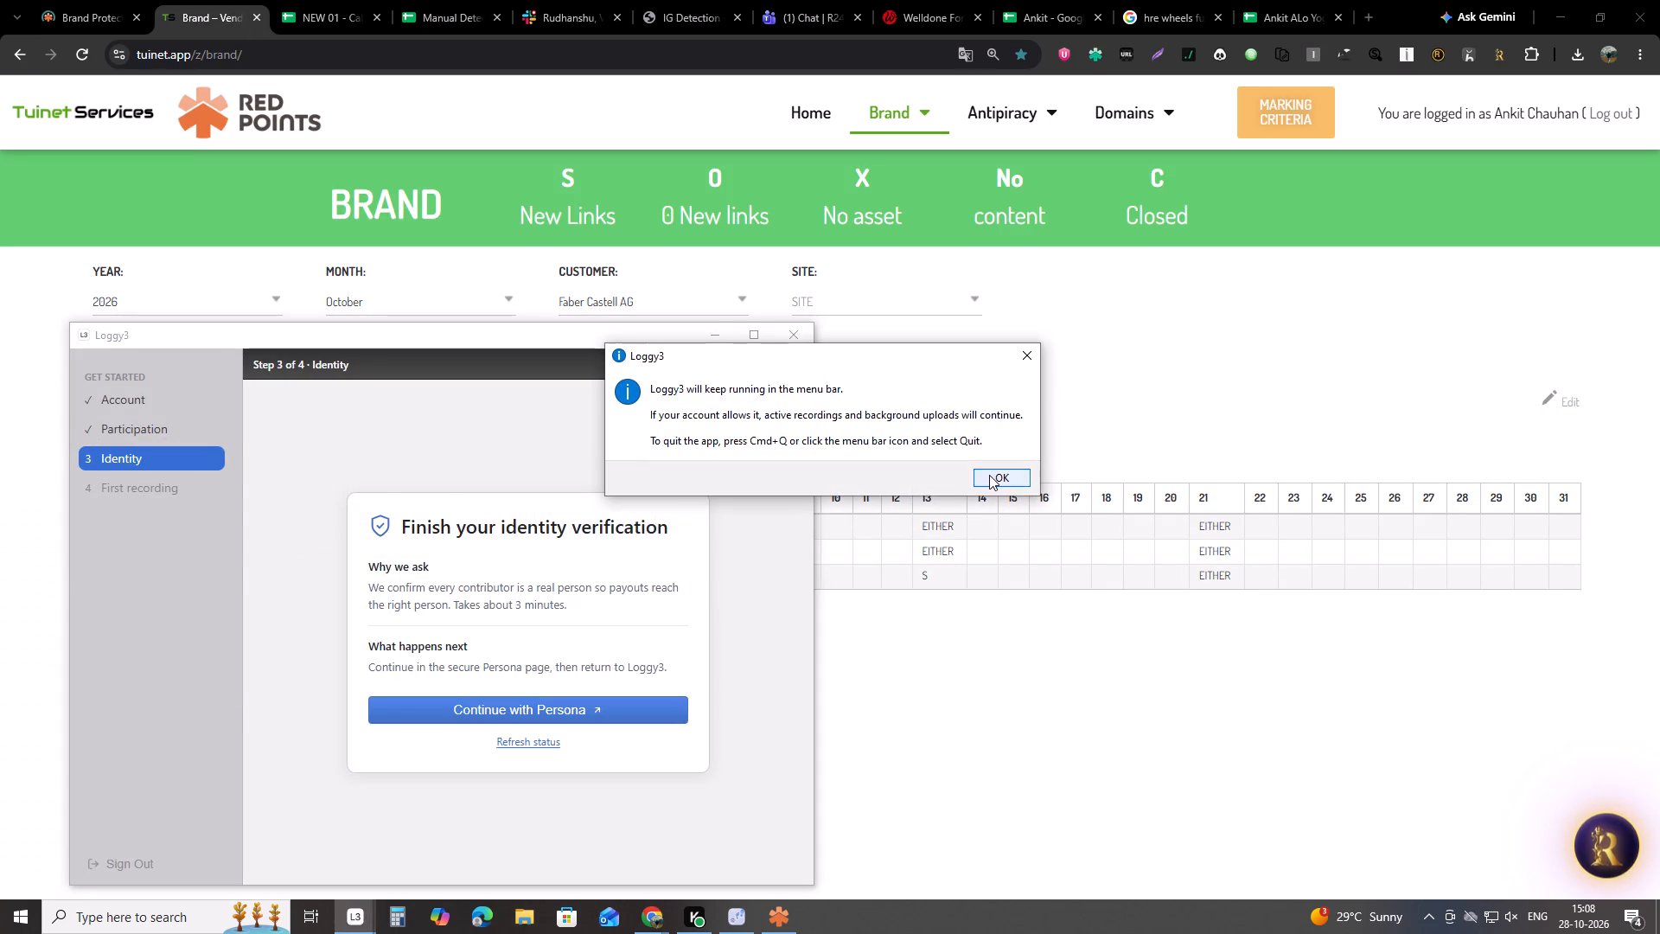